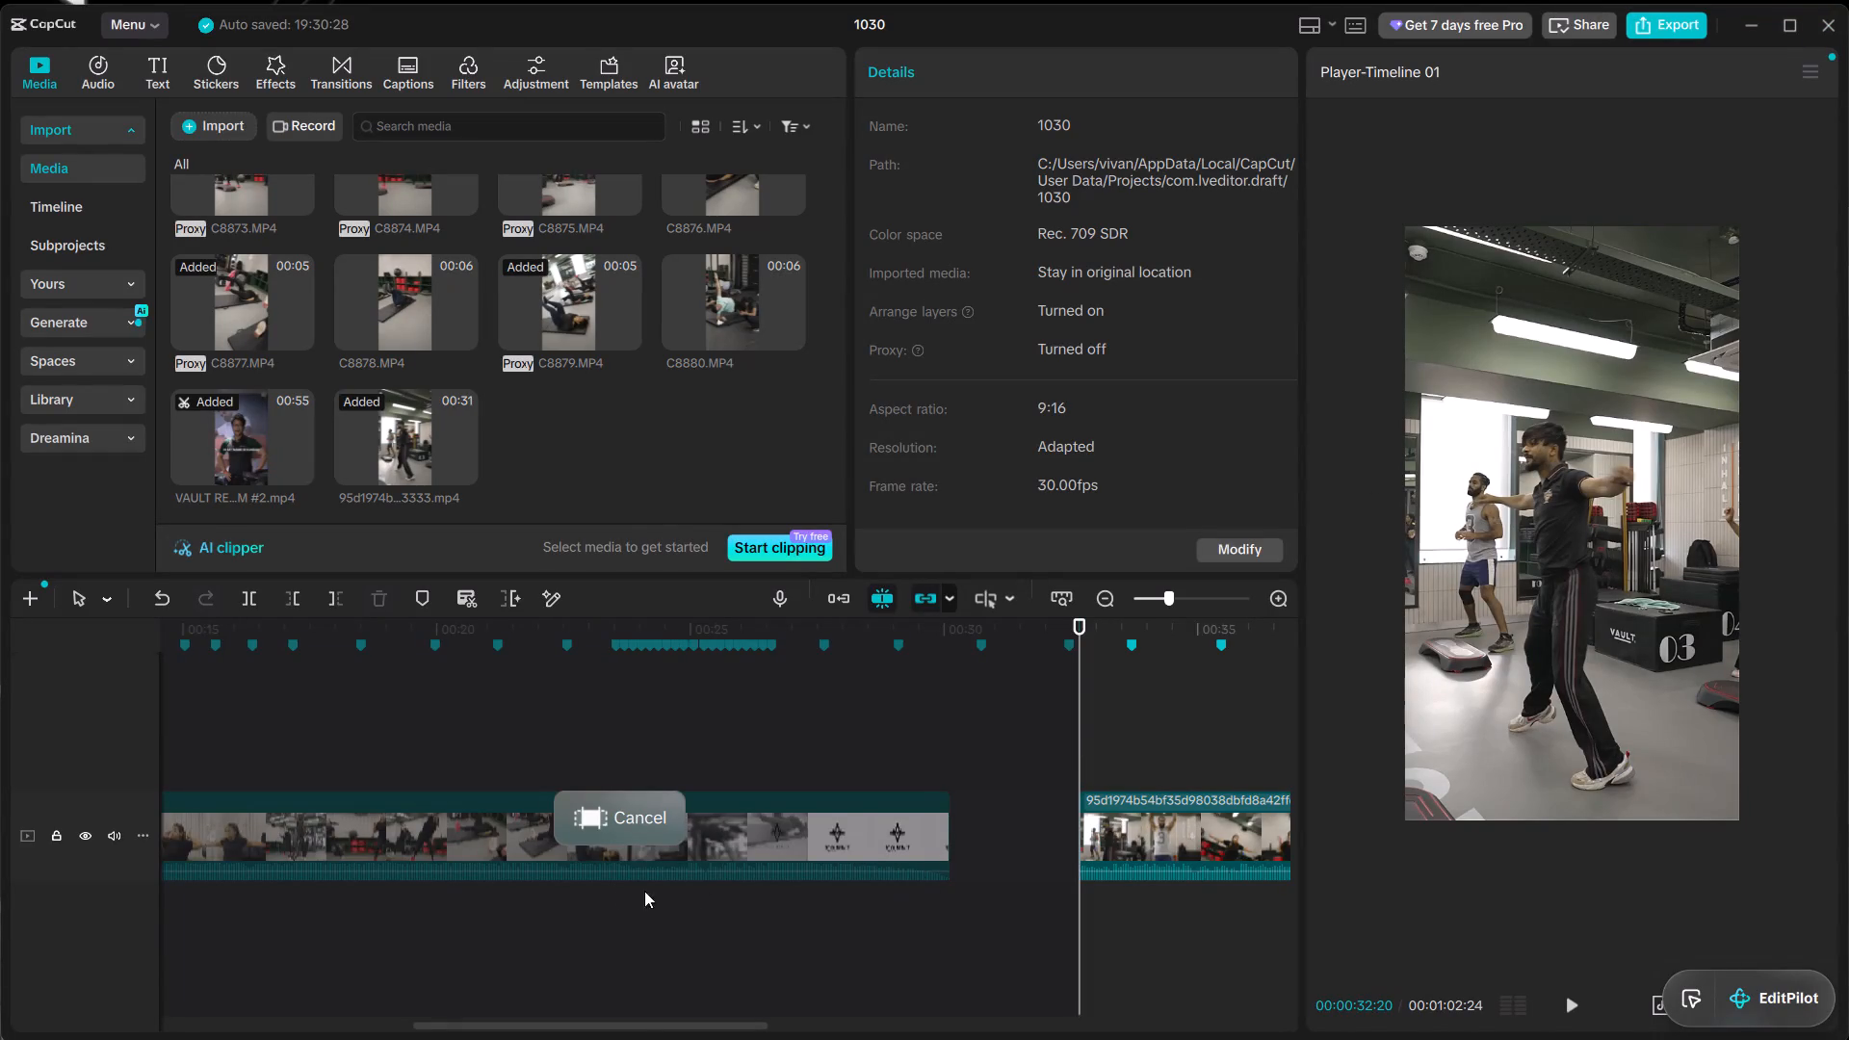
Undo the compound clip at the start of the timeline to restore its separate video clips and music track, and clear the selection.
scroll(613, 892, "down", 5, "alt")
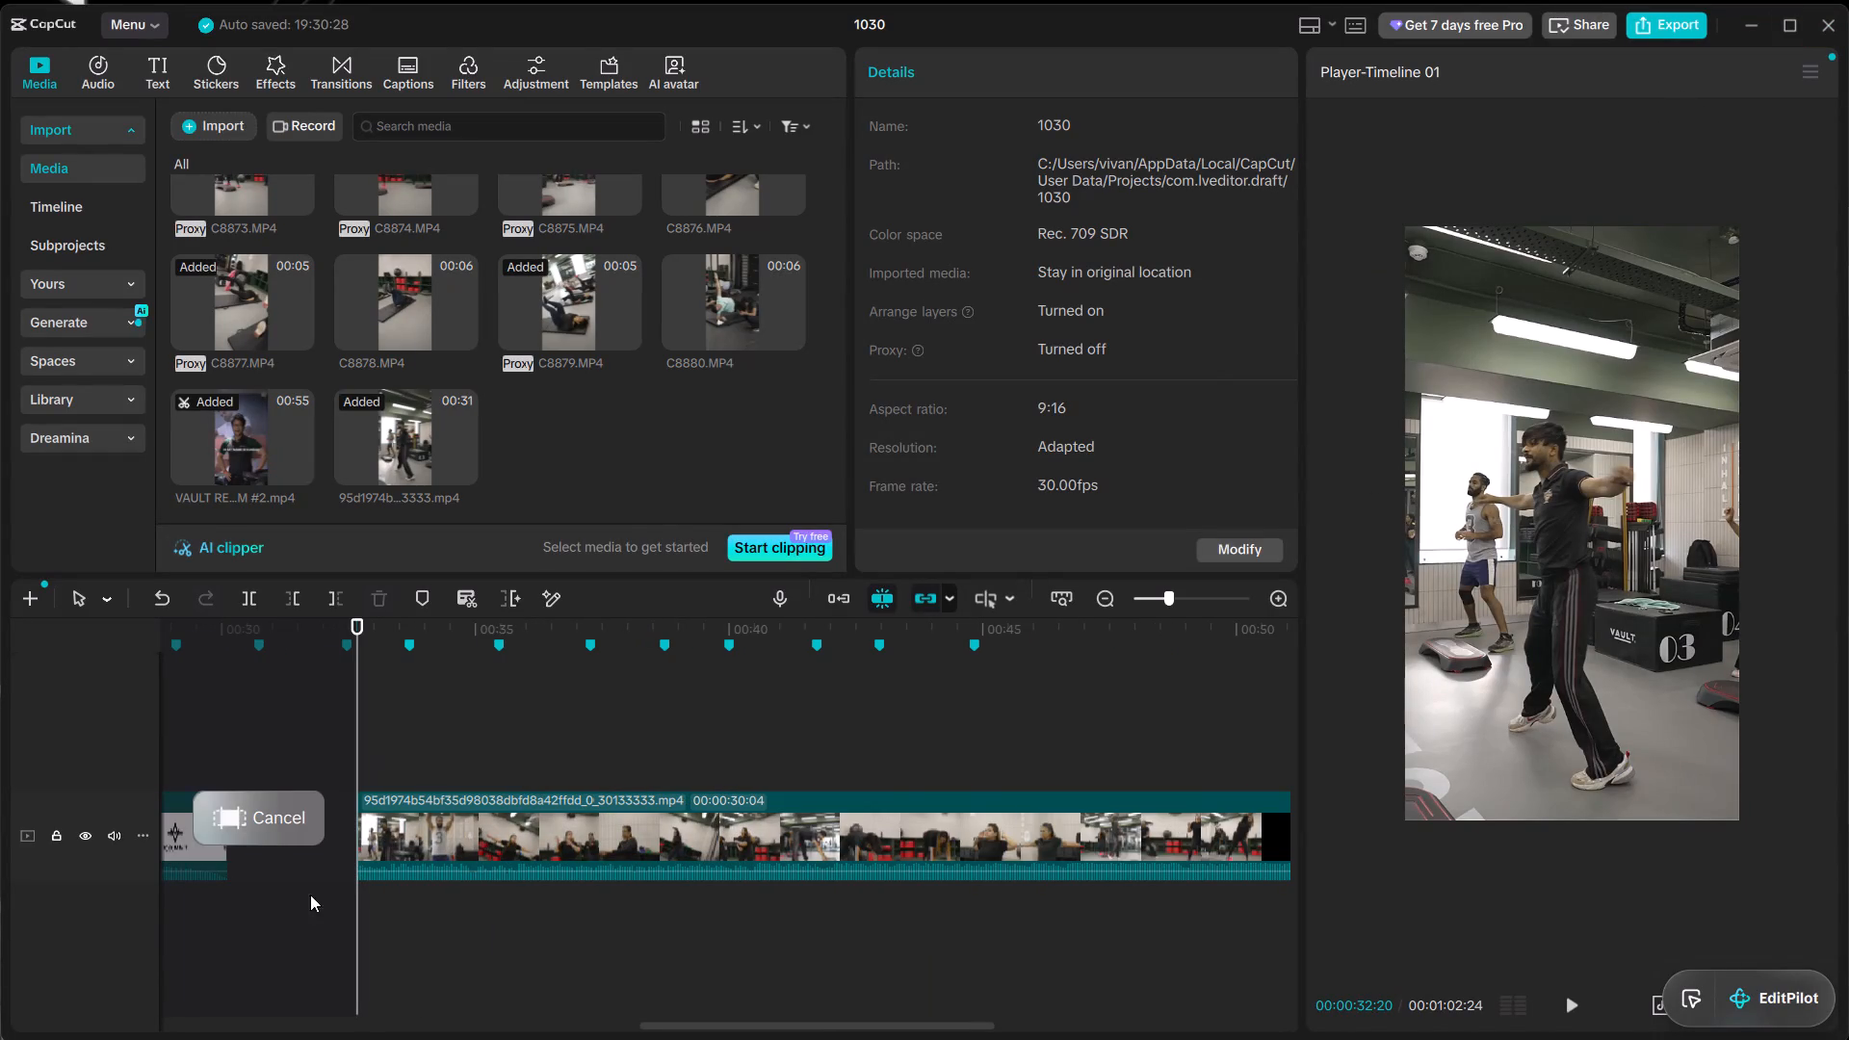
scroll(324, 875, "up", 4, "alt")
left_click(551, 791)
left_click(580, 812)
right_click(580, 812)
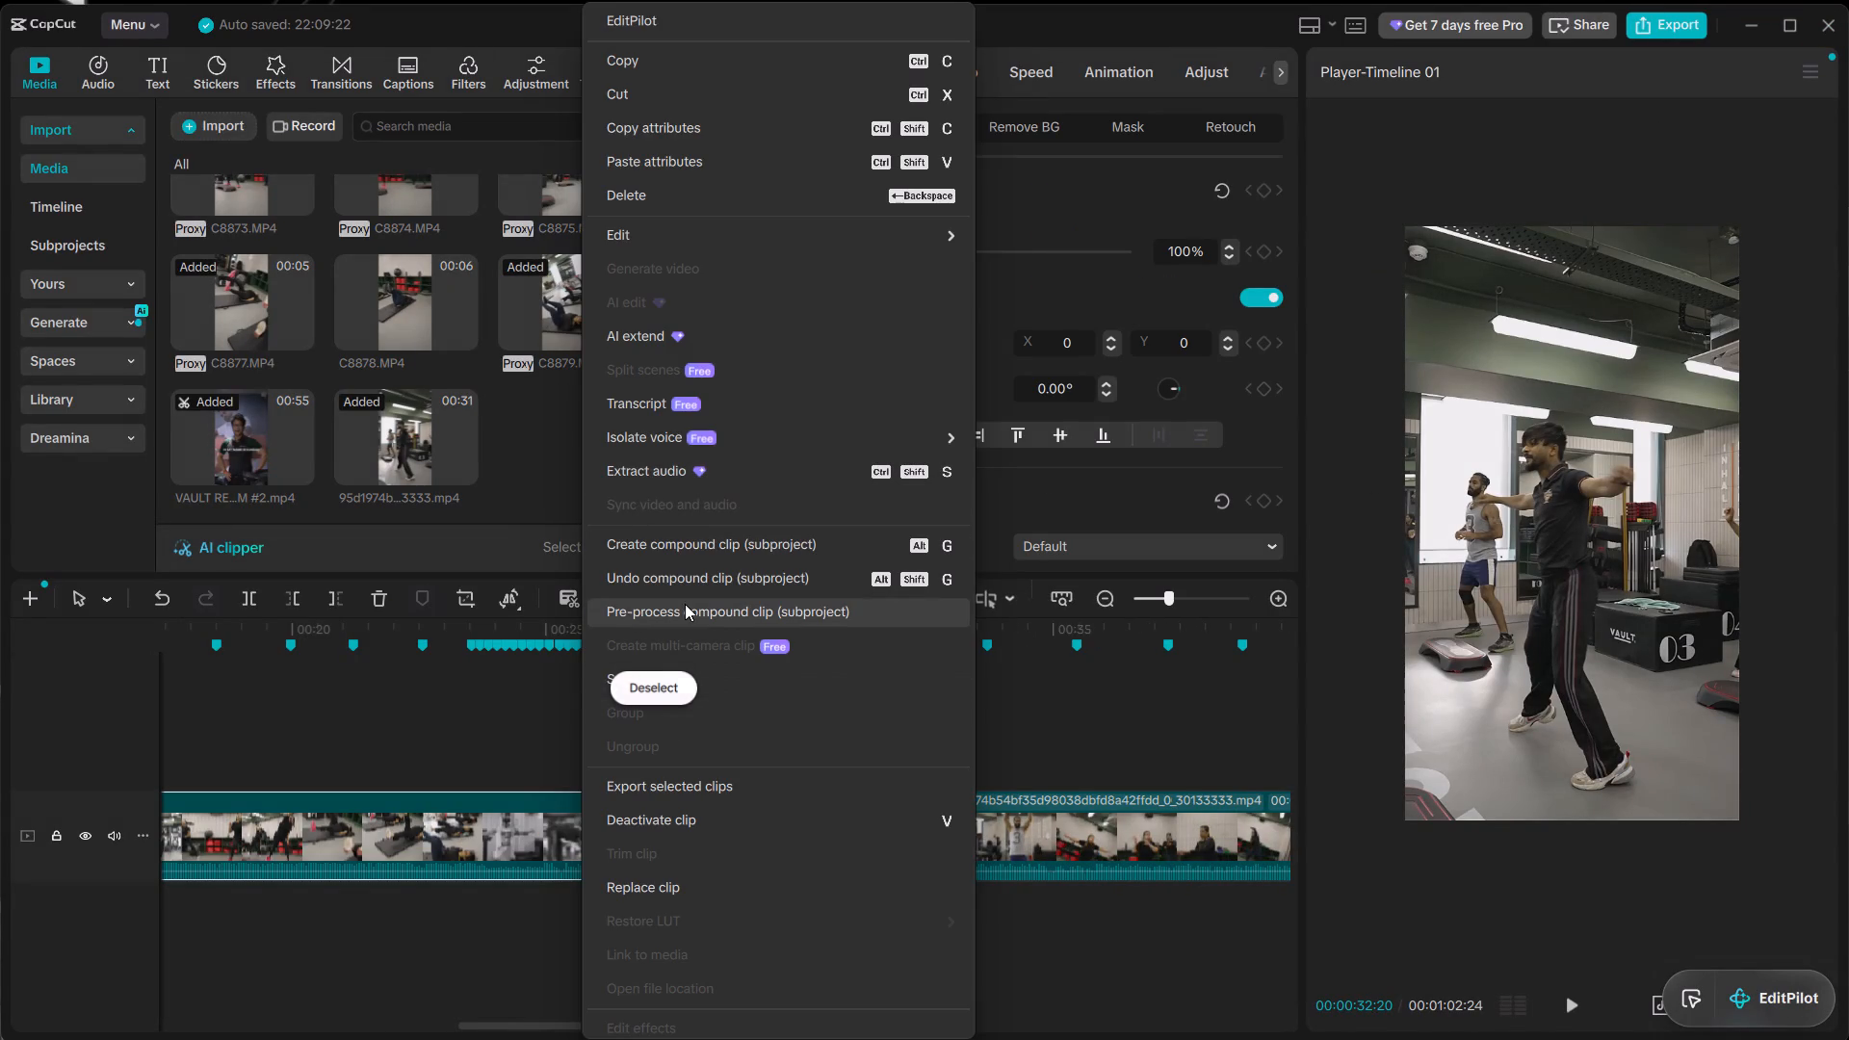
left_click(675, 577)
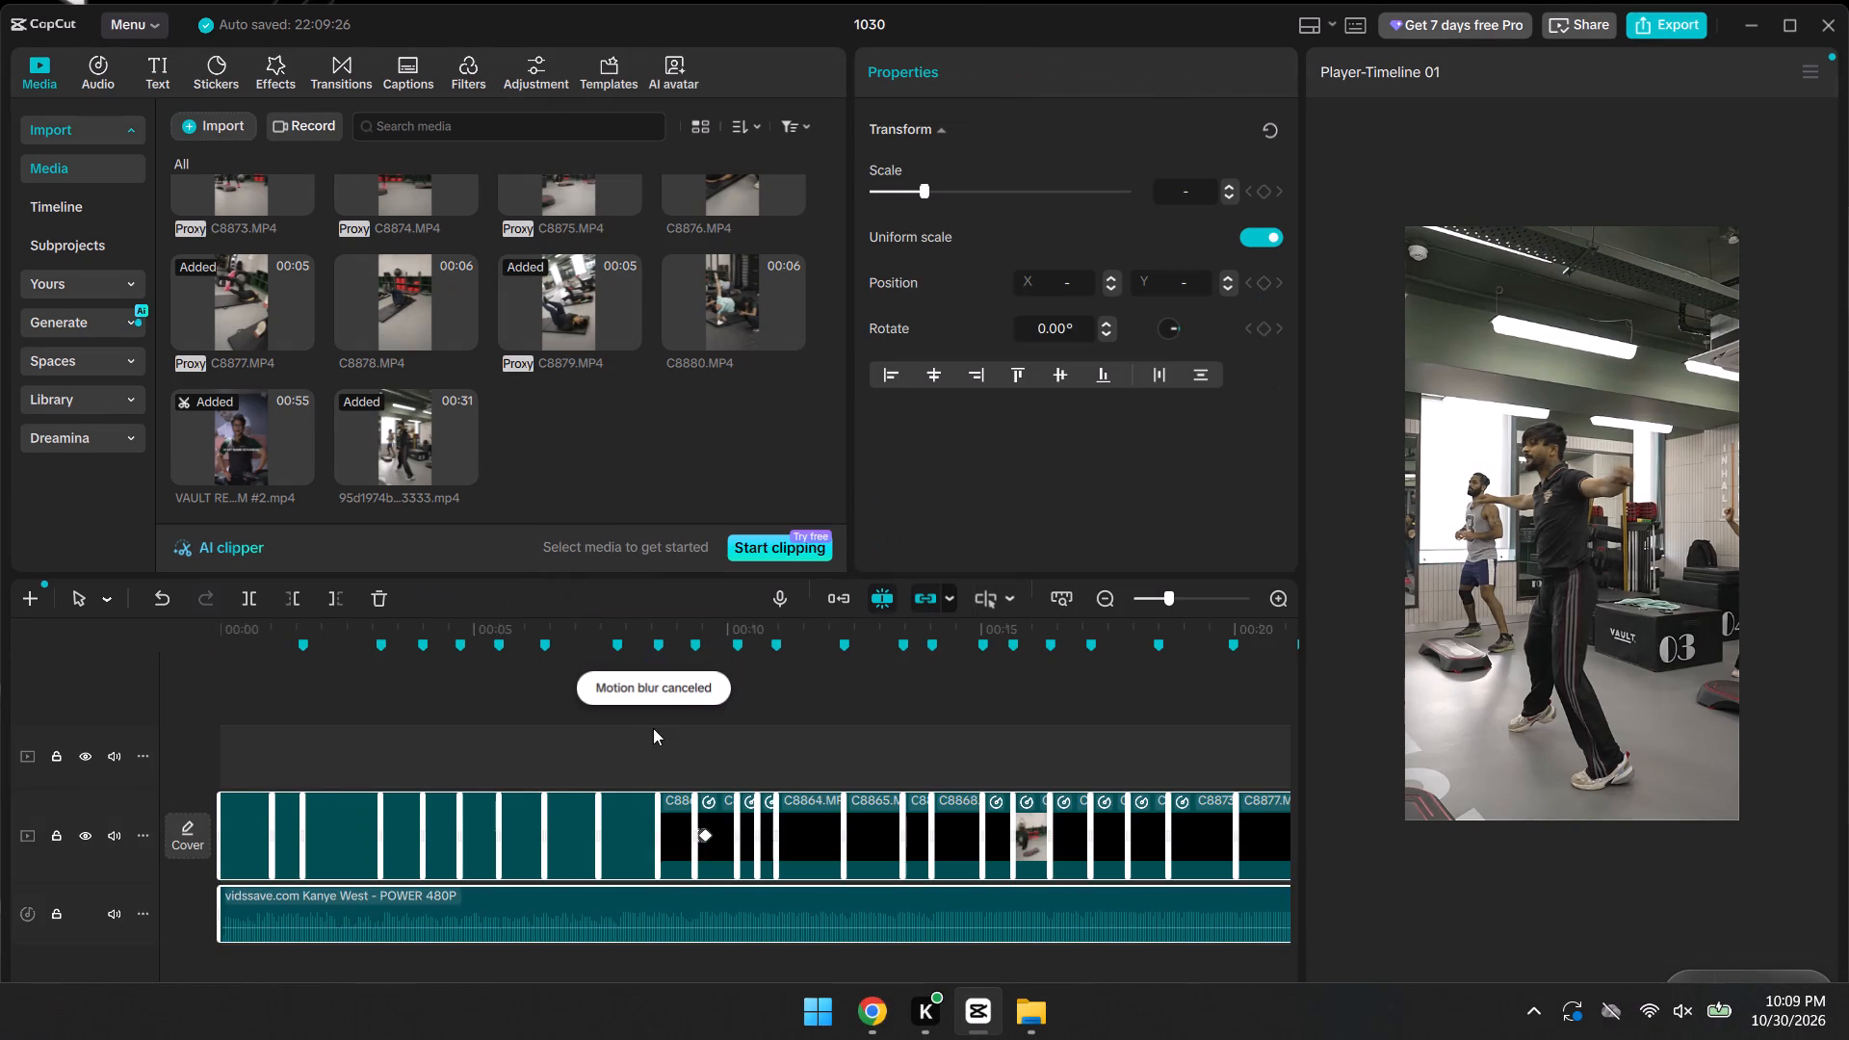
left_click(586, 766)
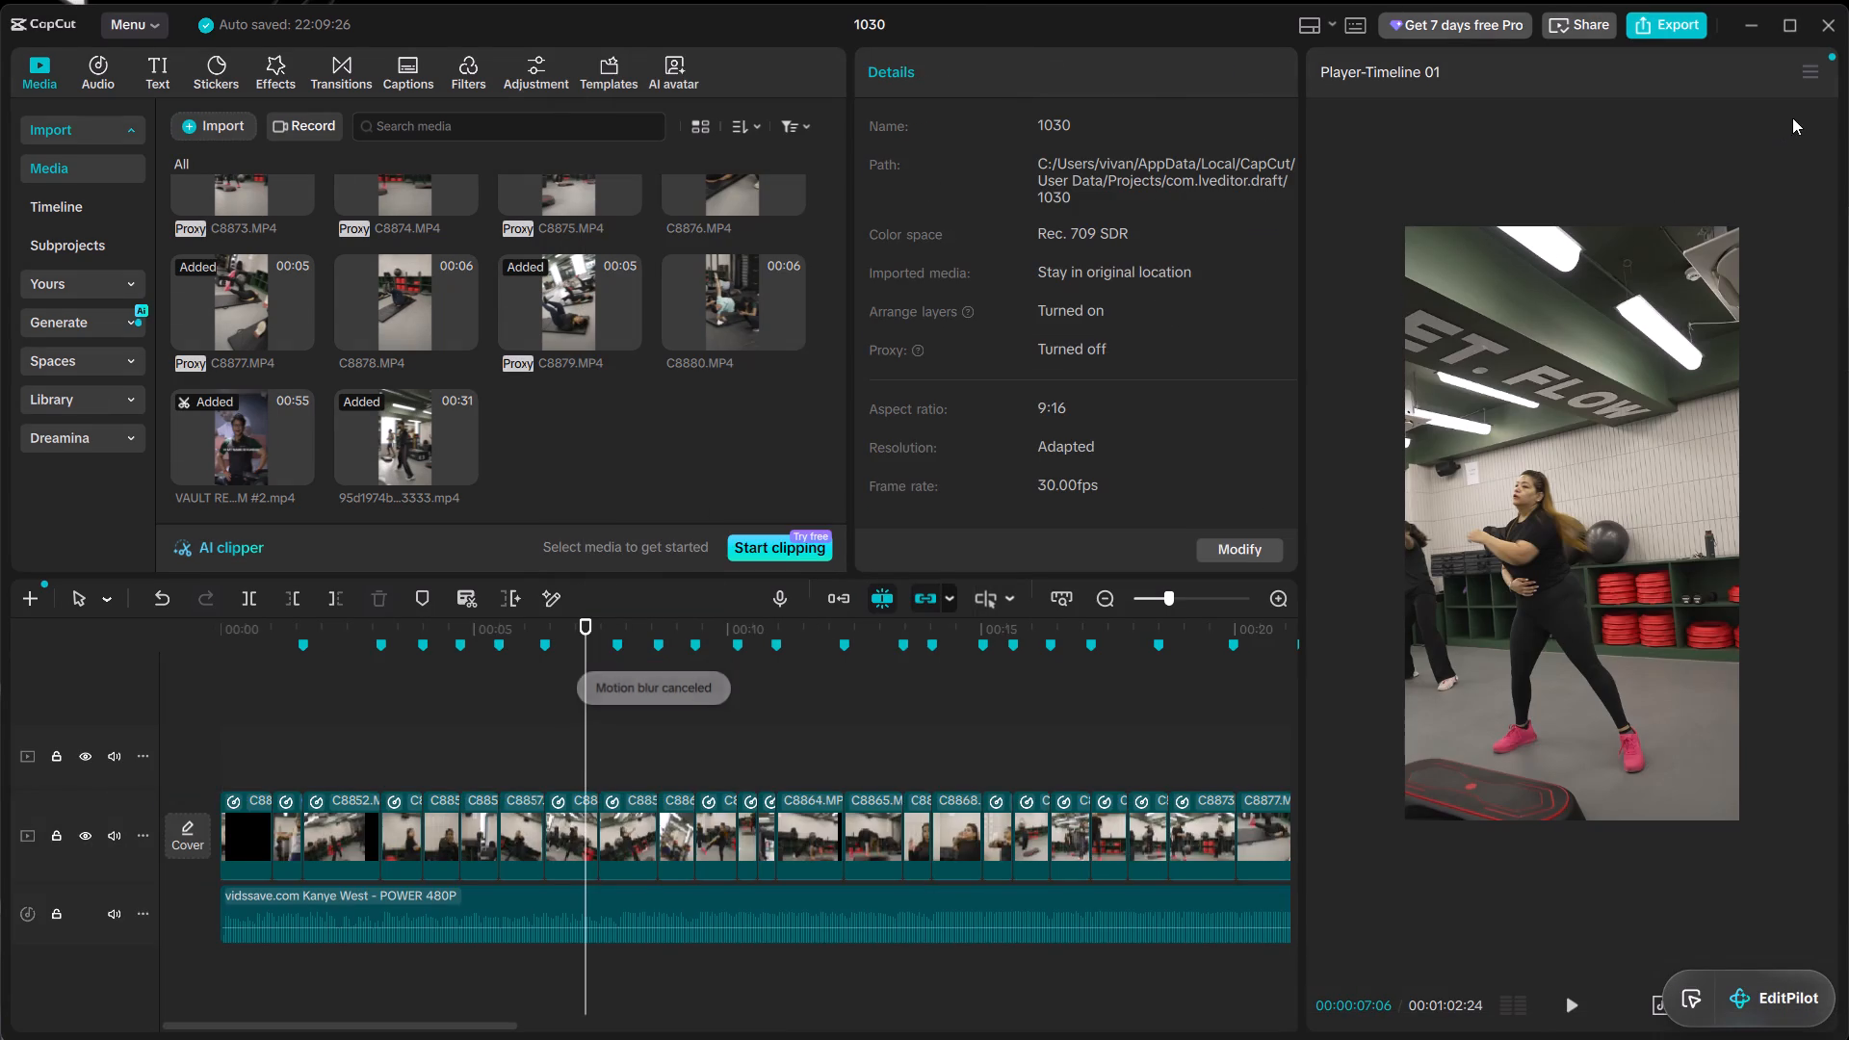
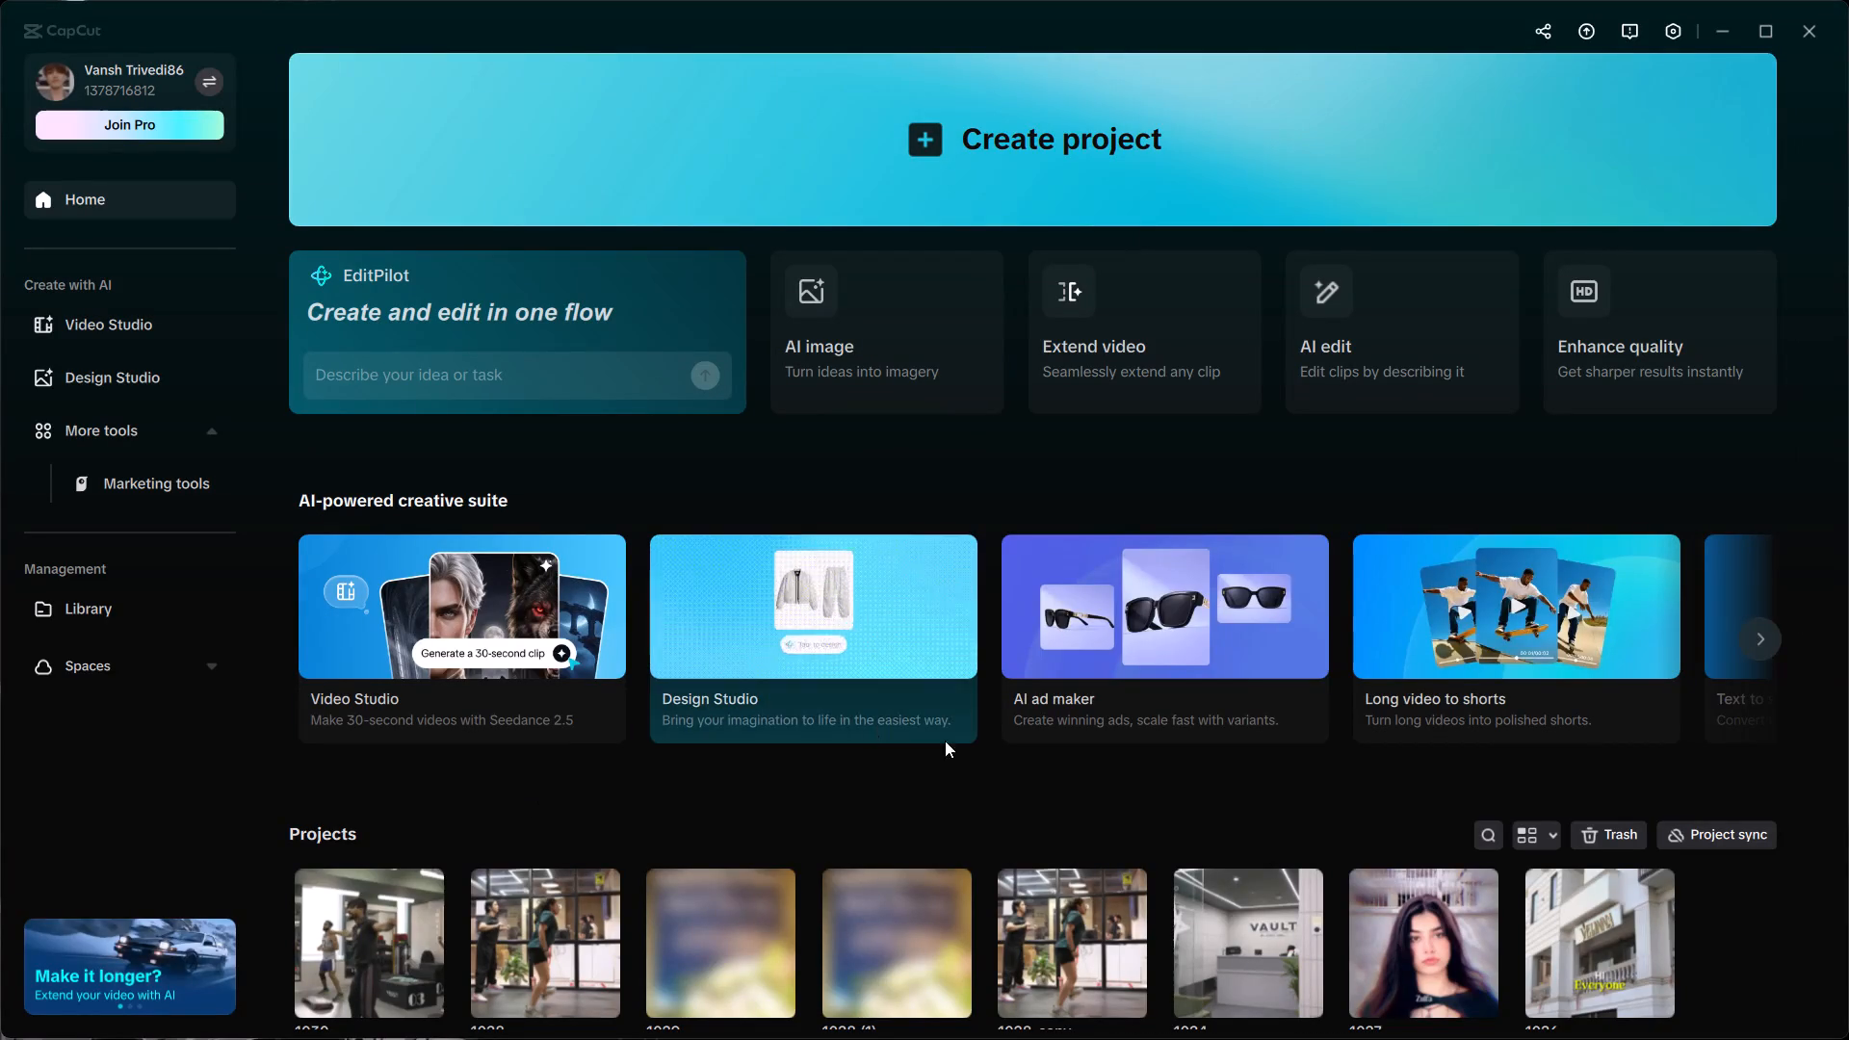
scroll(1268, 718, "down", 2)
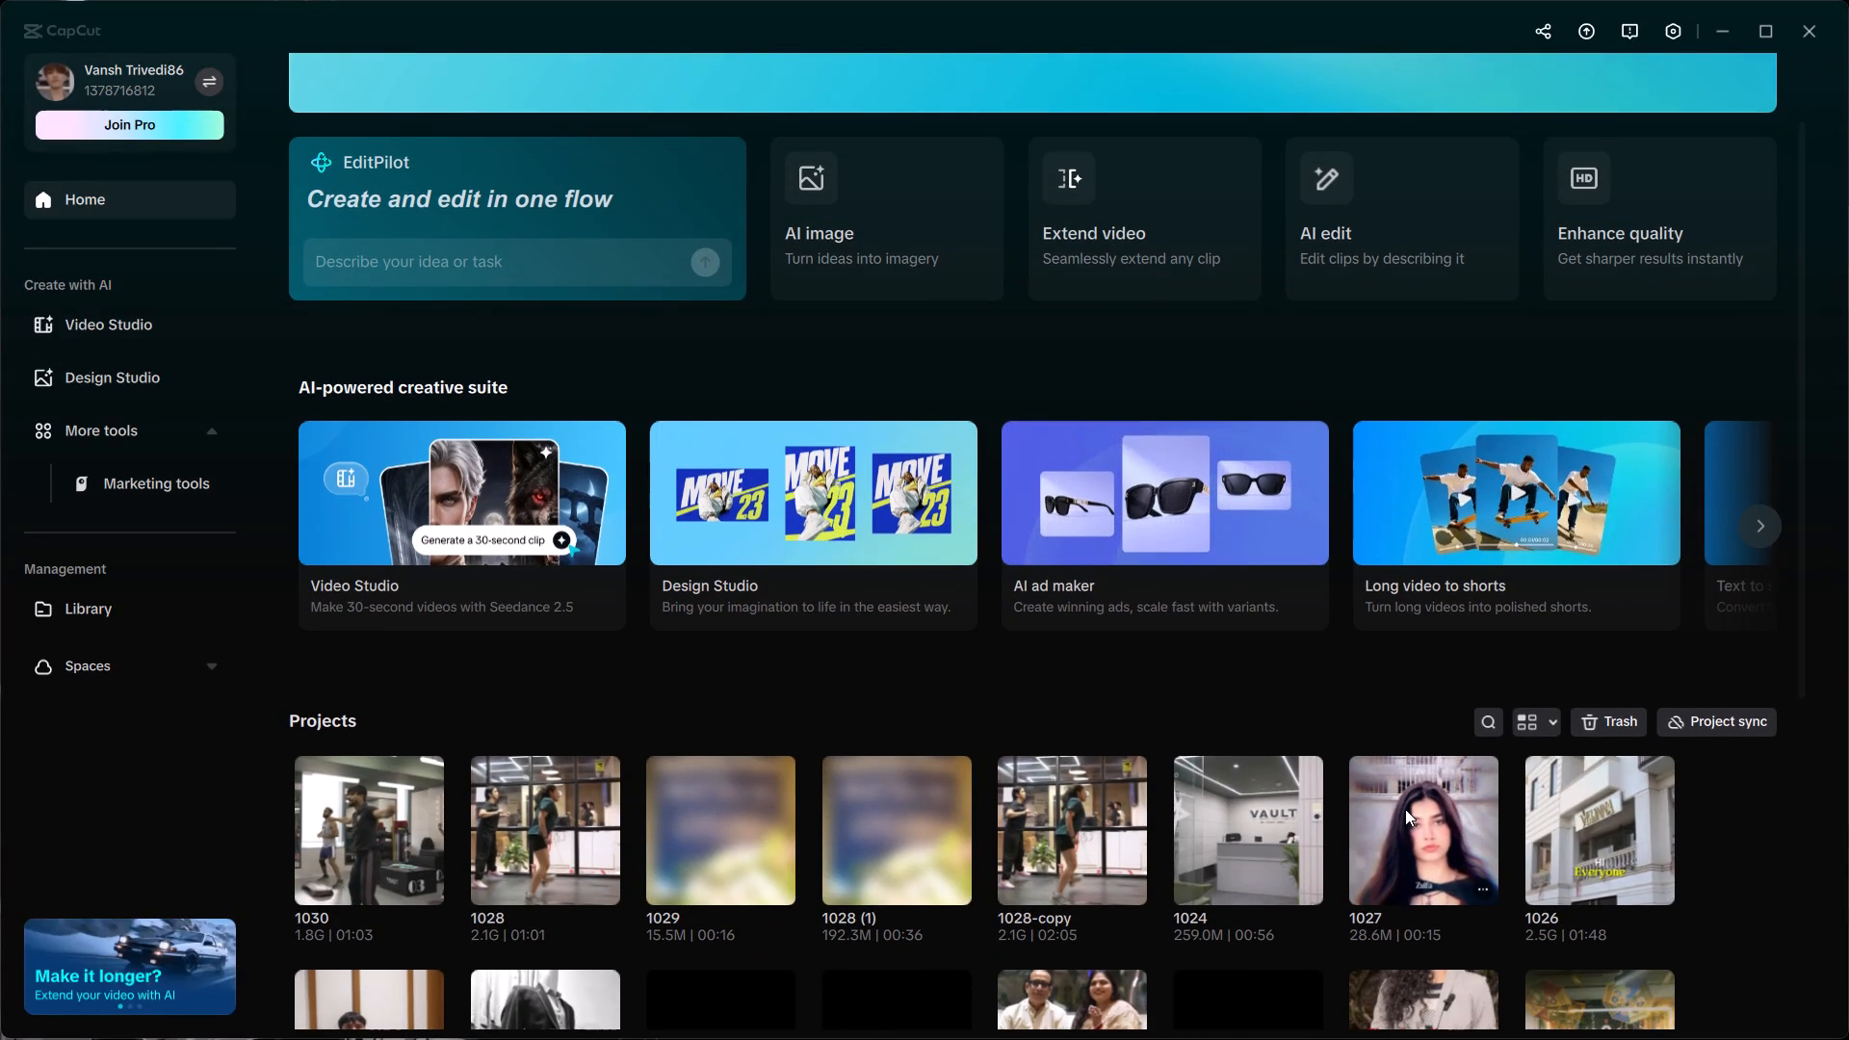
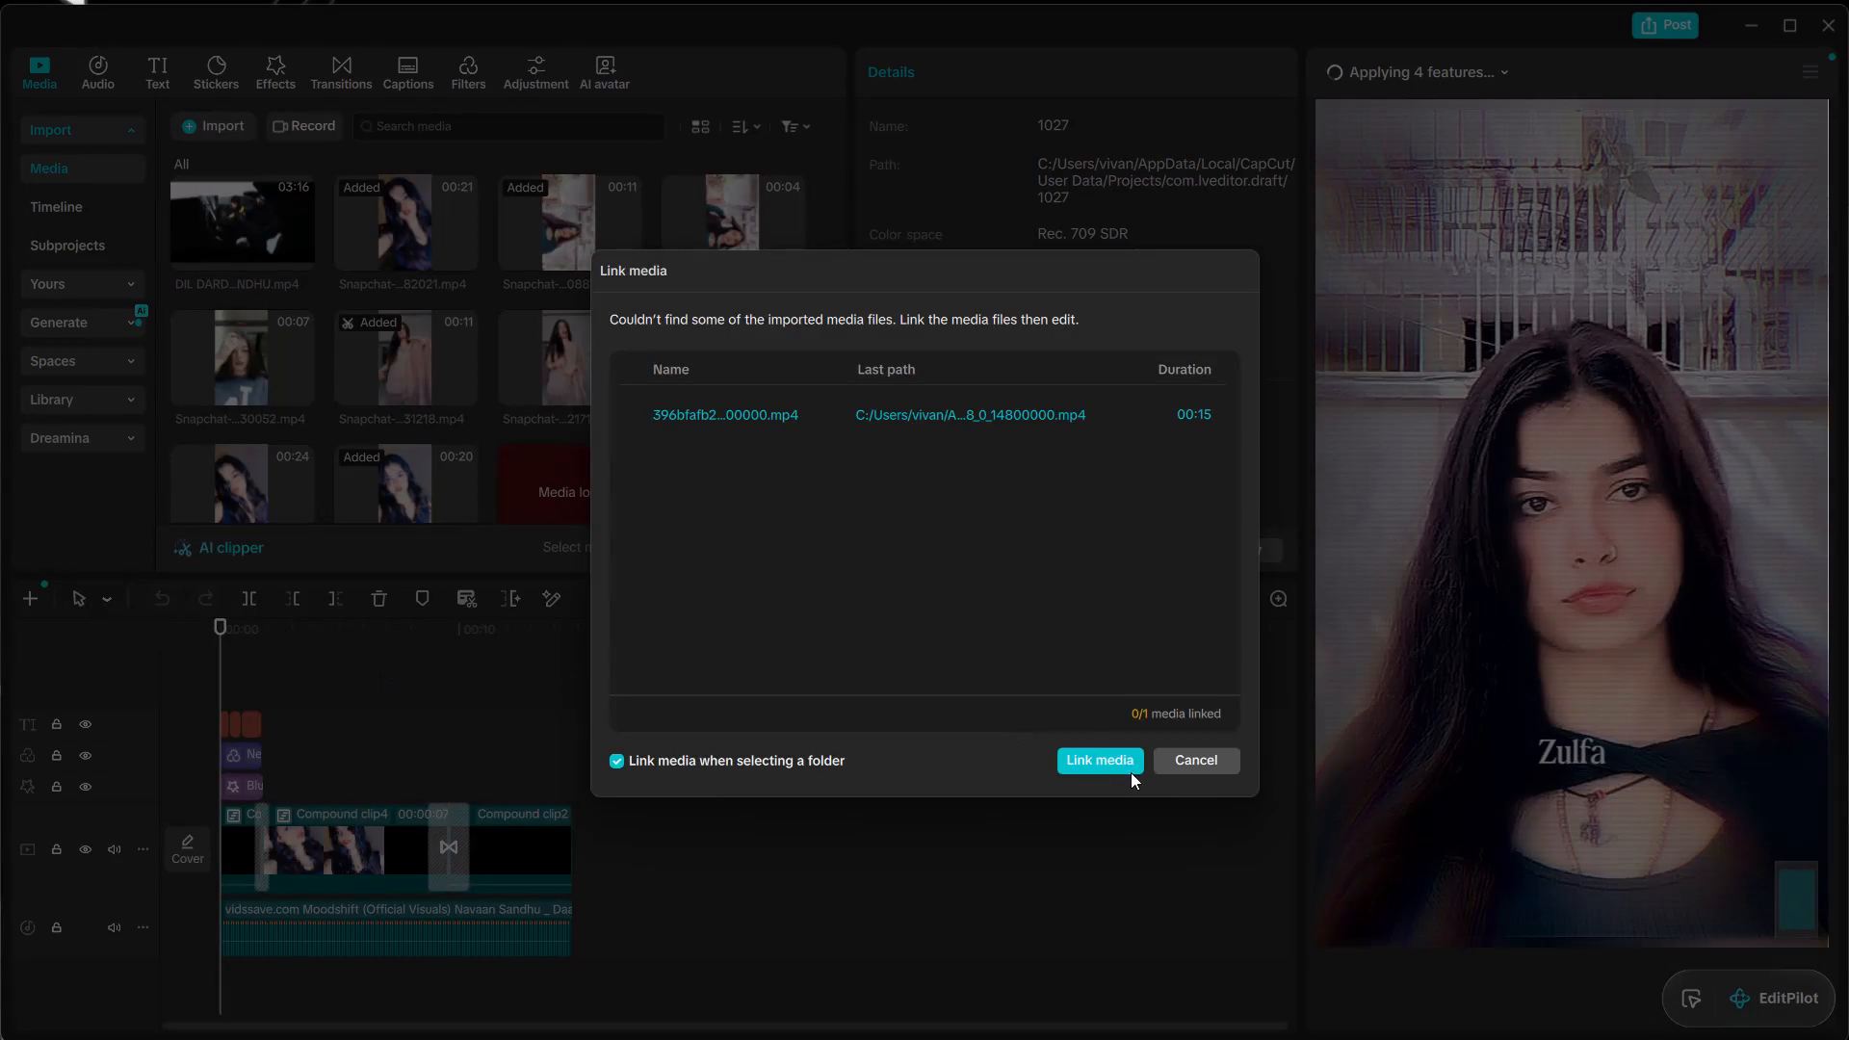
Dismiss the missing-media prompt without linking the lost file.
left_click(1180, 764)
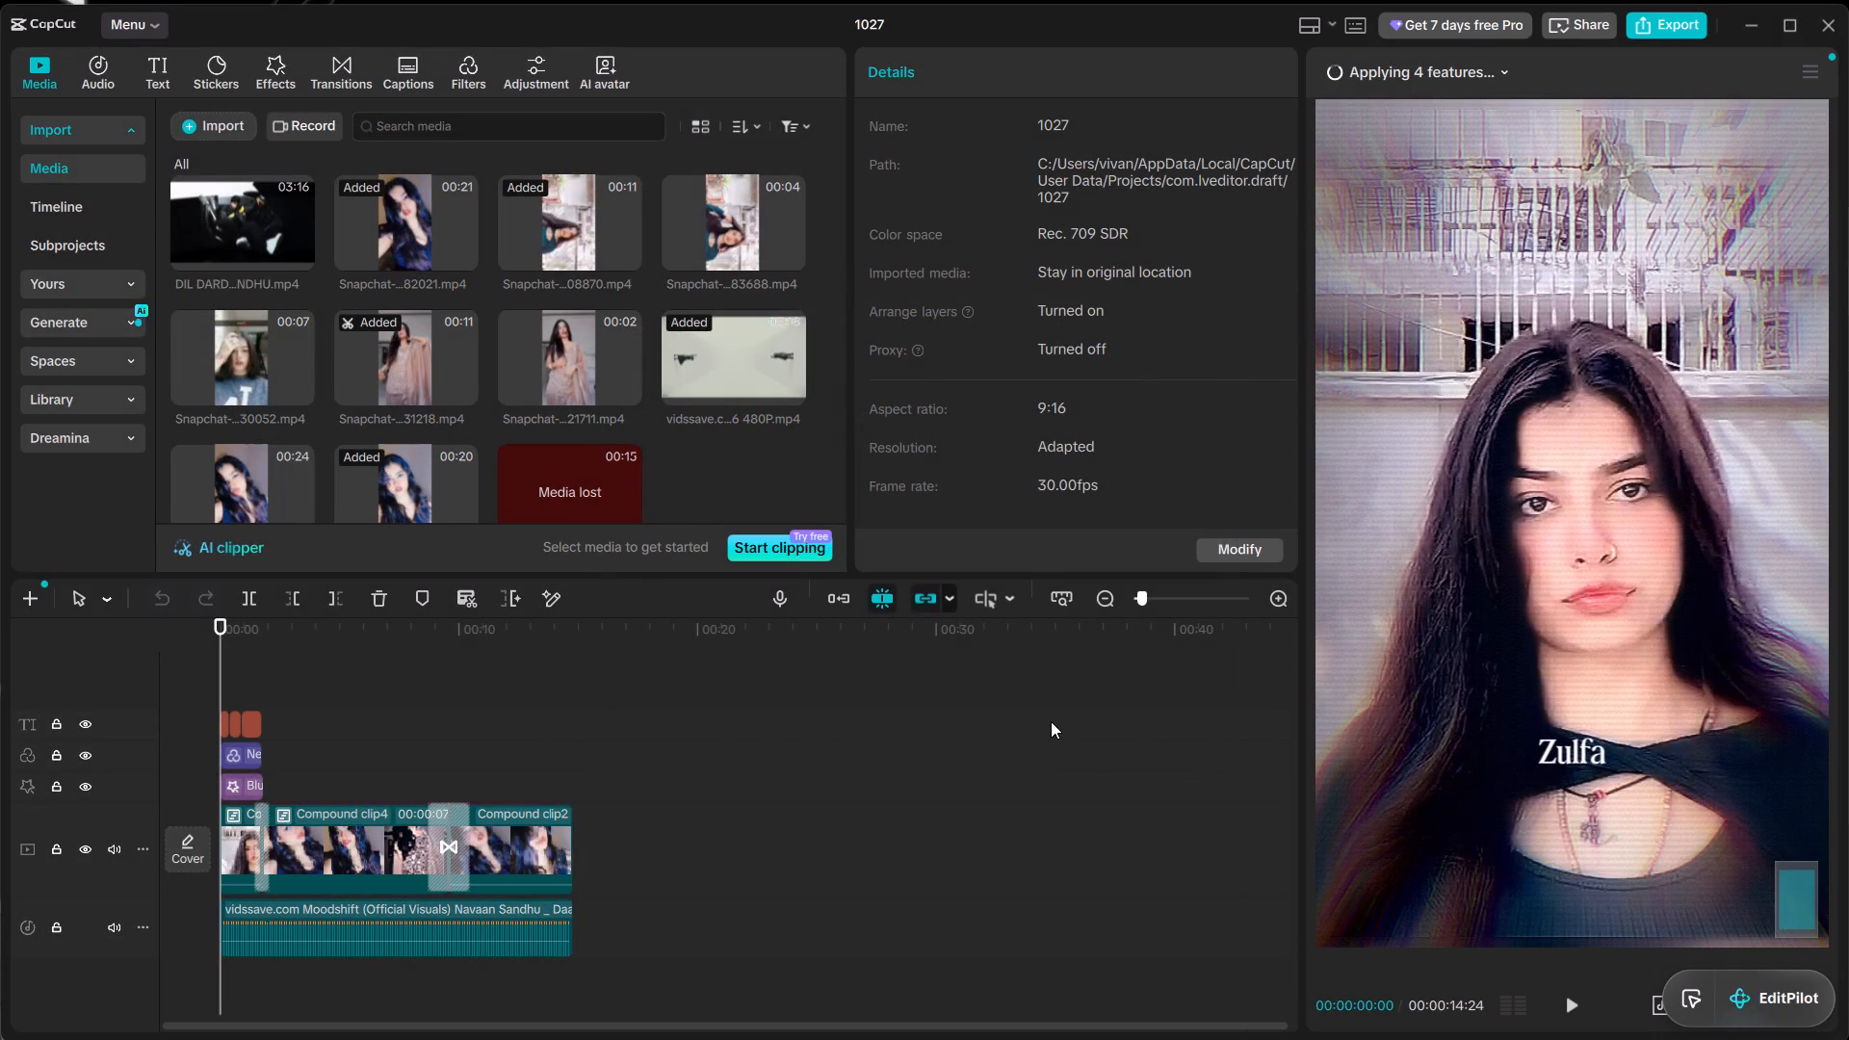
Play back the opening of the timeline from the start to review the existing lyric captions.
key("space")
scroll(382, 729, "up", 5, "ctrl")
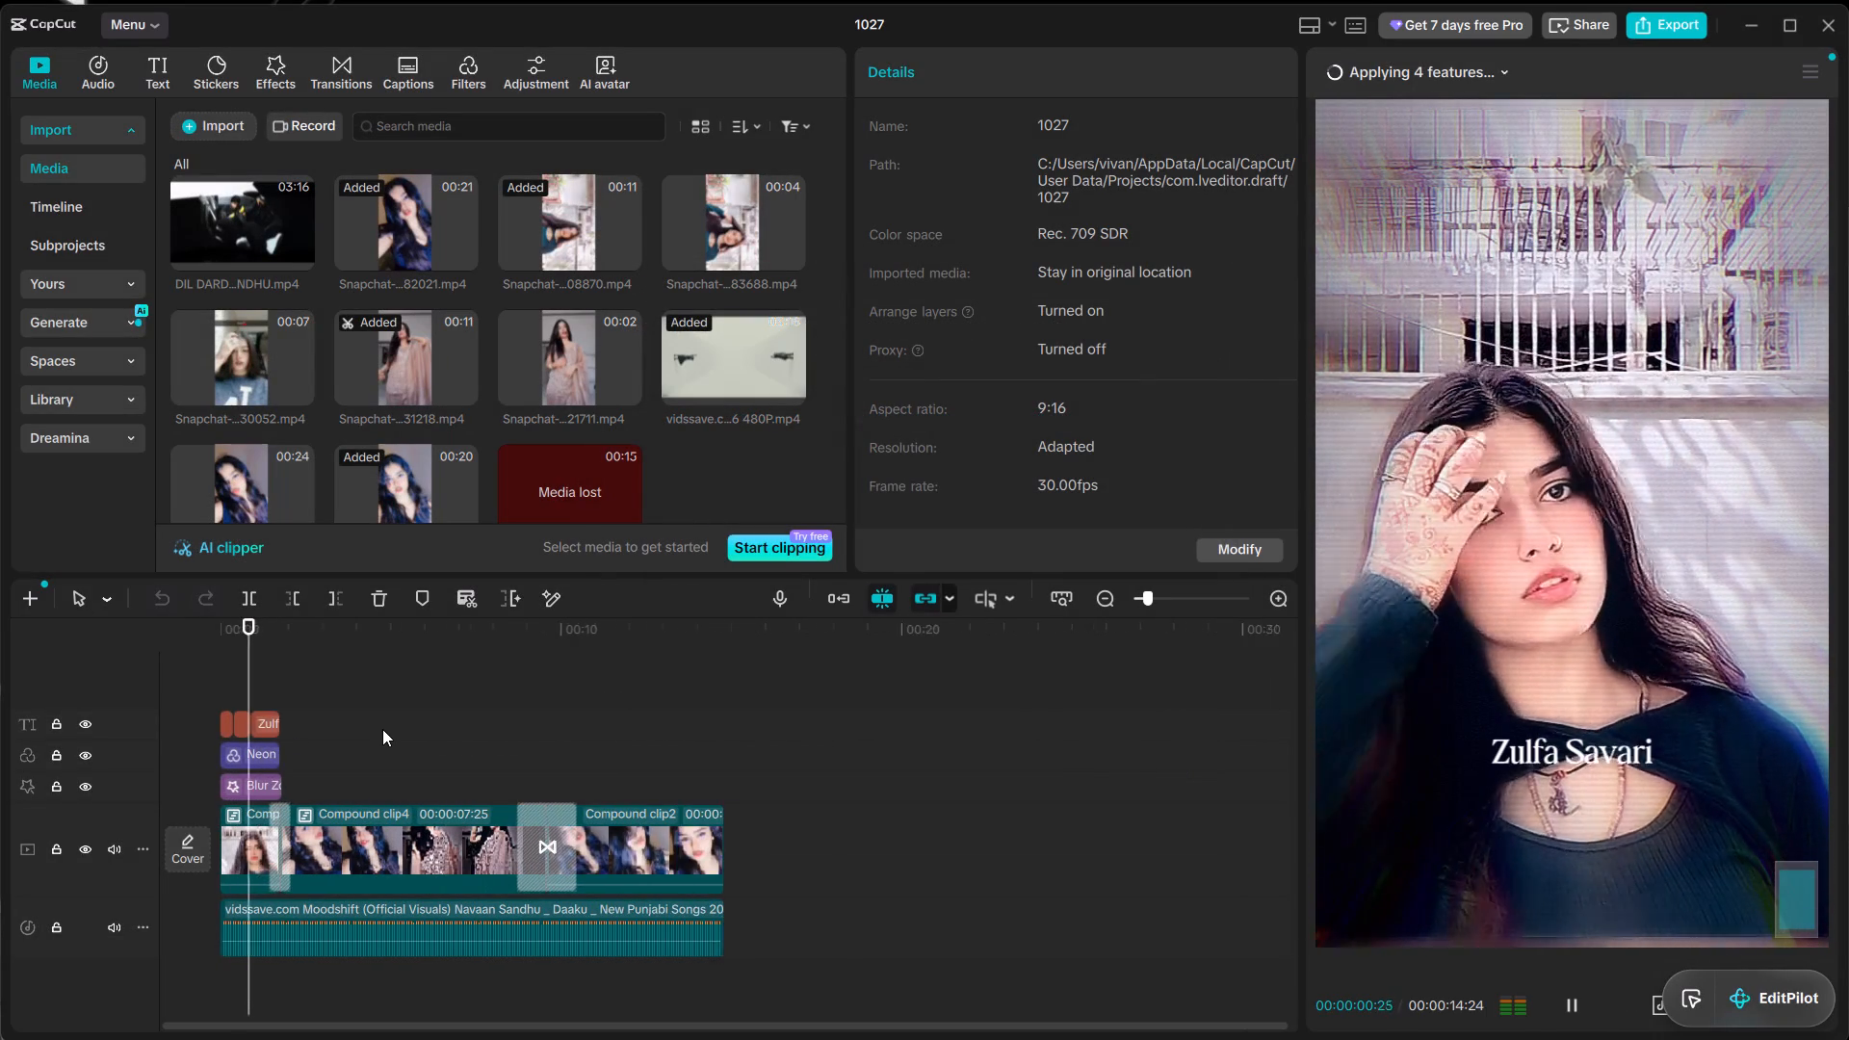
scroll(382, 729, "up", 10, "ctrl")
key("space")
left_click(271, 680)
left_click_drag(271, 680, 41, 681)
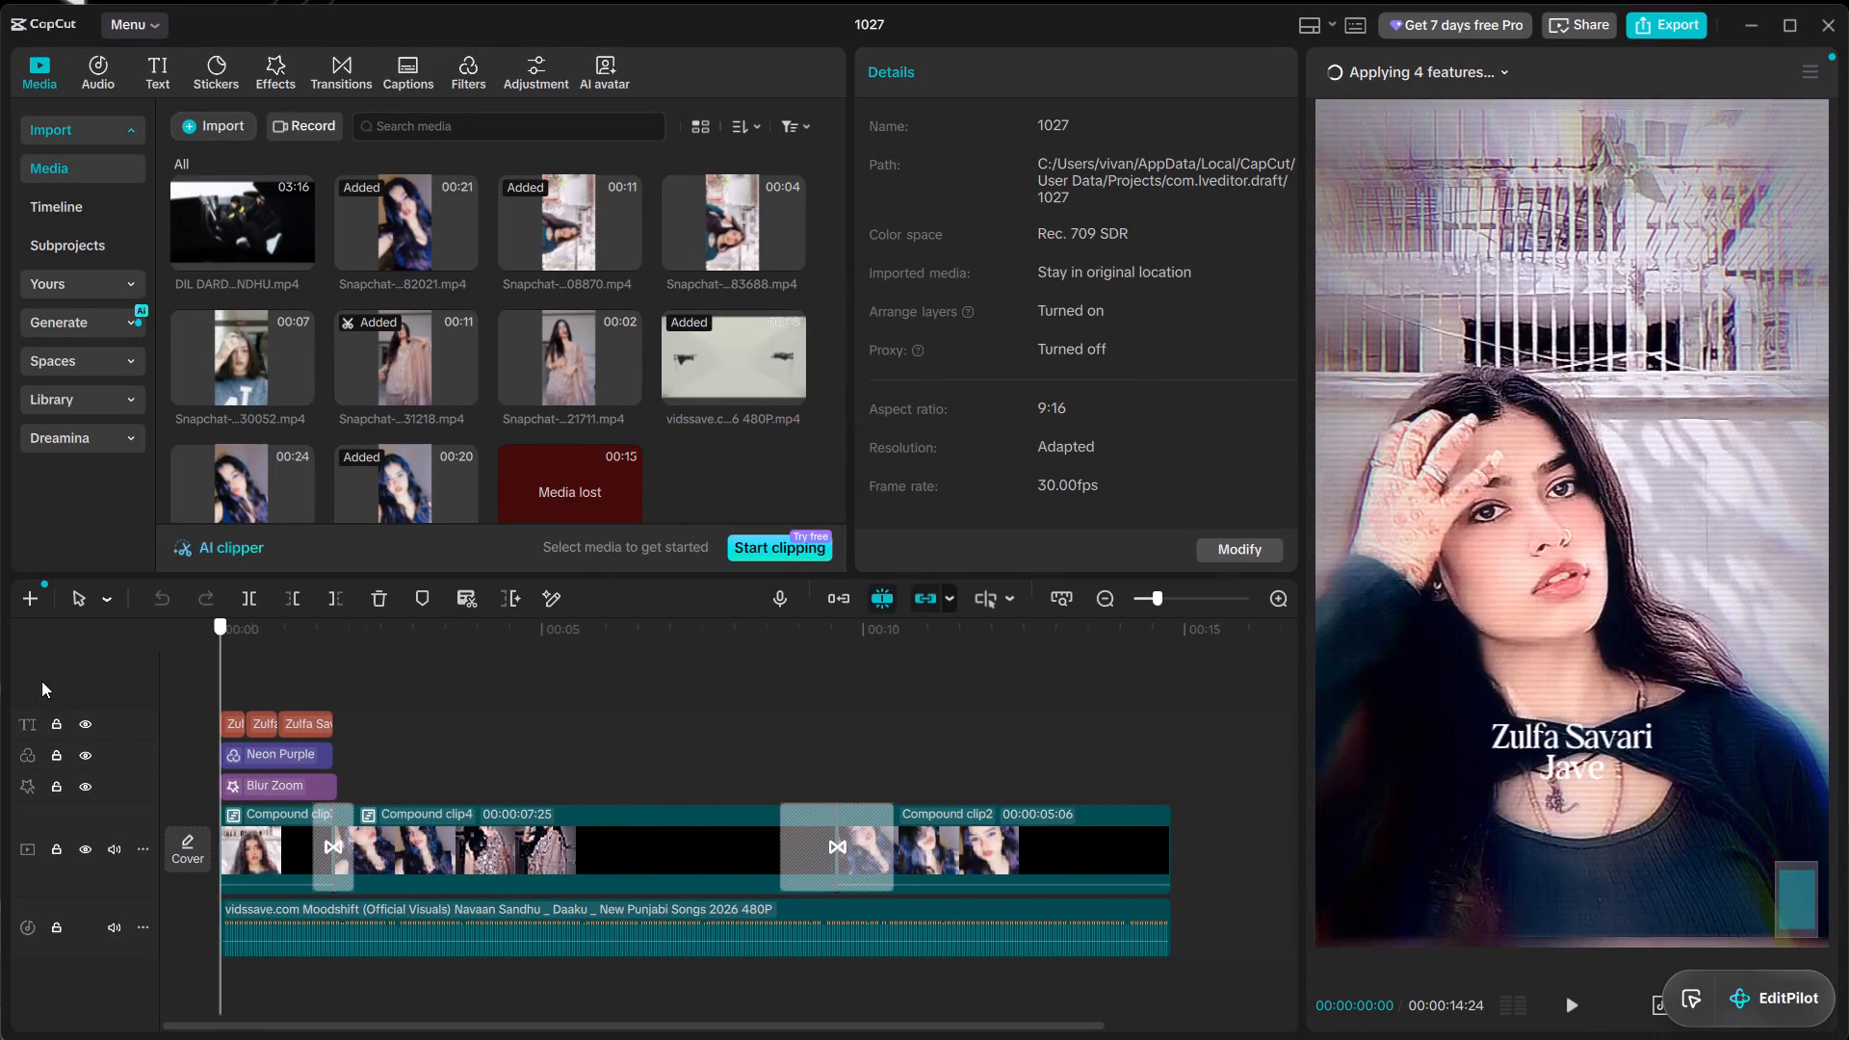
left_click_drag(41, 681, 39, 681)
key("space")
key("space")
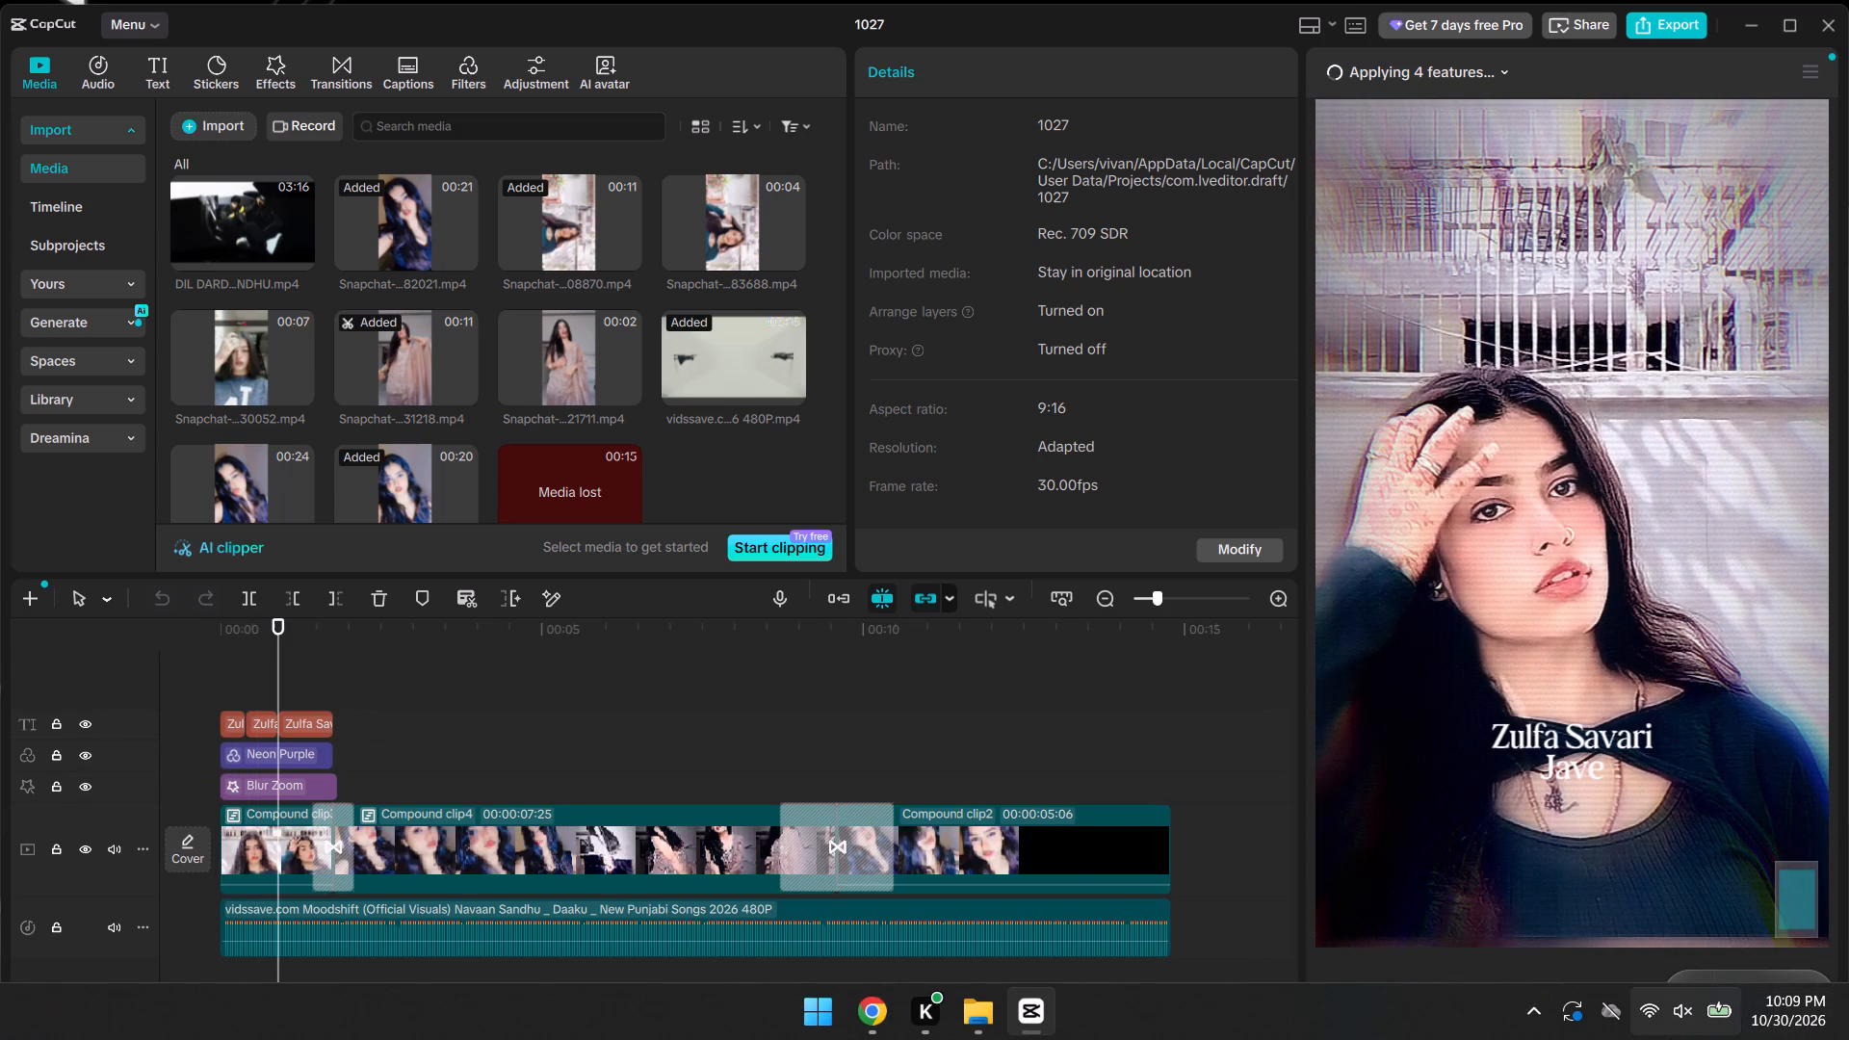
Raise the computer's sound volume to full so the music is audible during playback.
left_click(1670, 1039)
left_click_drag(1611, 883, 1800, 876)
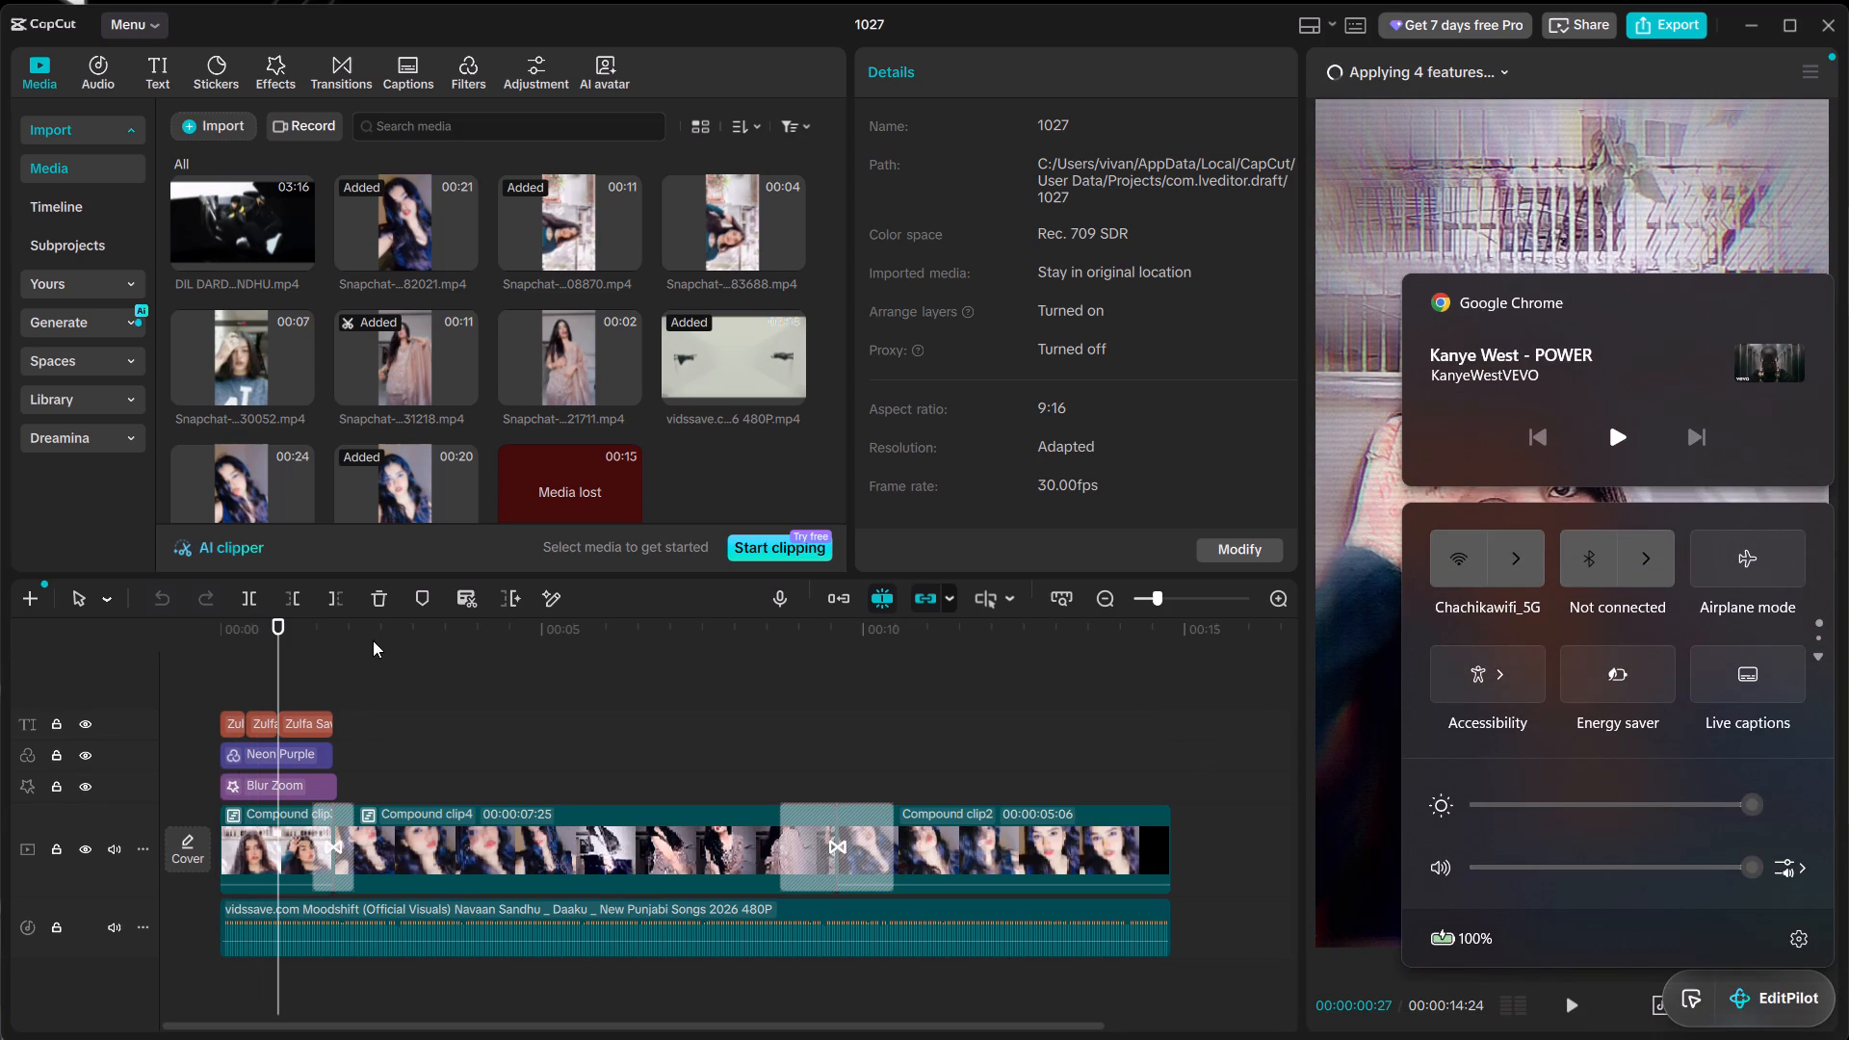
left_click(309, 651)
Paste a copy of the last "Zulfa Savari Jave" caption at 00:00:01:23, directly after the original.
left_click_drag(318, 655, 0, 606)
key("space")
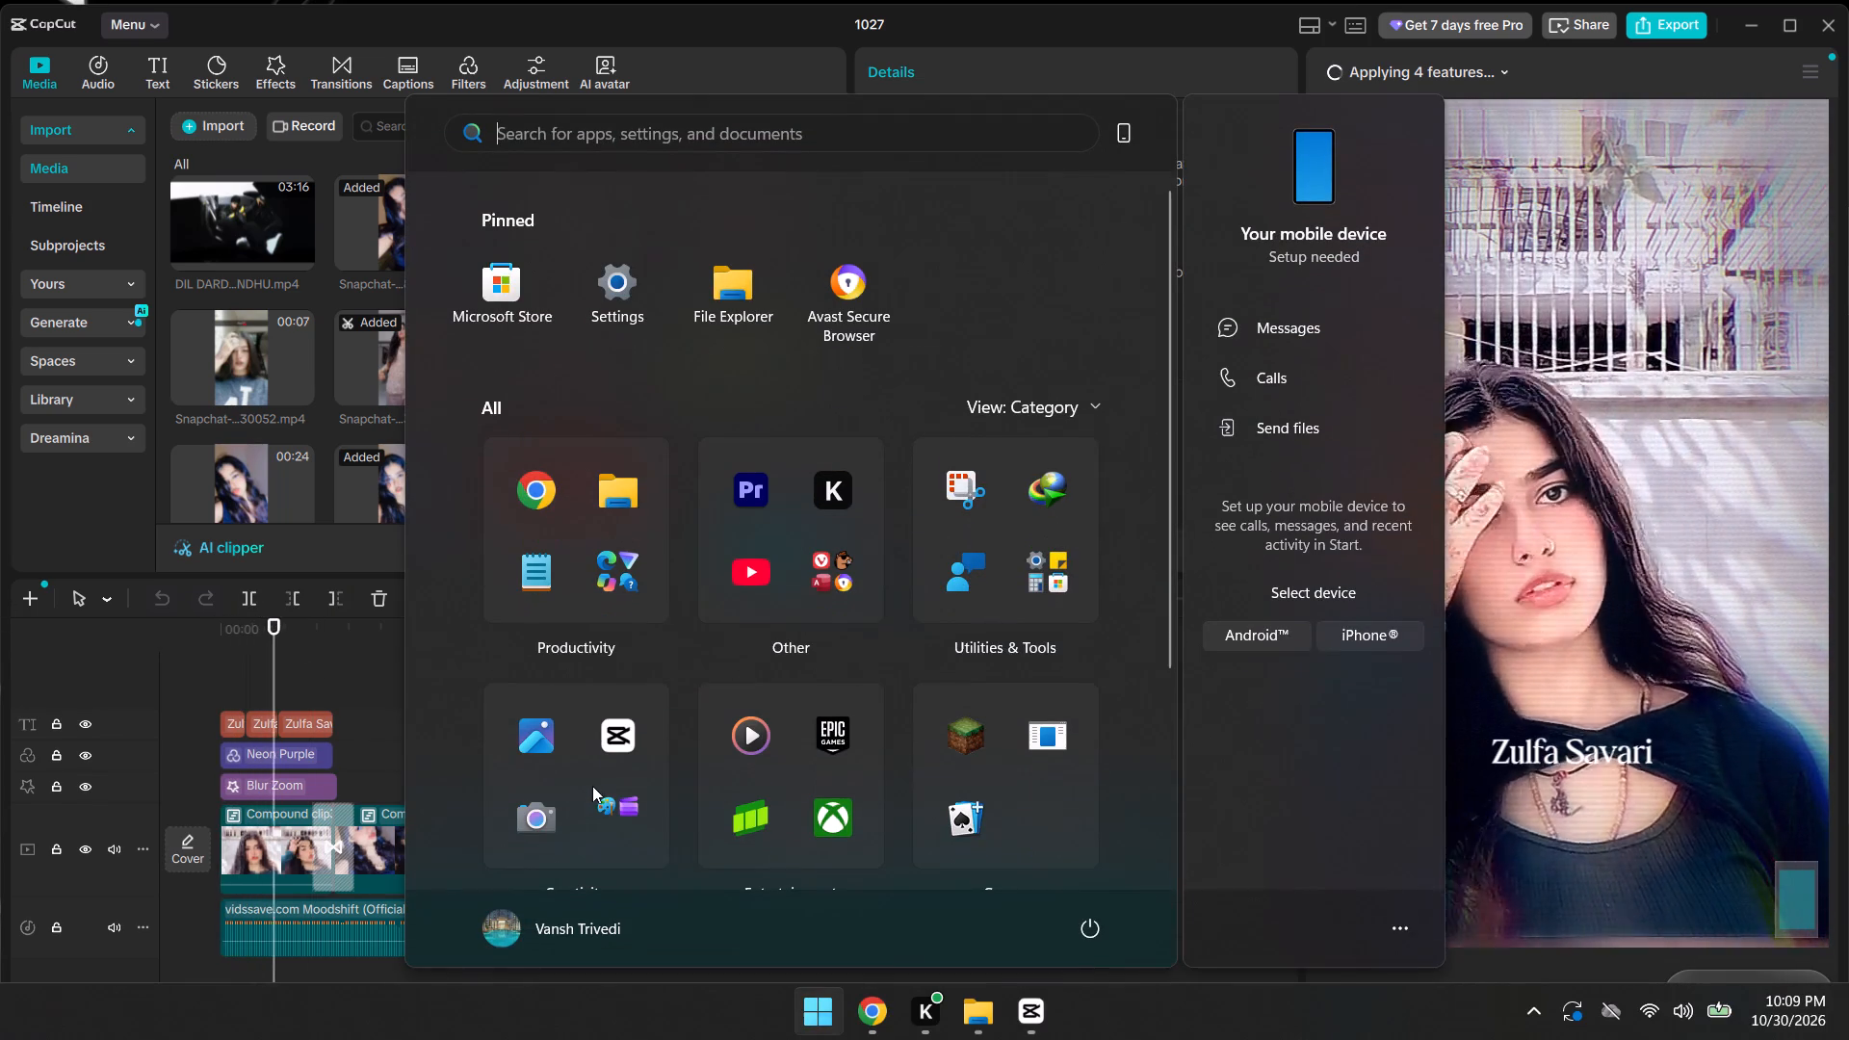
scroll(589, 784, "up", 6, "ctrl")
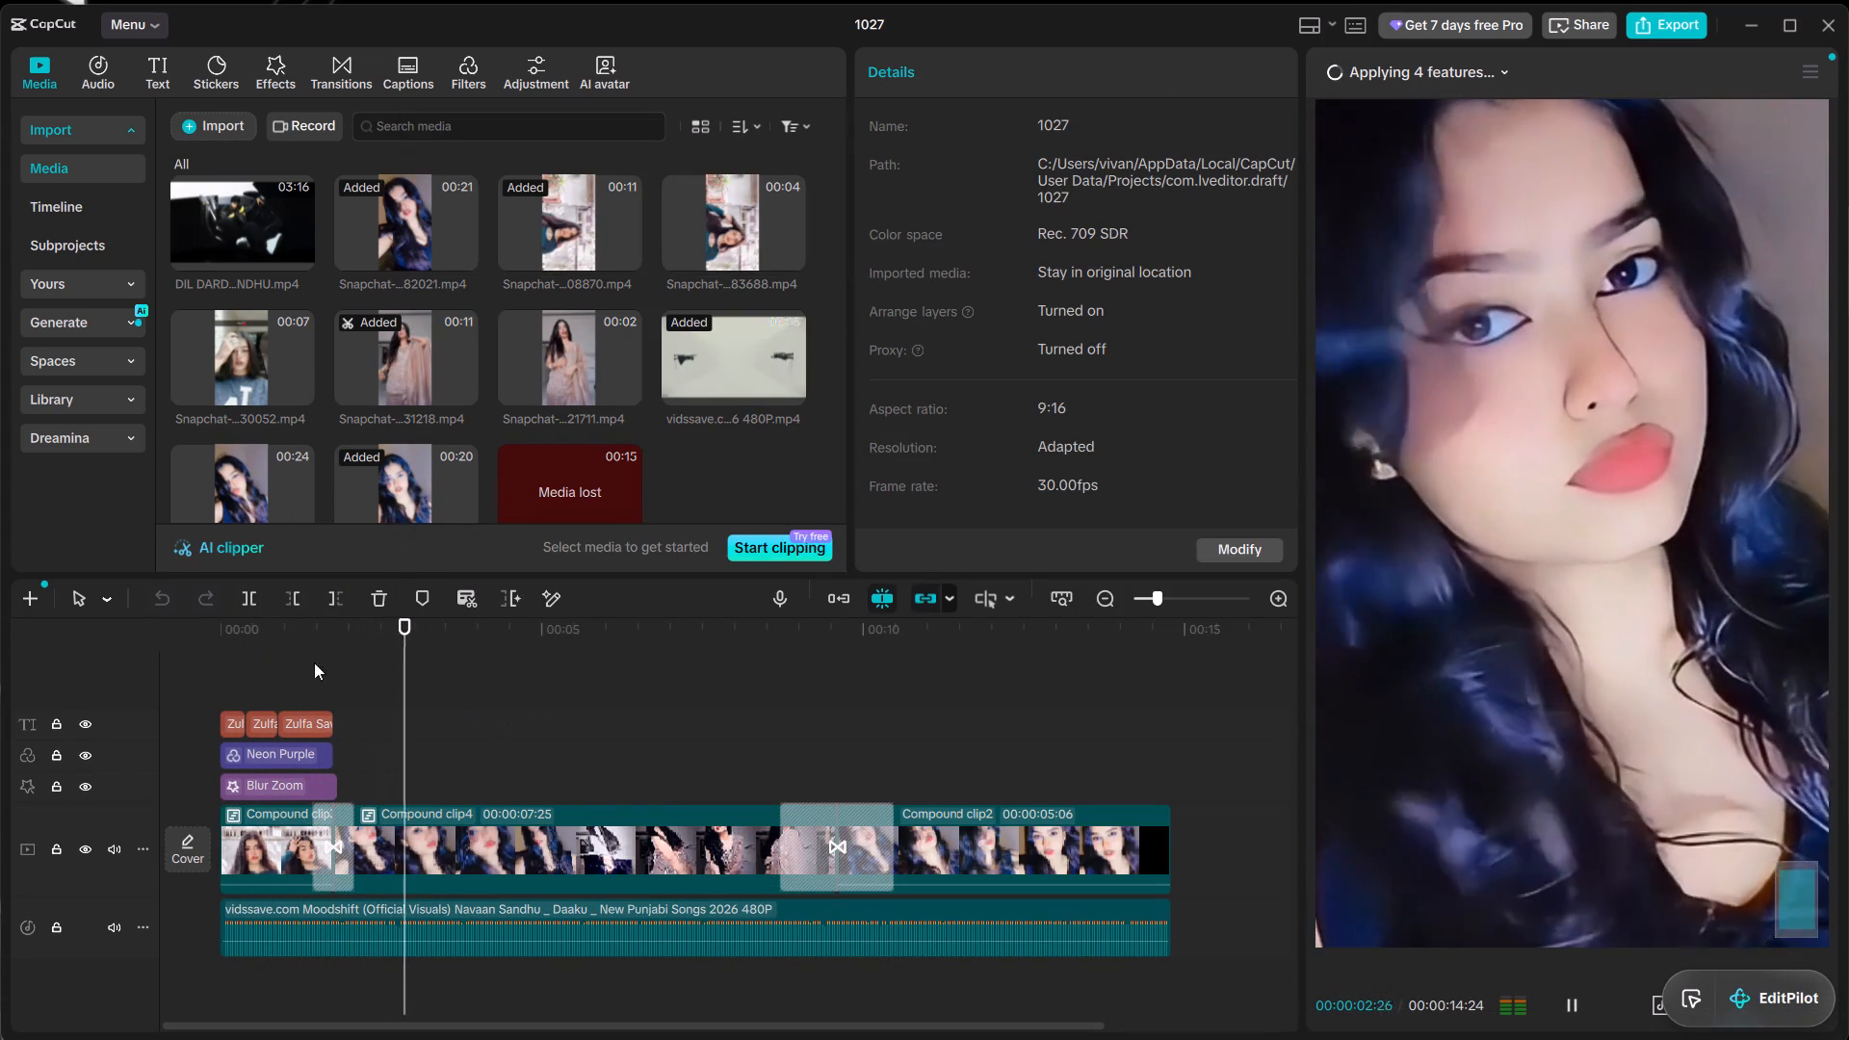
key("space")
left_click(331, 661)
scroll(388, 715, "up", 8, "ctrl")
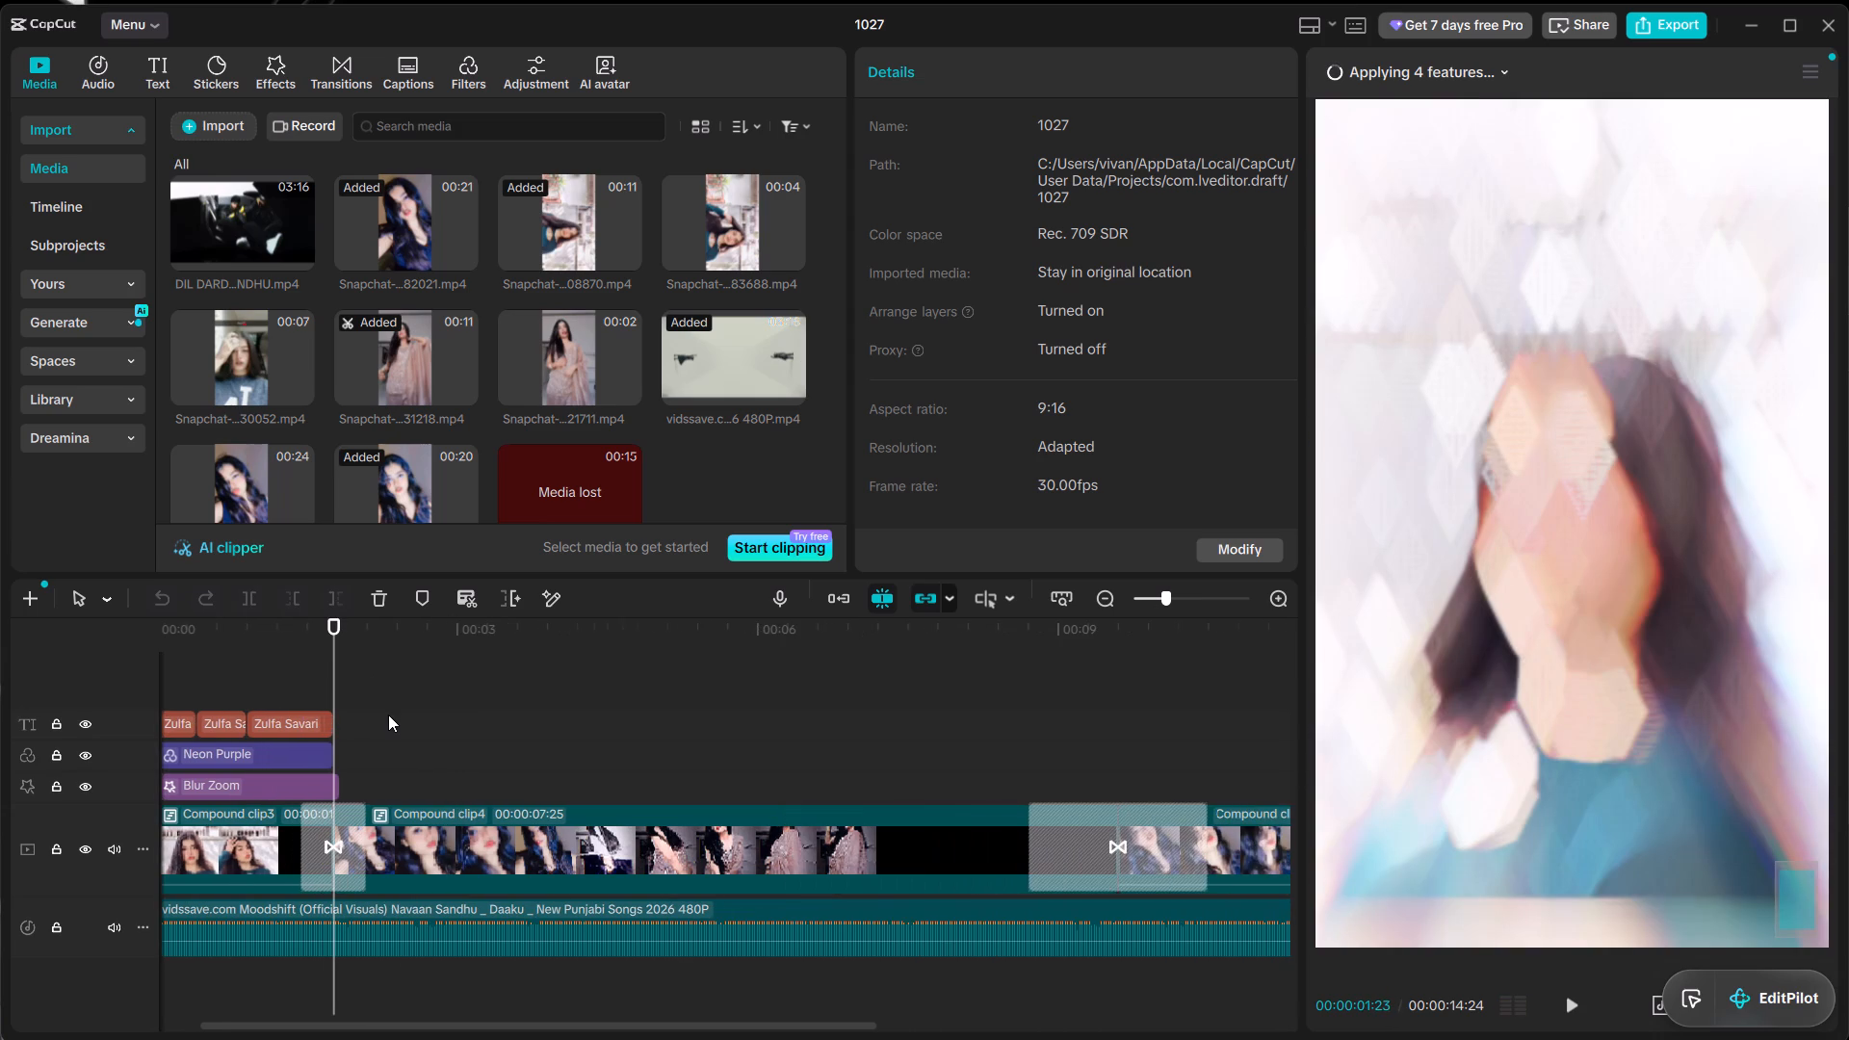
left_click(293, 716)
key("ctrl+c")
key("ctrl+v")
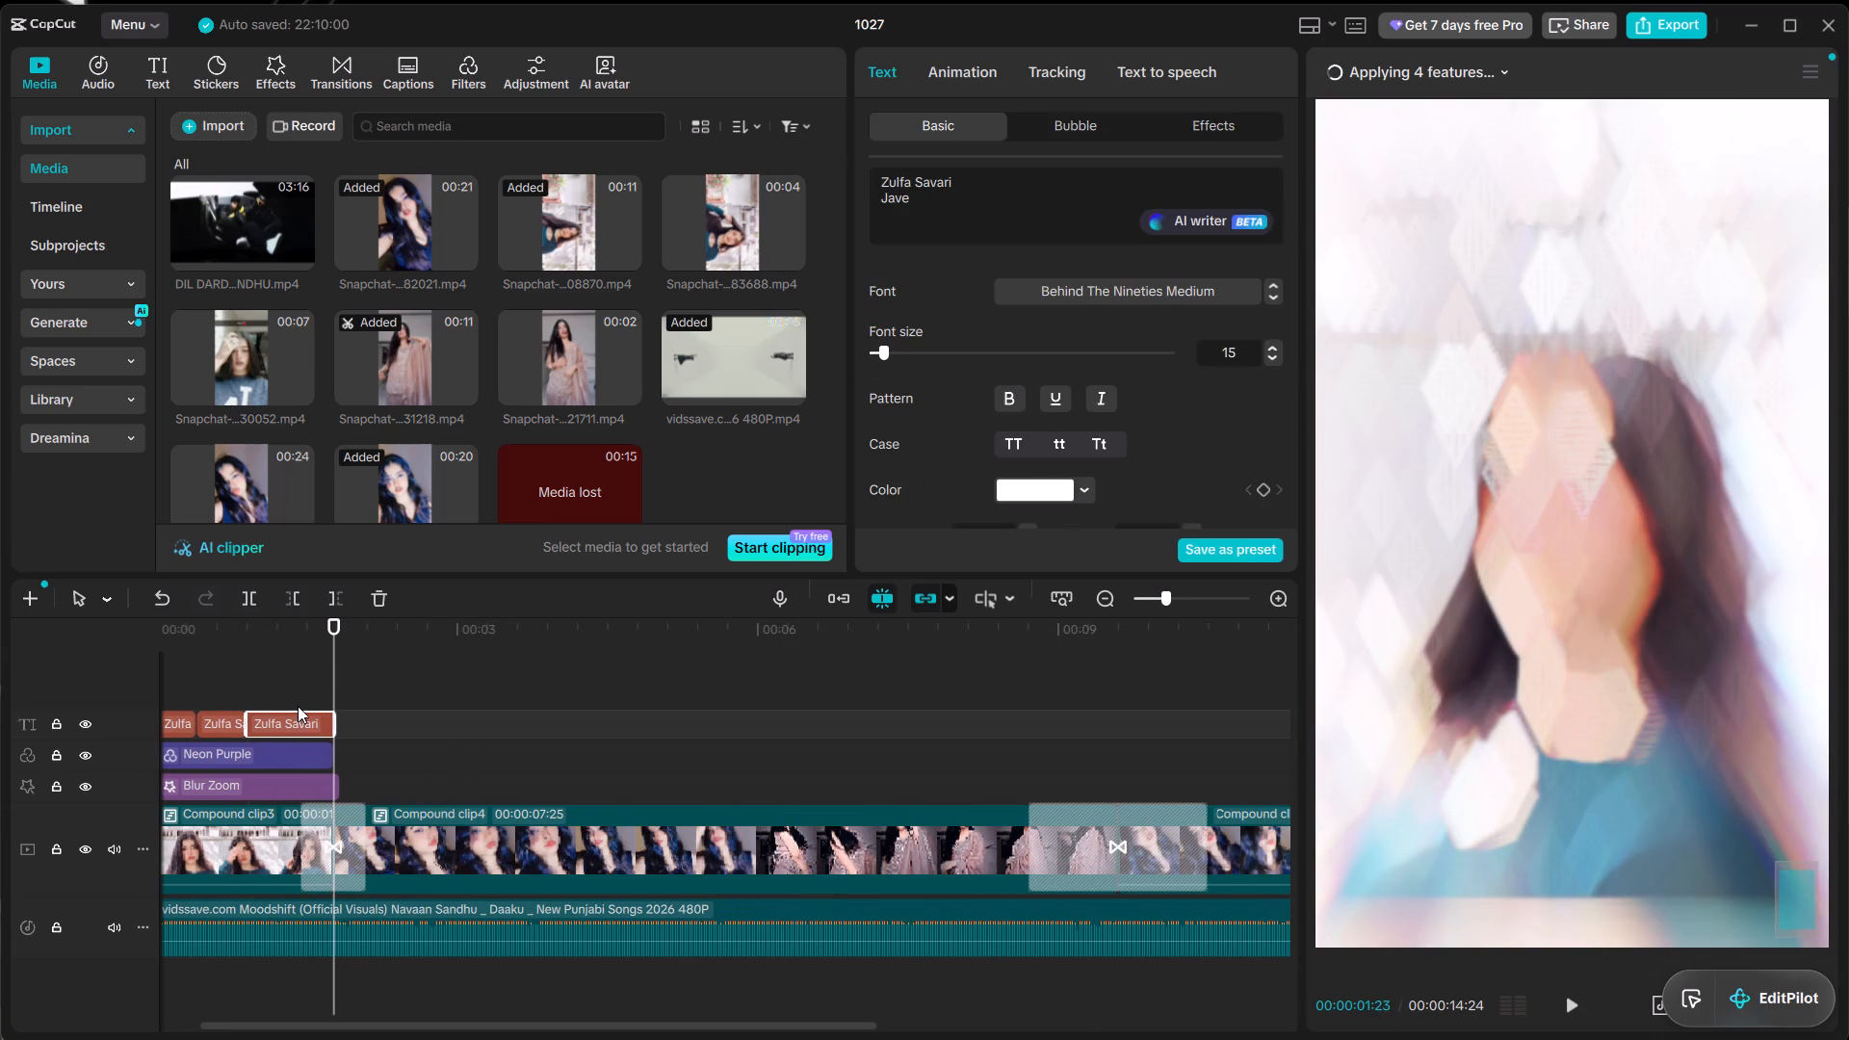
Extend the copied caption so it runs past the end of the video.
left_click_drag(427, 723, 1251, 683)
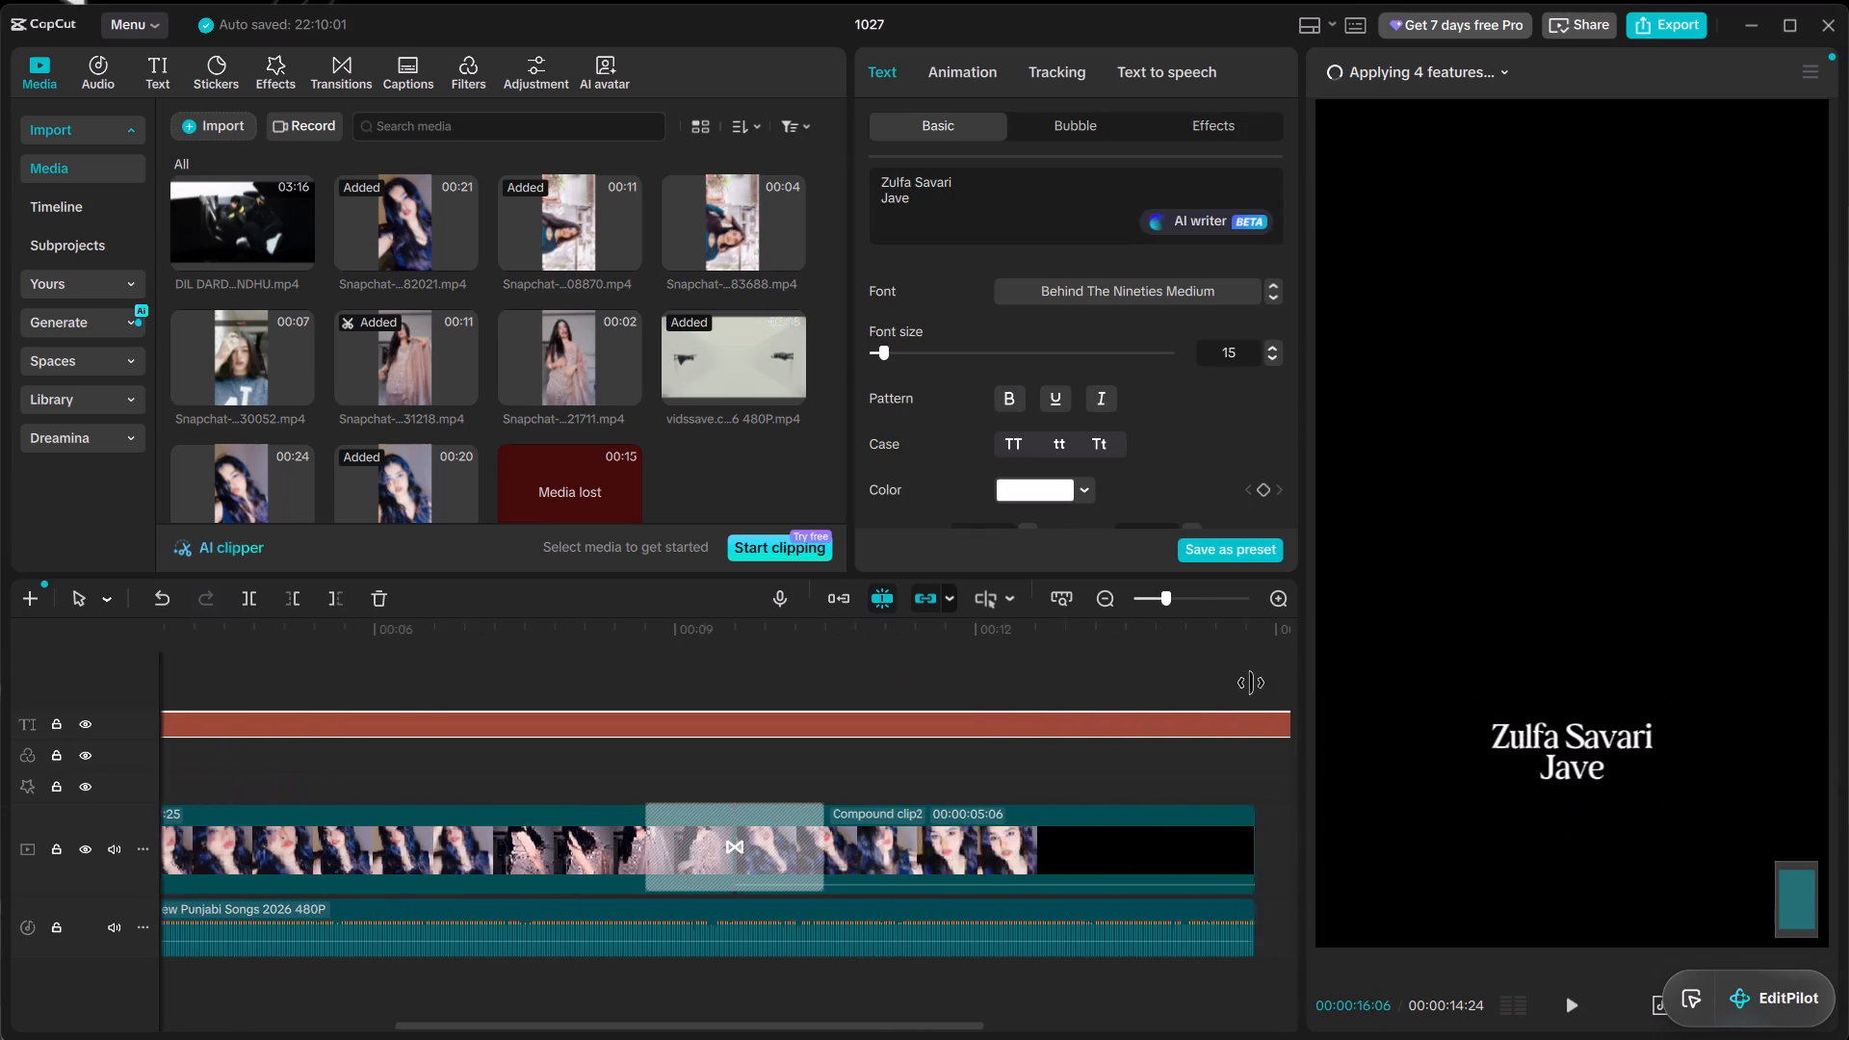
left_click_drag(1251, 683, 1052, 682)
scroll(482, 828, "up", 8, "alt")
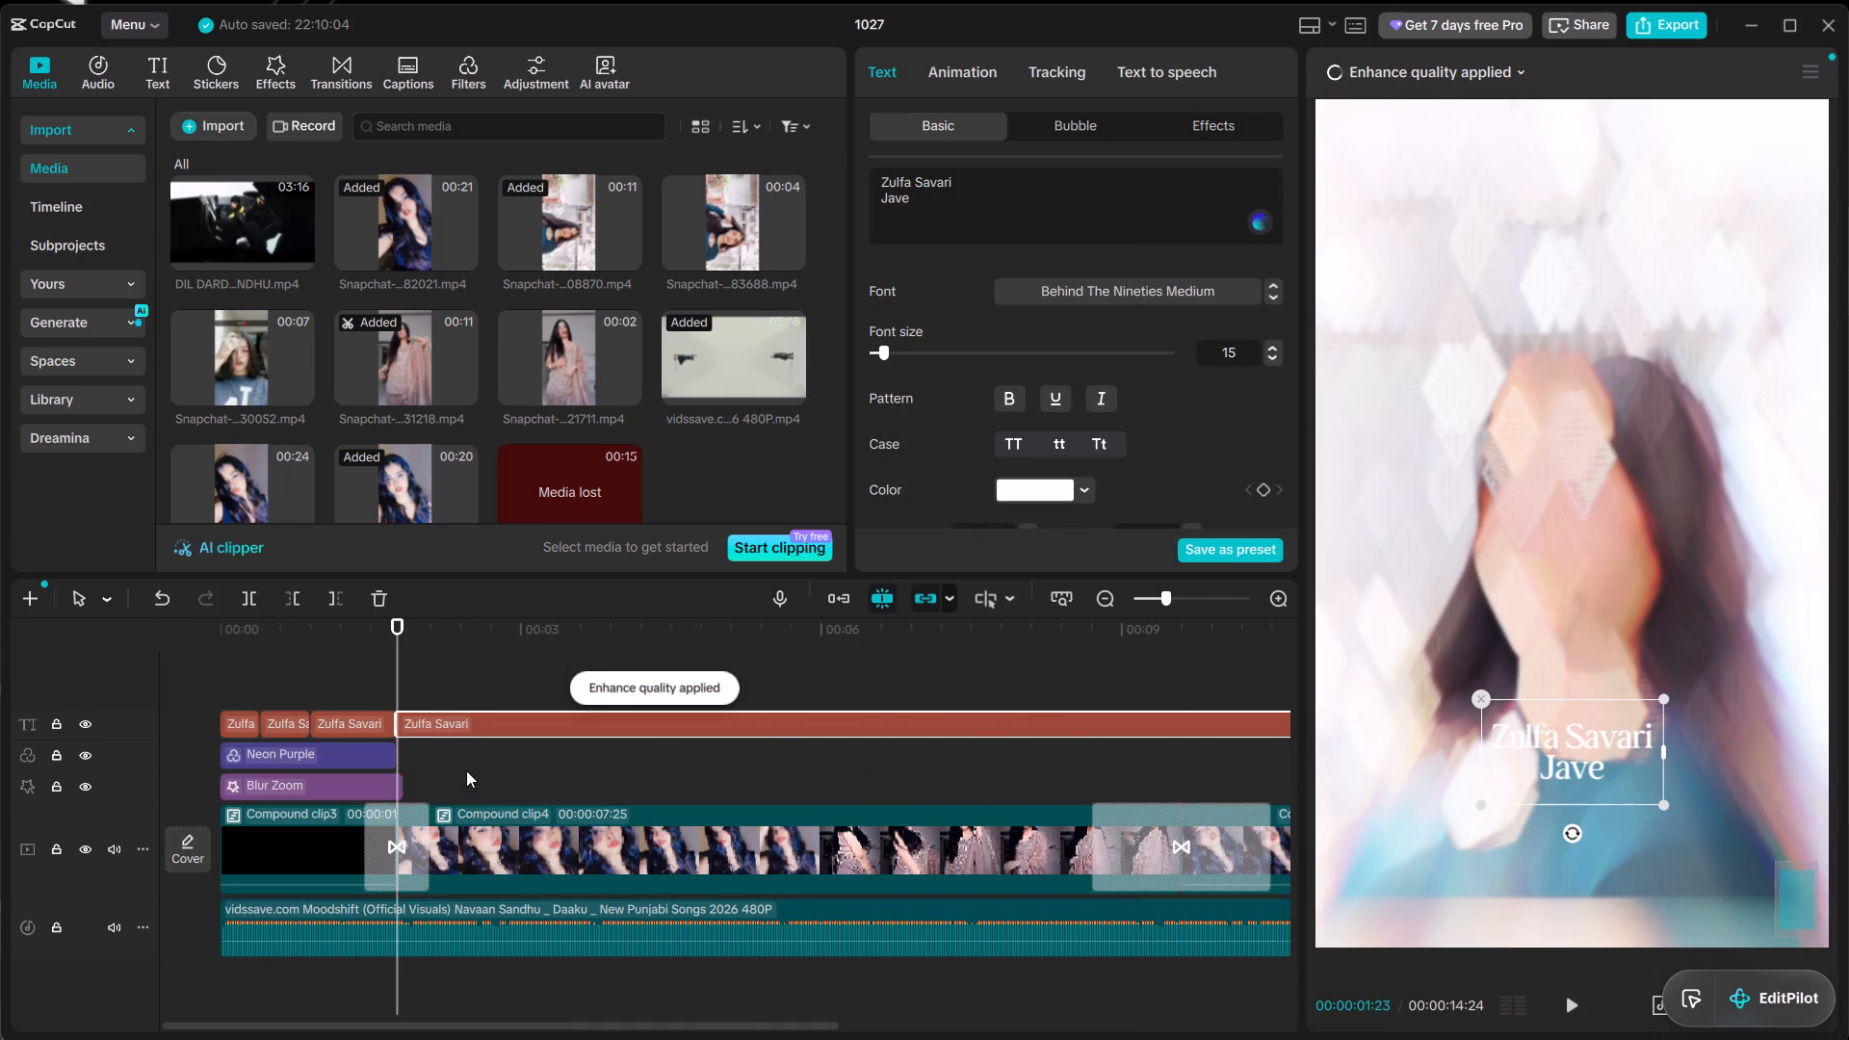
Change the long caption's text to "Ankhyian nu" and split it at 00:00:02:18, where the lyric ends.
left_click(463, 733)
key("space")
key("space")
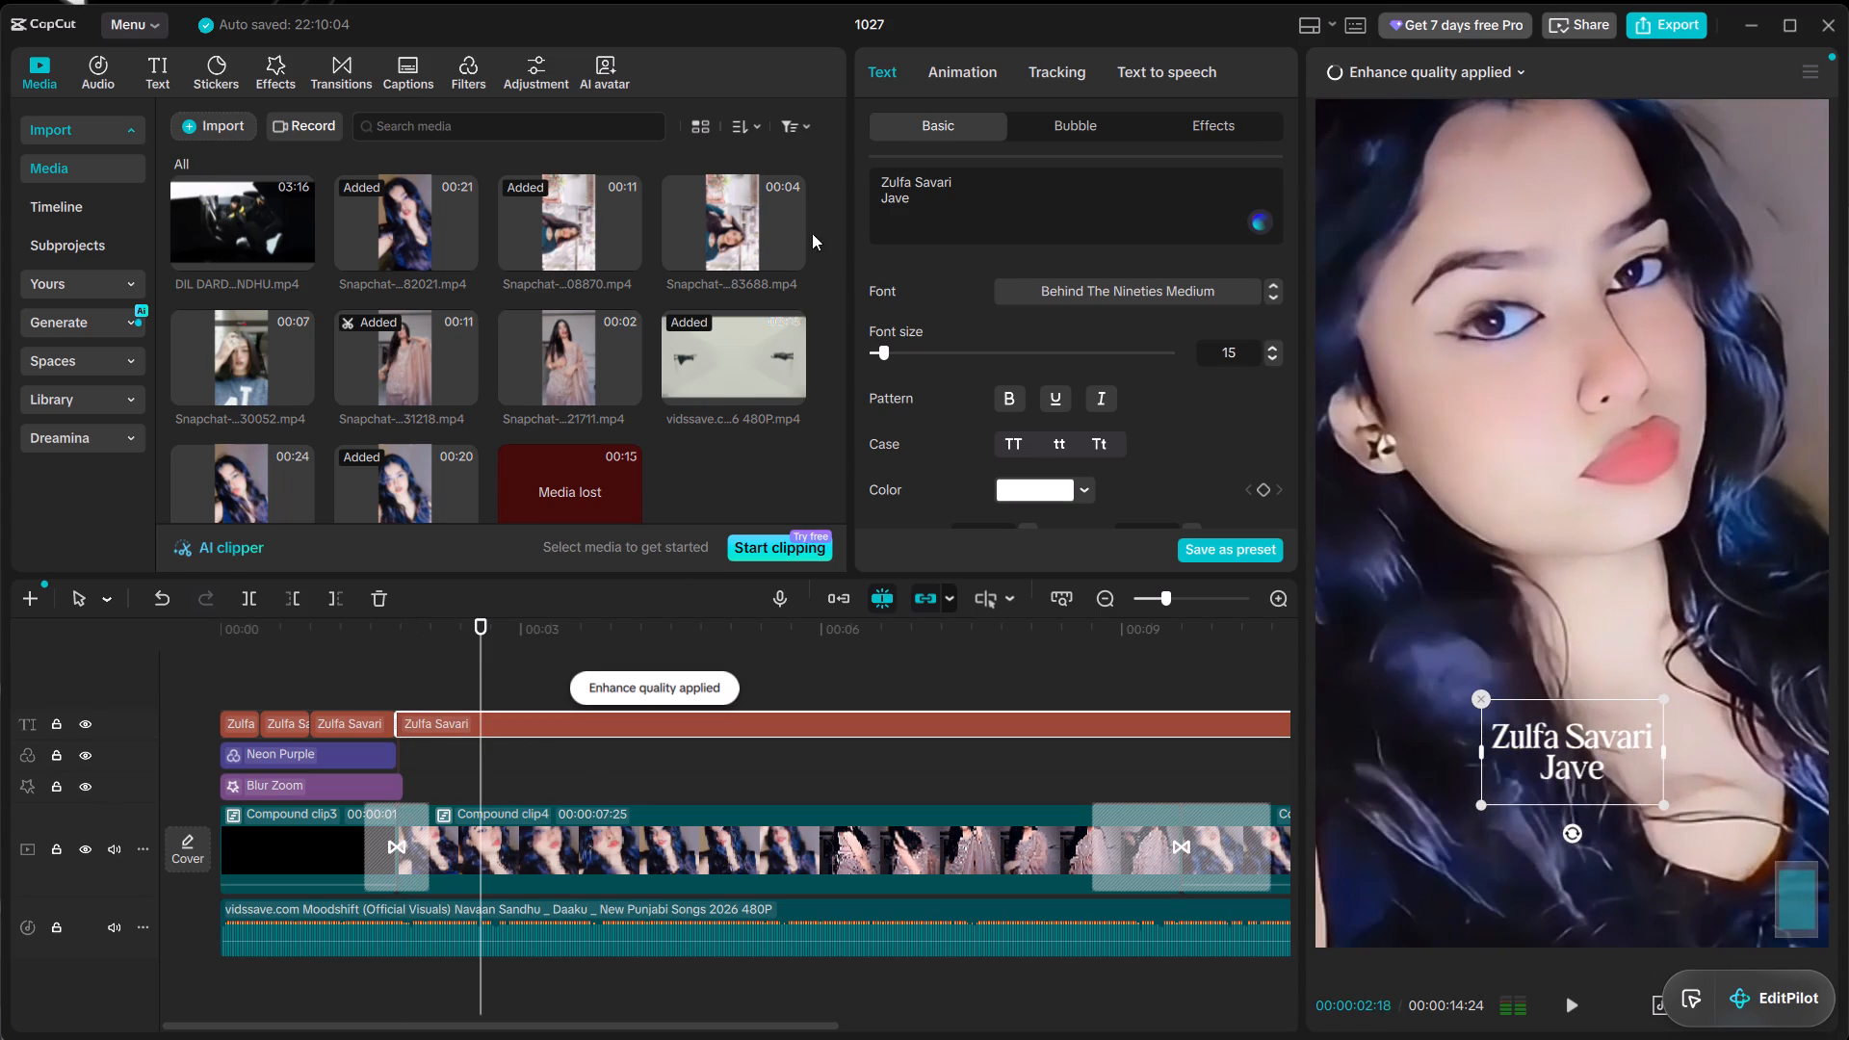
left_click(990, 222)
key("ctrl+a")
type("Ank")
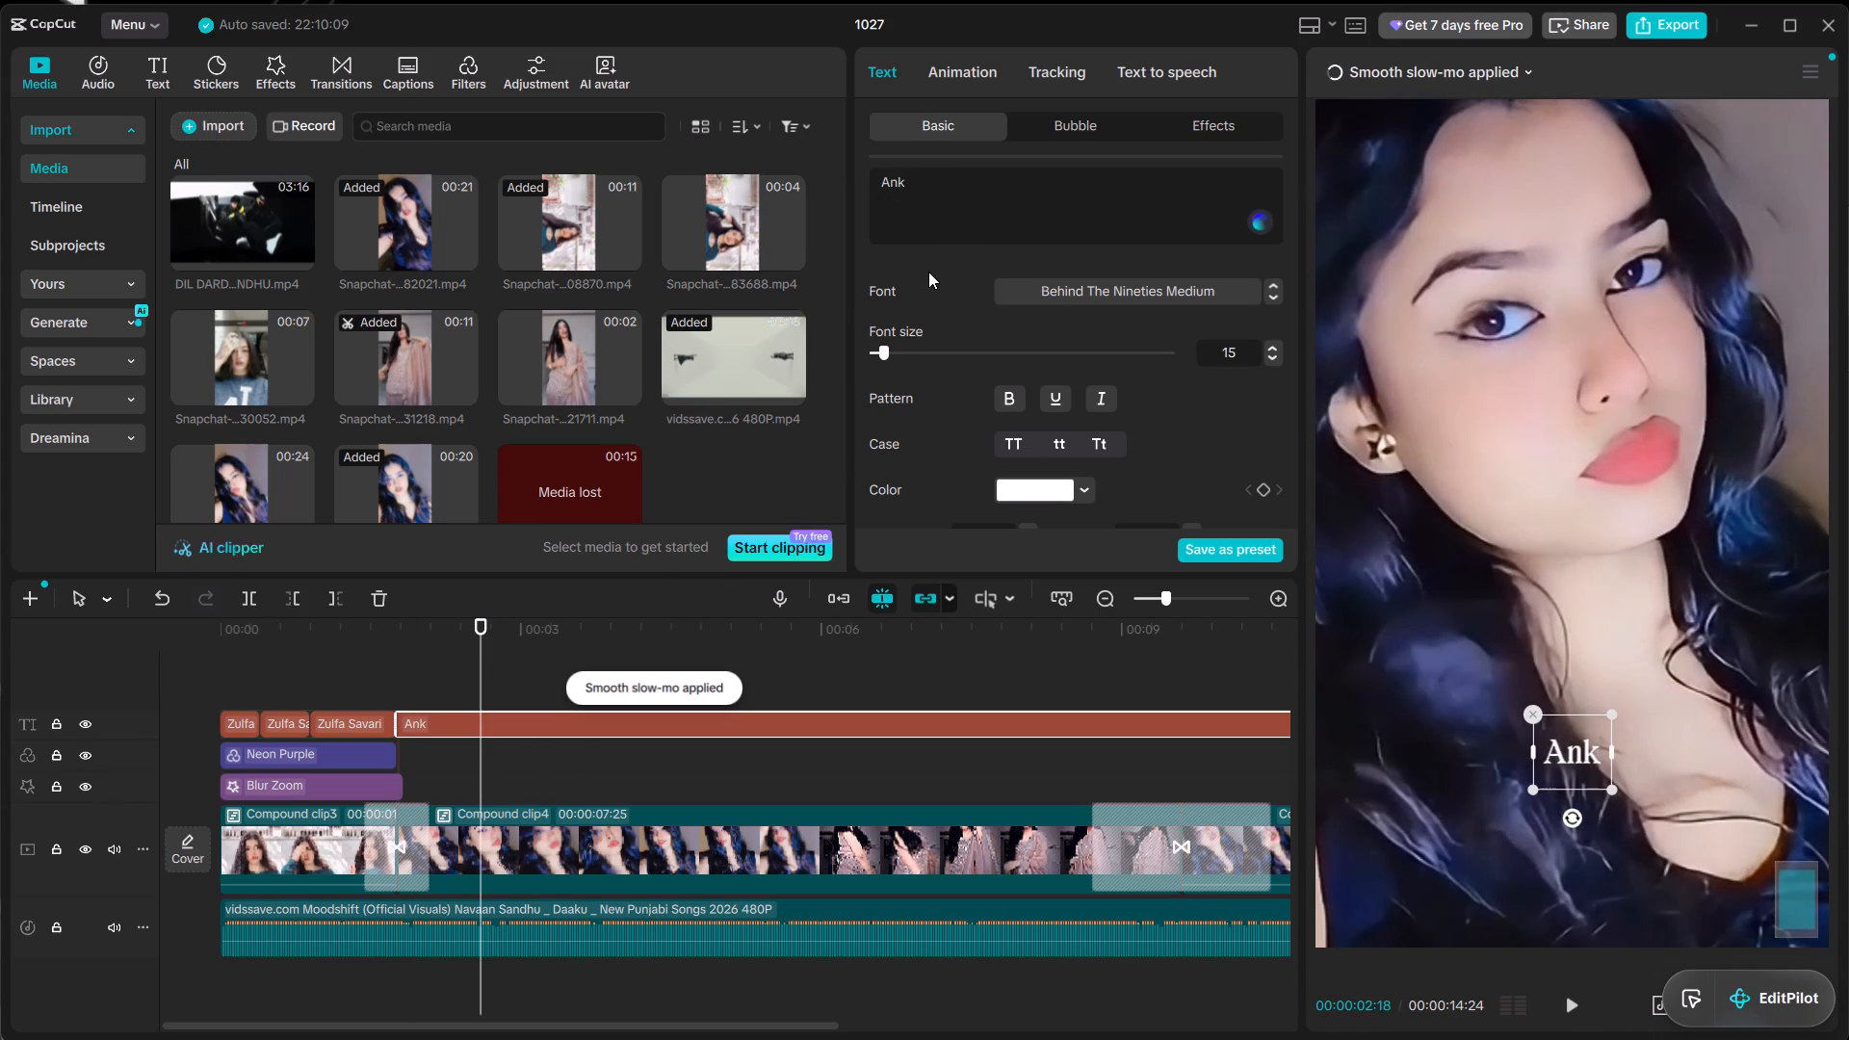
type("yi")
key("BackSpace")
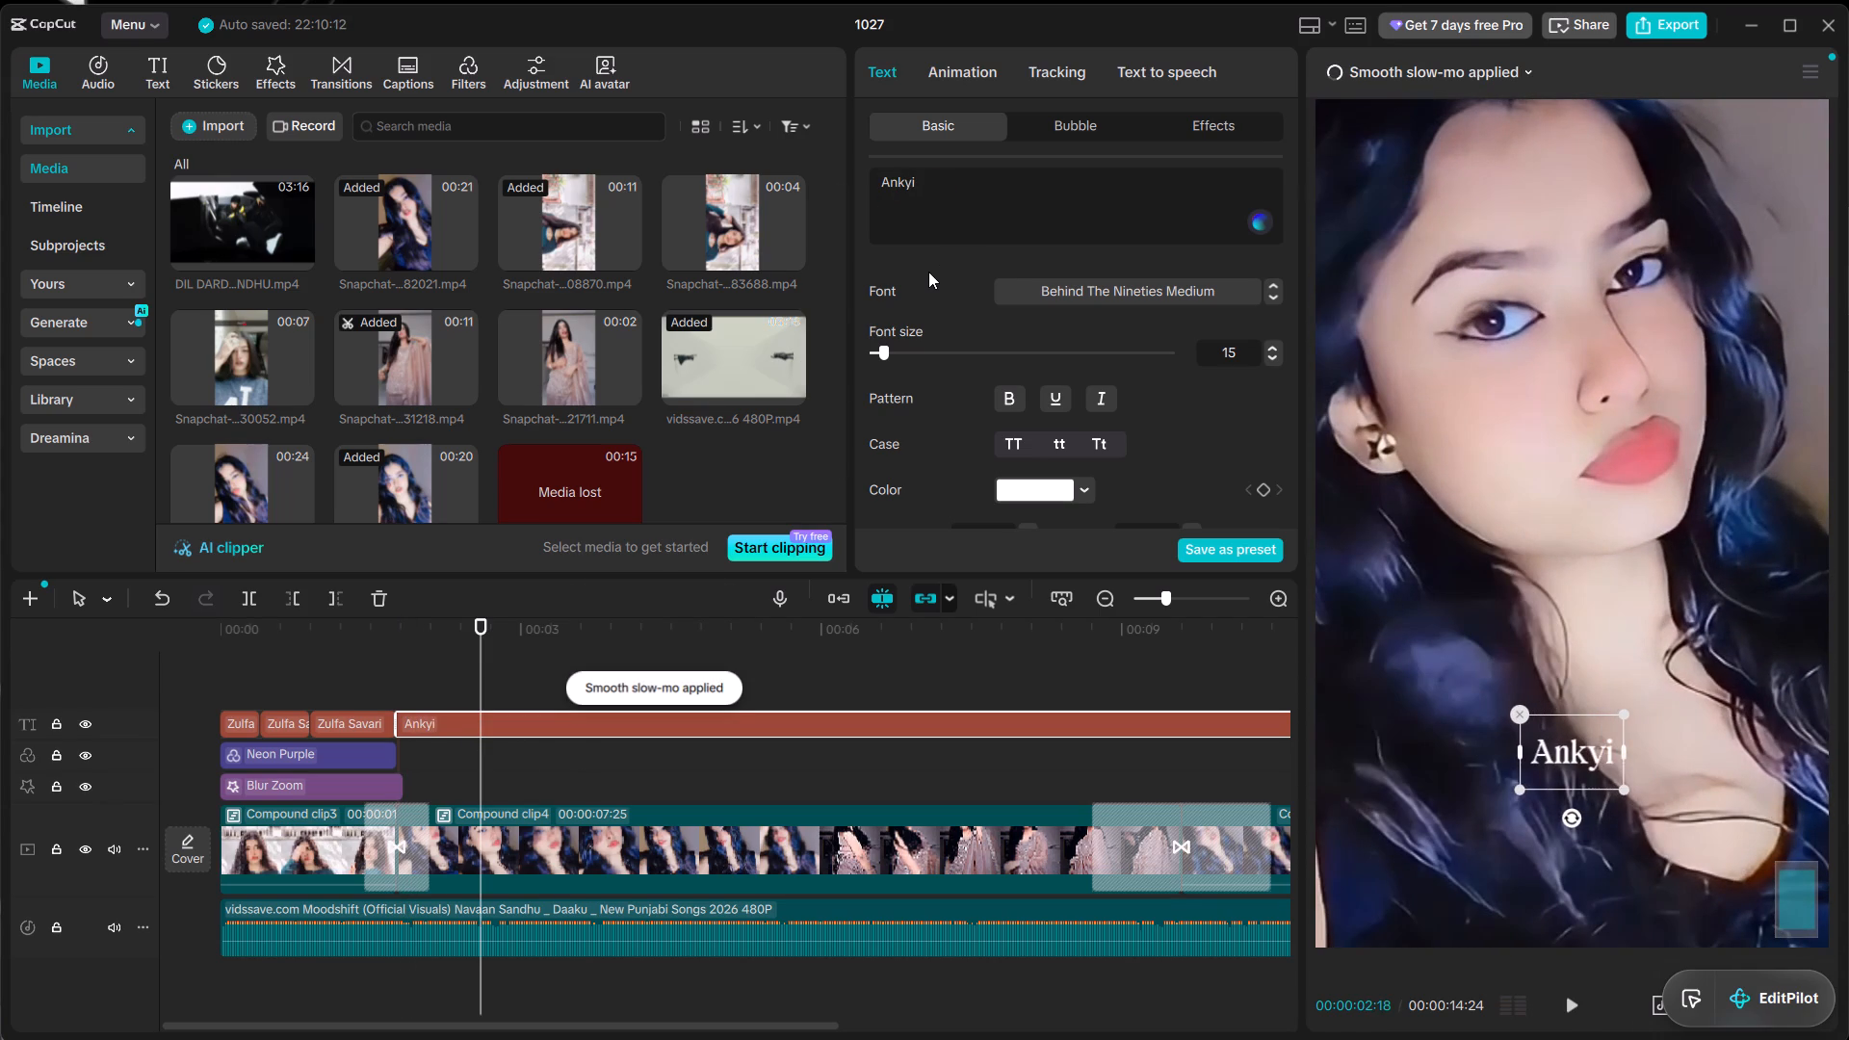
key("BackSpace")
key("h")
type("yi")
type("an nu")
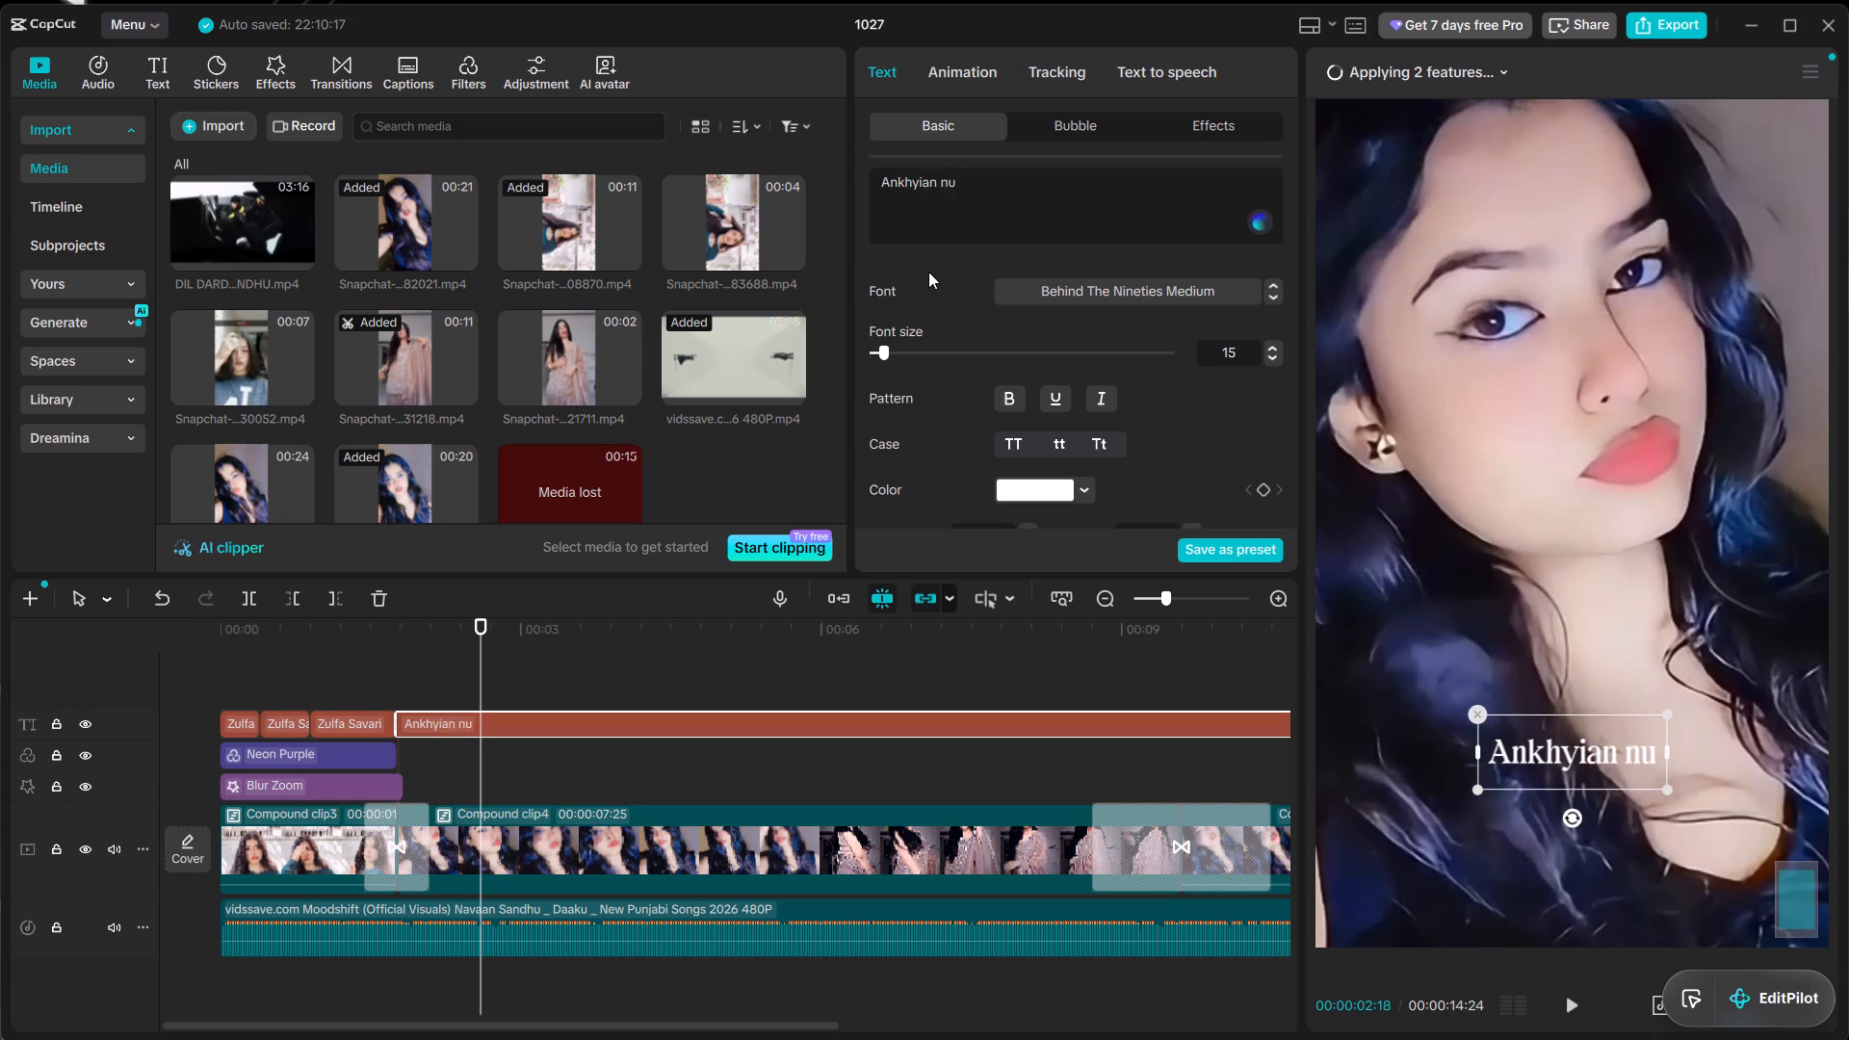
key("ctrl+b")
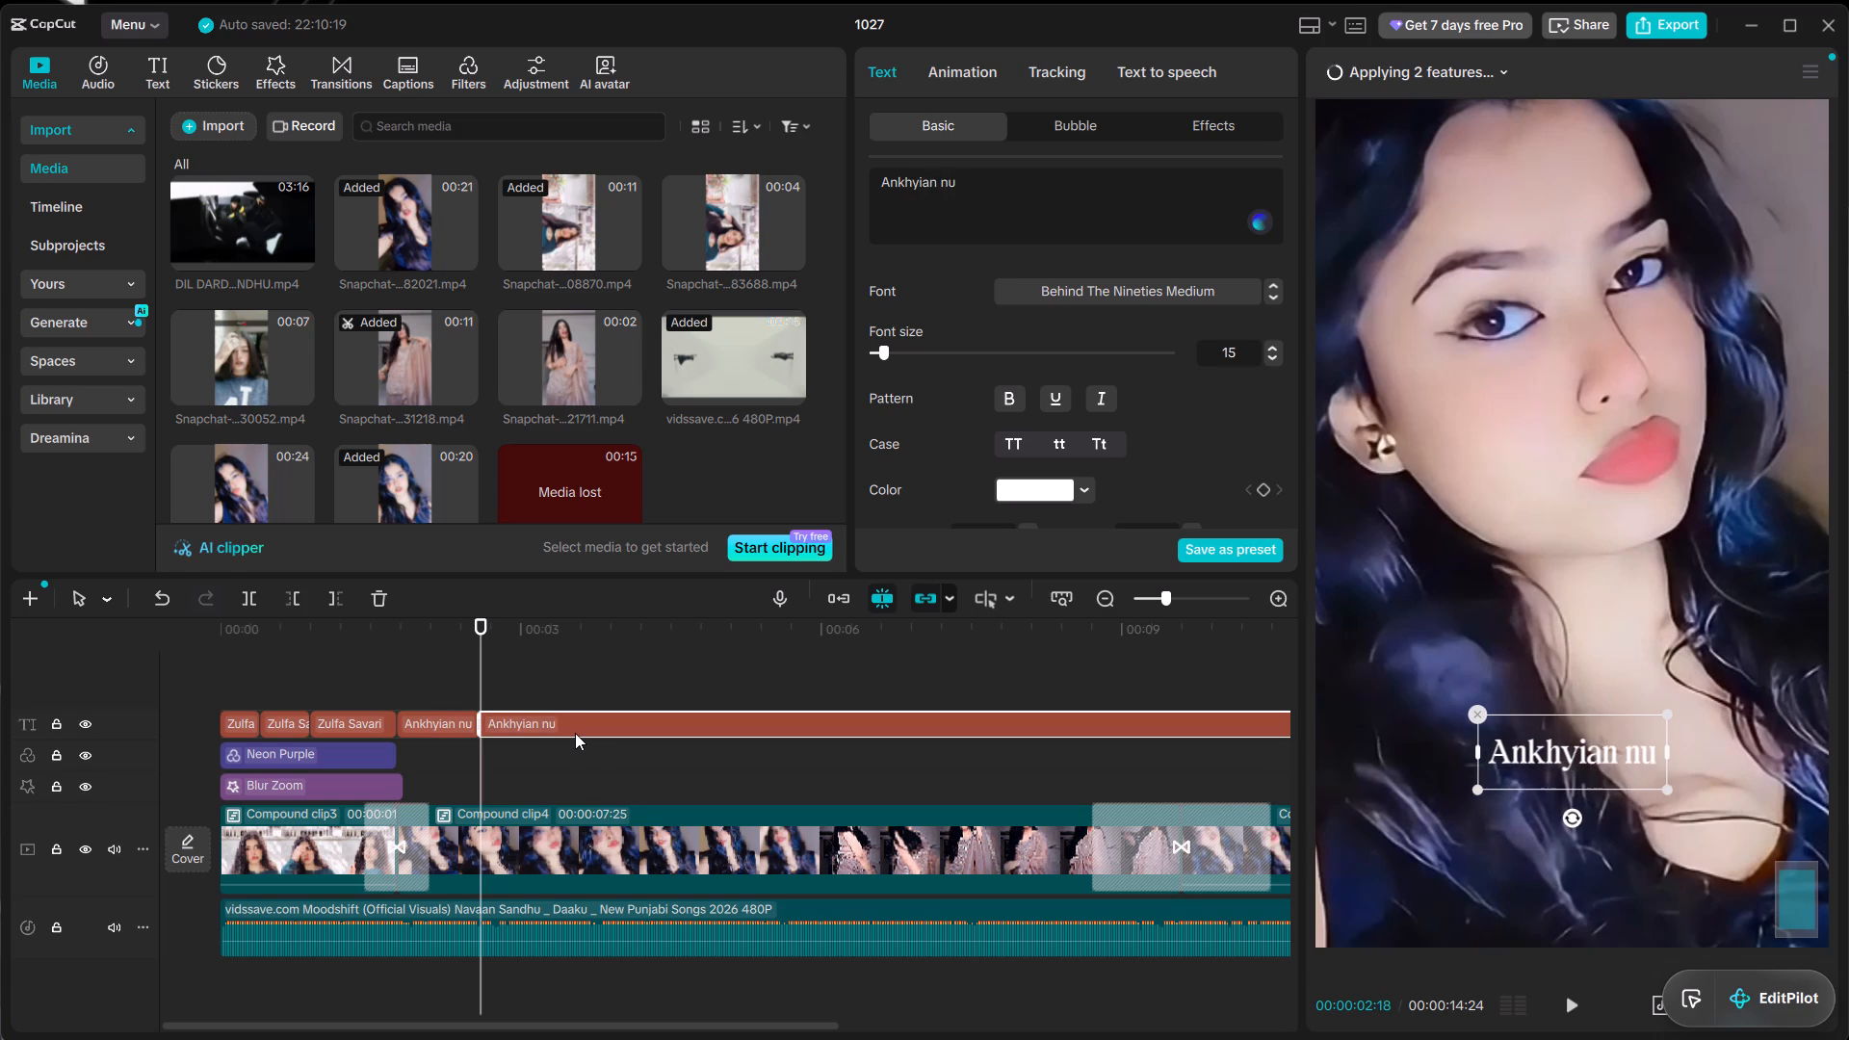
Change the remaining caption segment's text to "Chak di na" and split it at 00:00:03:14.
left_click(575, 733)
left_click(573, 729)
key("space")
key("space")
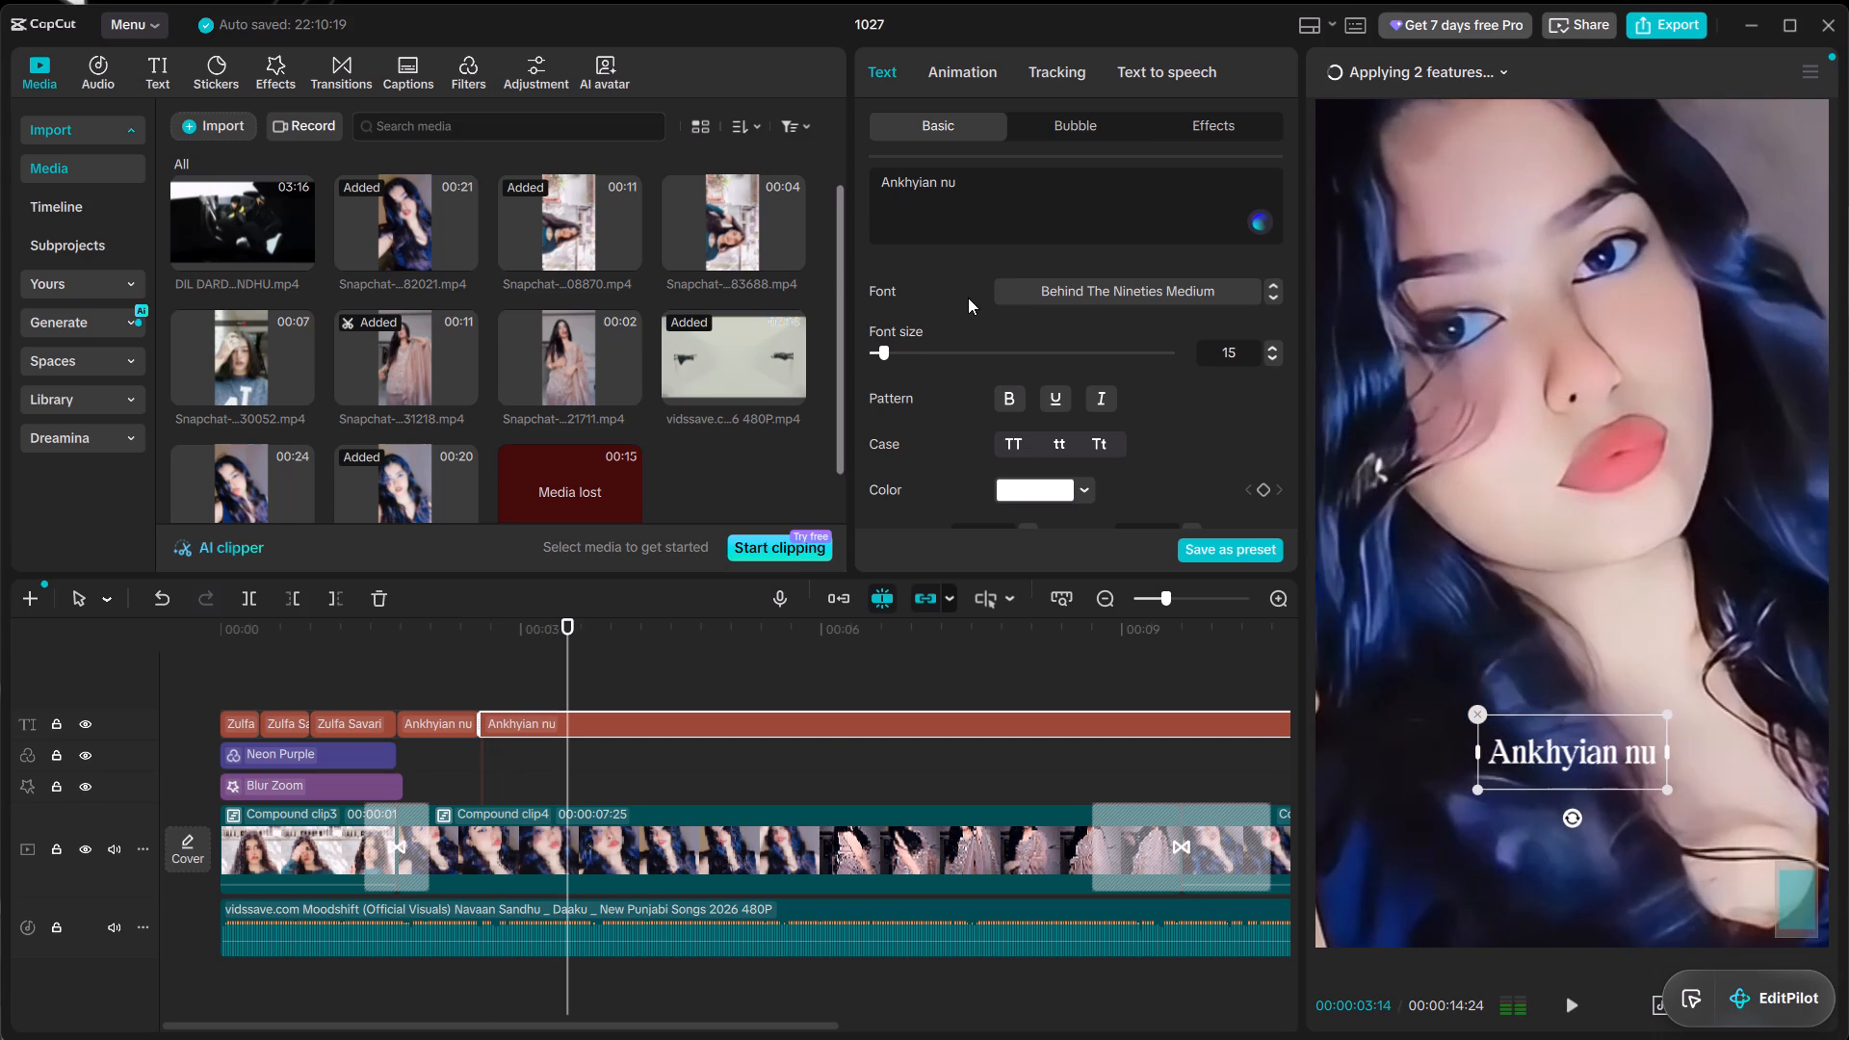
left_click(974, 199)
key("ctrl+a")
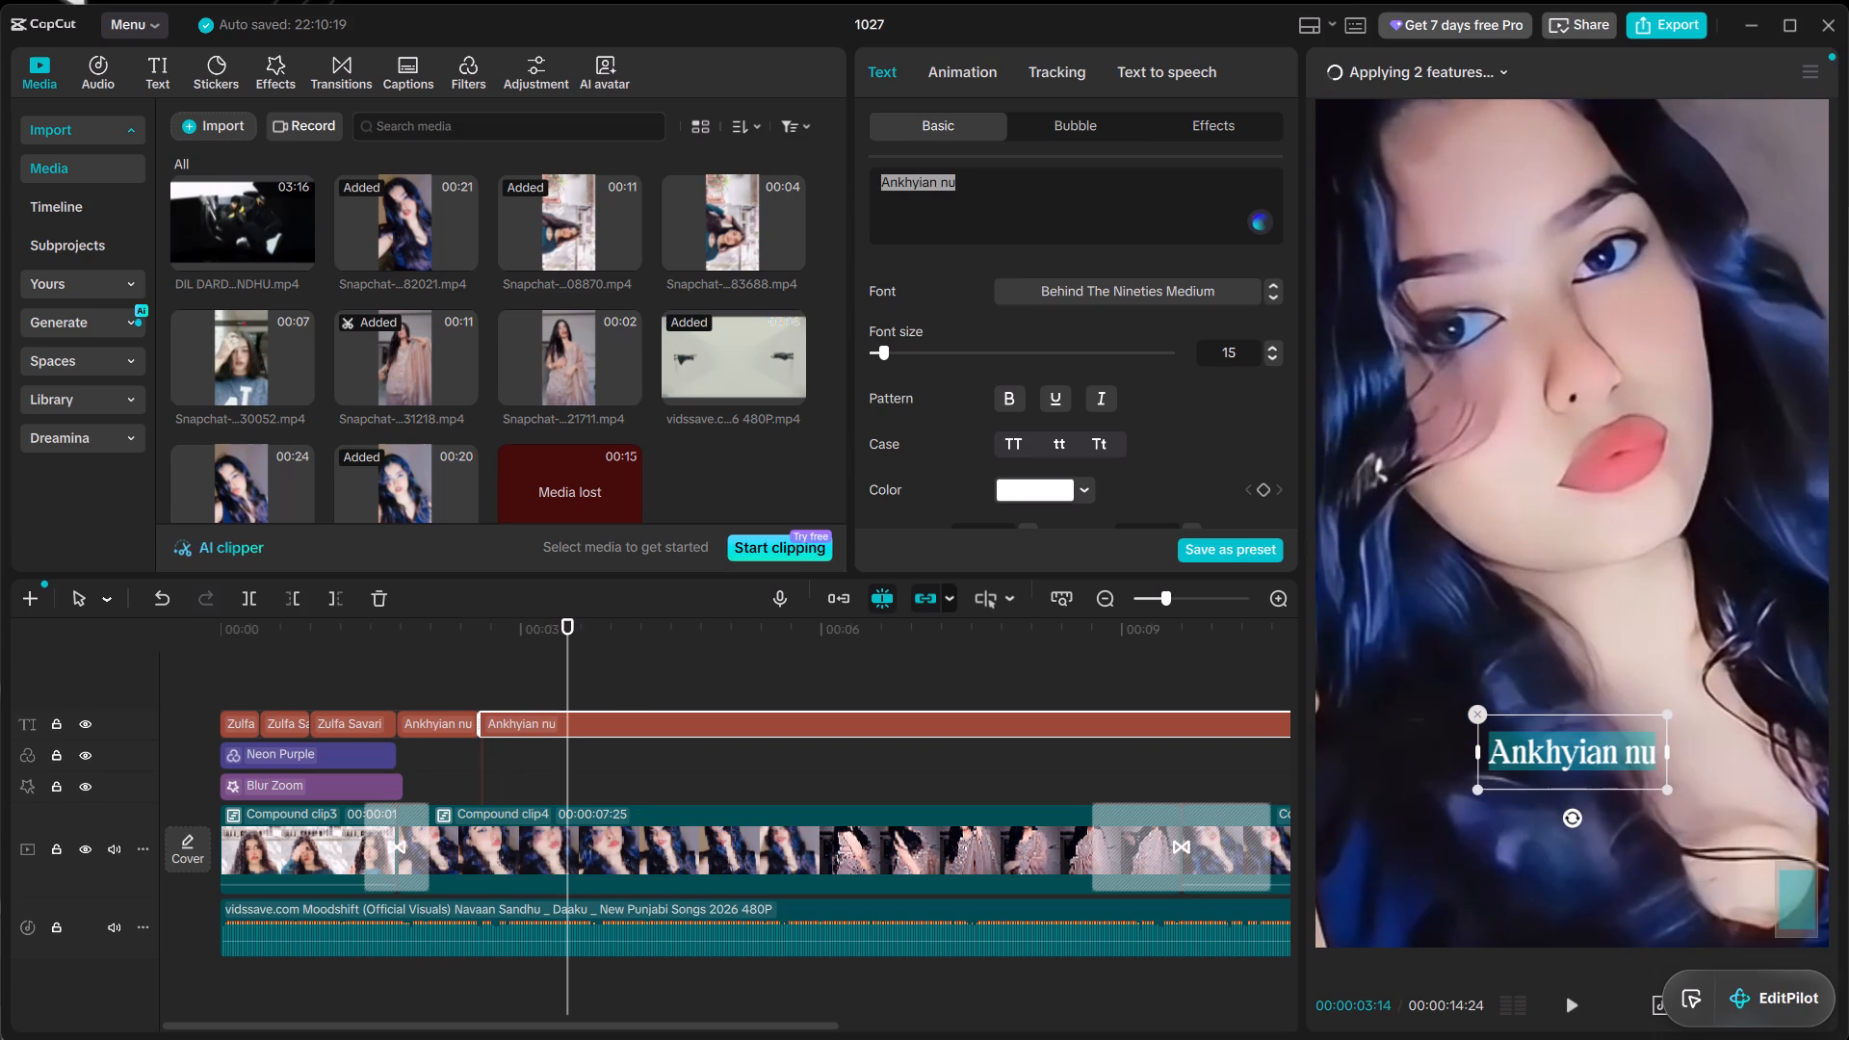
type("Chad")
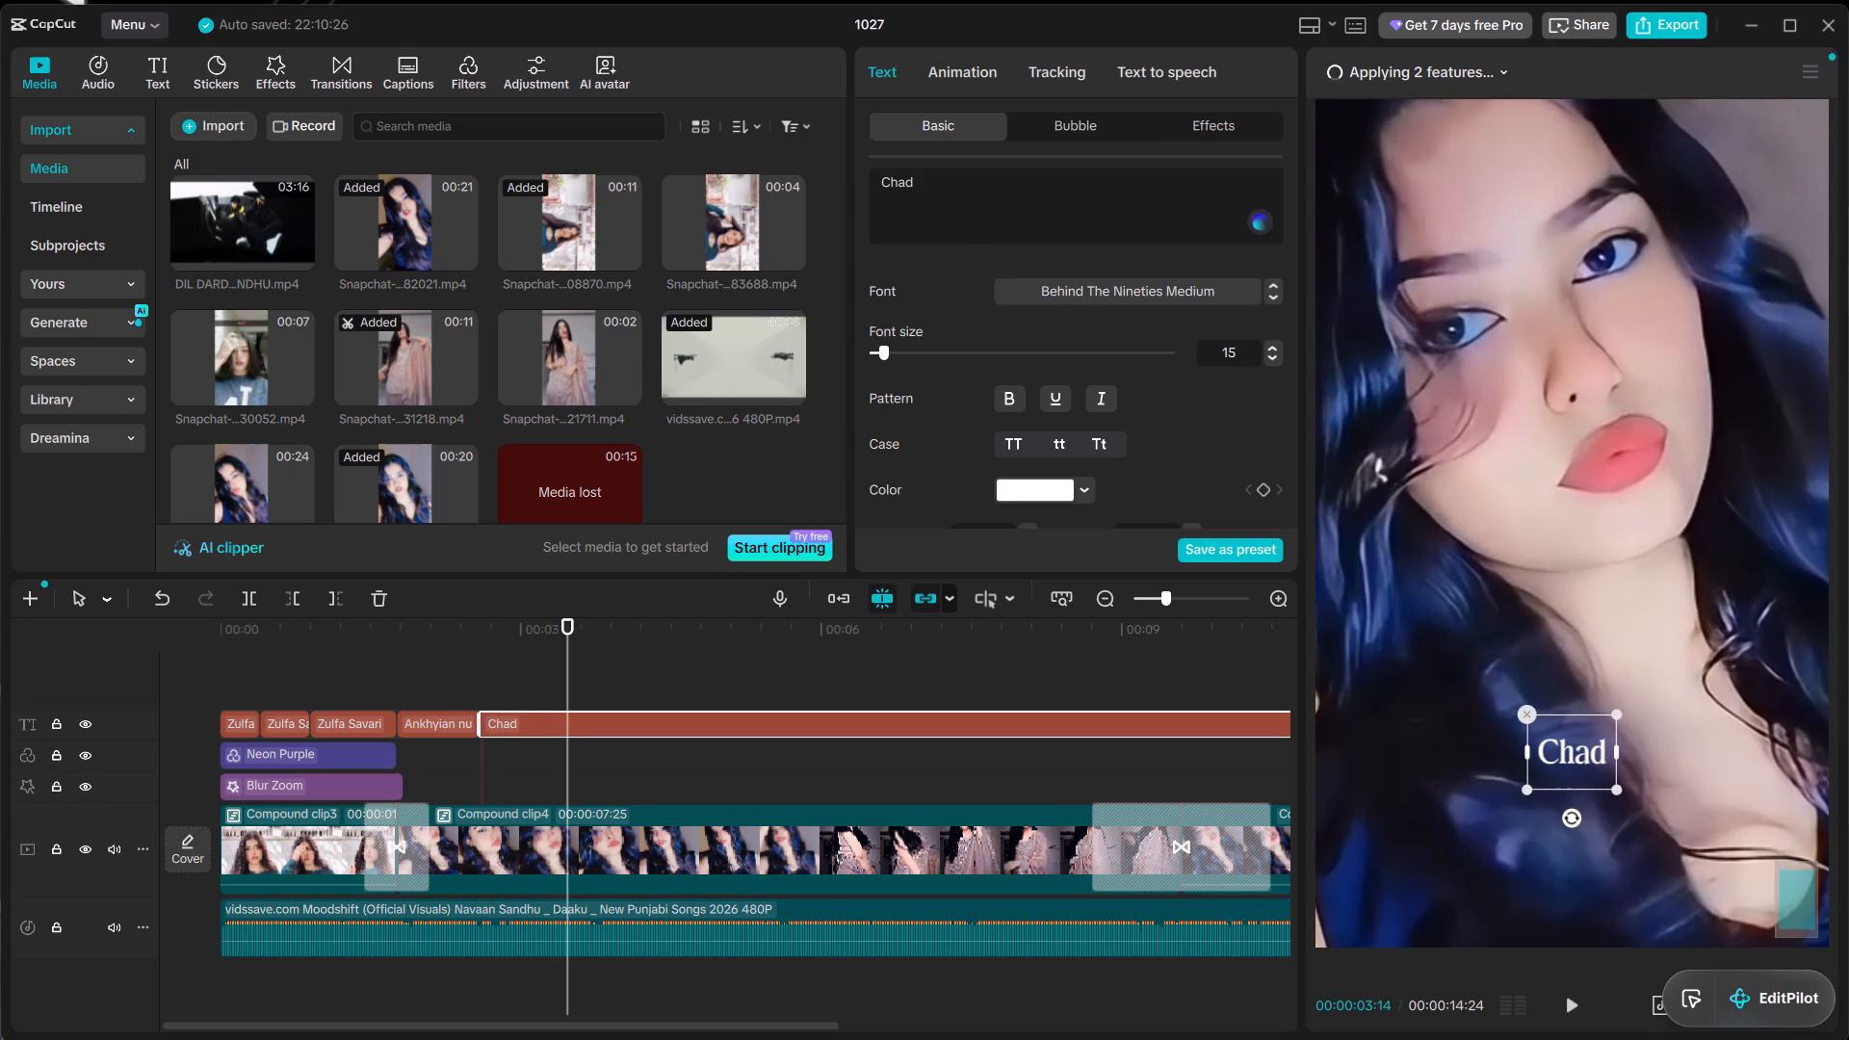
key("k")
key("BackSpace")
key("equal")
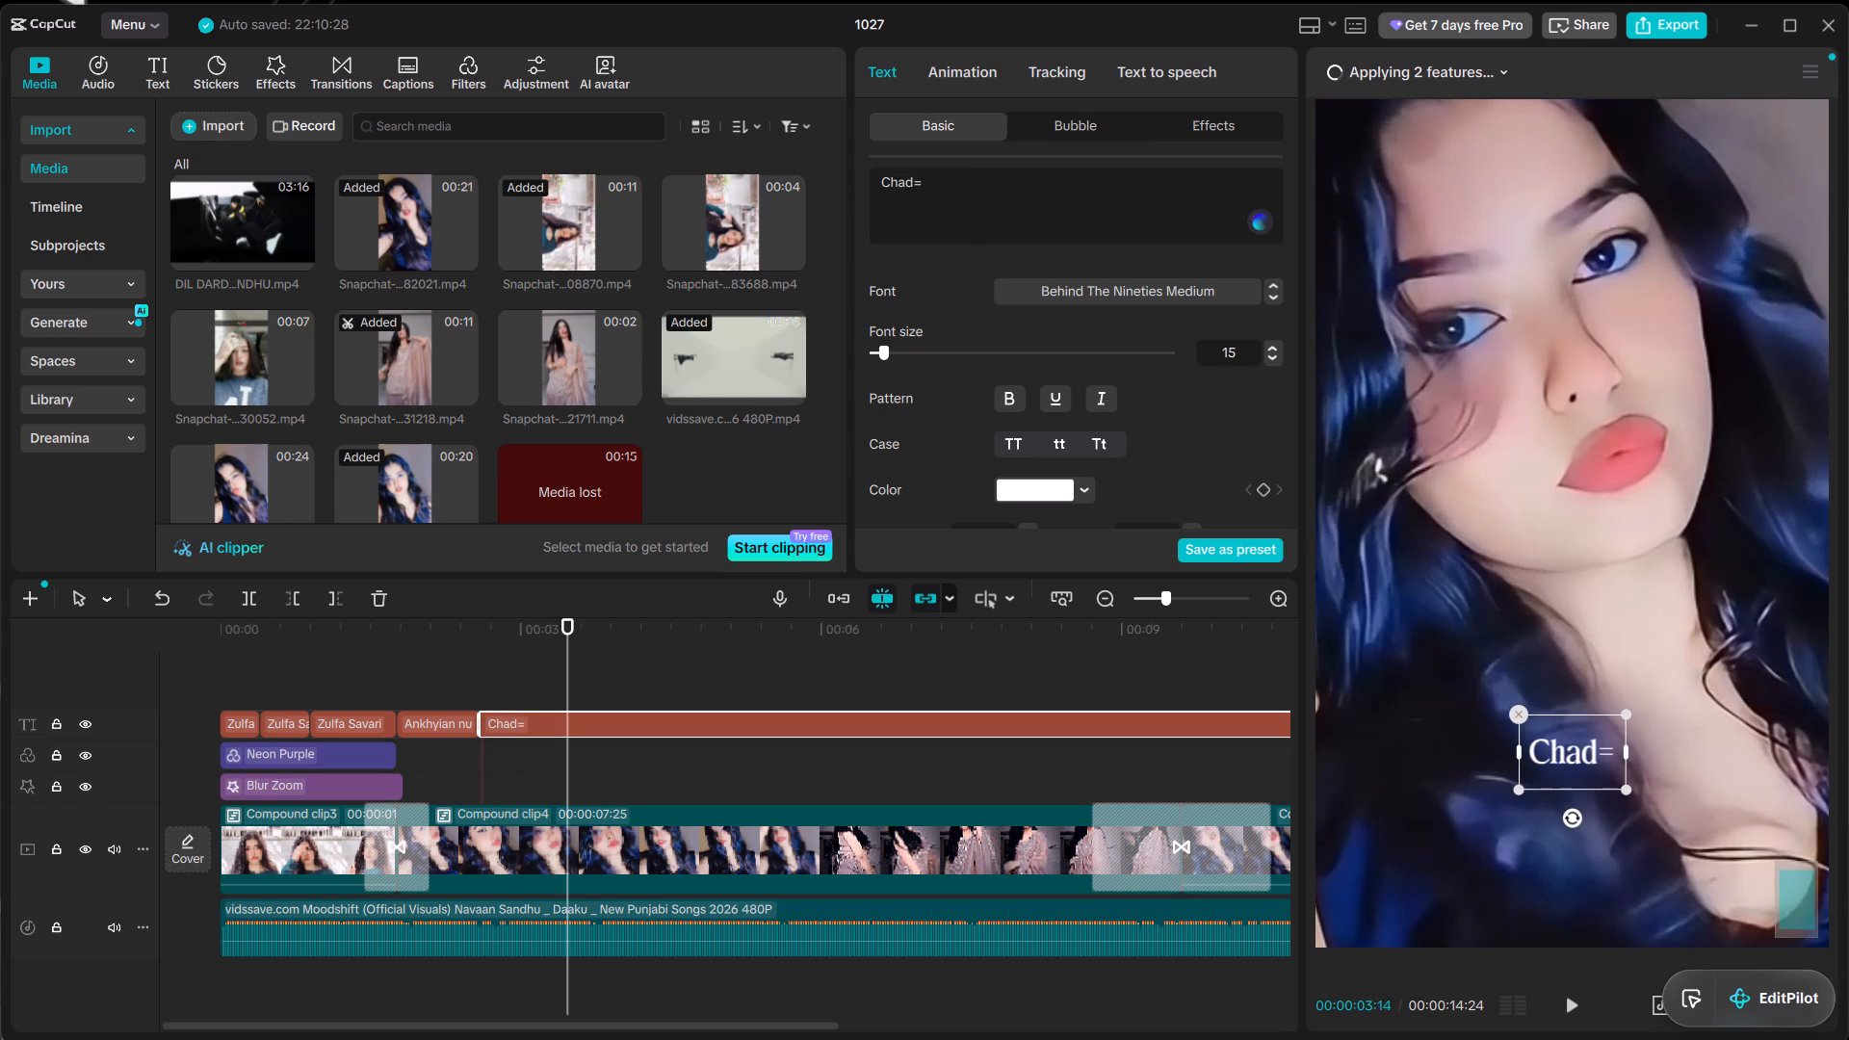
key("BackSpace")
key("BackSpace")
key("k")
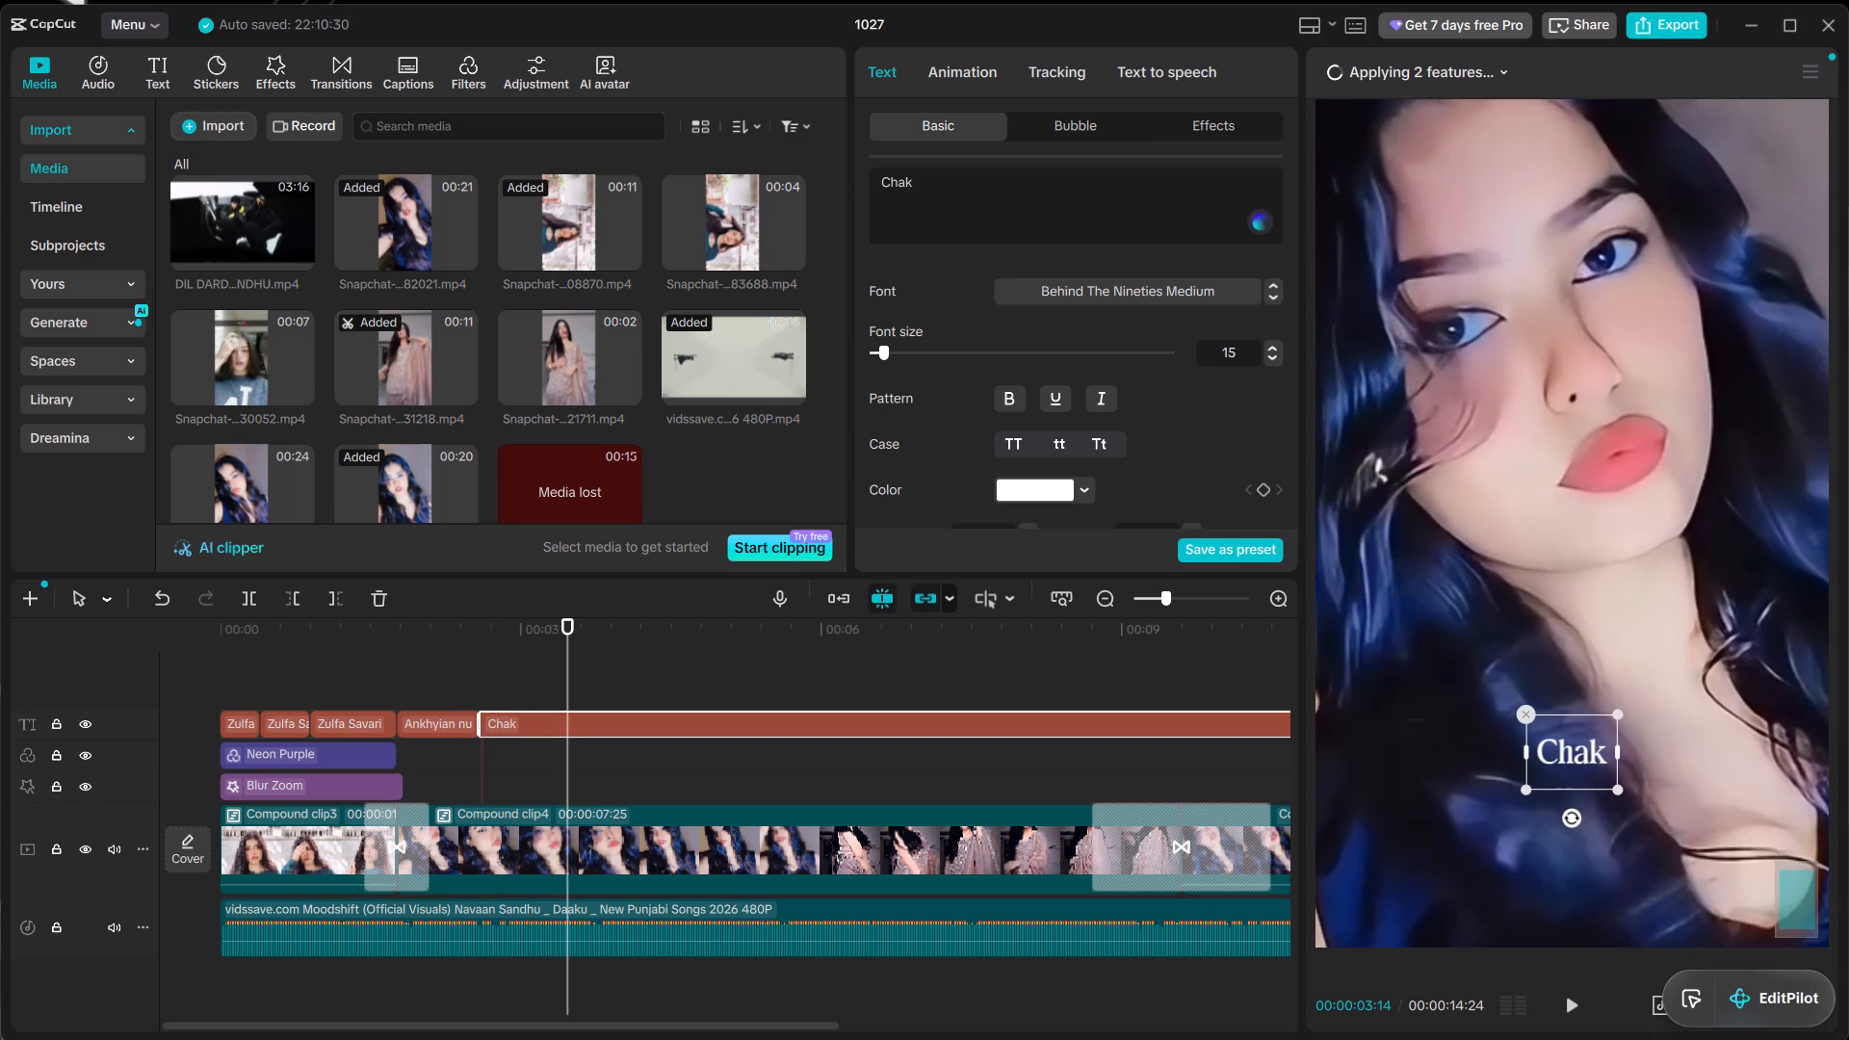
key("space")
type("di na")
key("ctrl+b")
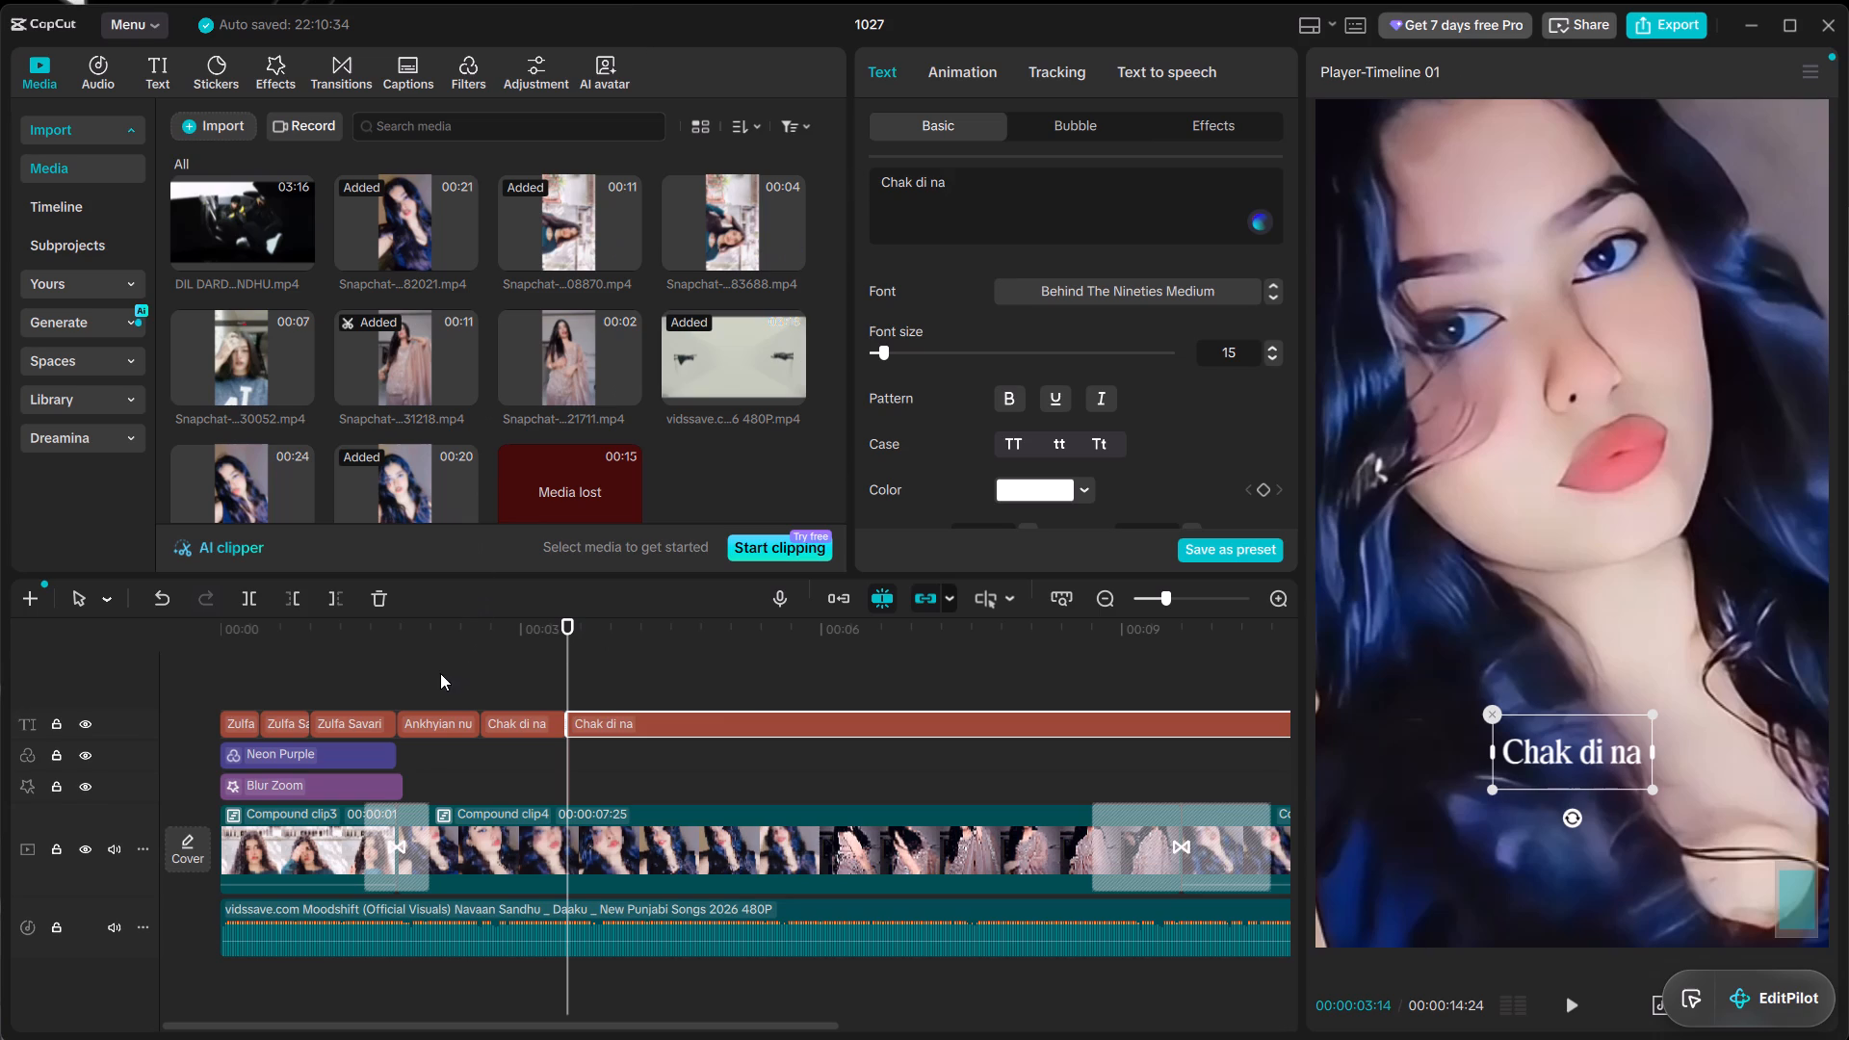
Replay the captions against the music, change the last segment's text to "Kitho" and split it at 00:00:04:05.
left_click(302, 669)
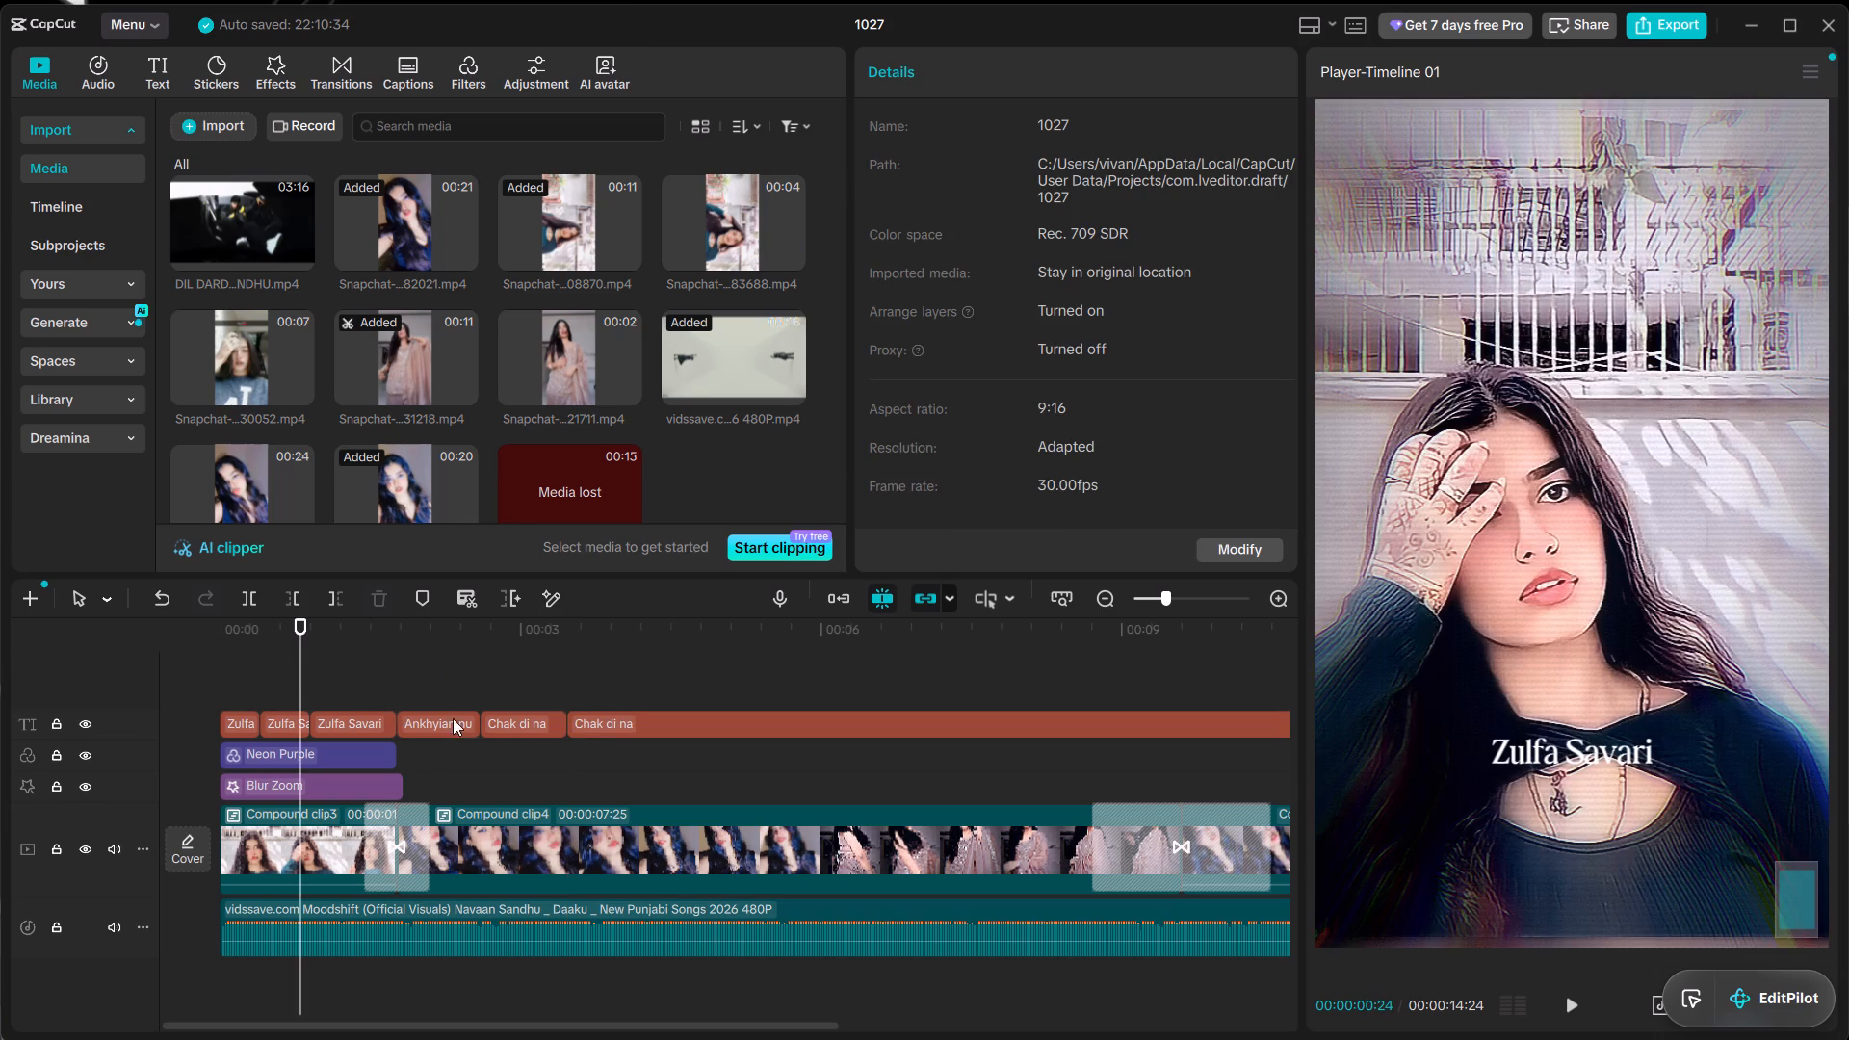
key("space")
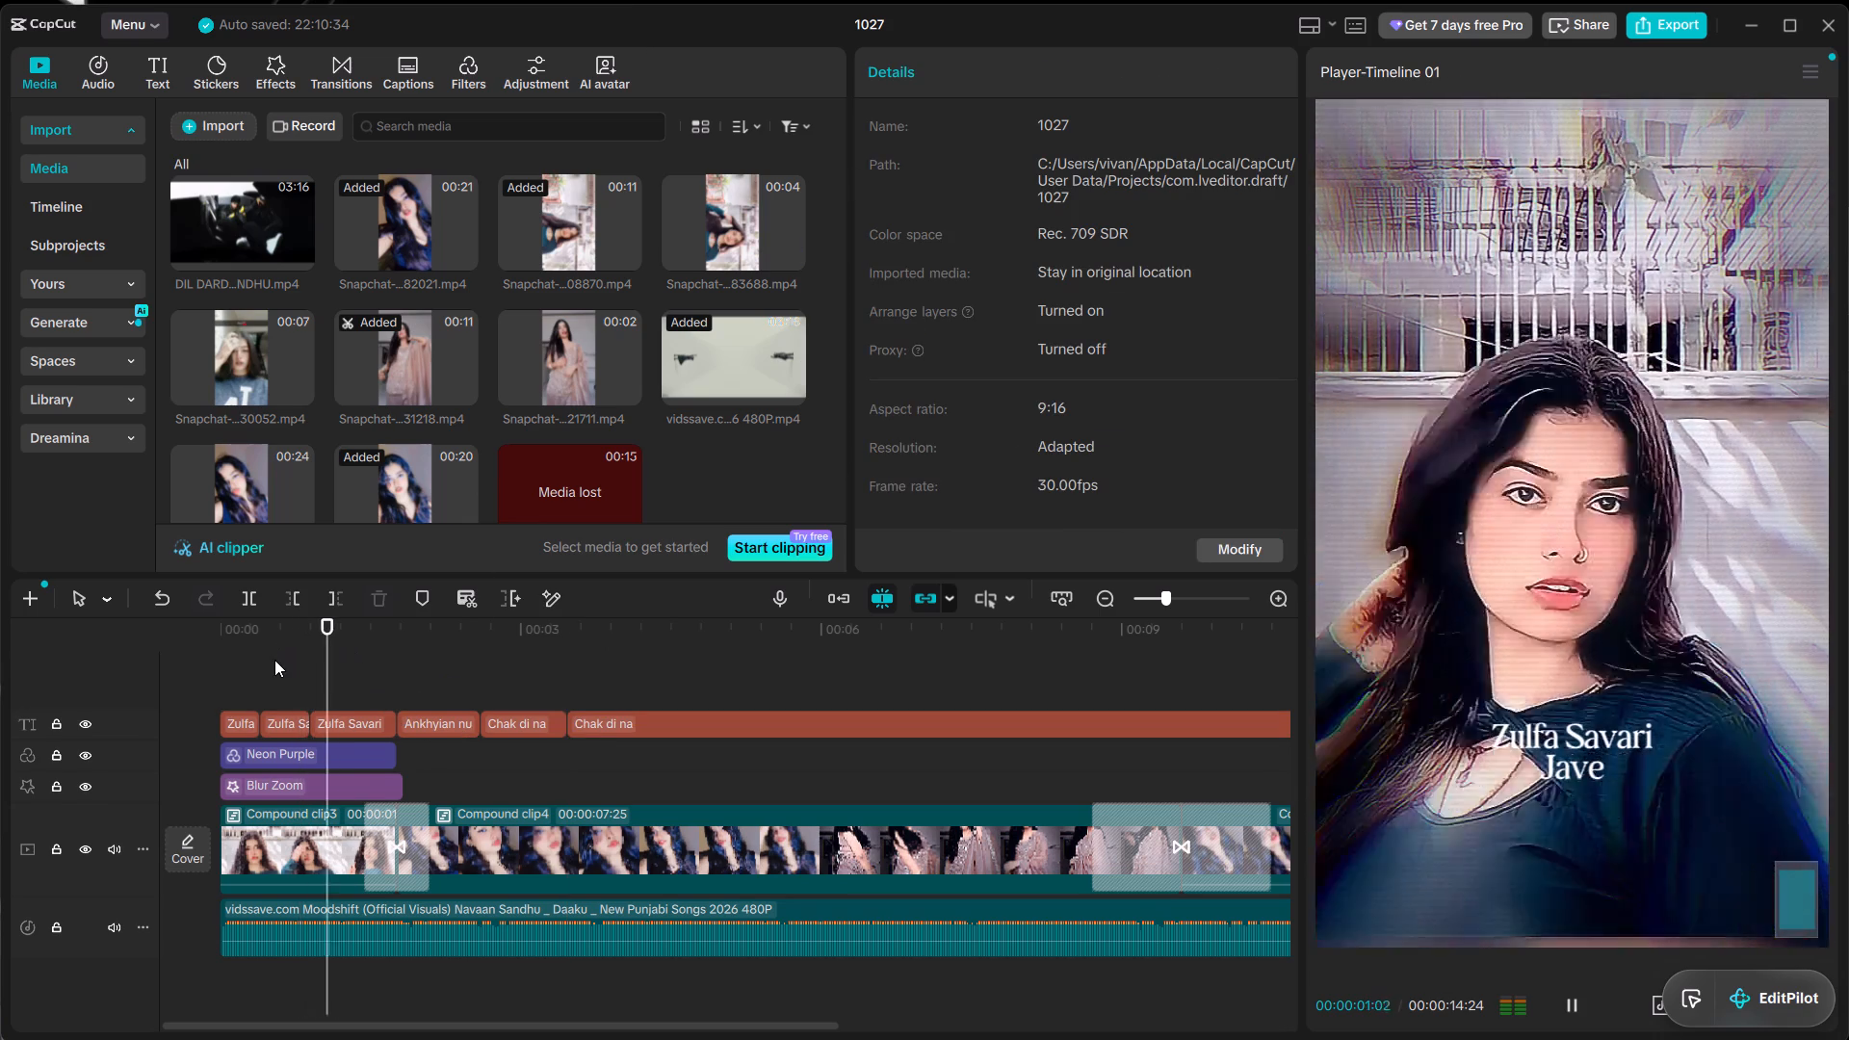
scroll(351, 690, "down", 2, "alt")
key("space")
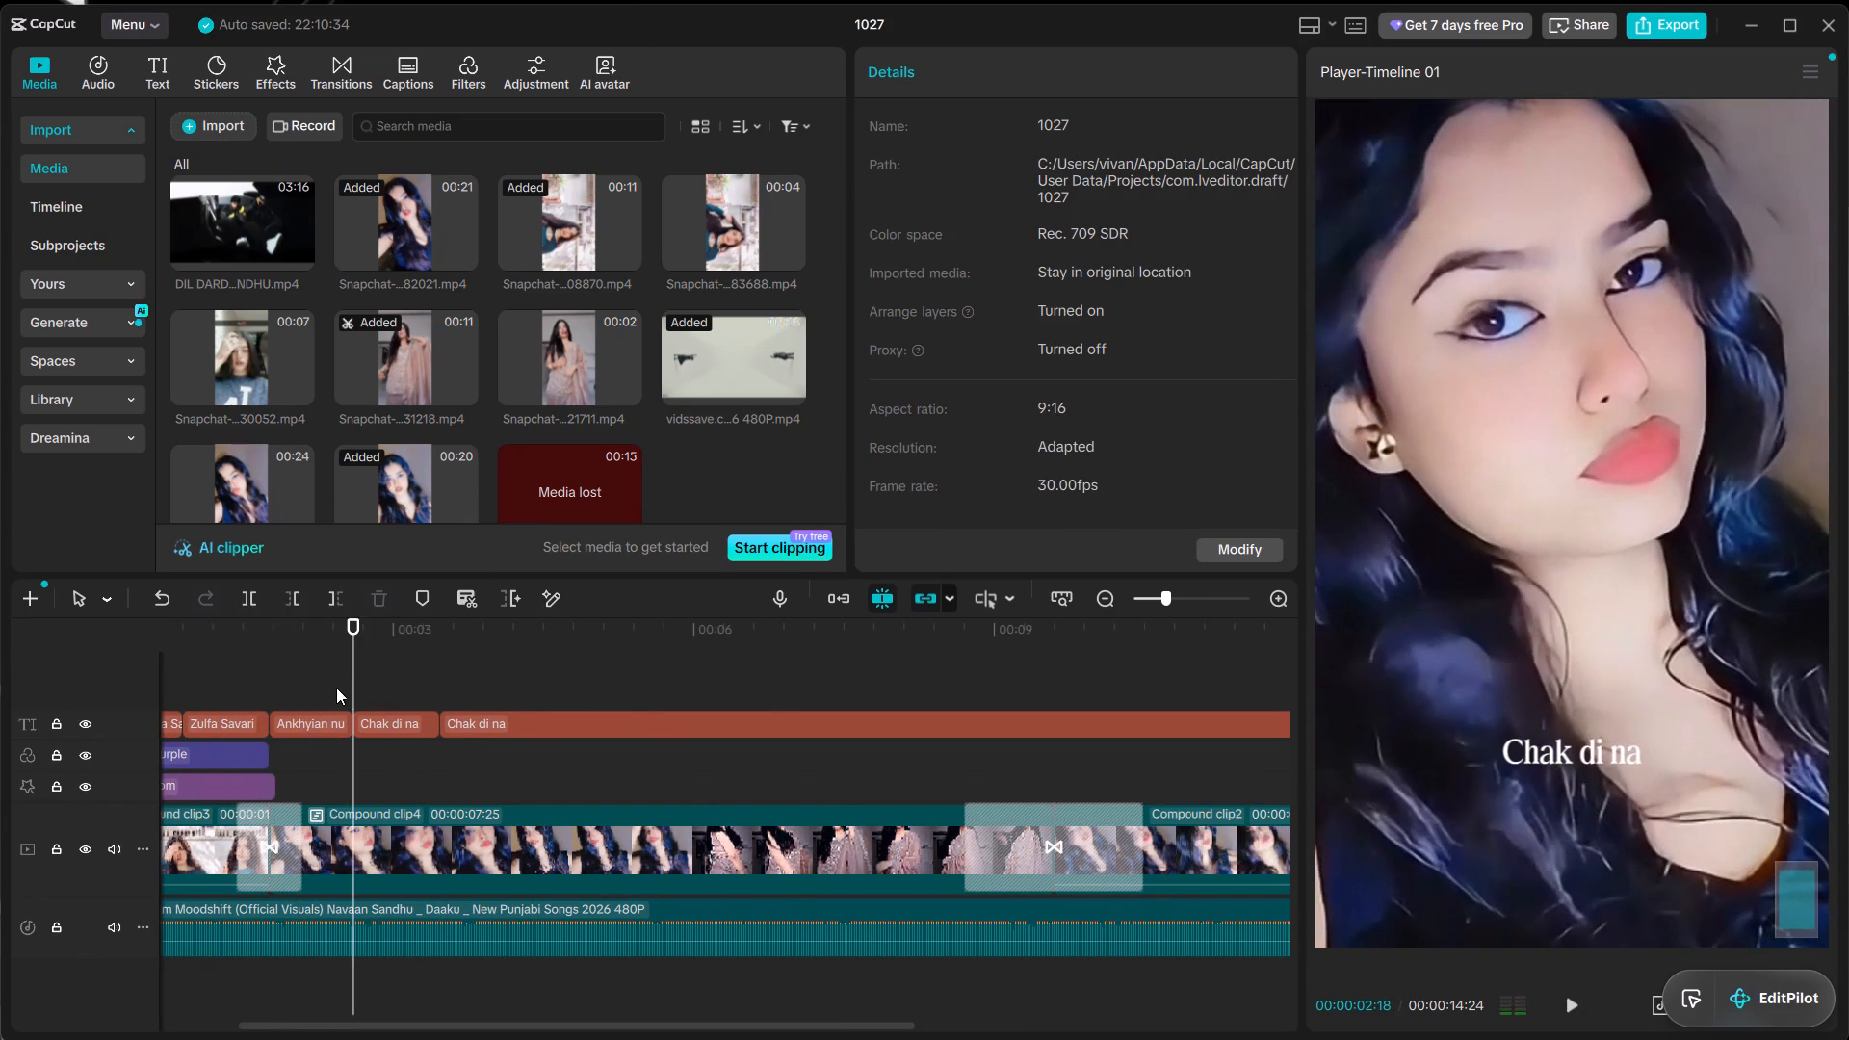
key("space")
key("space")
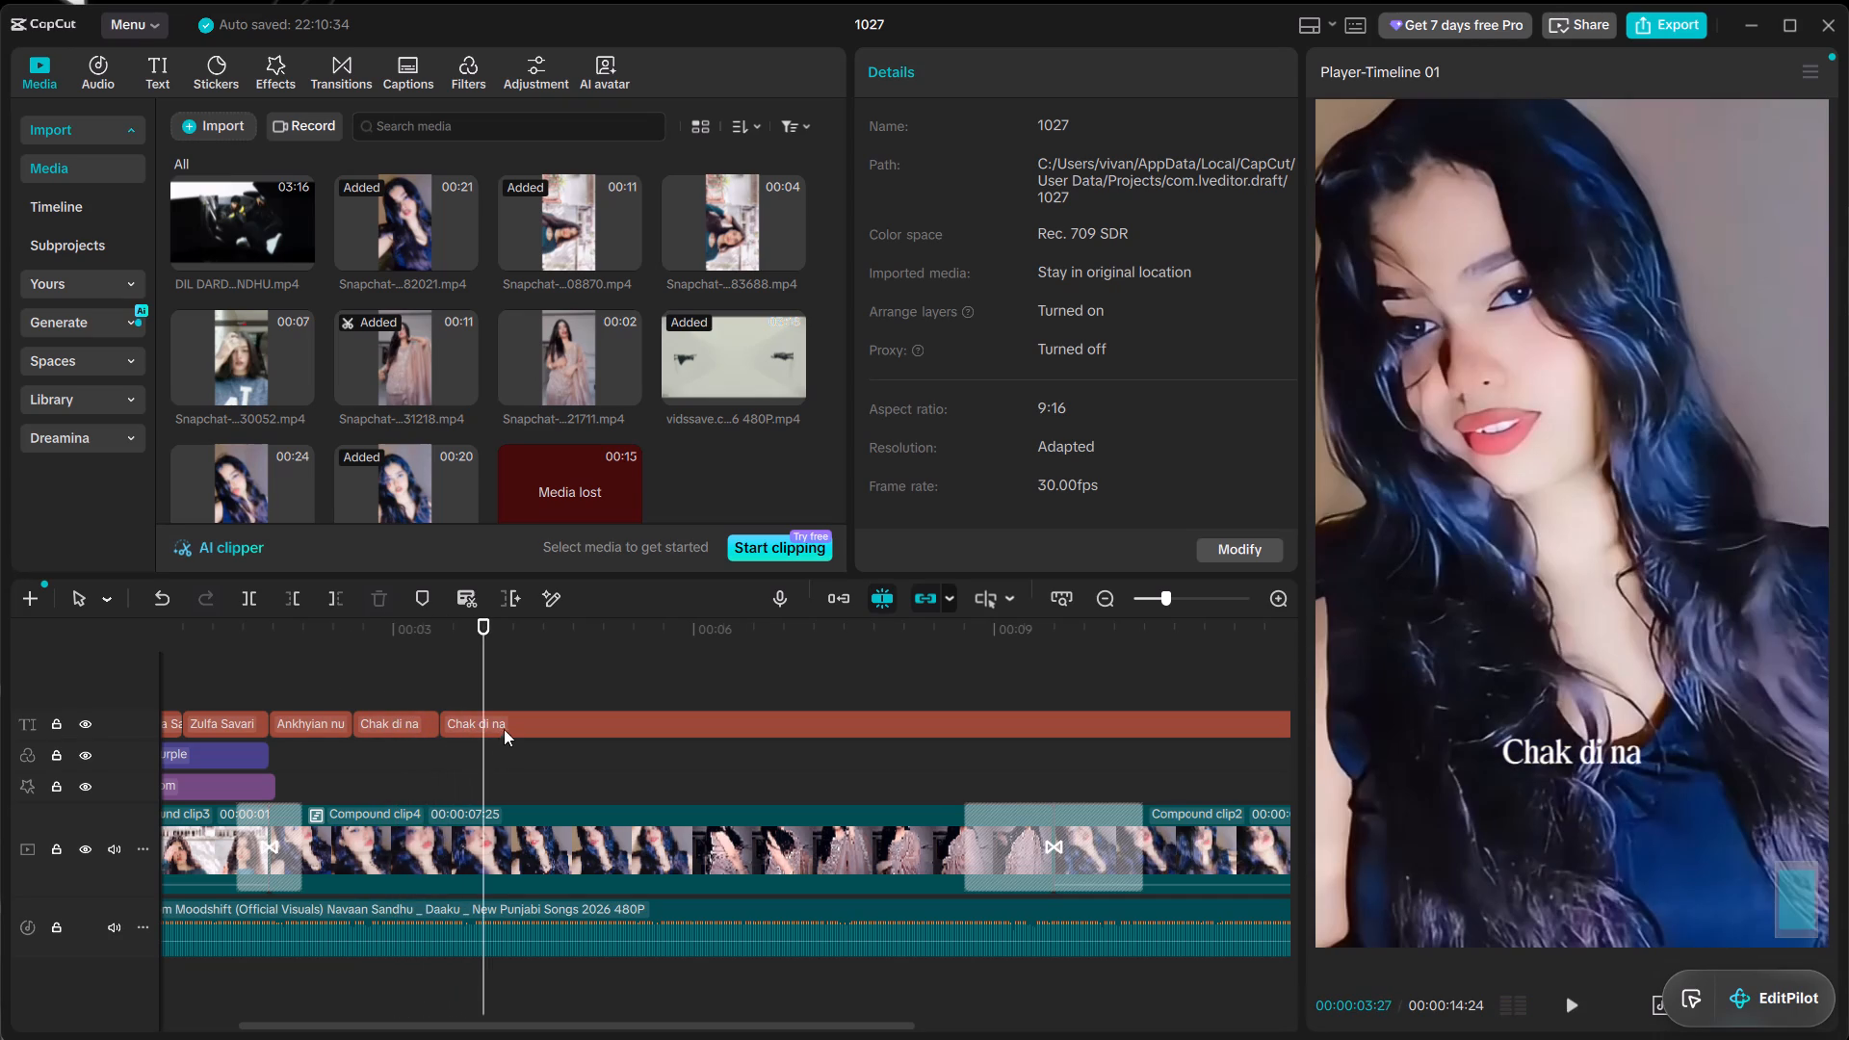
key("space")
key("space")
left_click(537, 724)
left_click(975, 188)
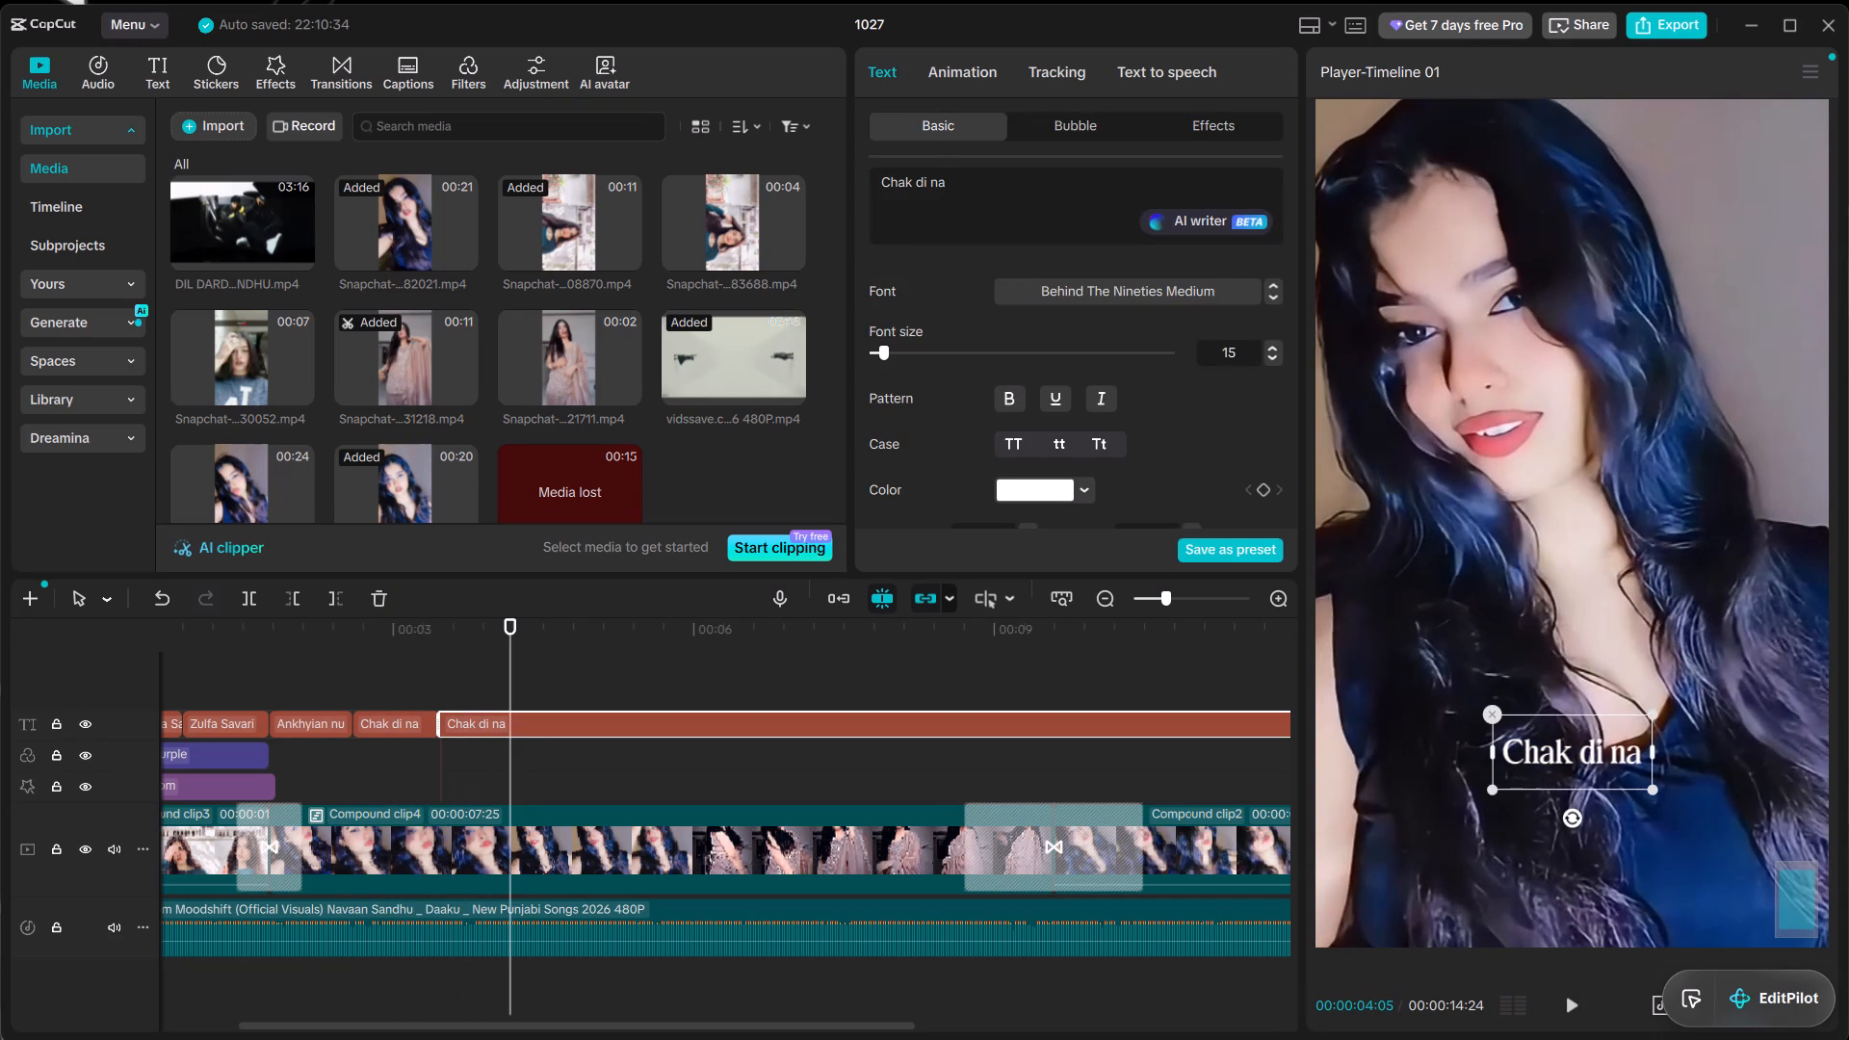
key("ctrl+a")
type("Kitho")
key("ctrl+b")
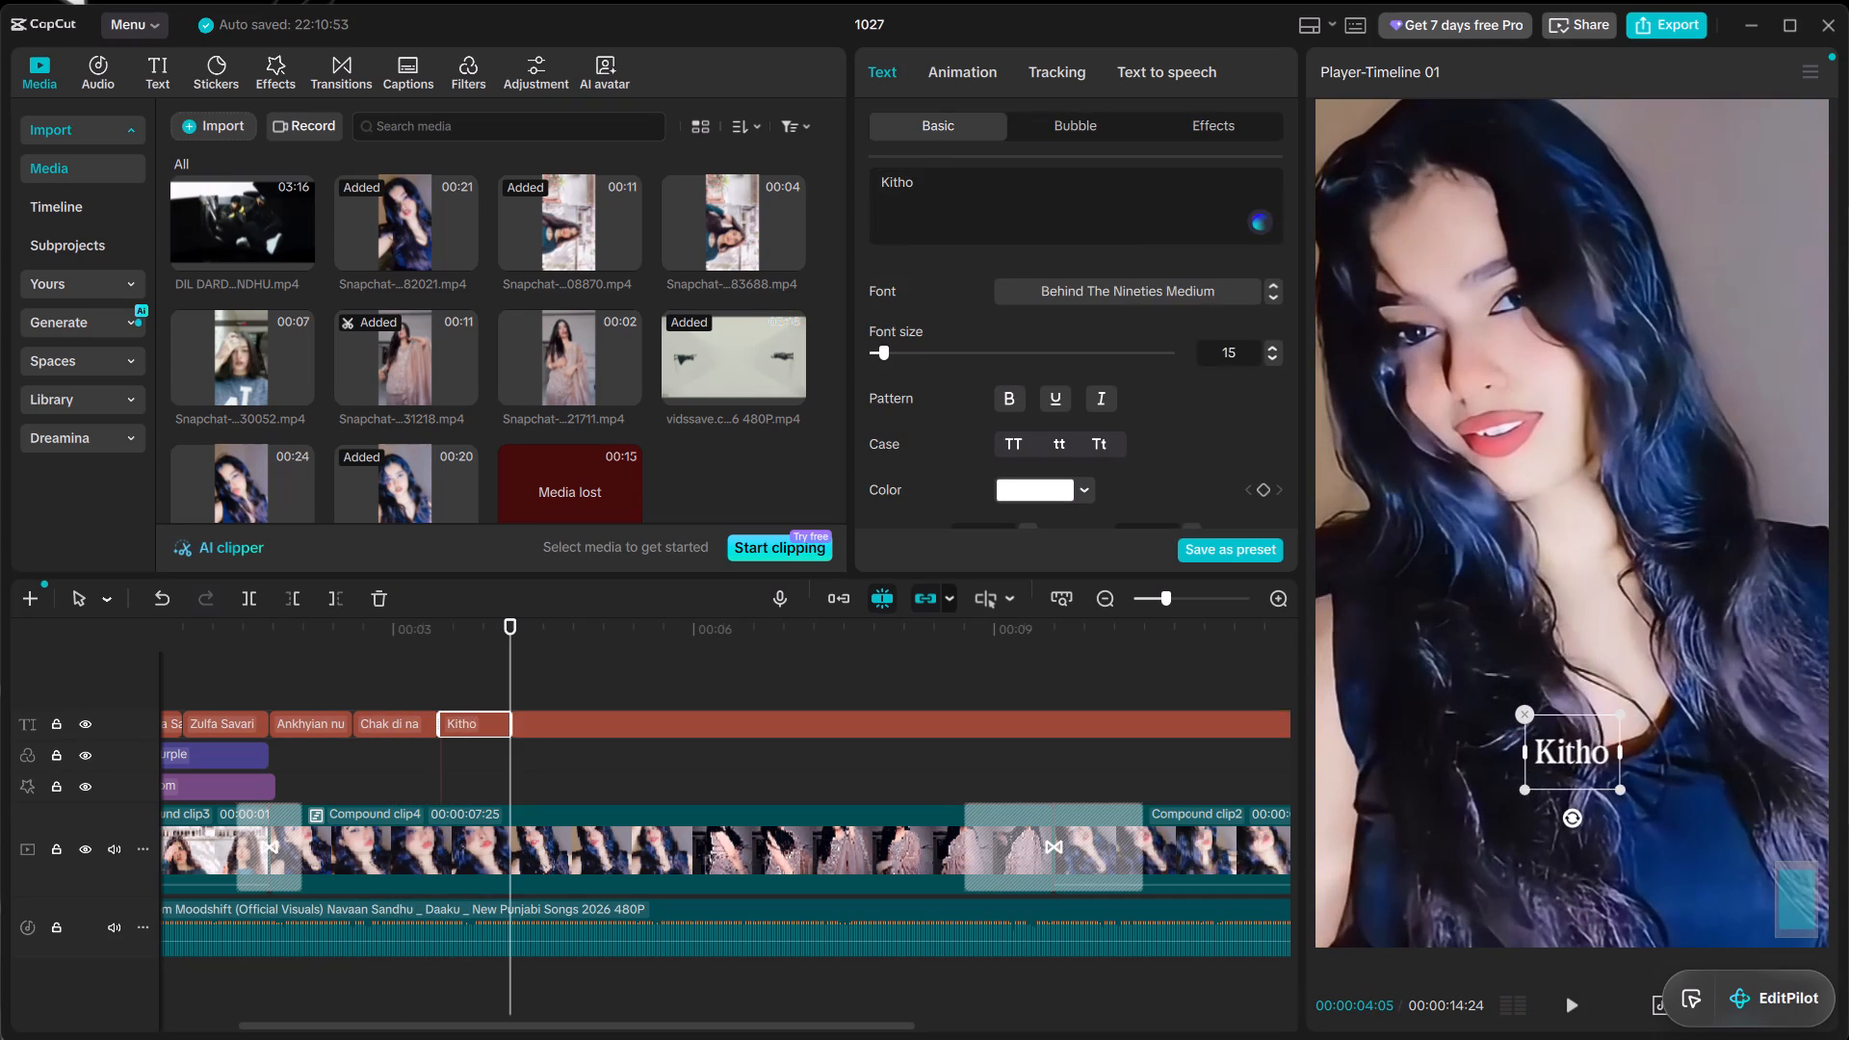
Extend the remaining caption segment's text to "Kitho tu" and split it at 00:00:04:13.
left_click(554, 722)
key("space")
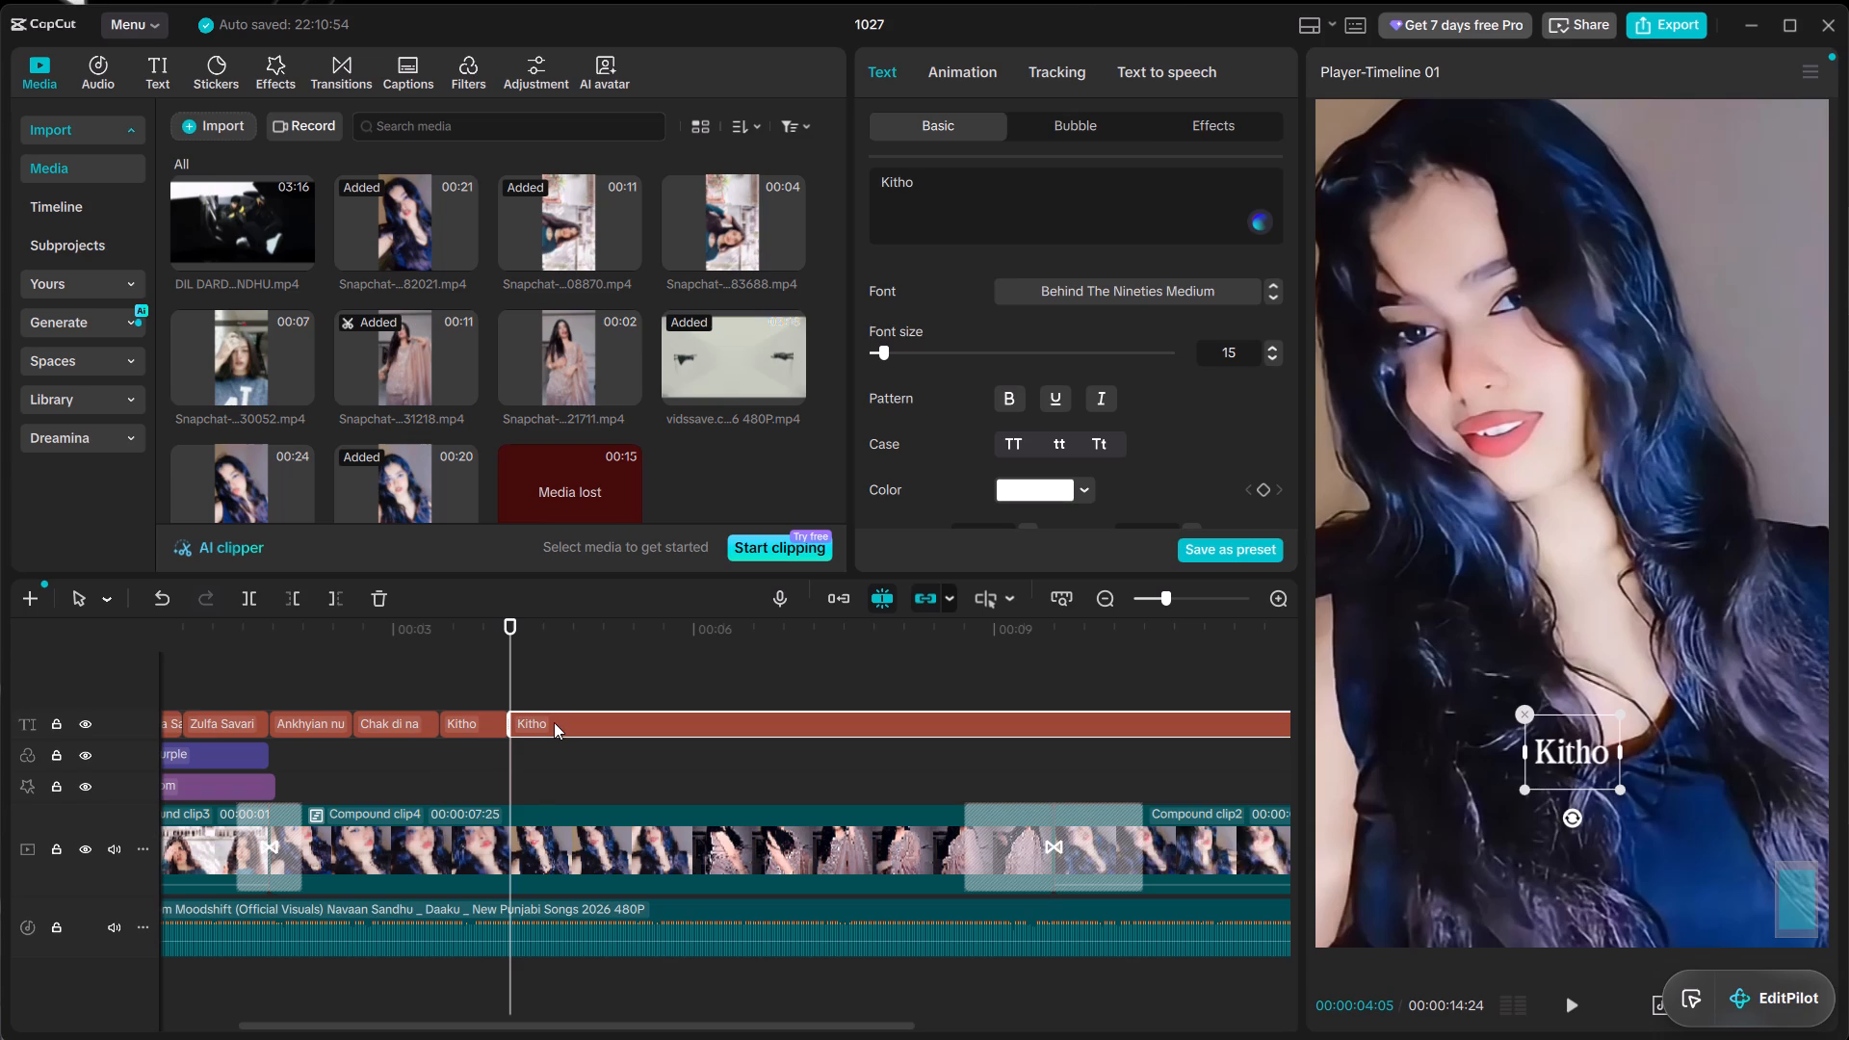
key("space")
left_click(967, 220)
key("space")
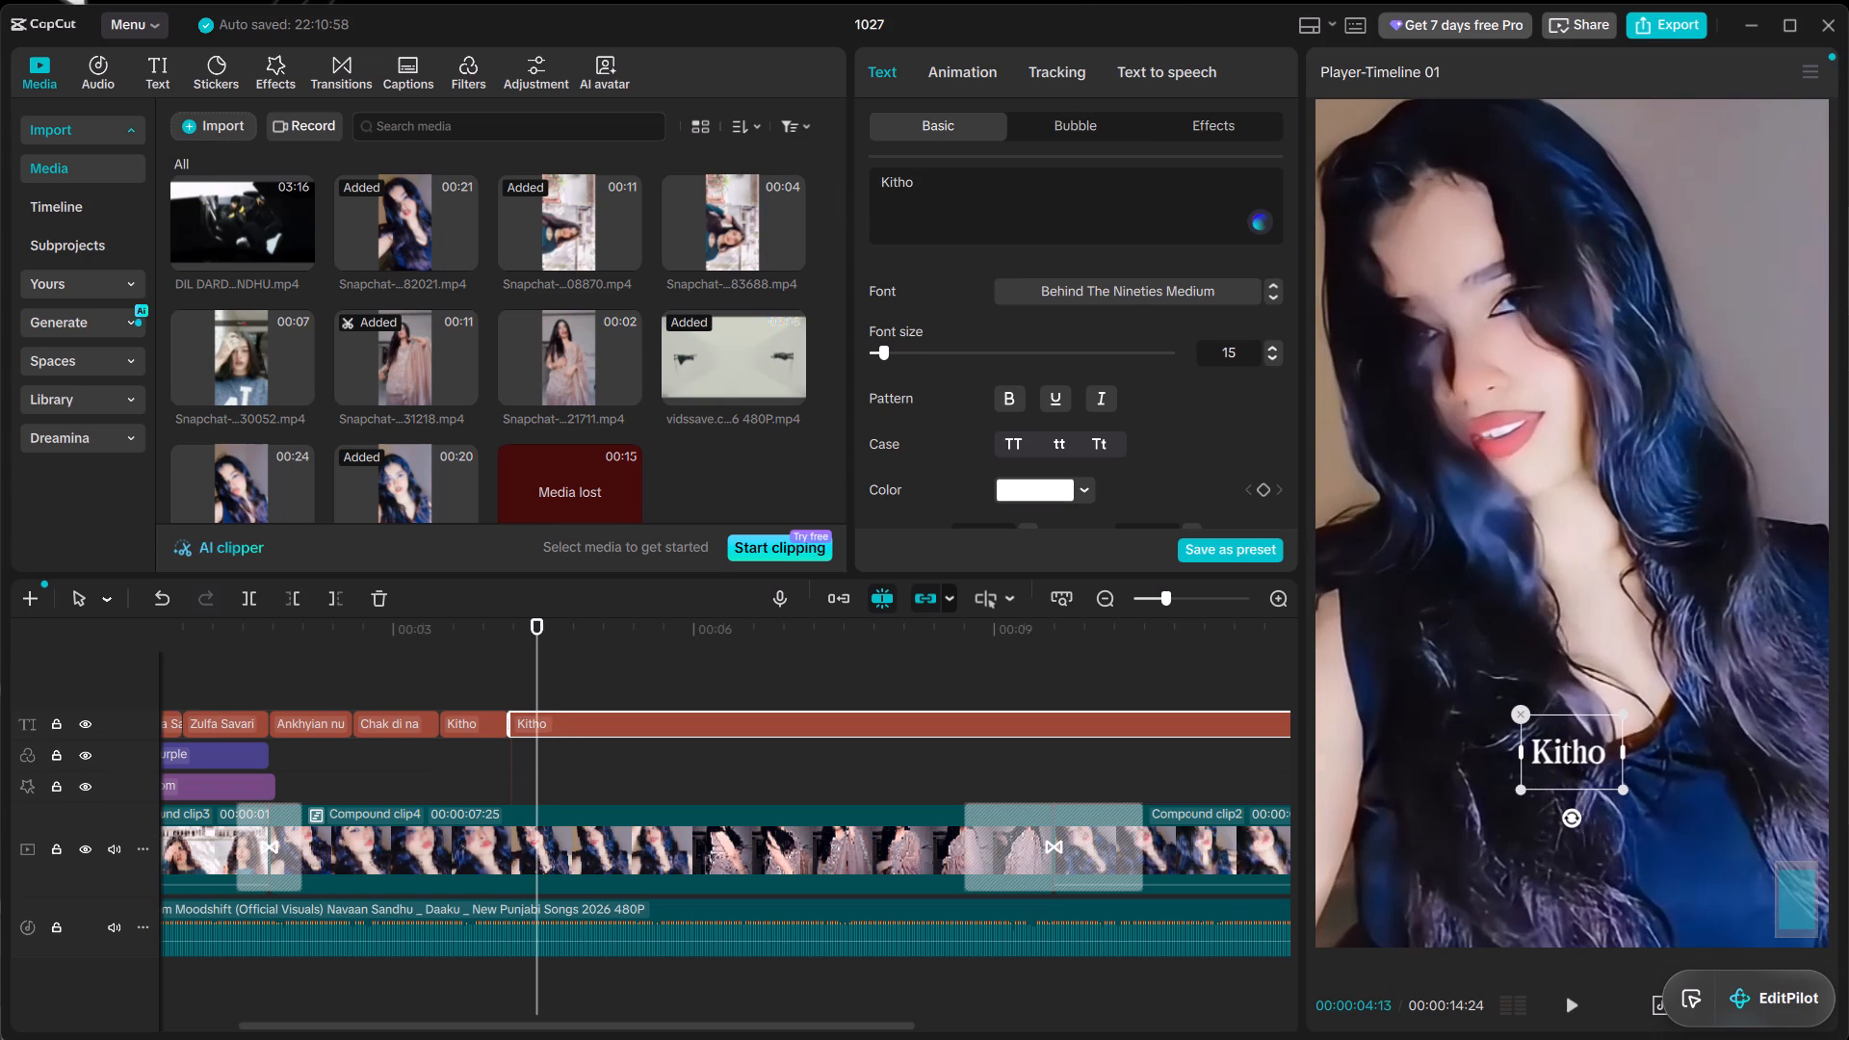
type("tu")
key("ctrl+b")
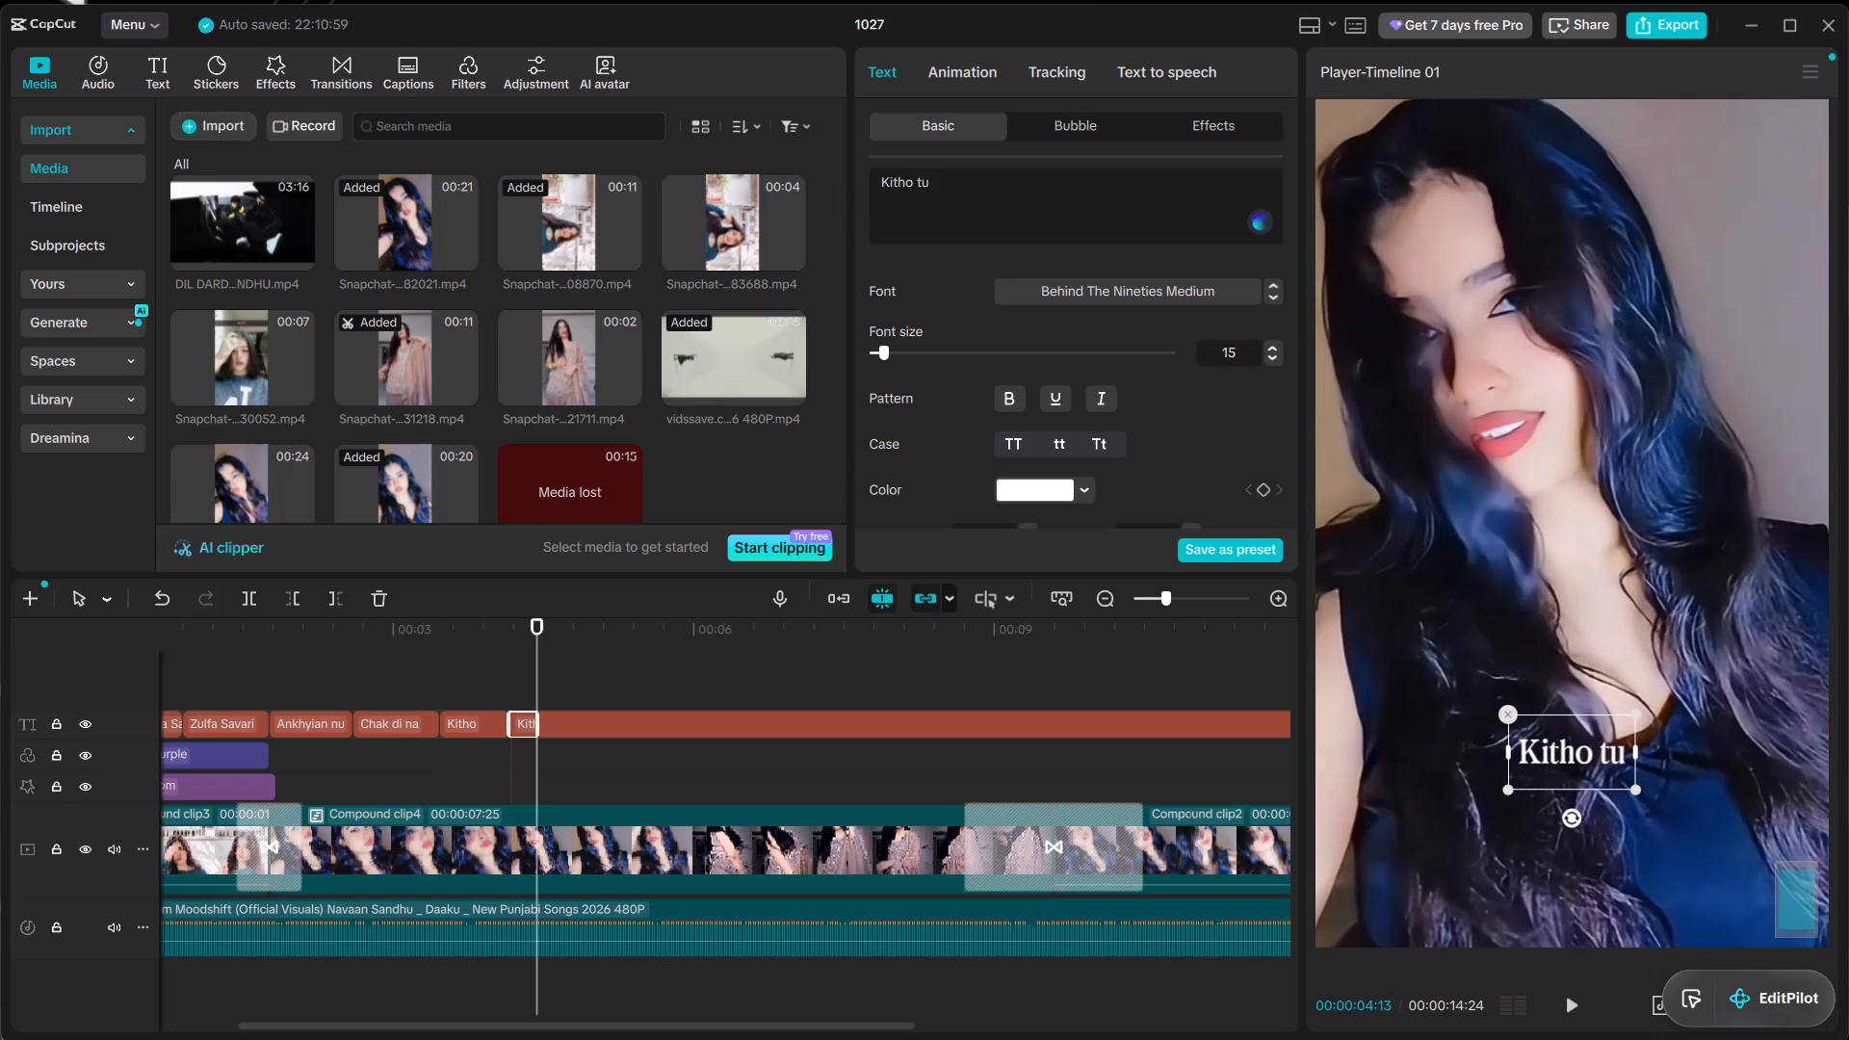
Extend the remaining caption segment's text to "Kitho tu Aayi" and split it at 00:00:04:25.
left_click(742, 723)
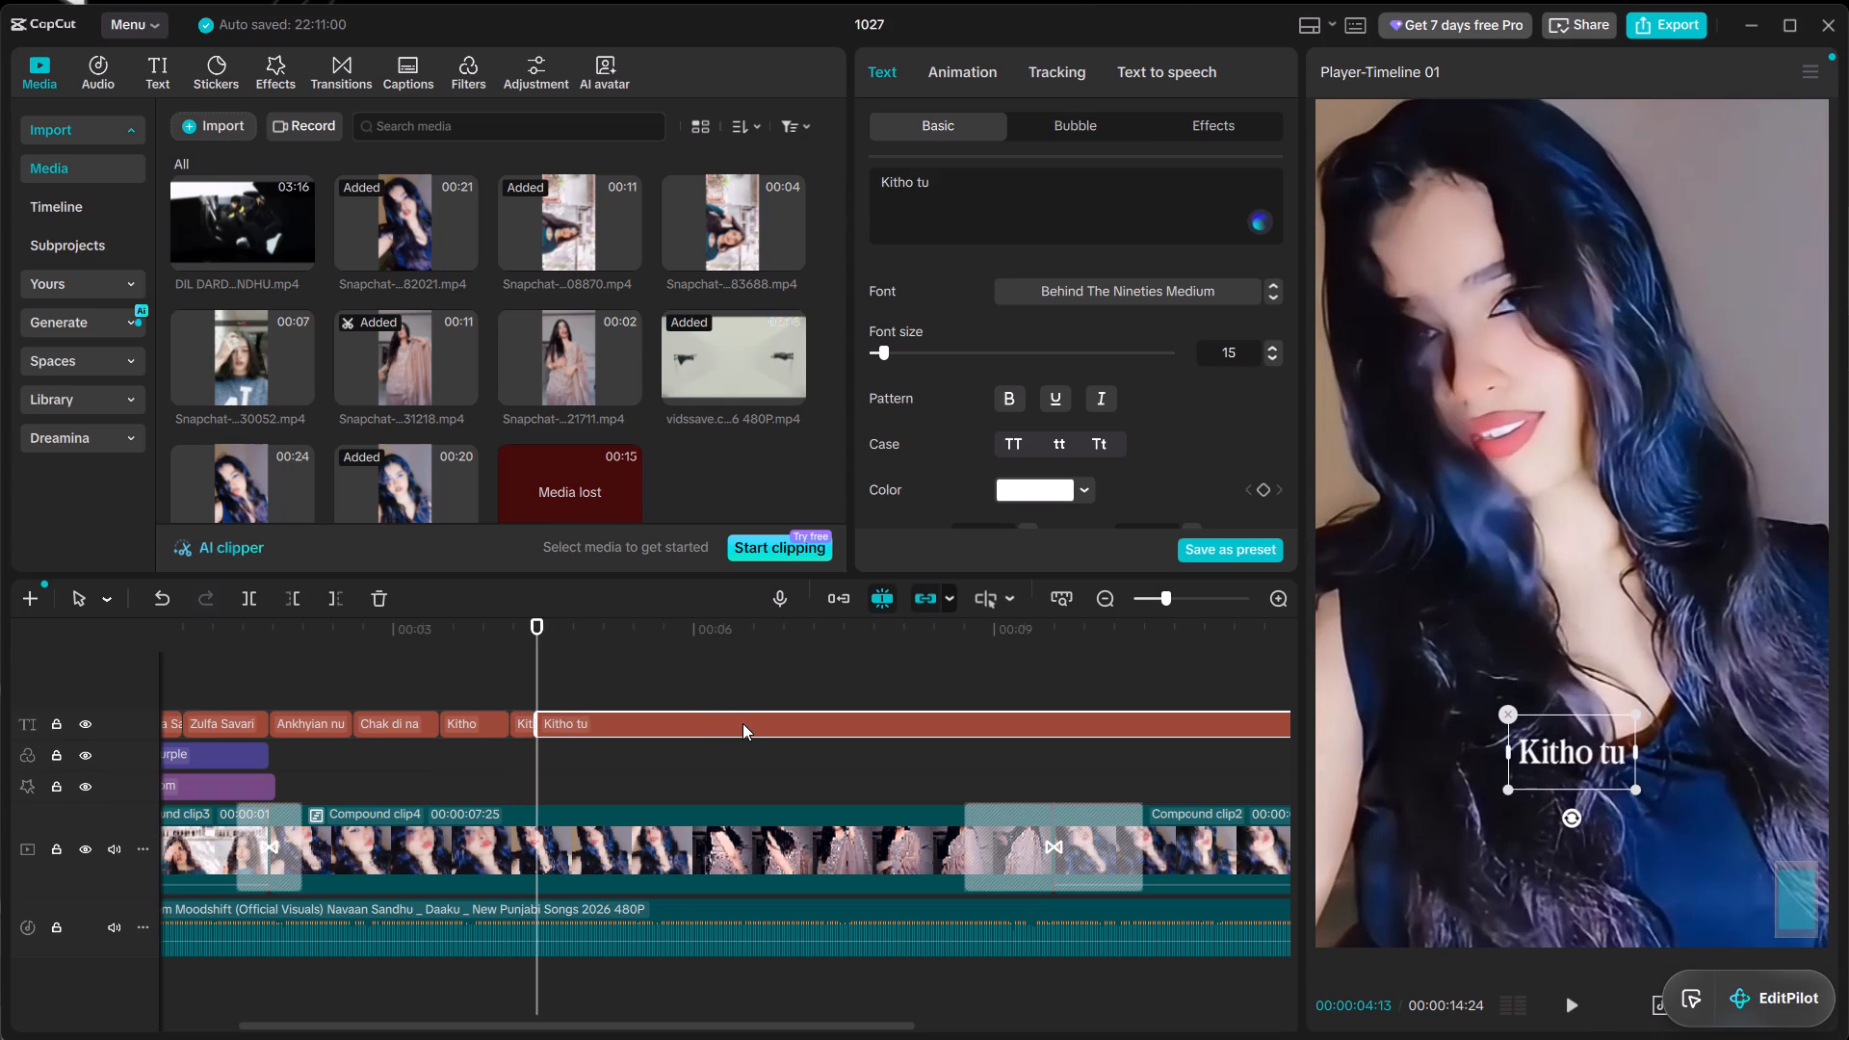
key("space")
key("space")
left_click(1037, 244)
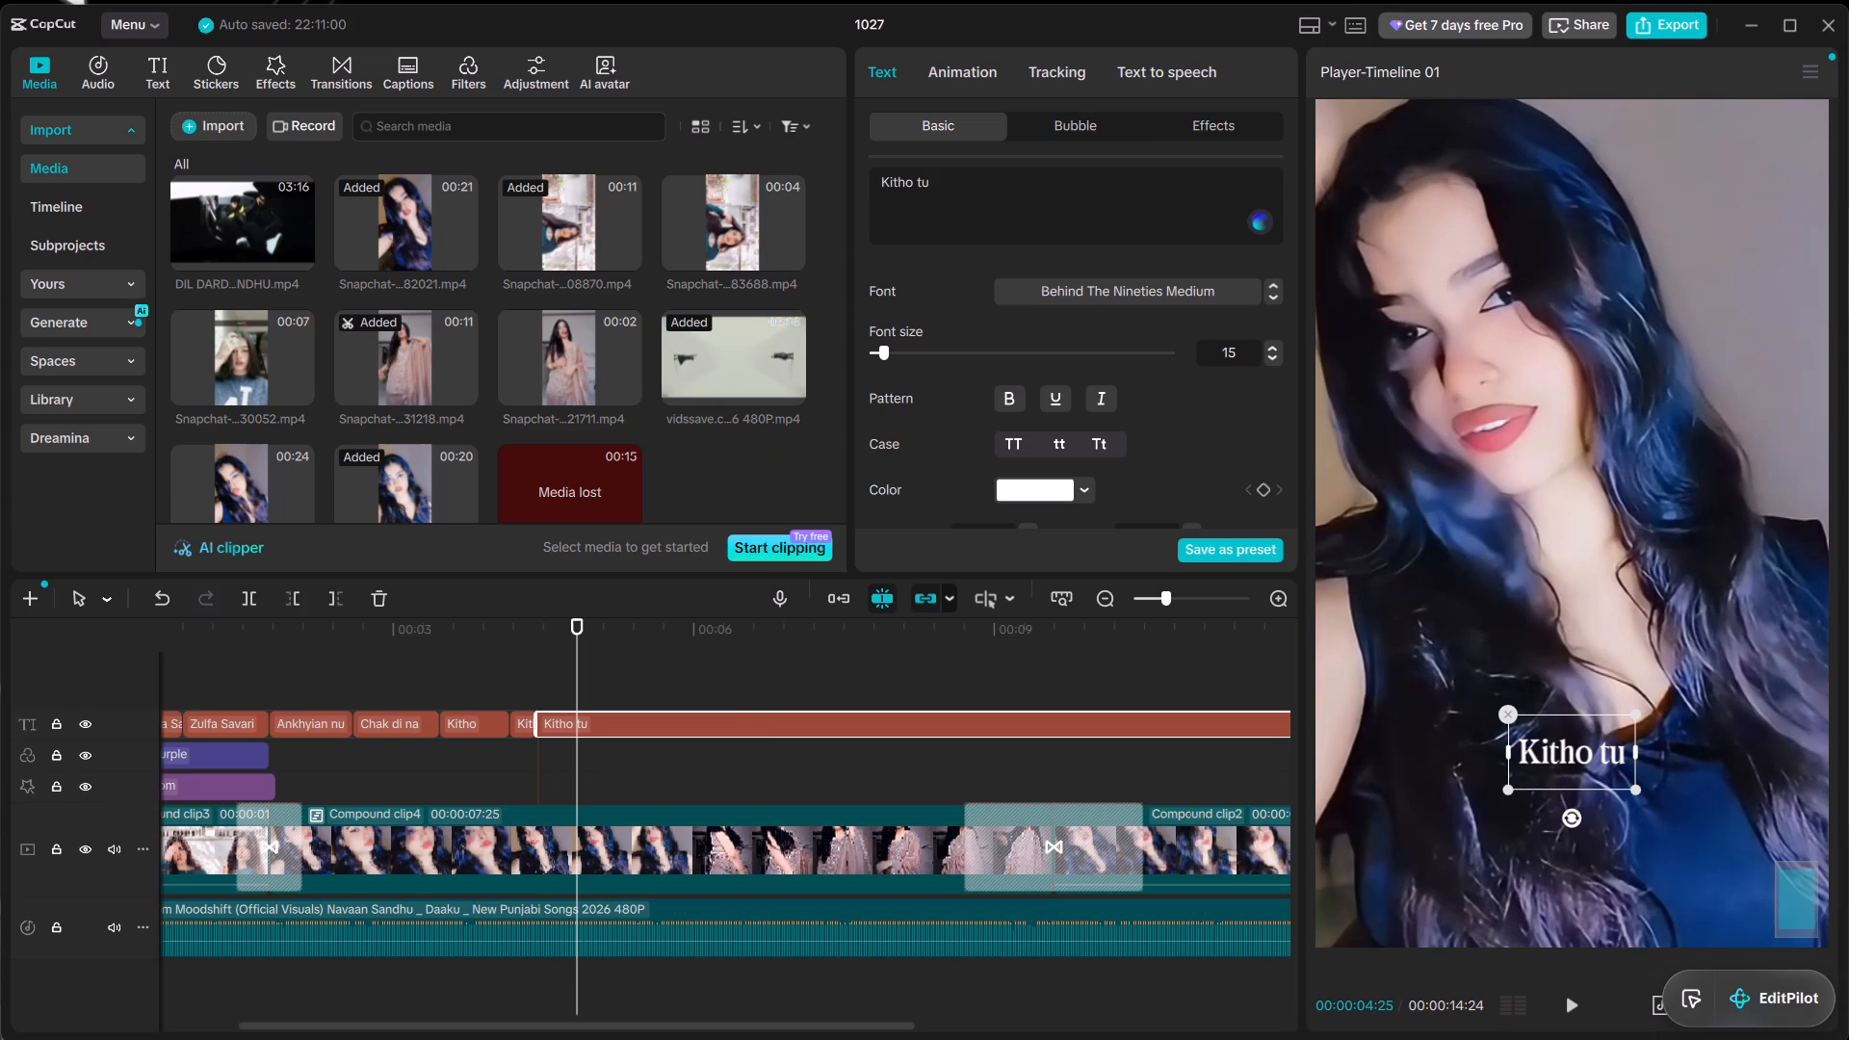
key("space")
type("Aayu")
key("BackSpace")
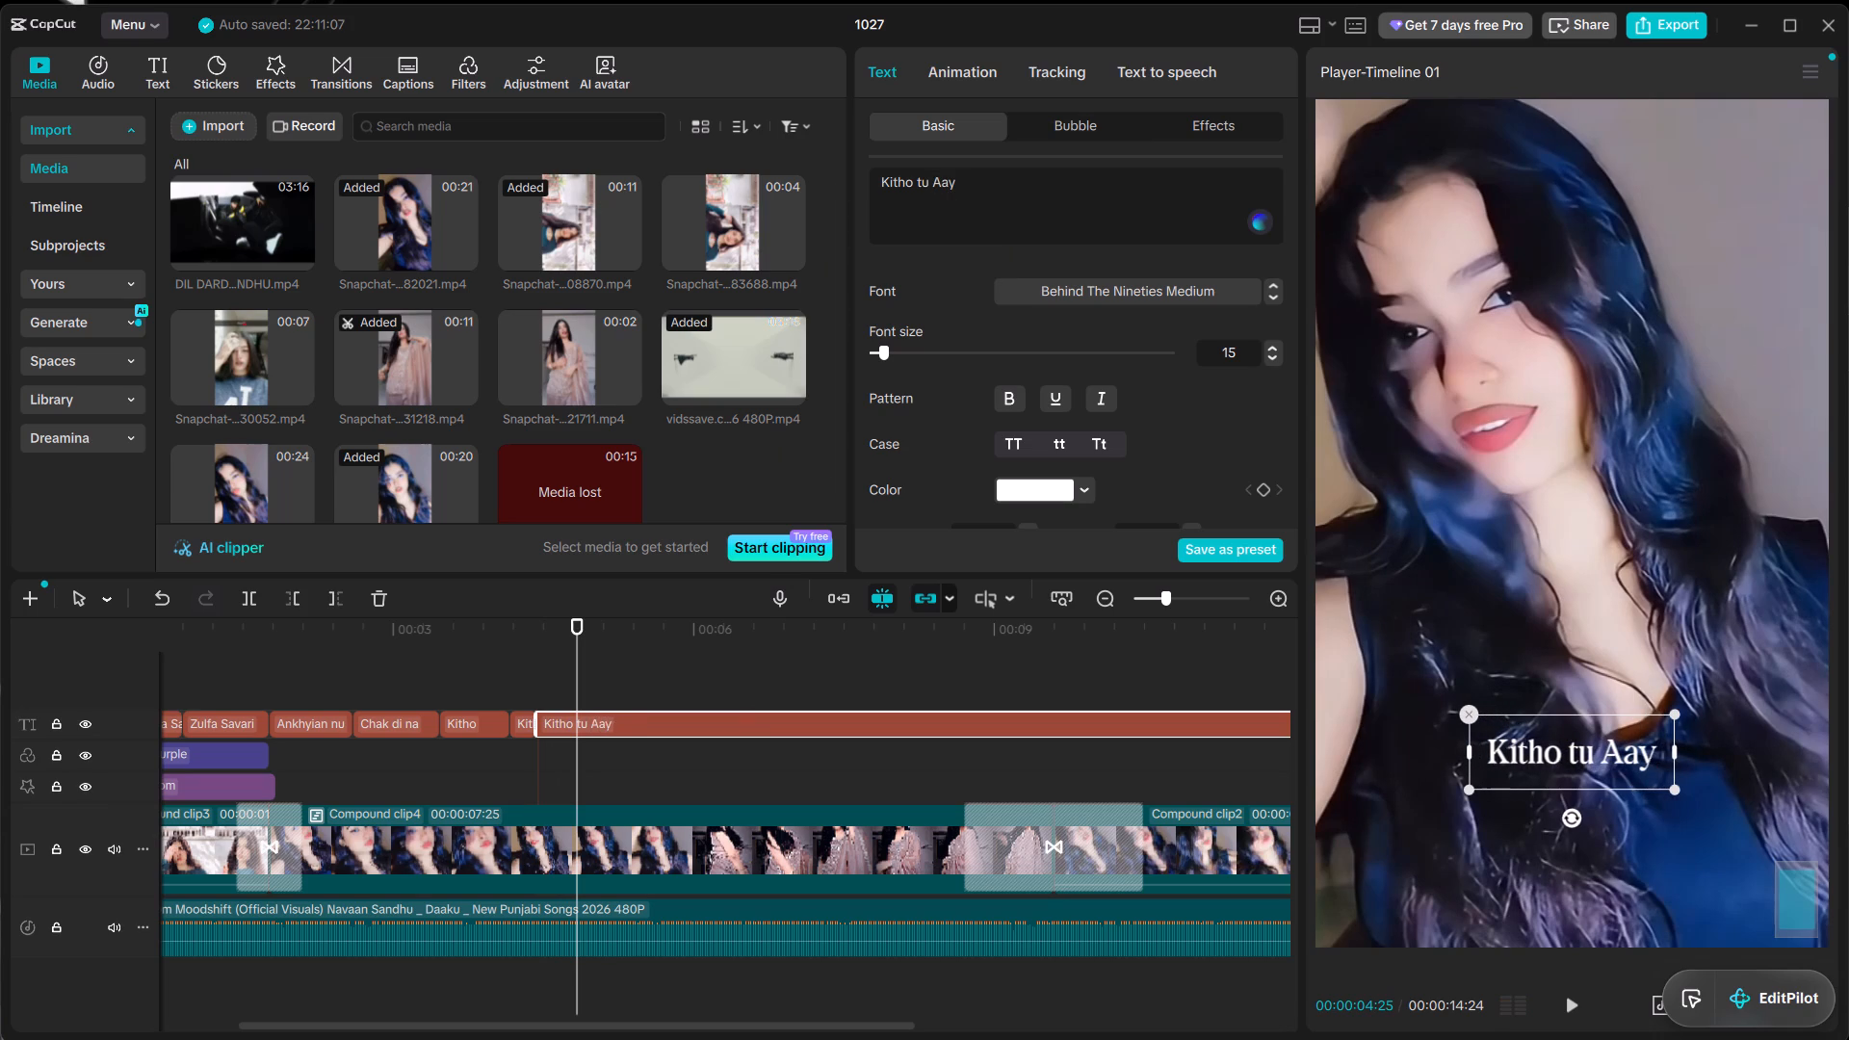
key("i")
key("ctrl+b")
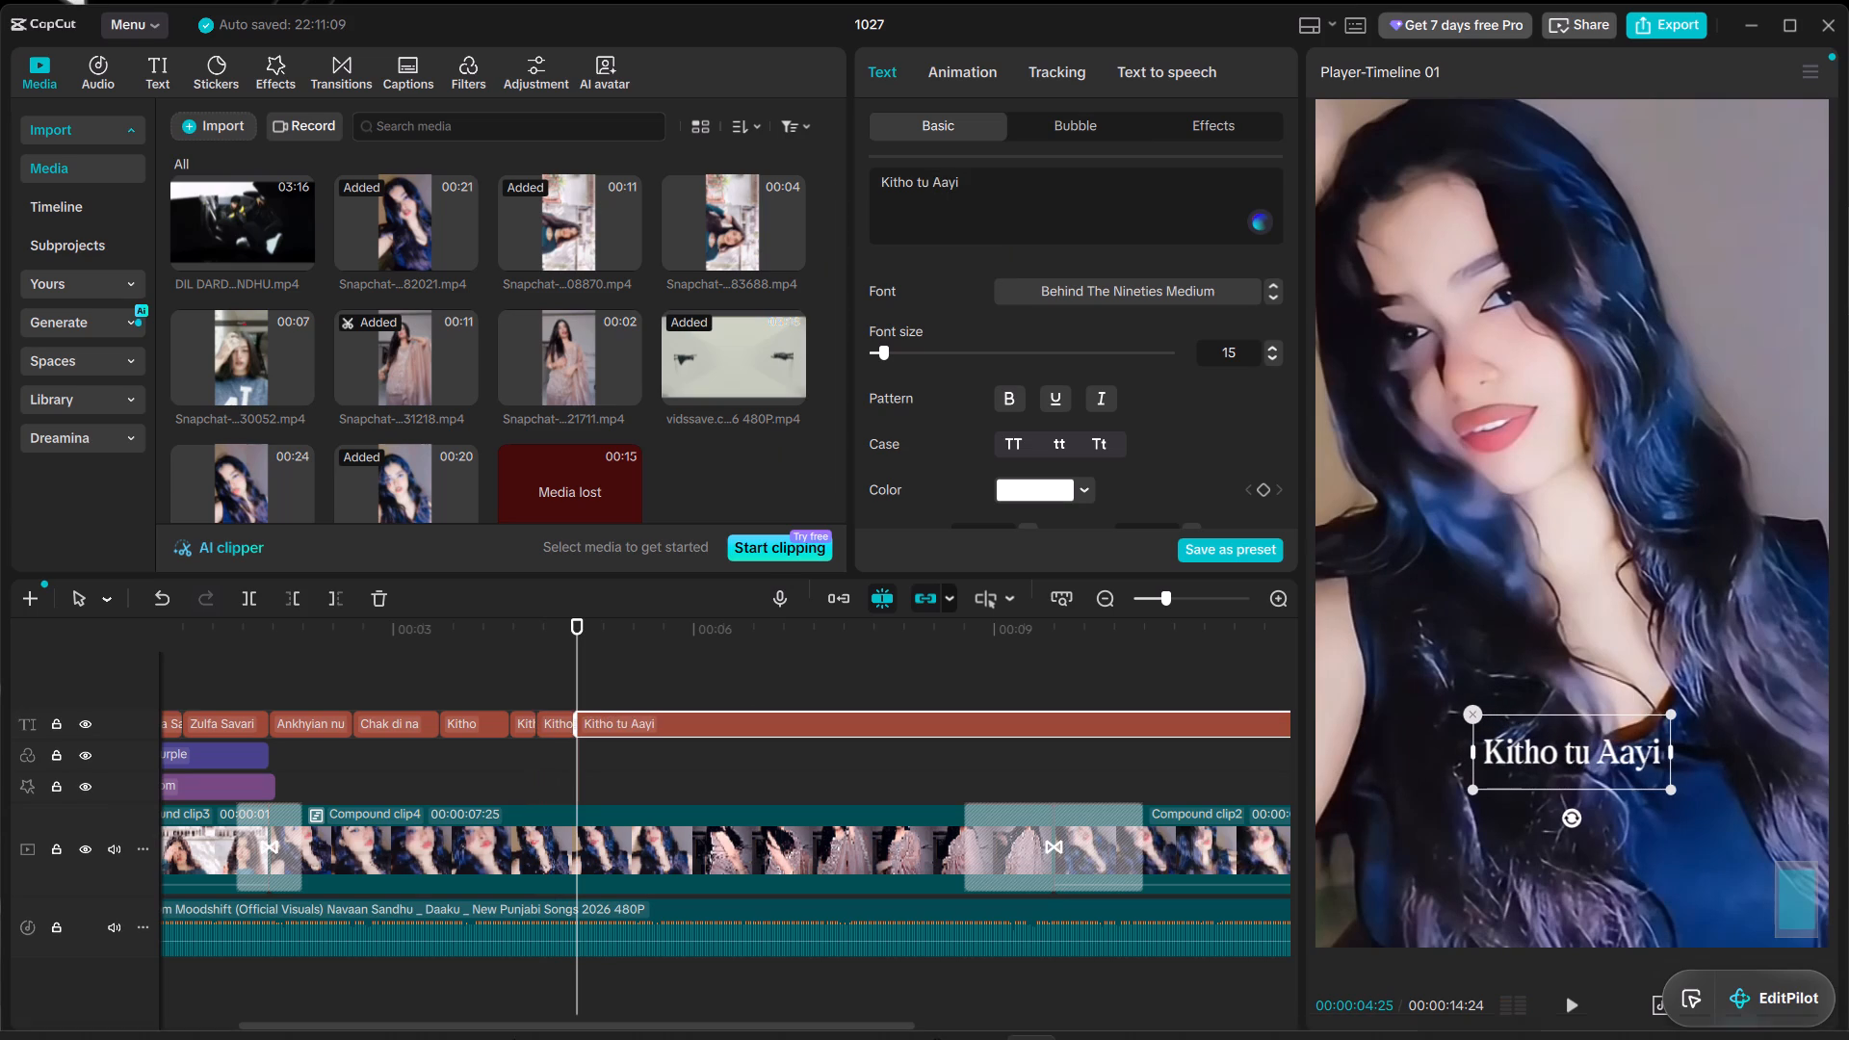
Replay the music, add a second line "hai ni" to the remaining "Kitho tu Aayi" caption segment and split it at 00:00:05:09.
left_click(667, 722)
key("space")
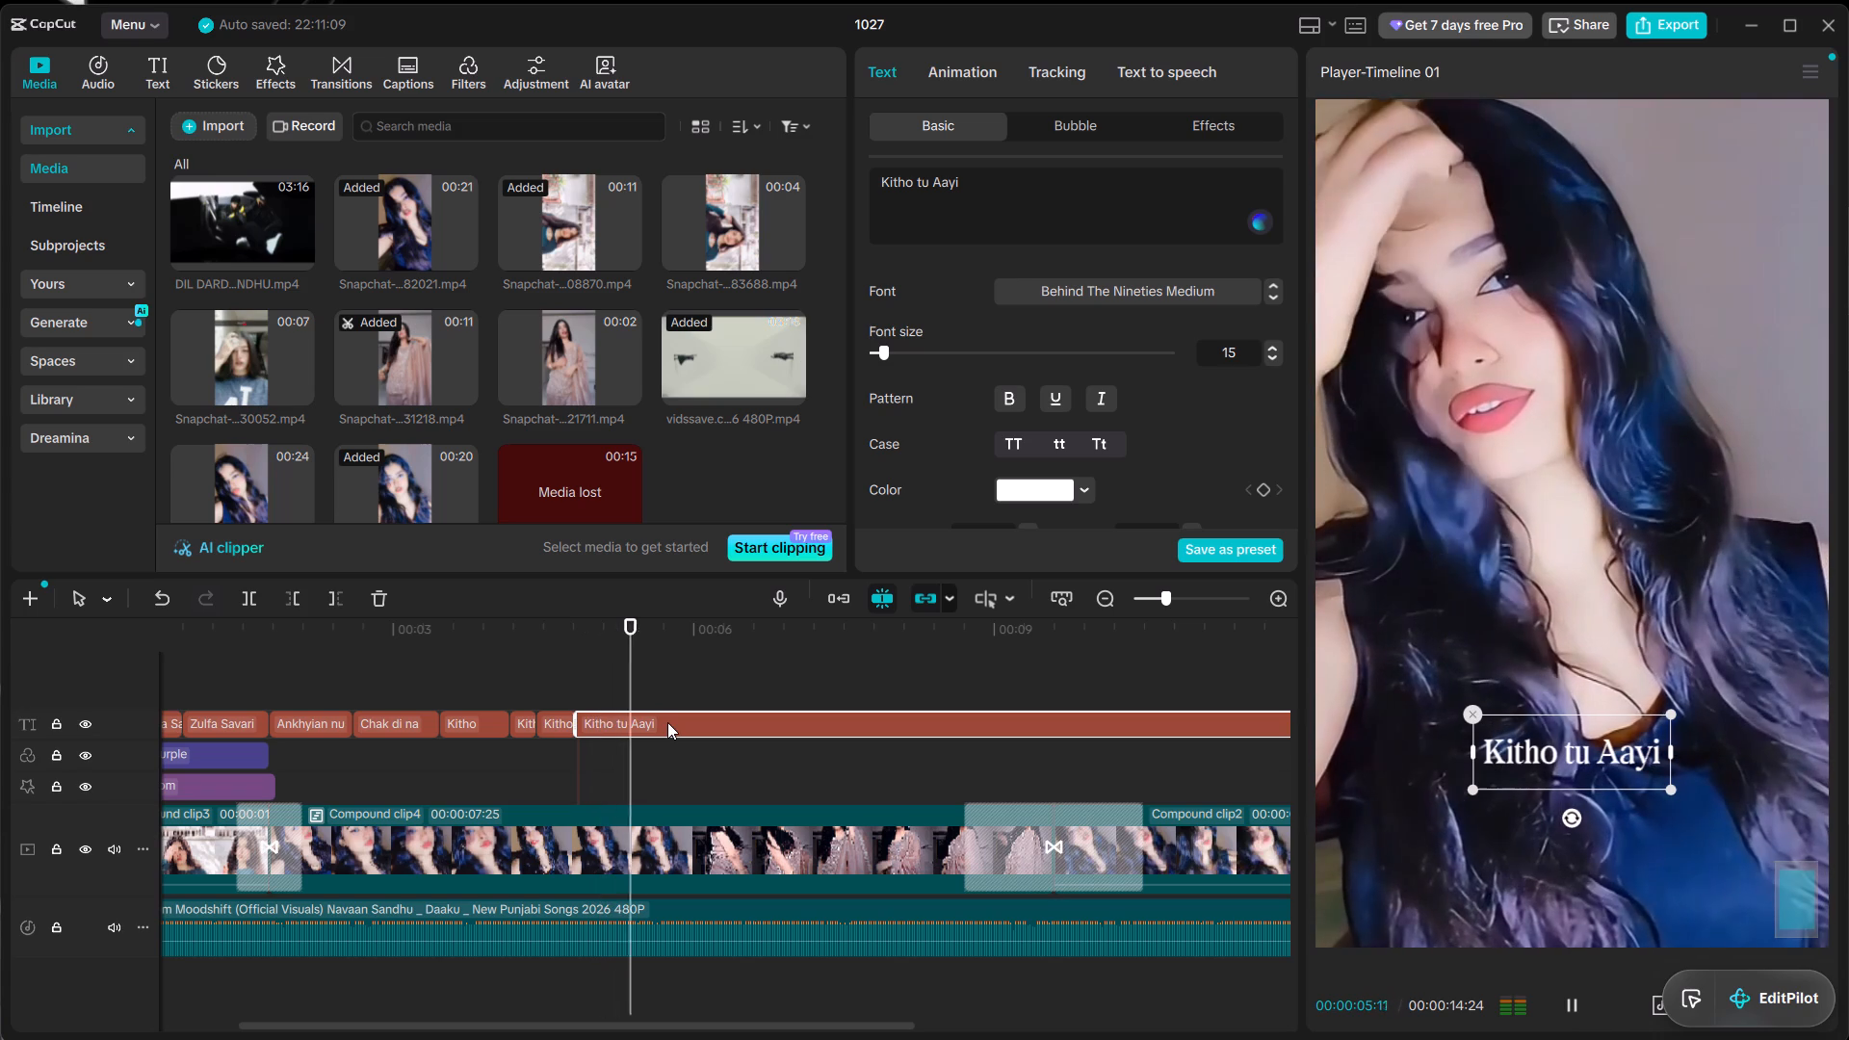
key("space")
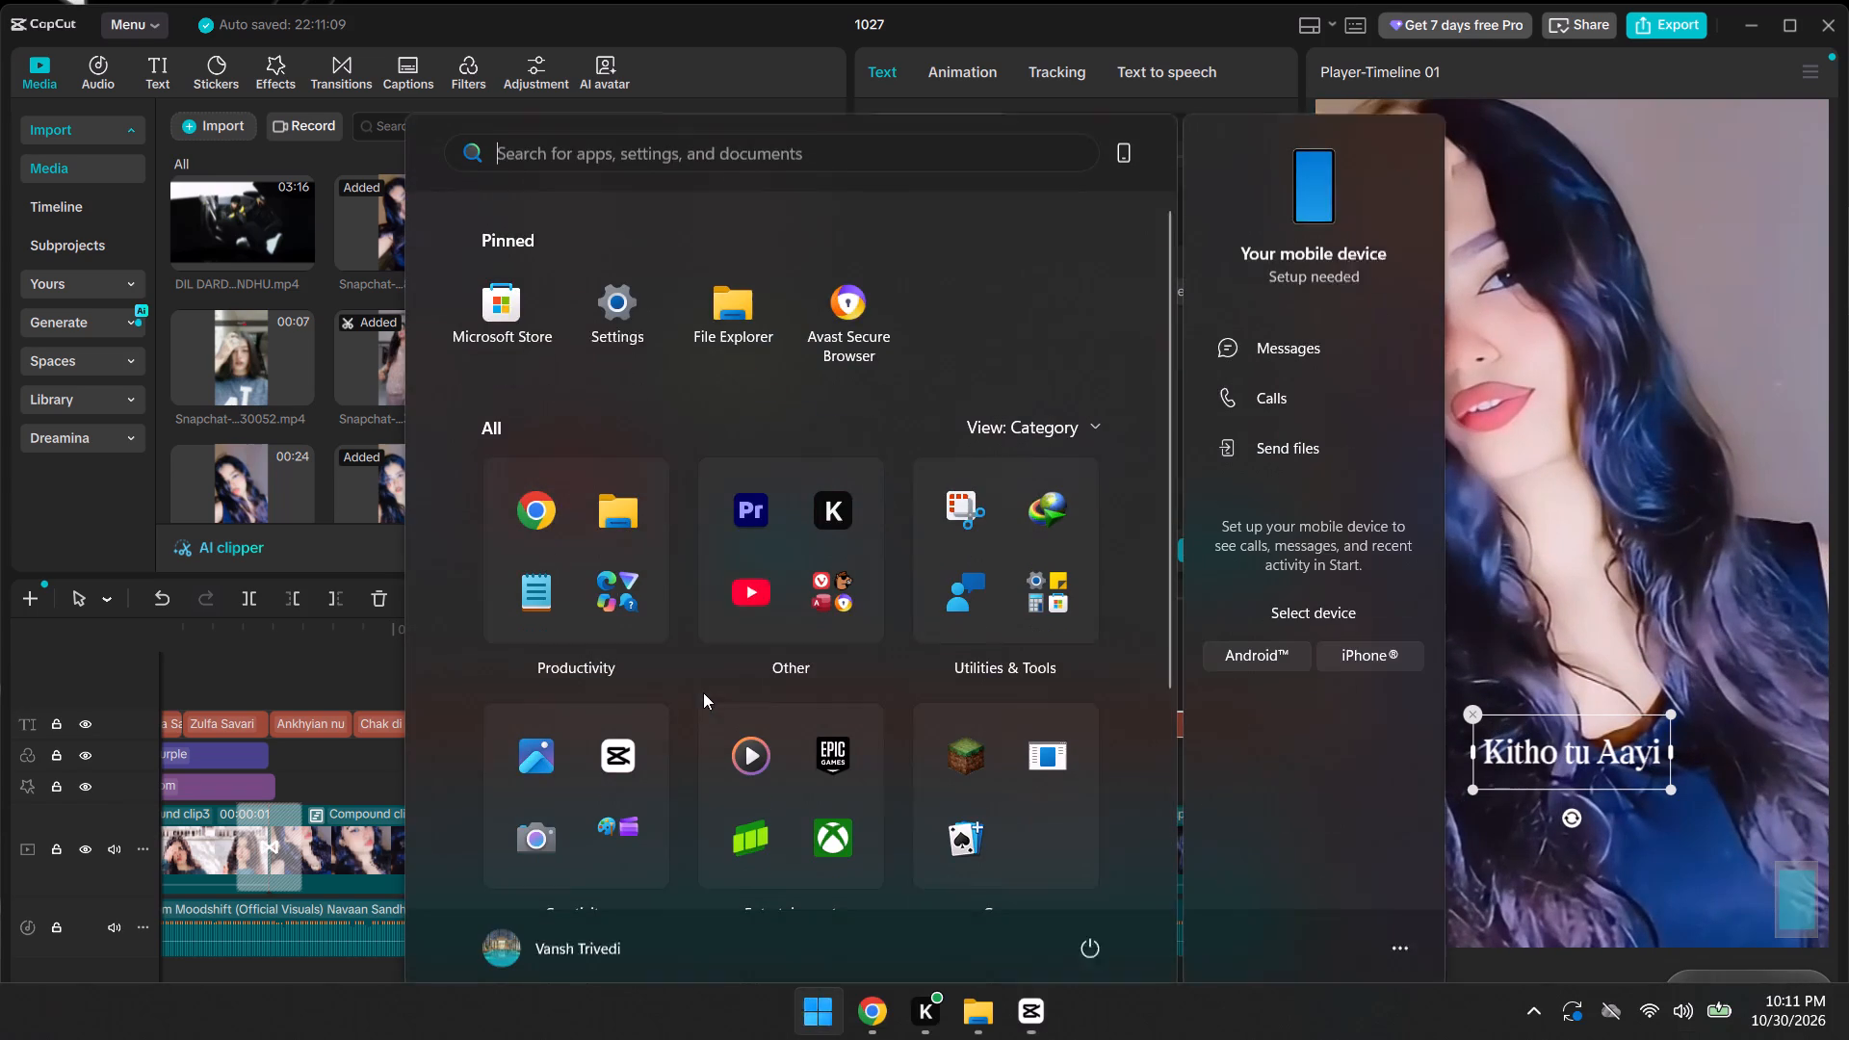
left_click(533, 685)
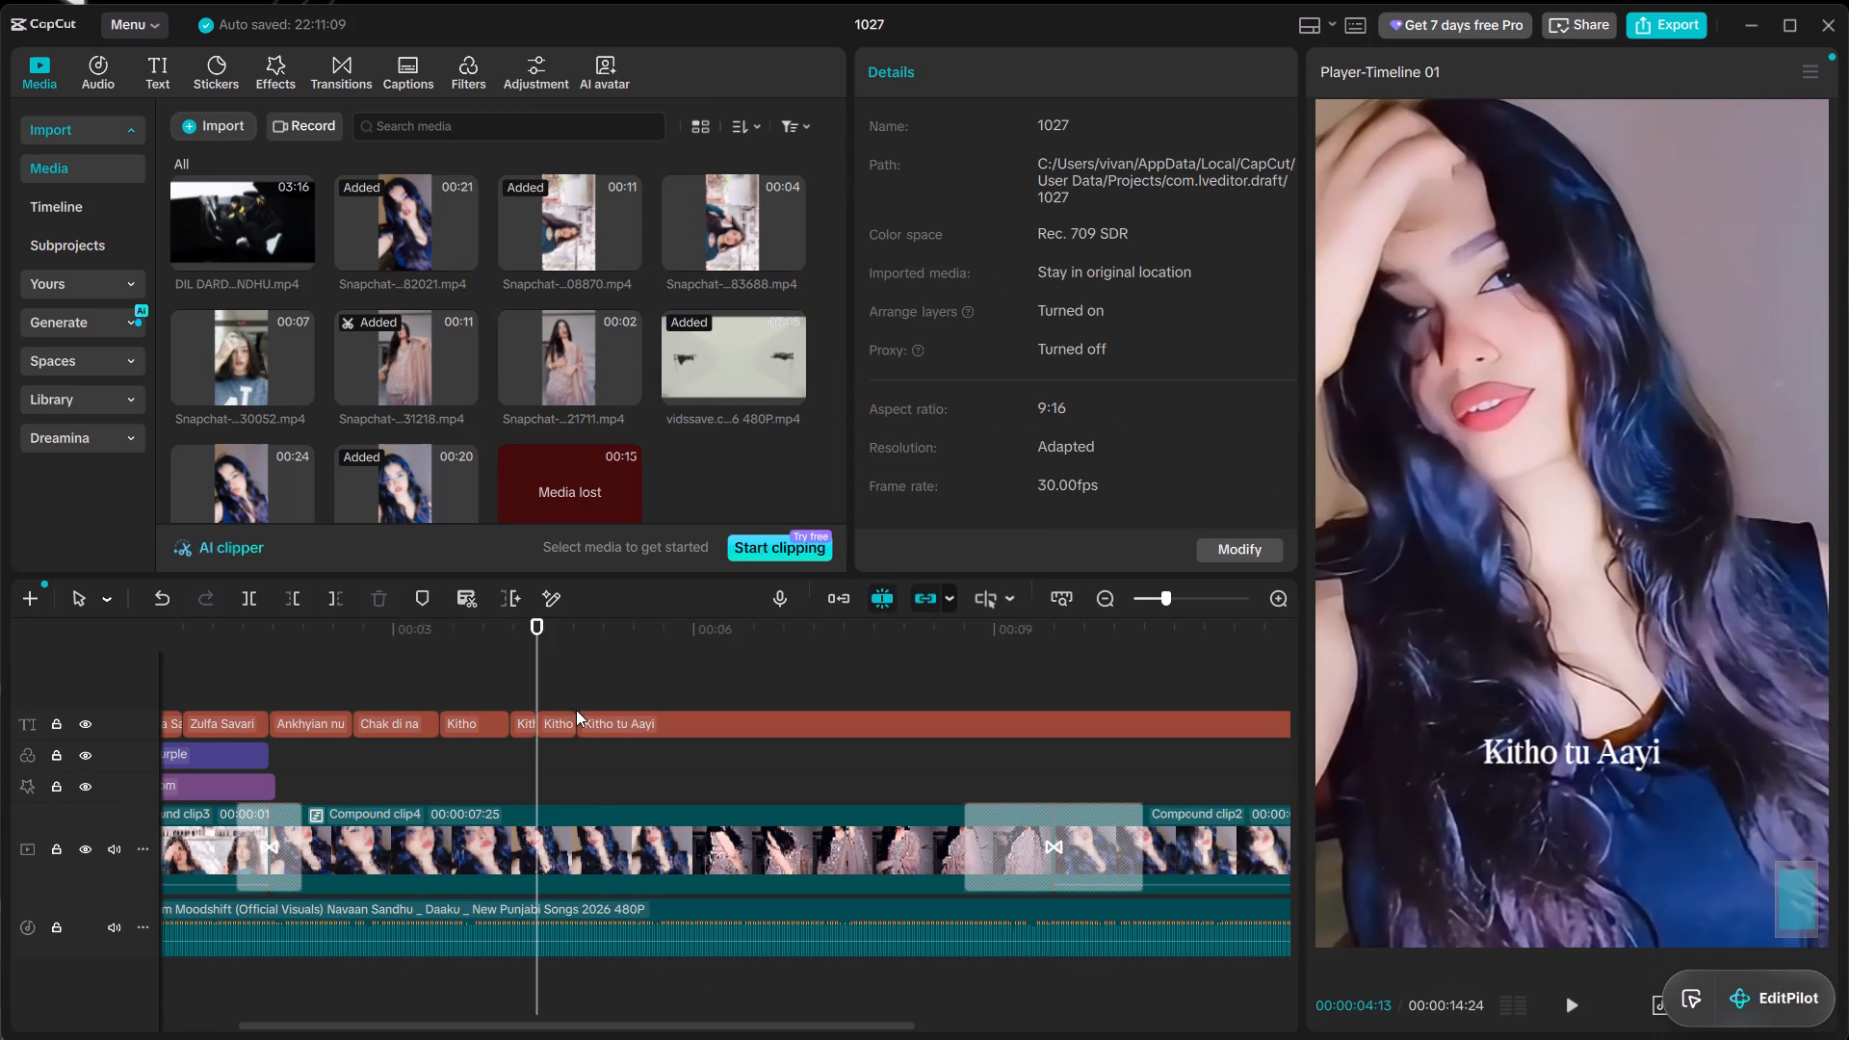
key("space")
key("space")
key("space")
key("space")
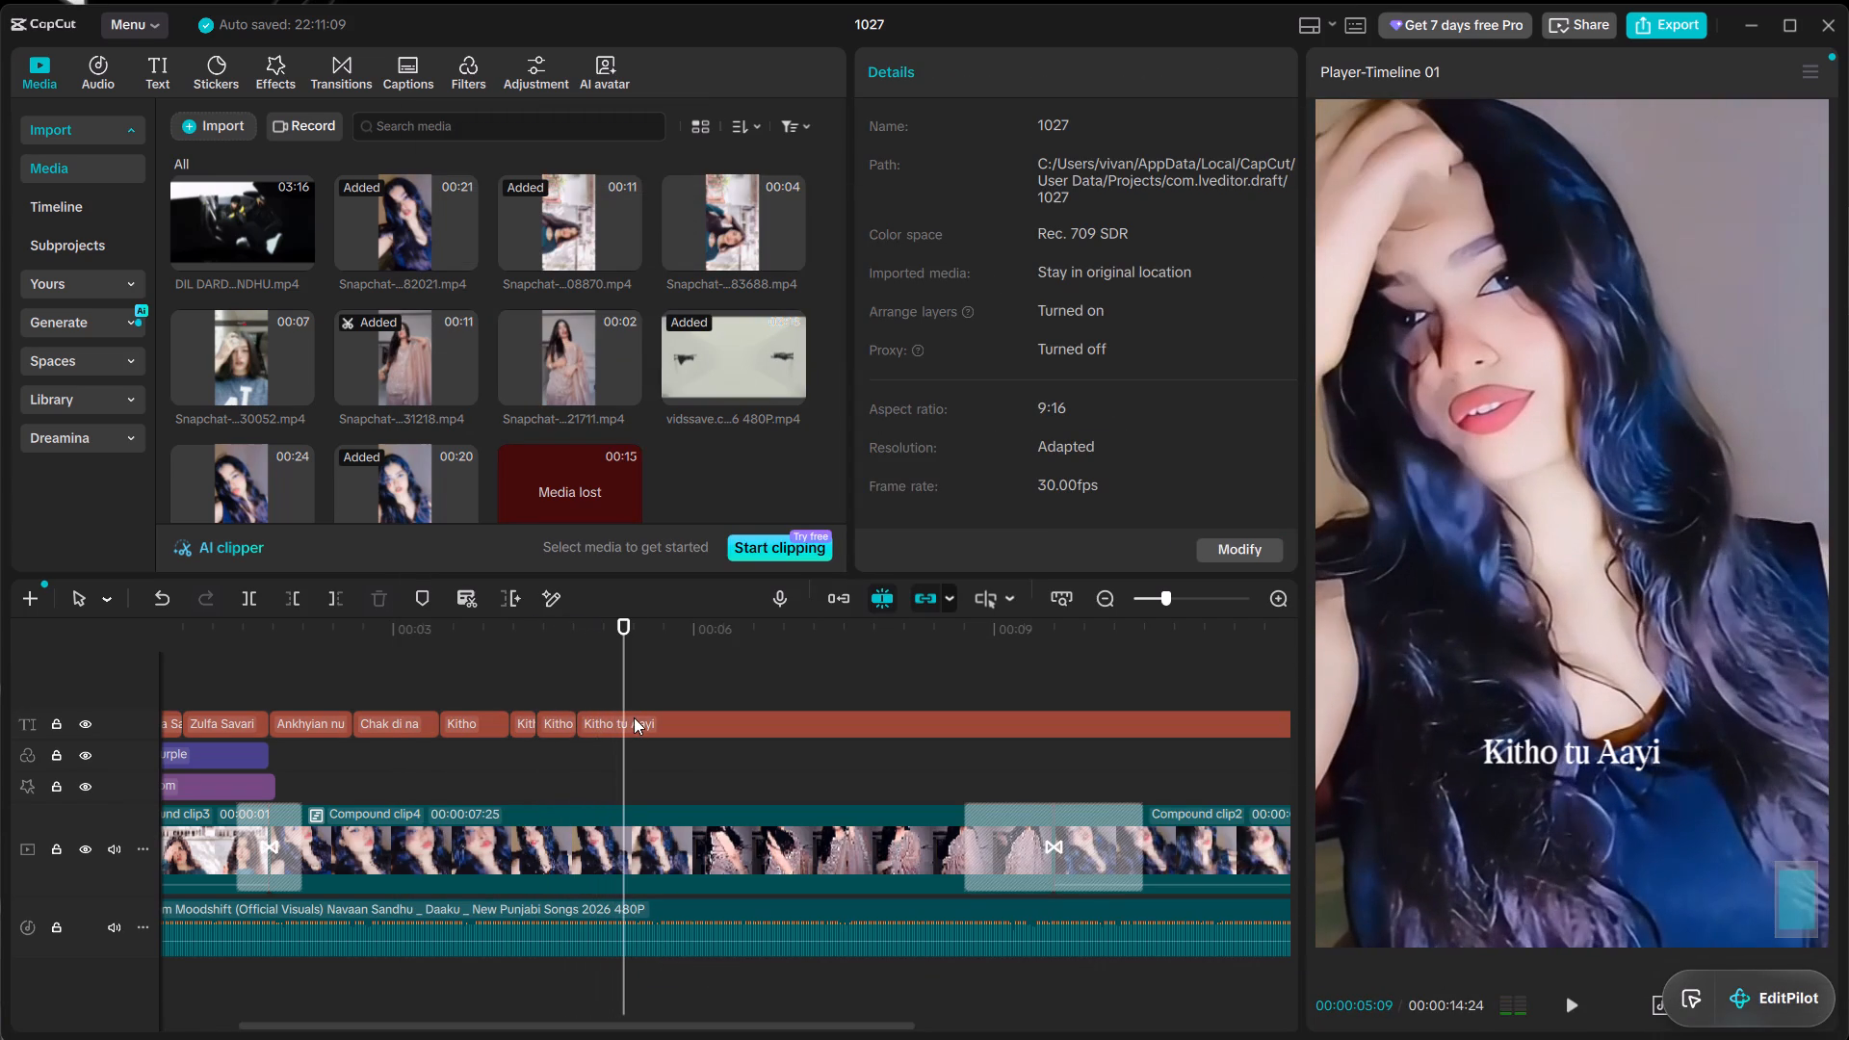
left_click(647, 720)
left_click(1075, 166)
left_click(1051, 191)
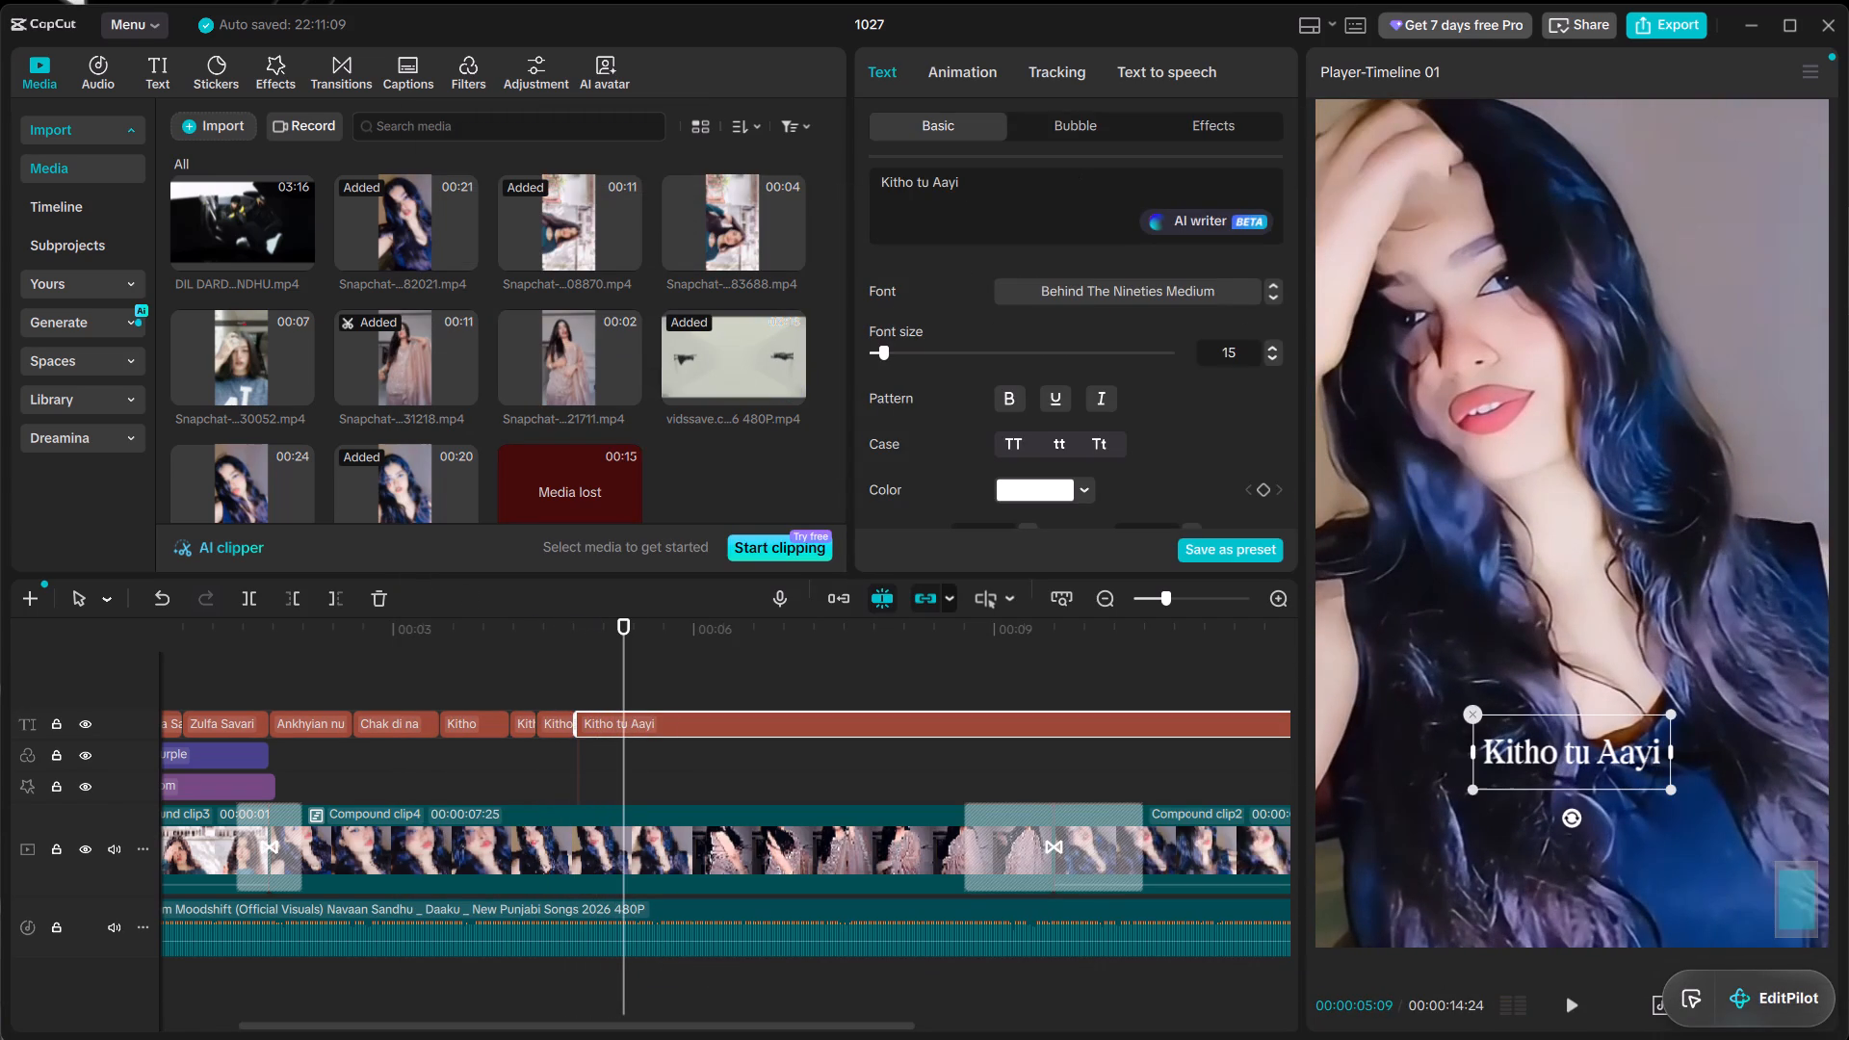
key("Return")
type("hai ni")
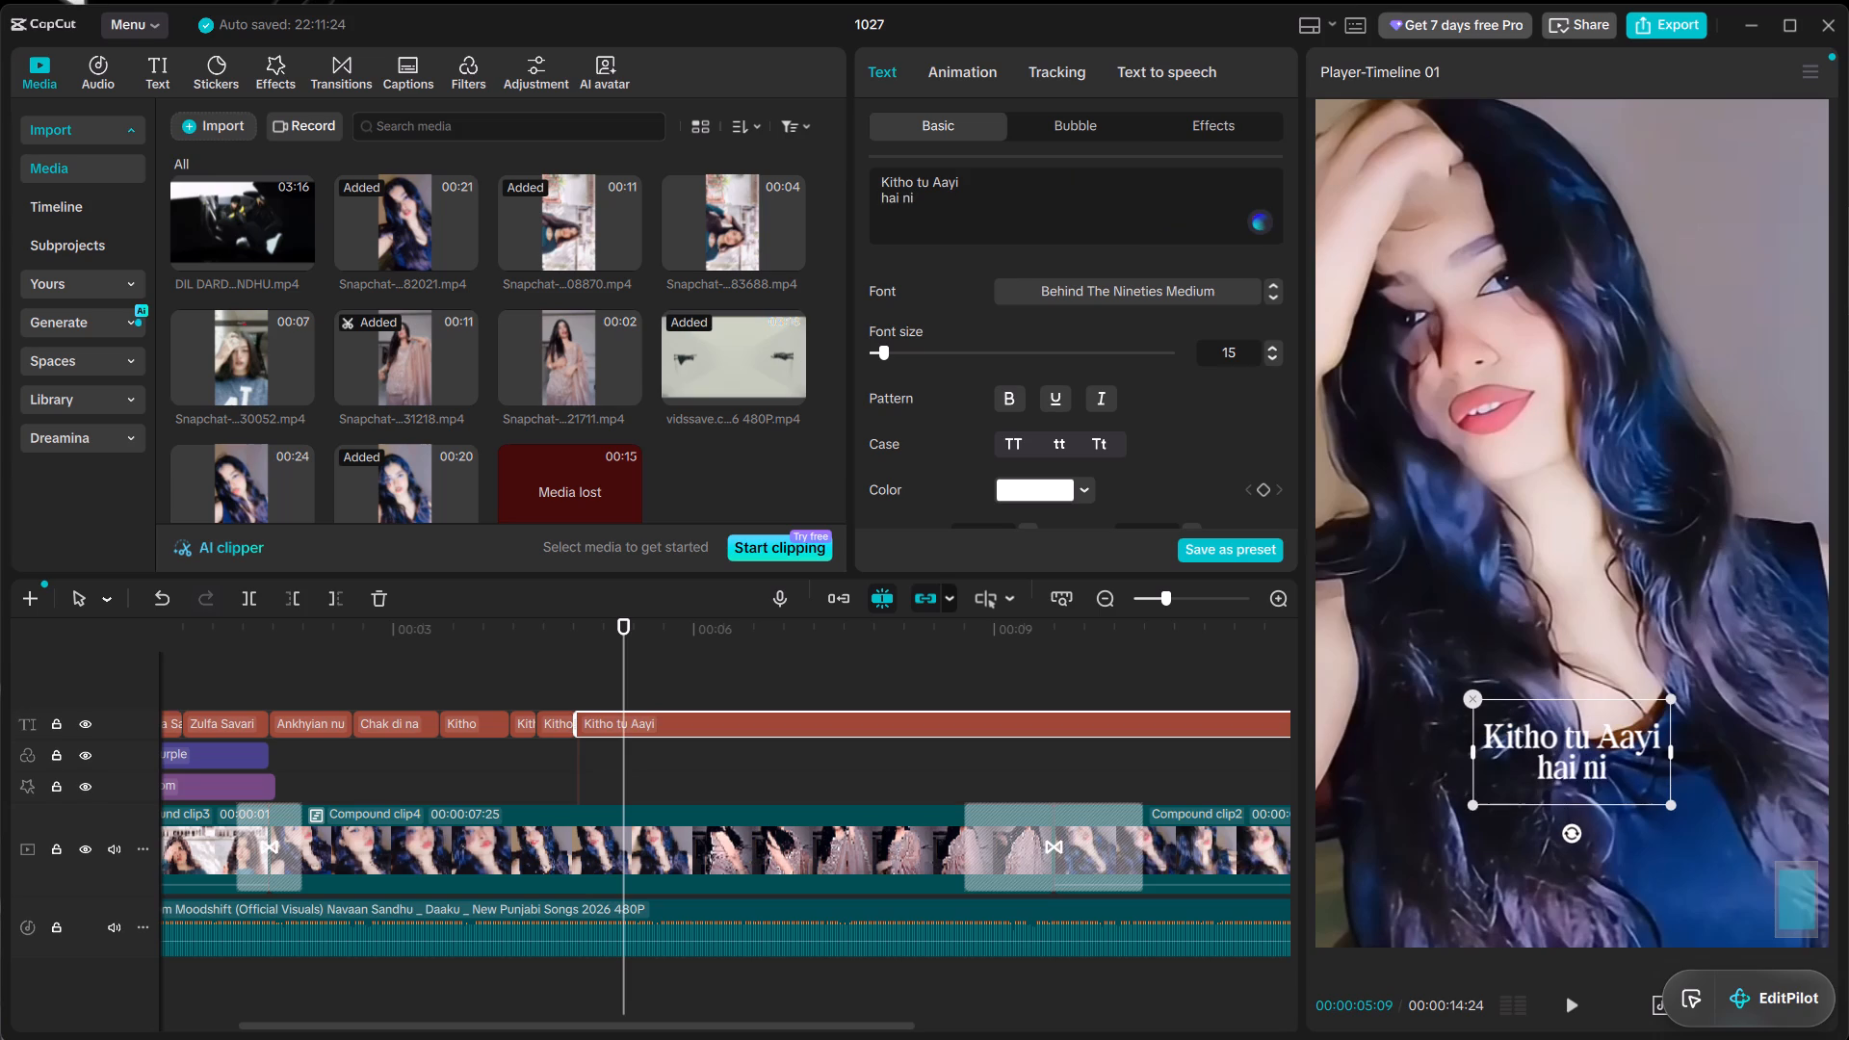
key("ctrl+b")
key("ctrl+b")
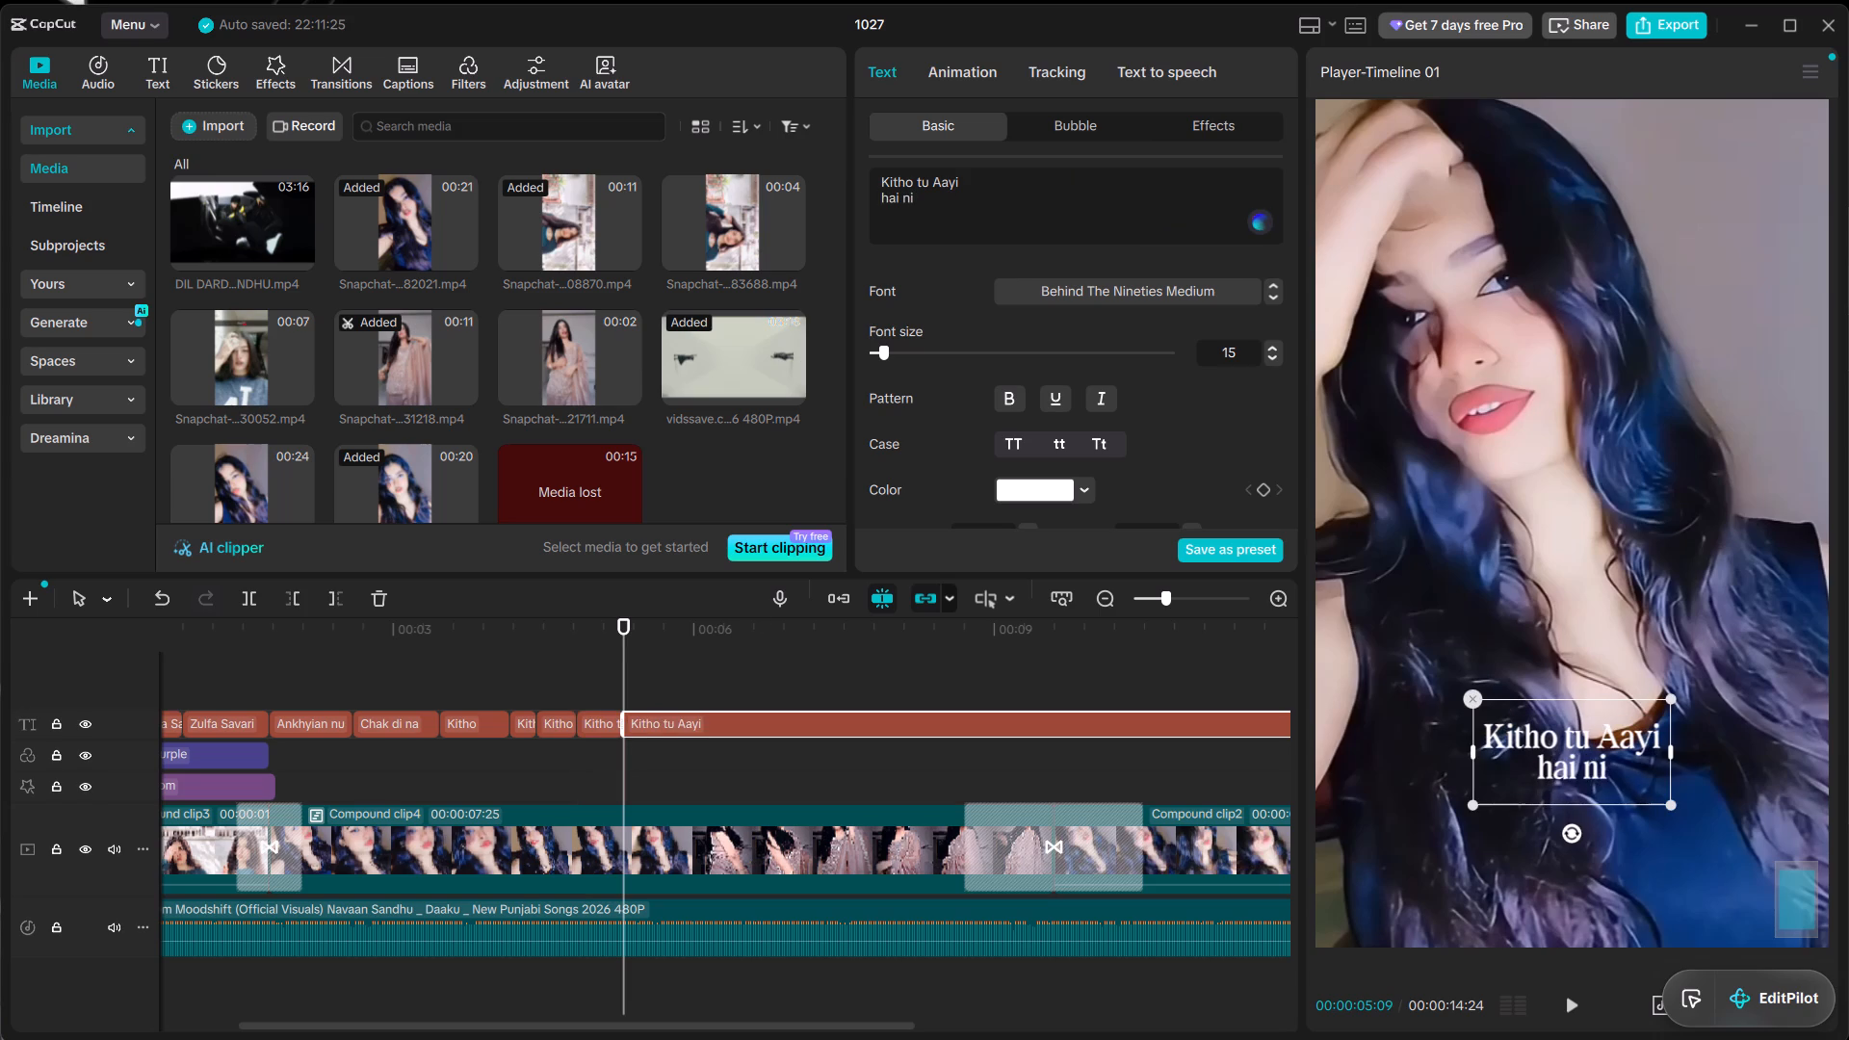
Replay the captions against the music, change the last segment's text to "etho" and split it at 00:00:06:05.
left_click(447, 664)
left_click(391, 663)
key("space")
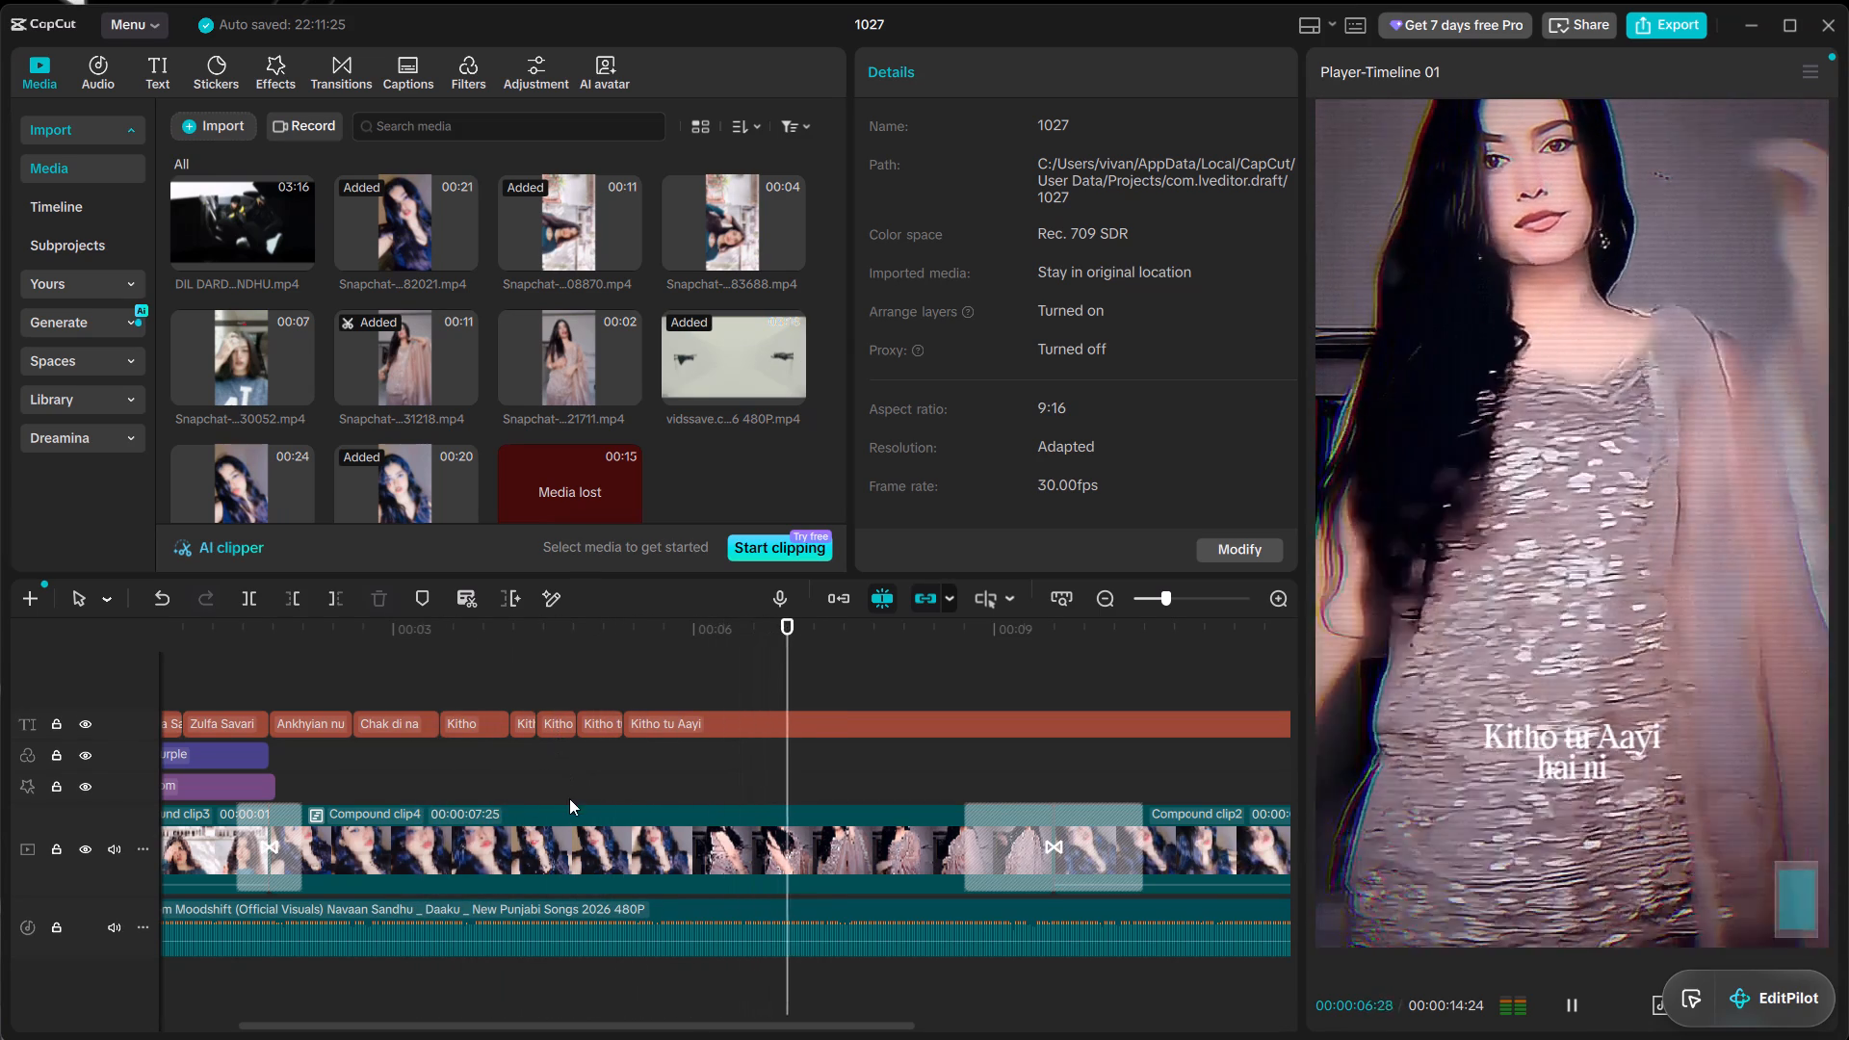
left_click(612, 654)
left_click(630, 670)
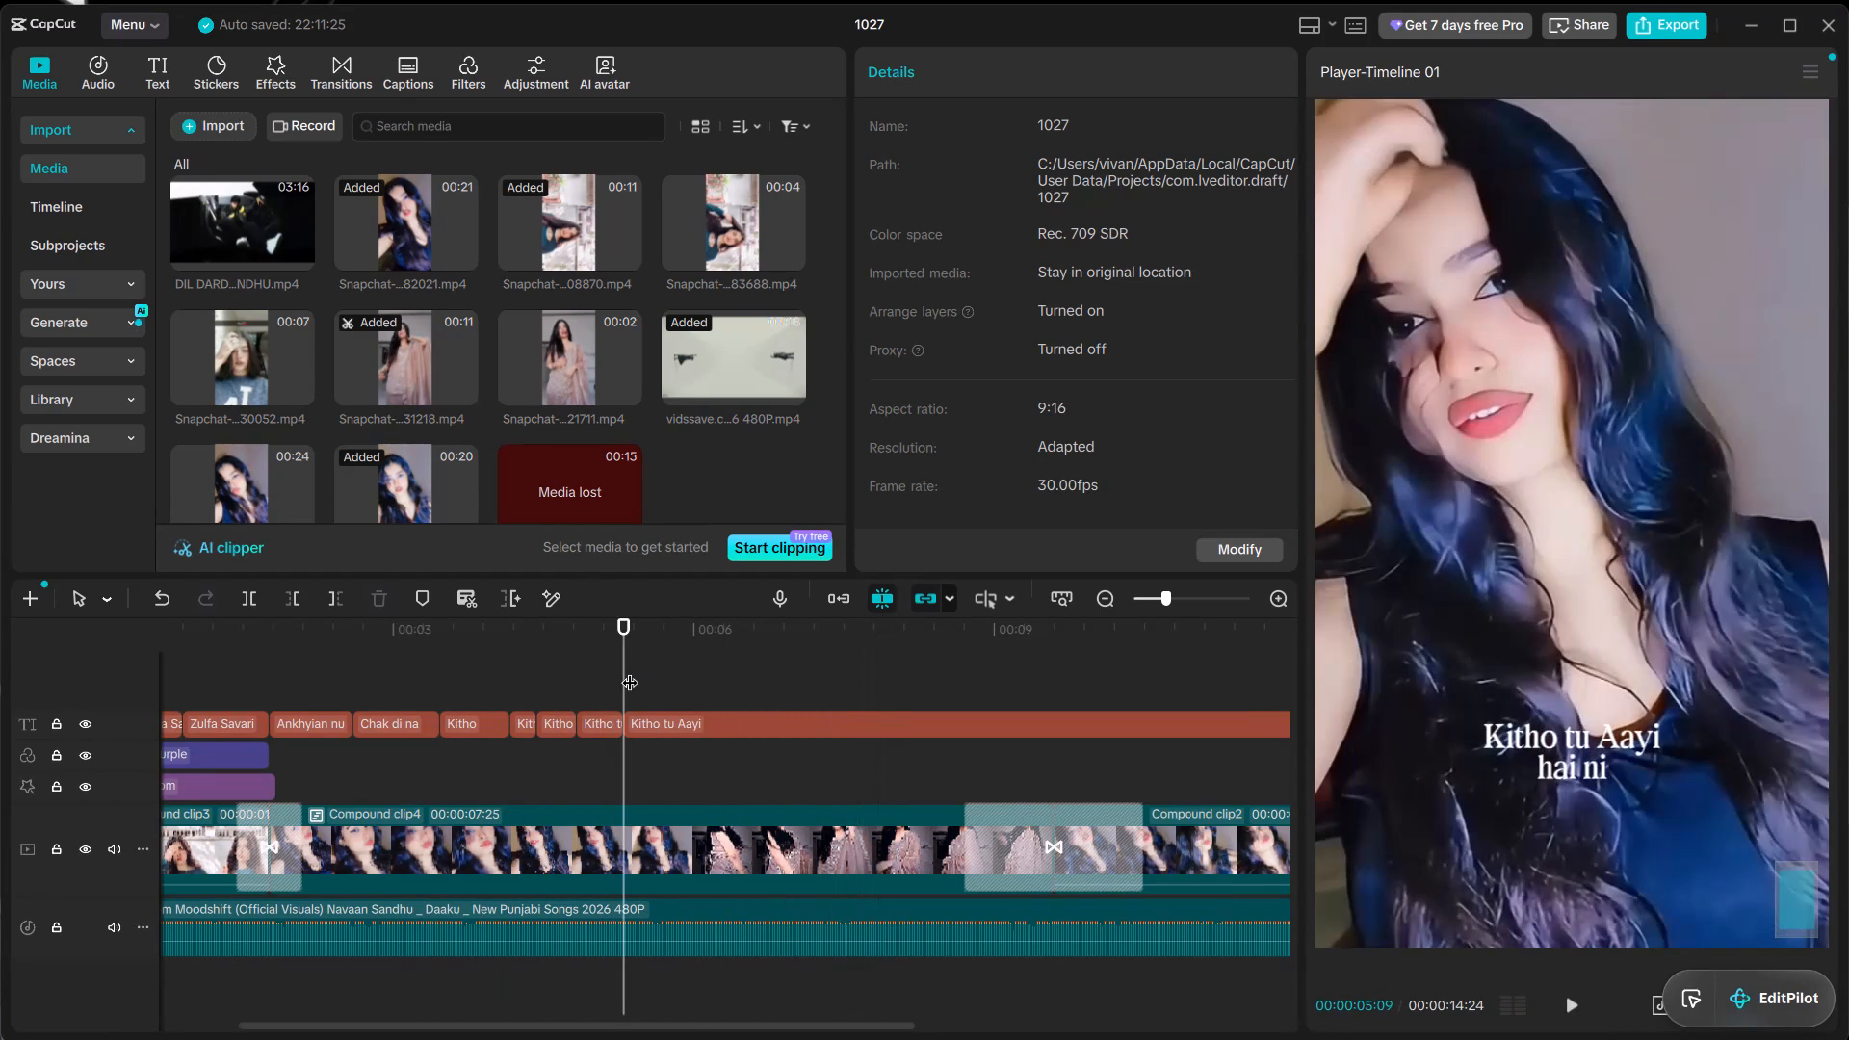
key("space")
key("space")
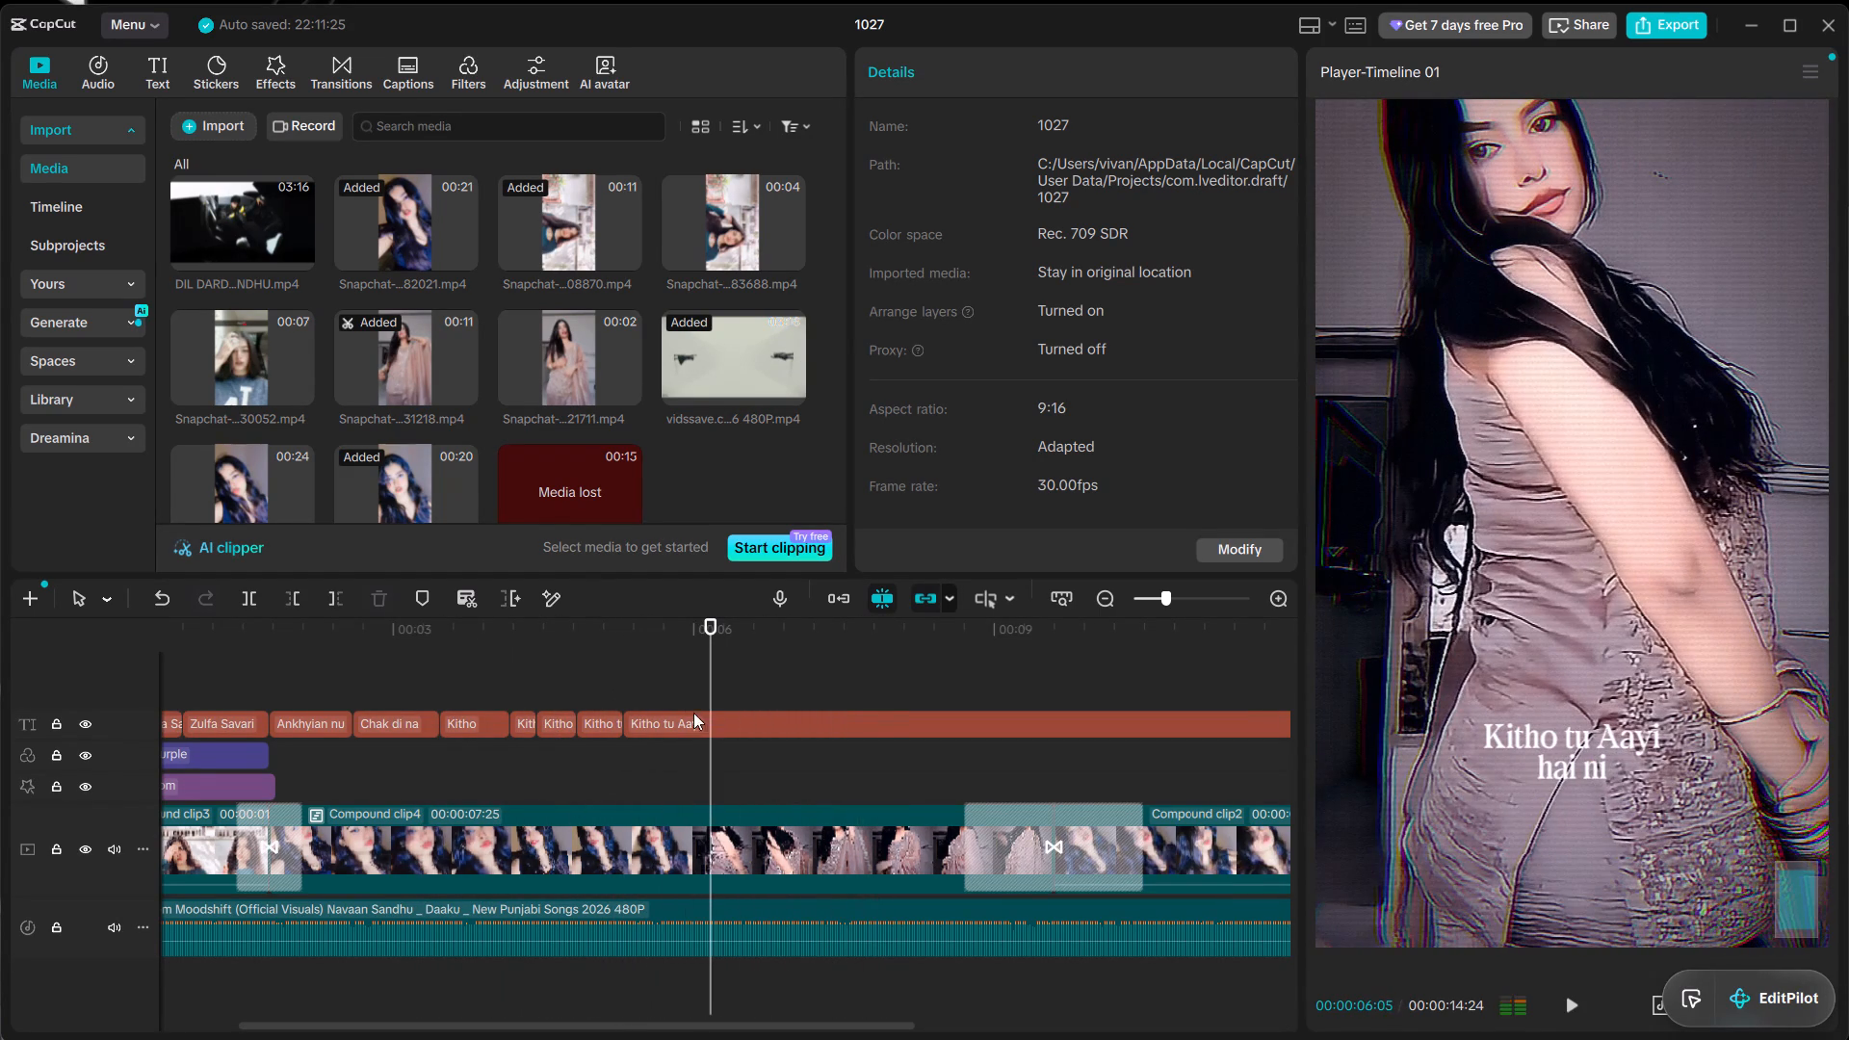
left_click(711, 719)
left_click(925, 200)
key("ctrl+a")
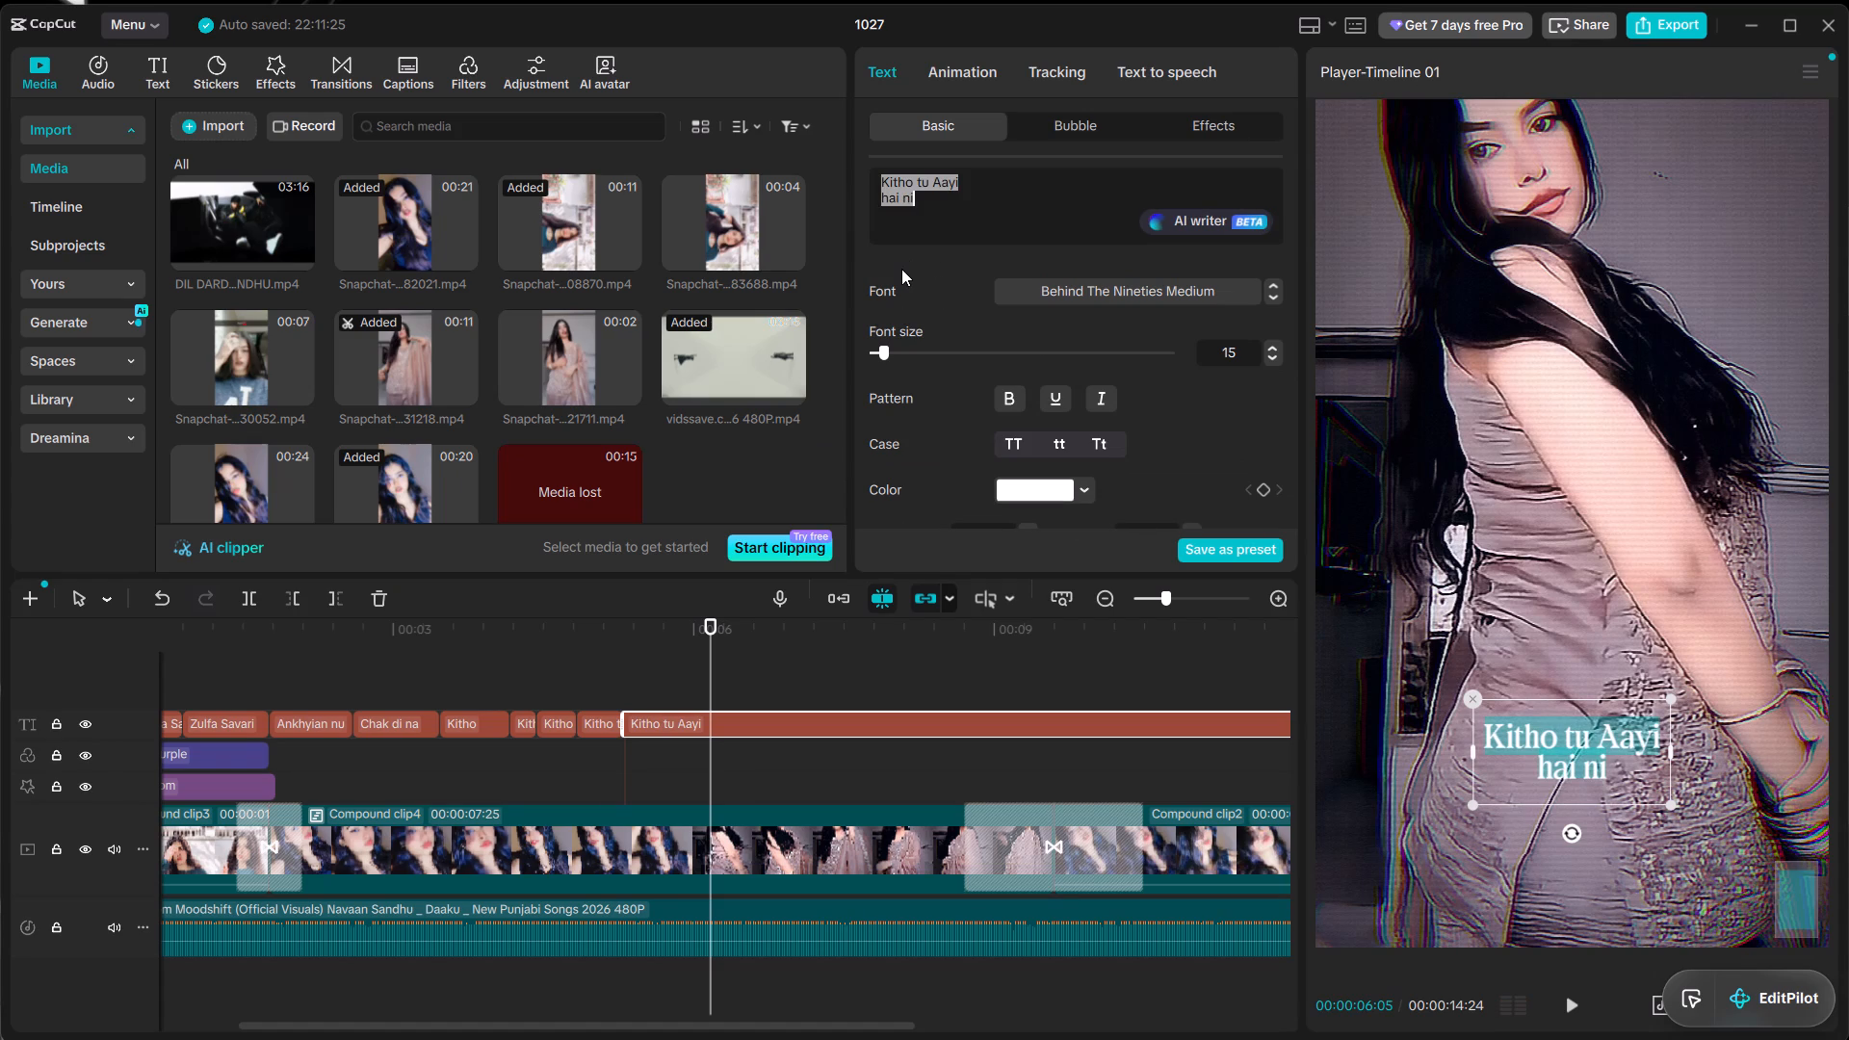
type("Ethp")
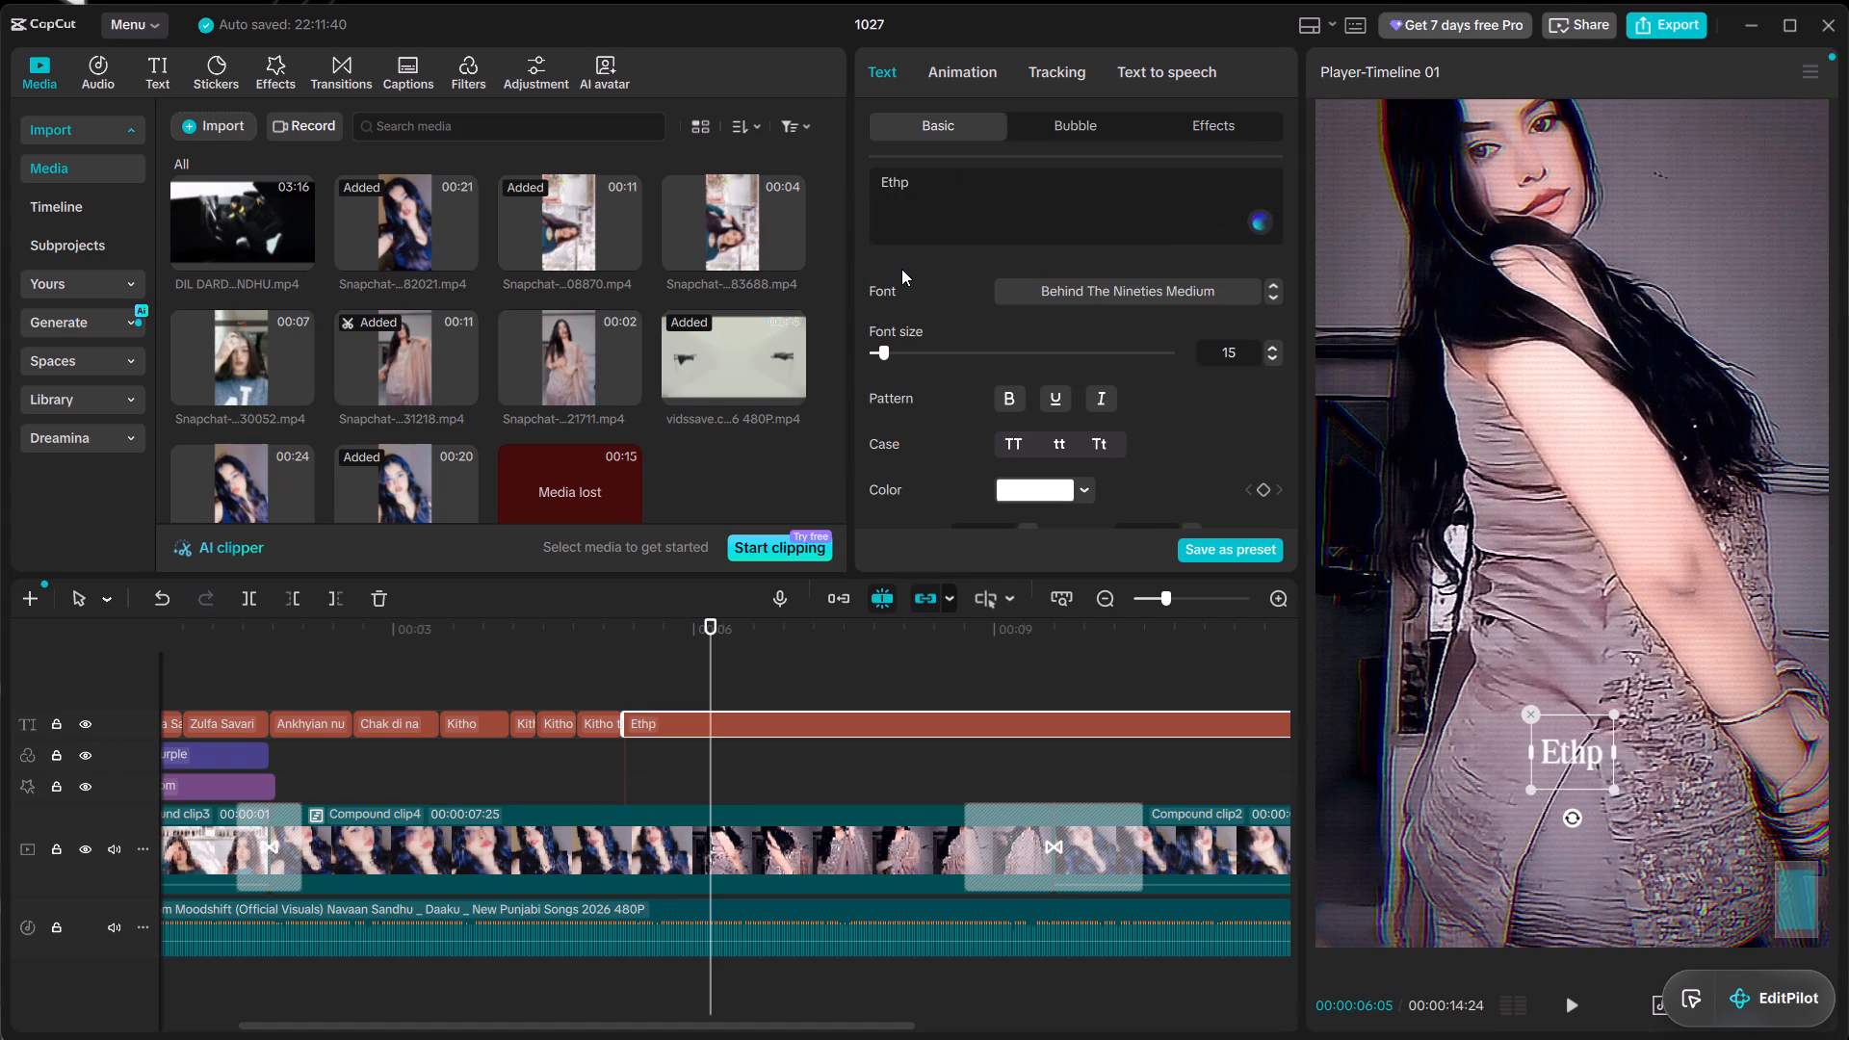
key("BackSpace")
key("BackSpace")
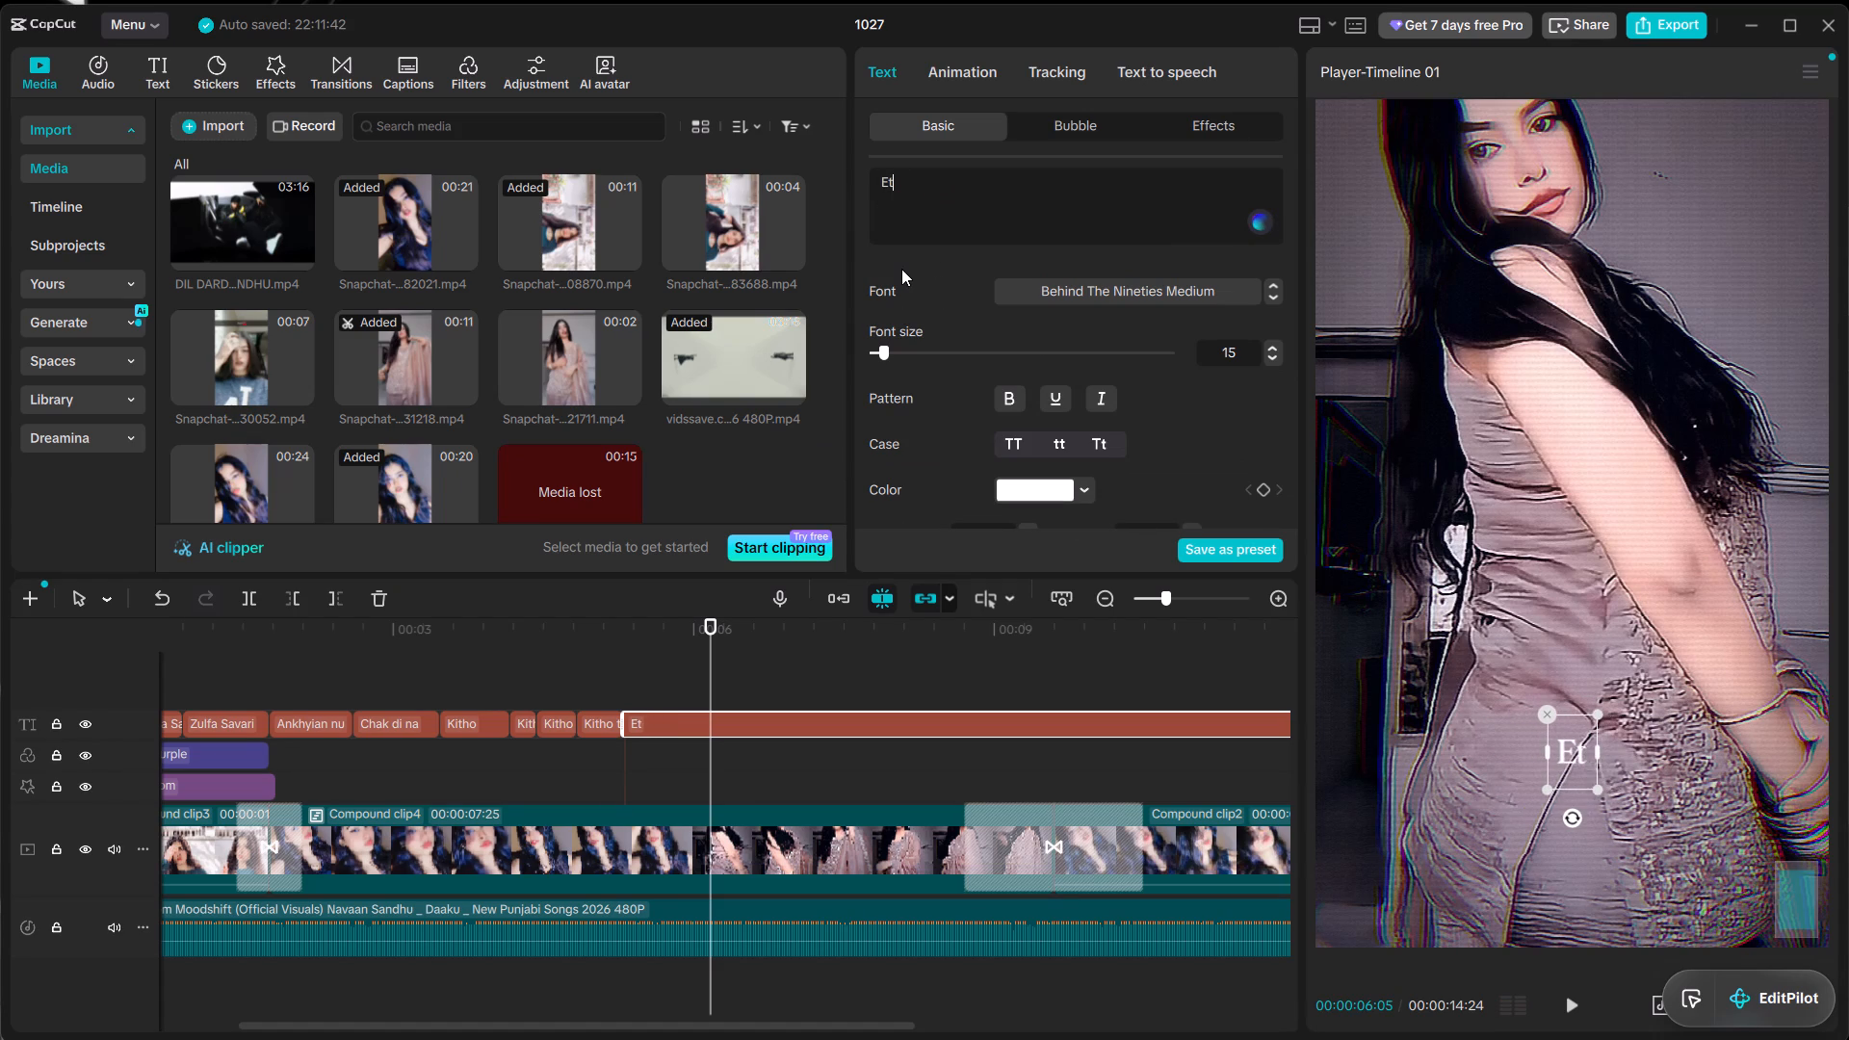
key("BackSpace")
key("BackSpace")
type("aitho")
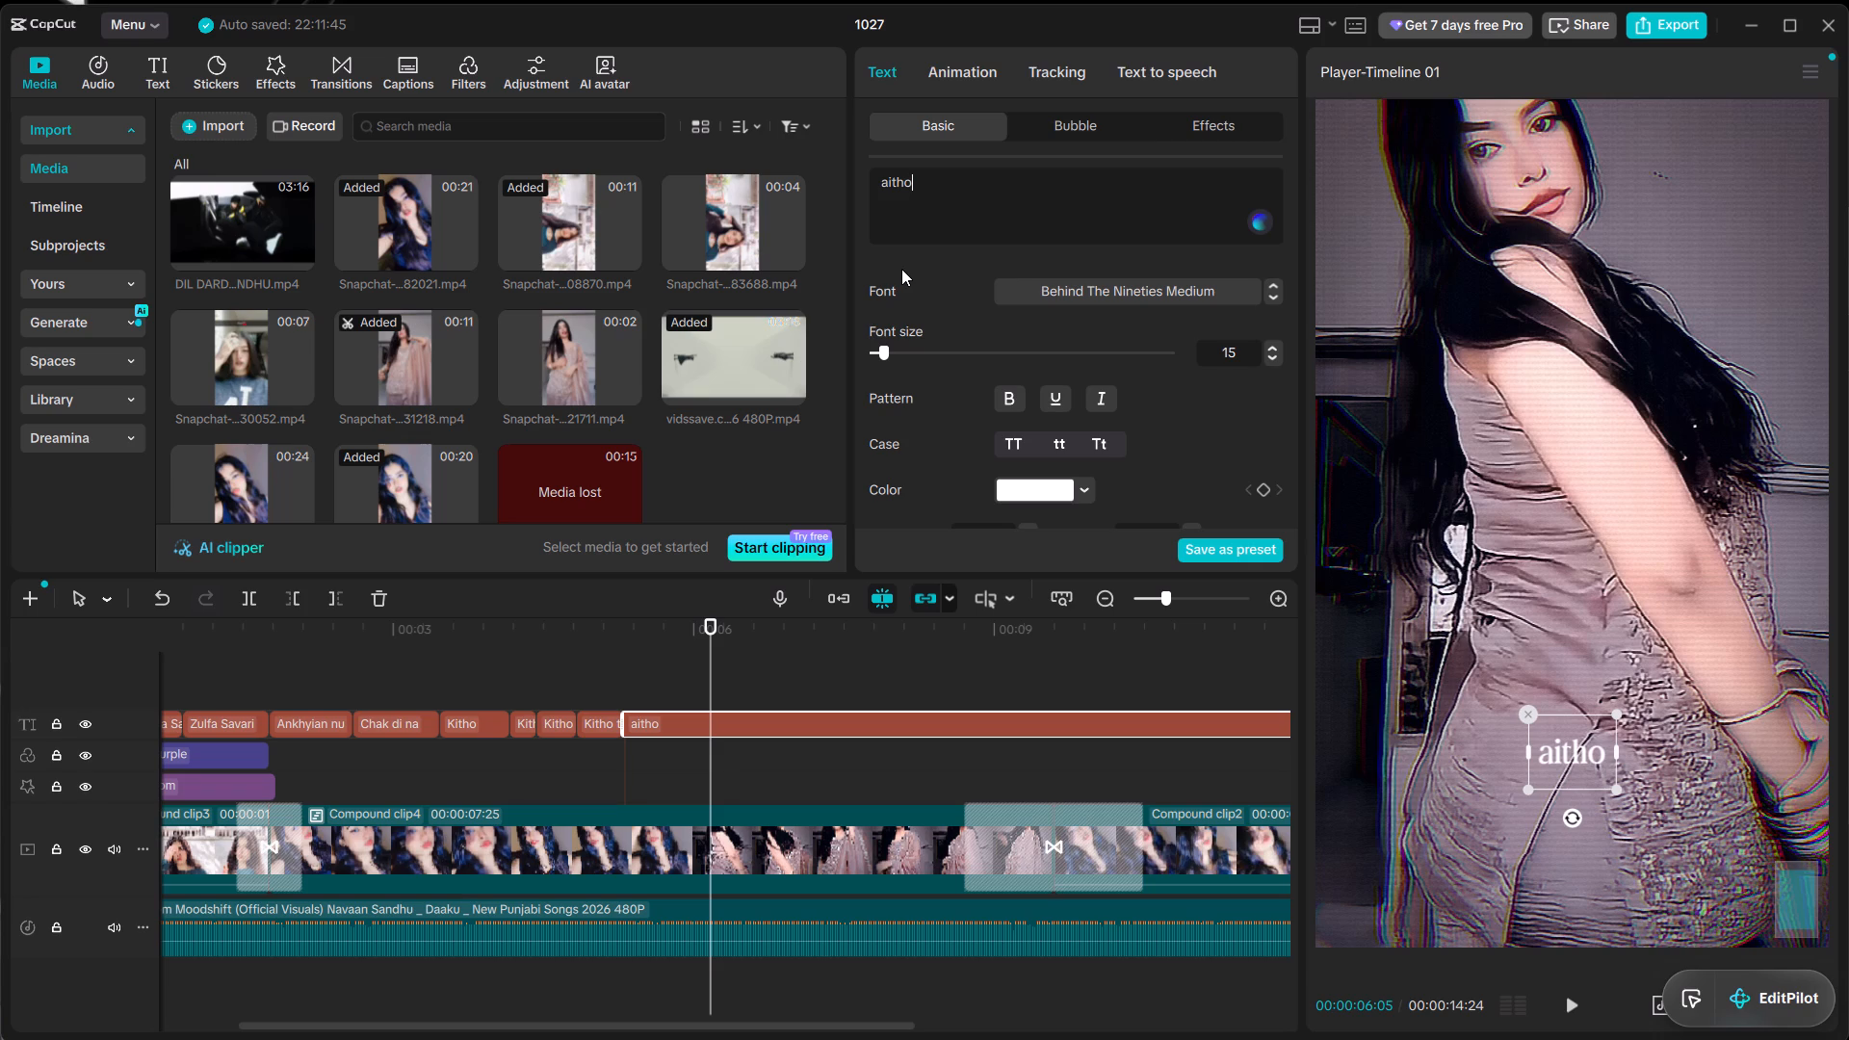
key("BackSpace")
key("BackSpace")
key("BackSpace")
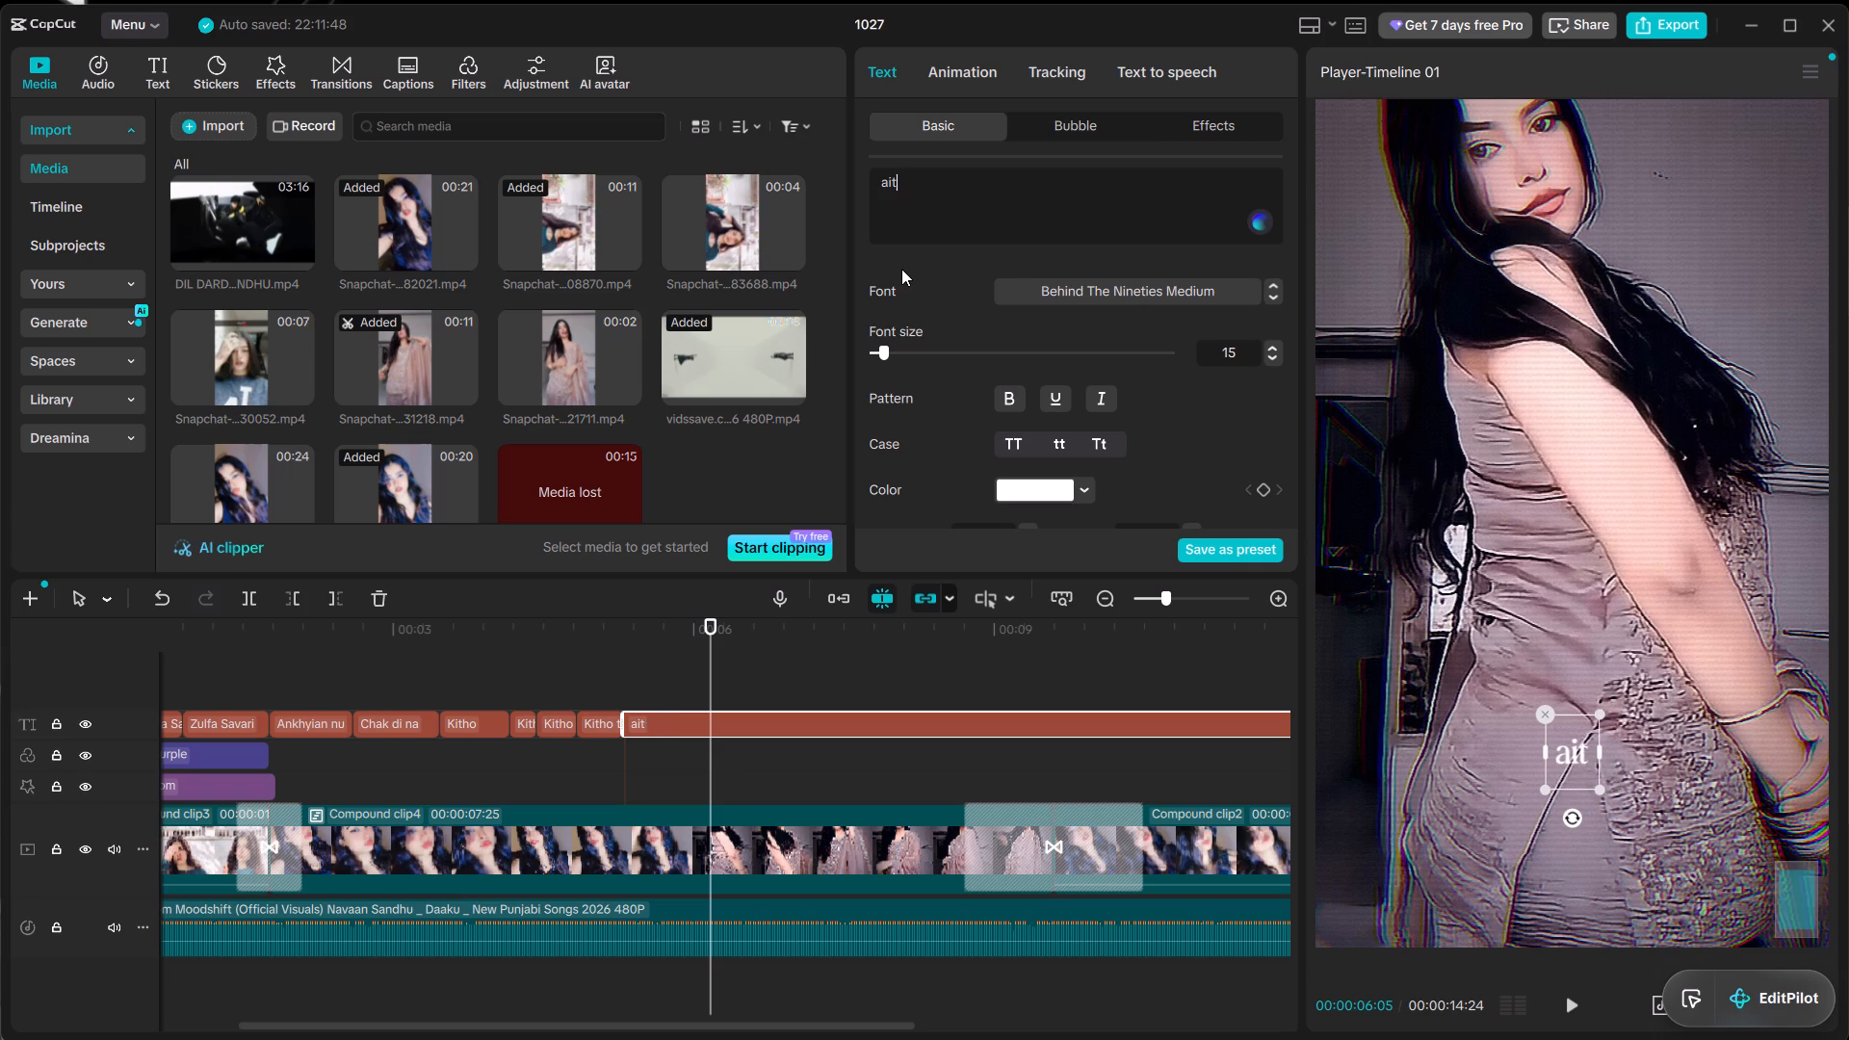
key("BackSpace")
key("BackSpace")
key("BackSpace")
key("e")
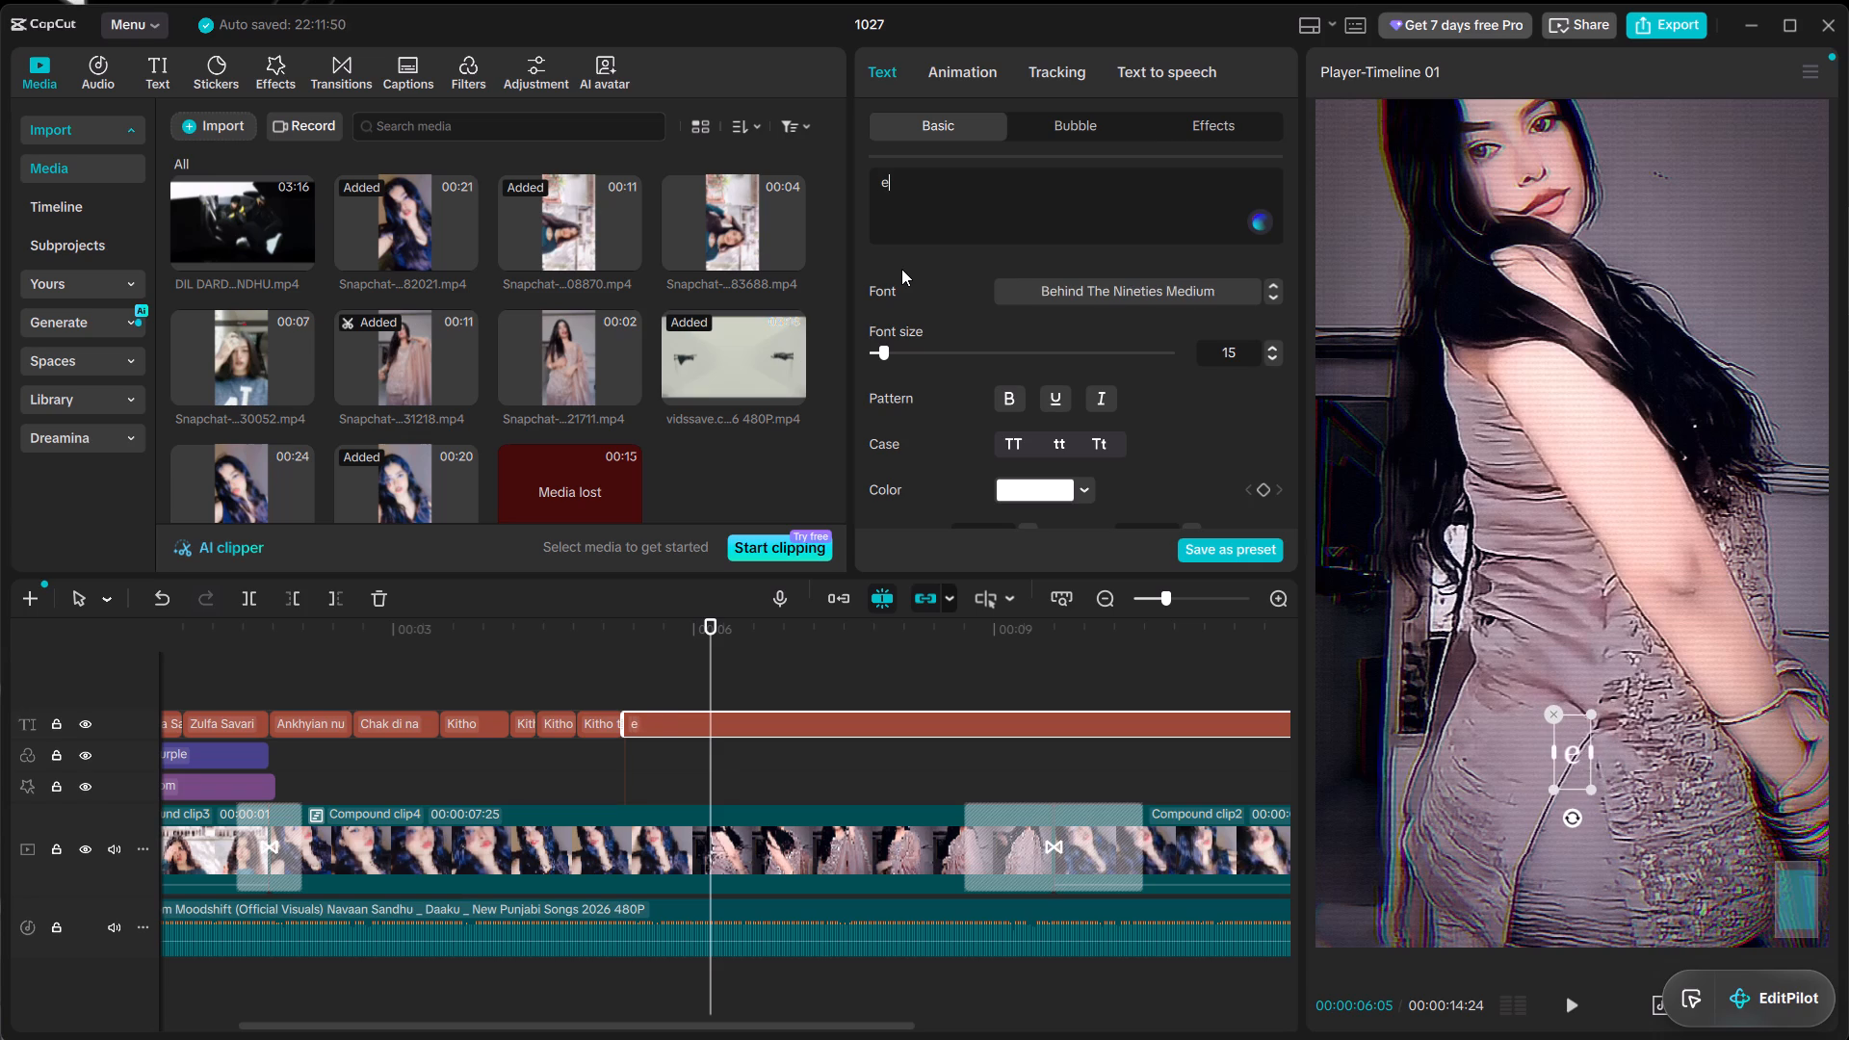
type("htho")
key("BackSpace")
key("BackSpace")
key("BackSpace")
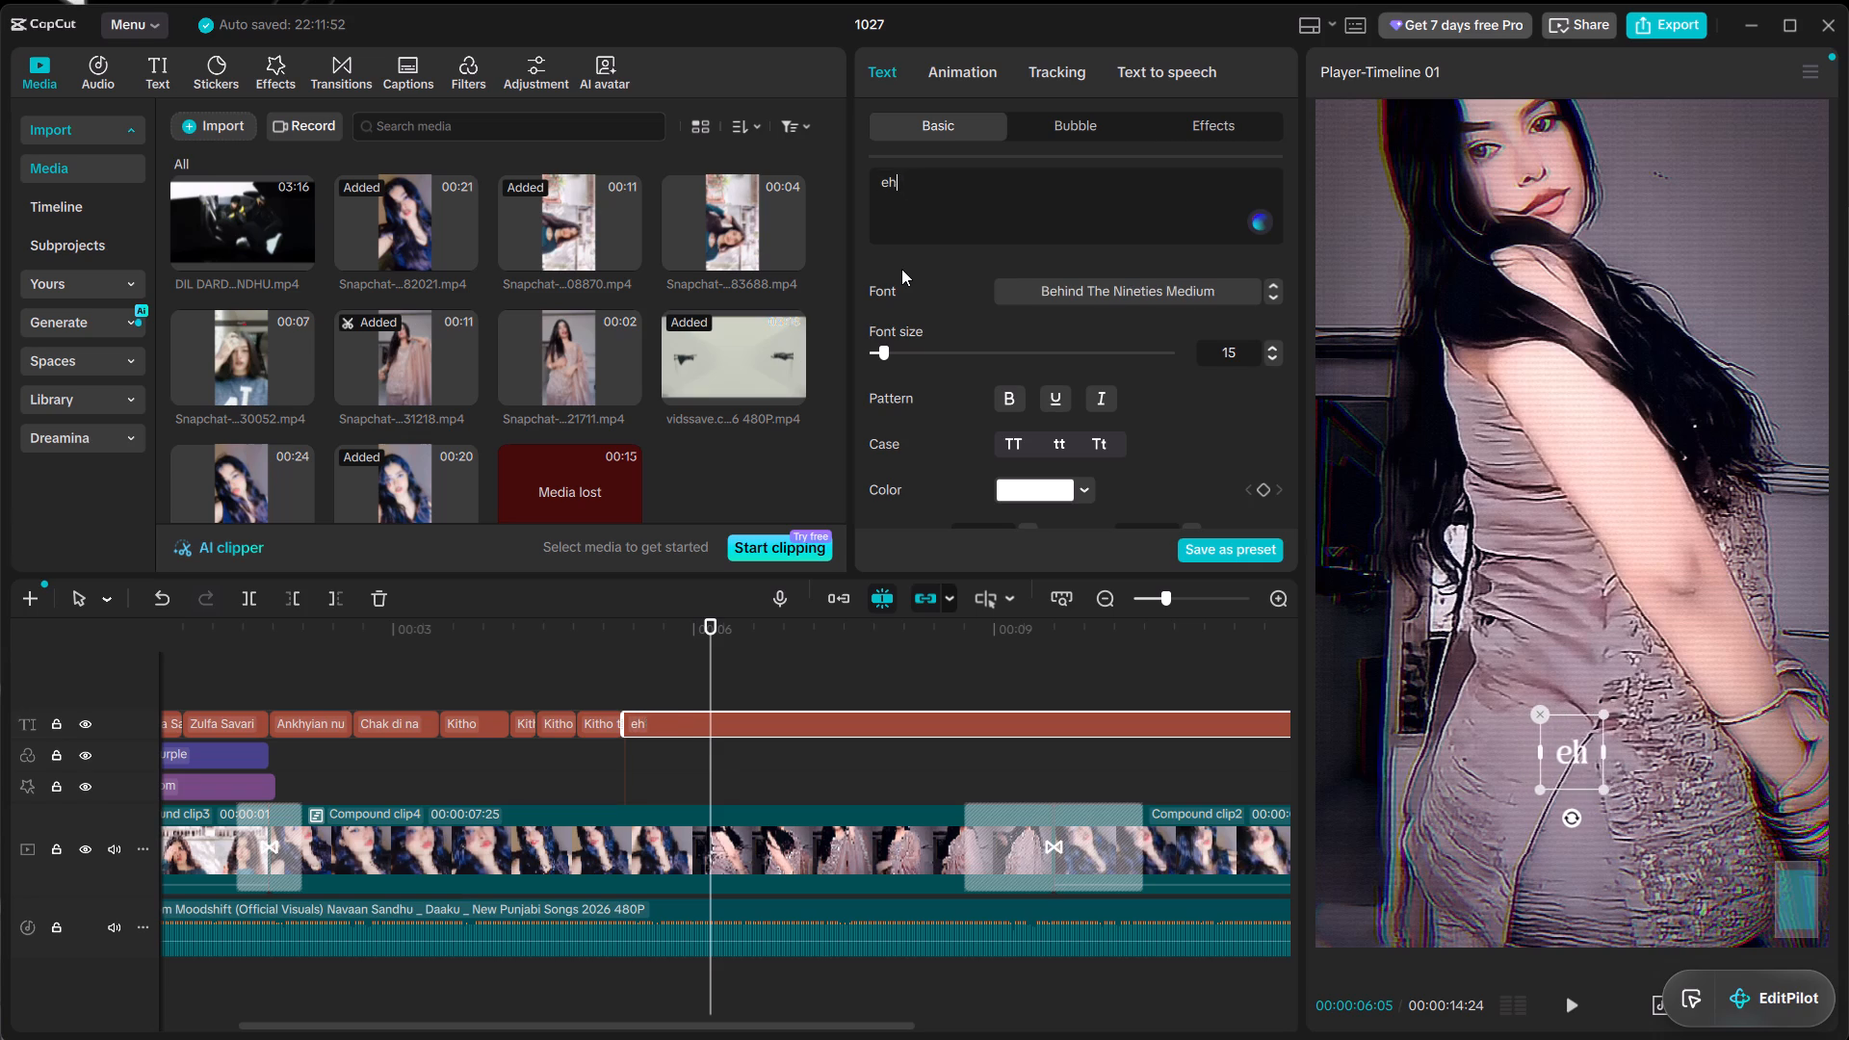
key("BackSpace")
type("tho")
key("ctrl+b")
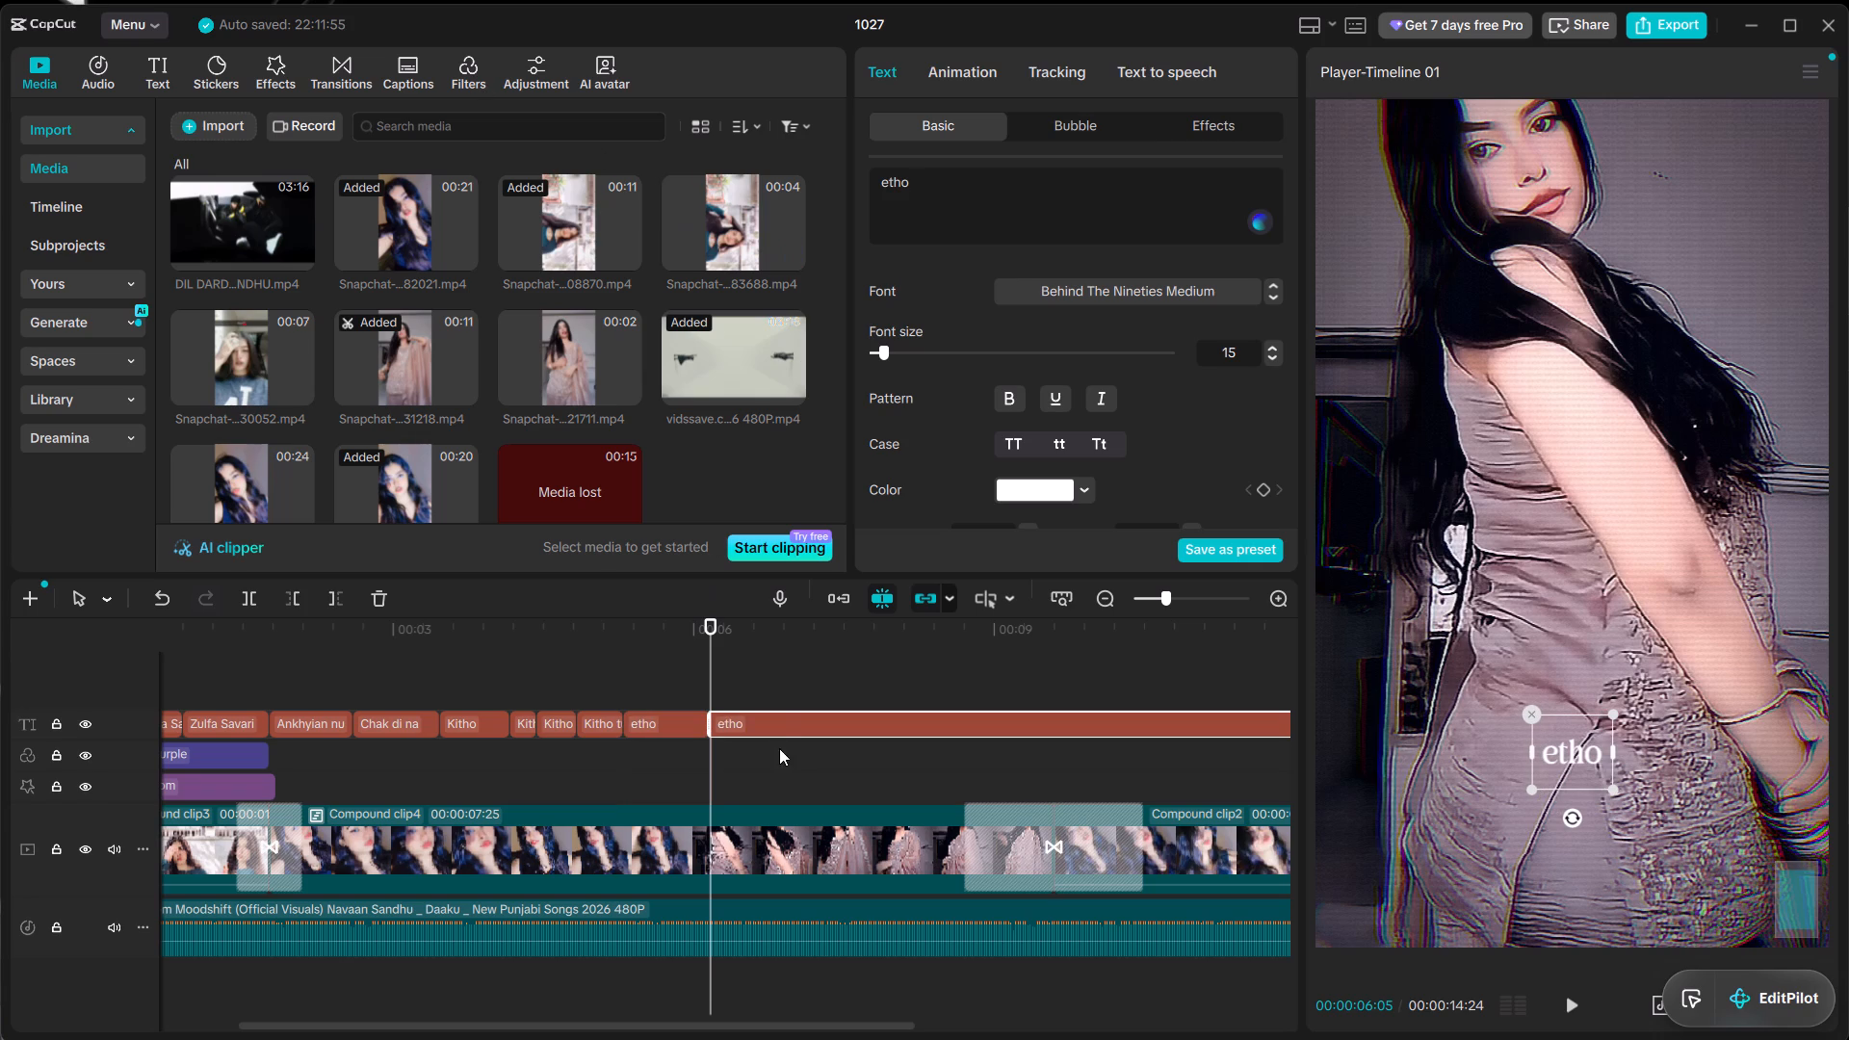
Extend the remaining caption segment's text to "etho di" and split it at 00:00:06:13.
left_click(780, 721)
key("space")
key("space")
left_click(951, 181)
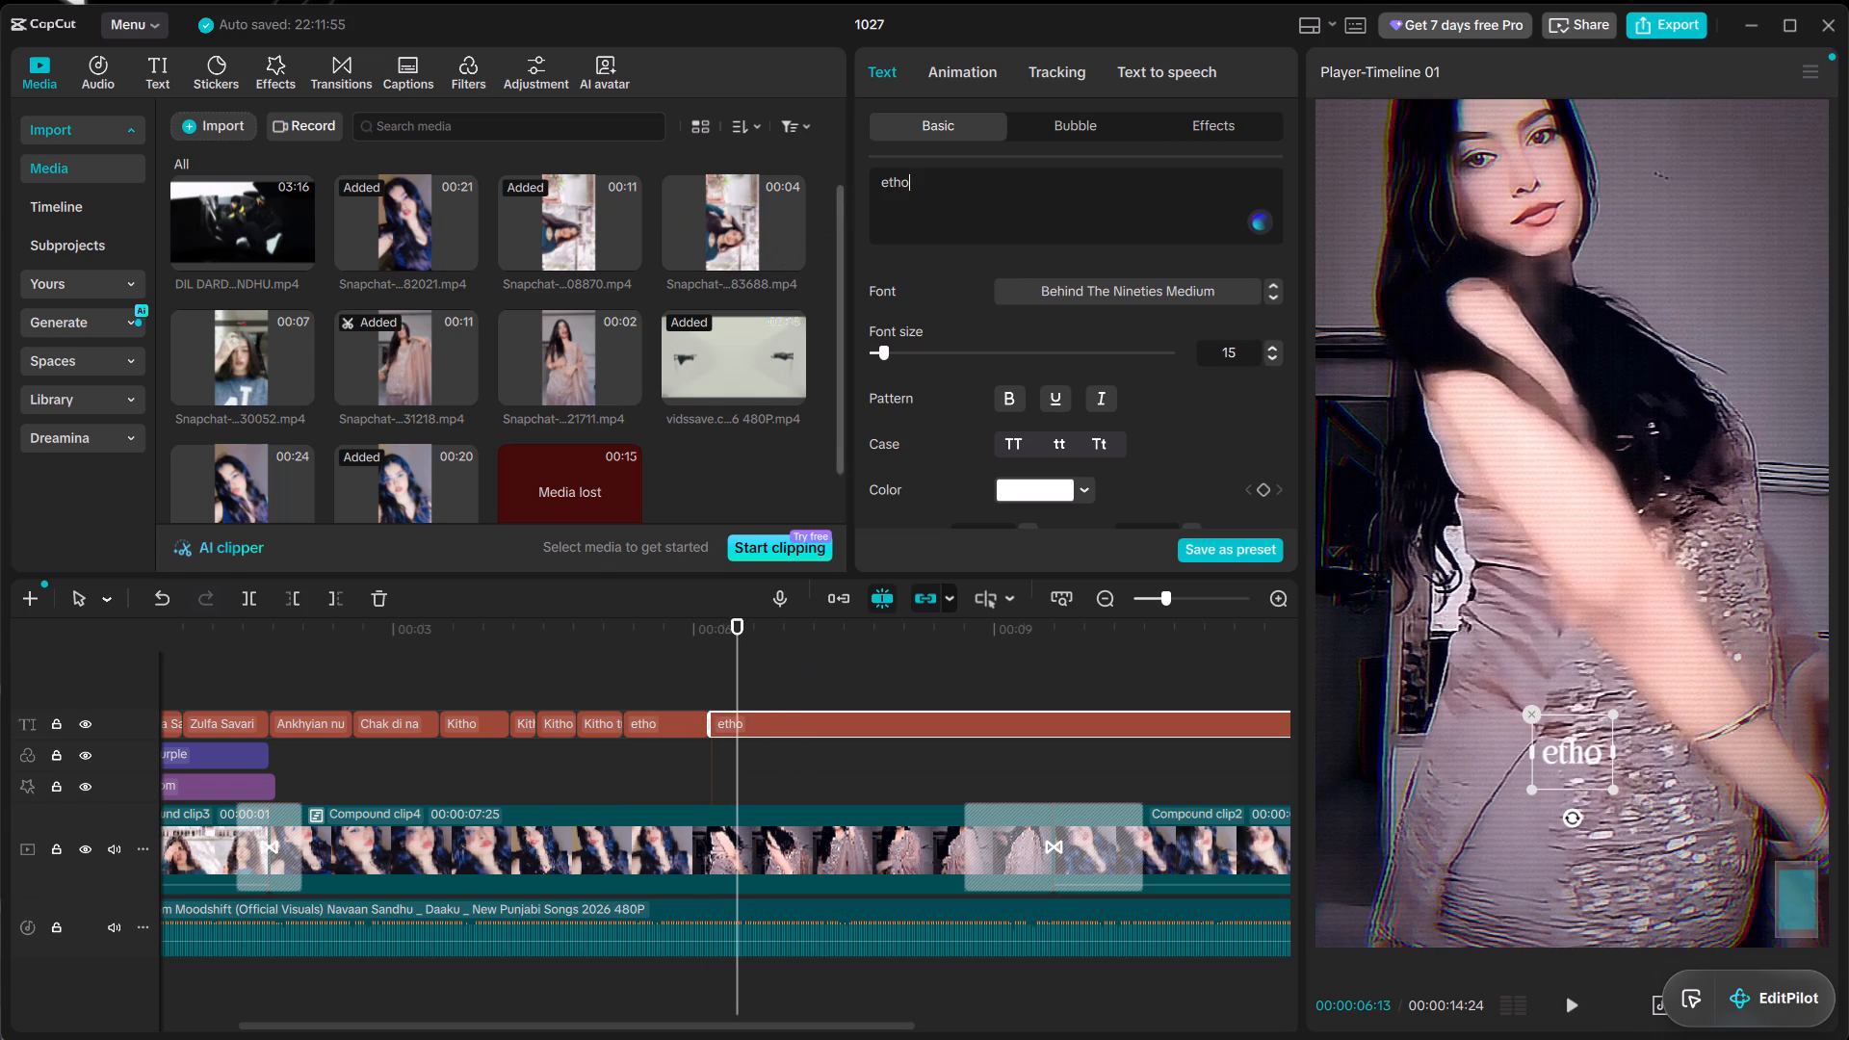
key("space")
type("di")
key("ctrl+b")
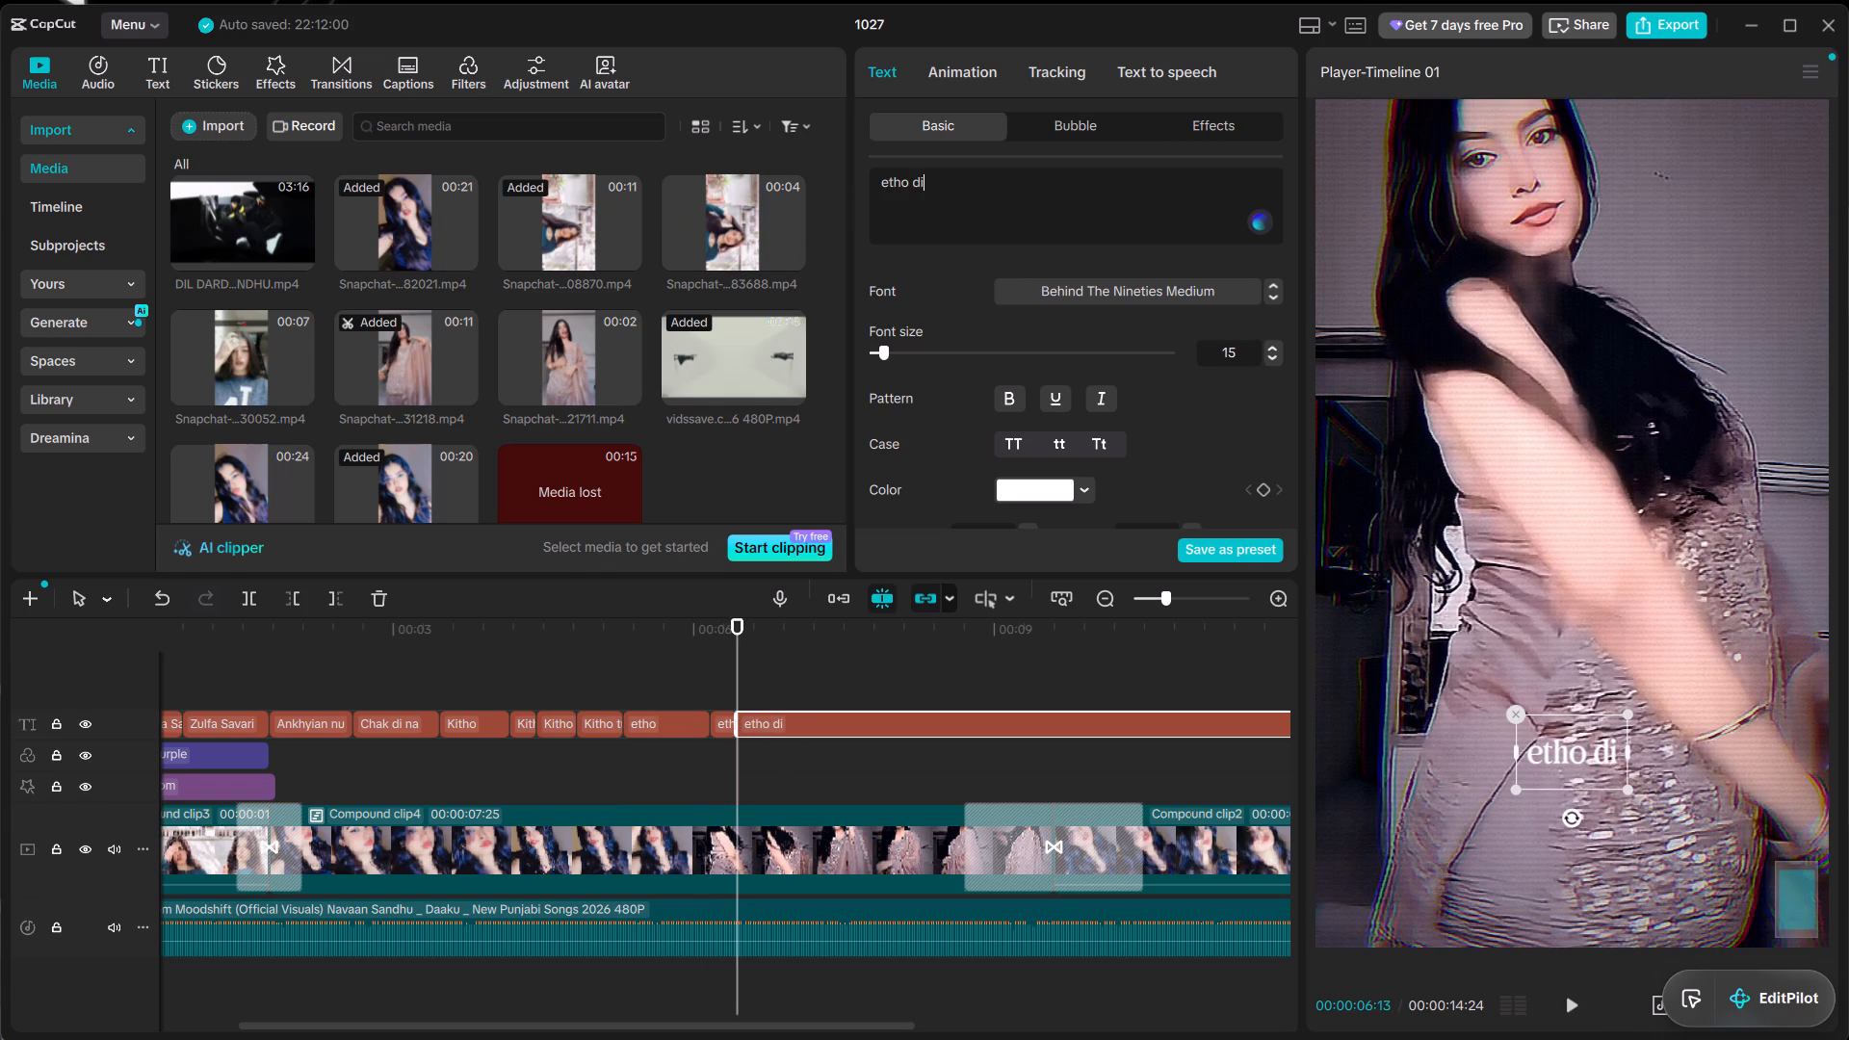
Add a second line "lagdi" to the remaining "etho di" caption segment and split it at 00:00:06:24.
left_click(869, 719)
key("space")
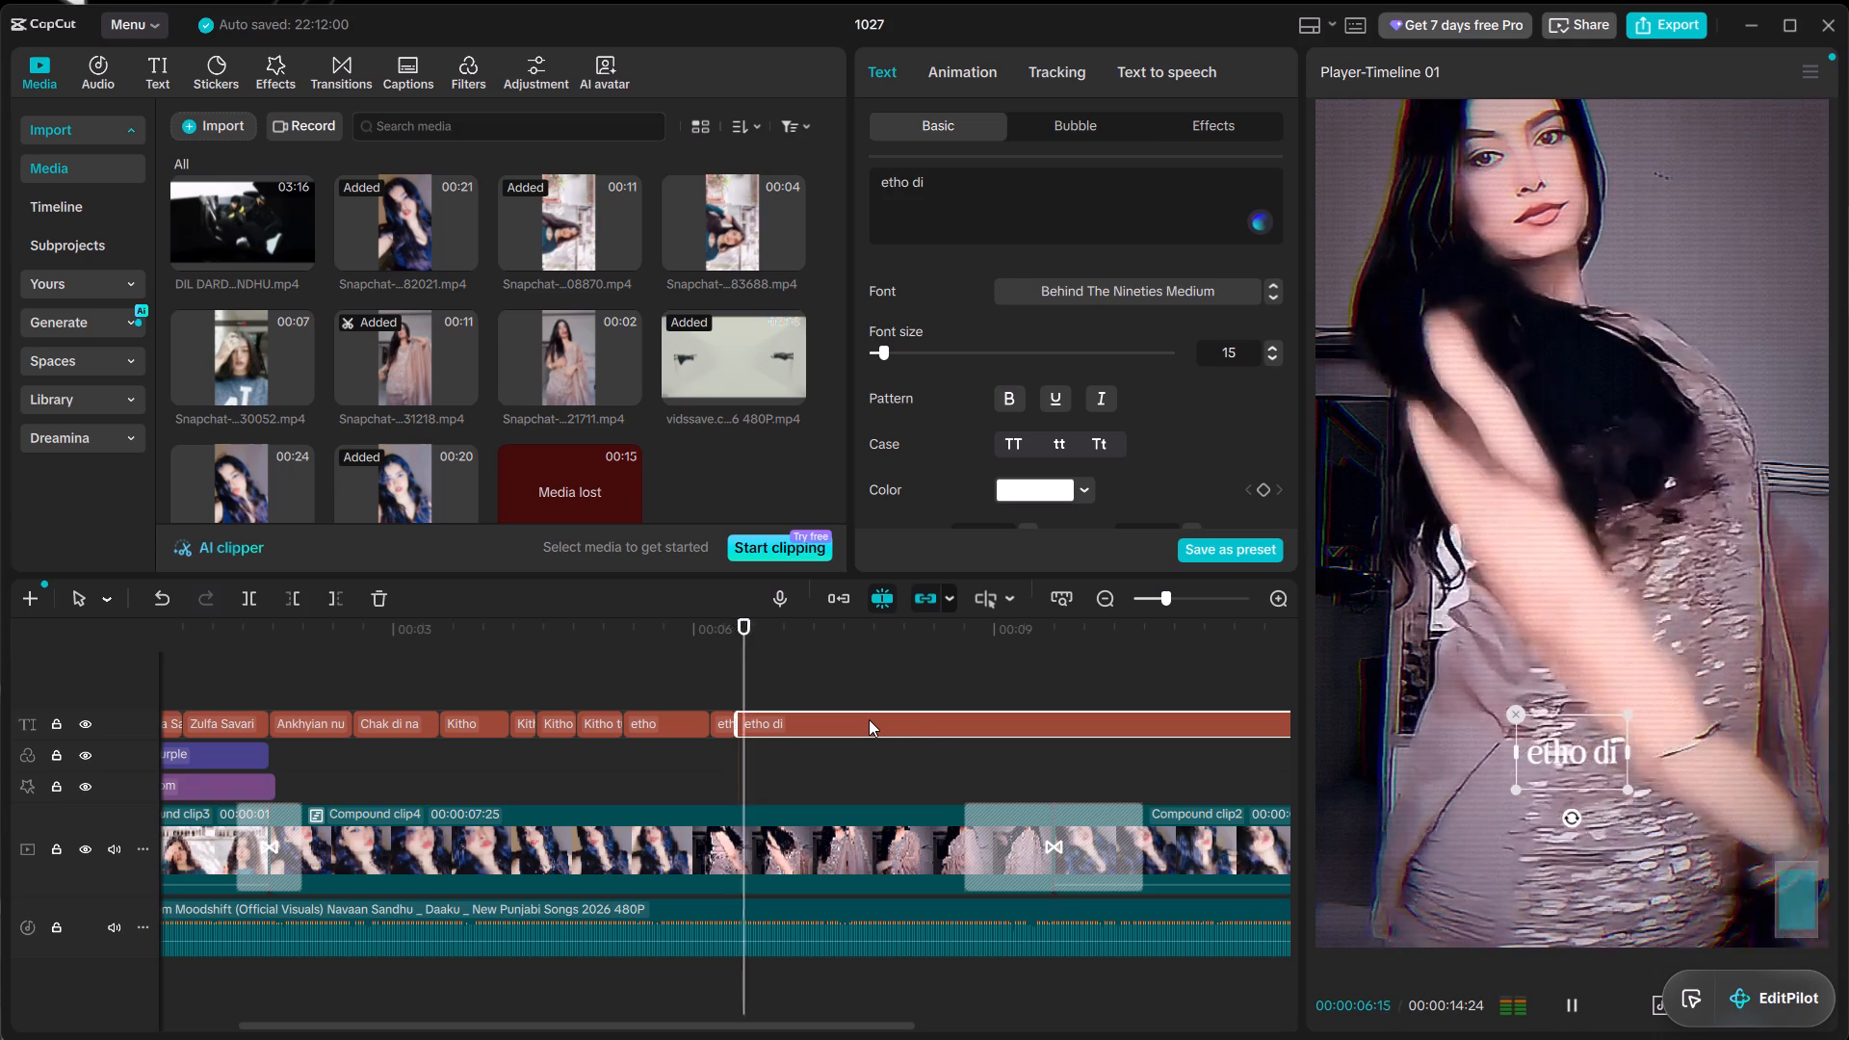
key("space")
left_click(1012, 180)
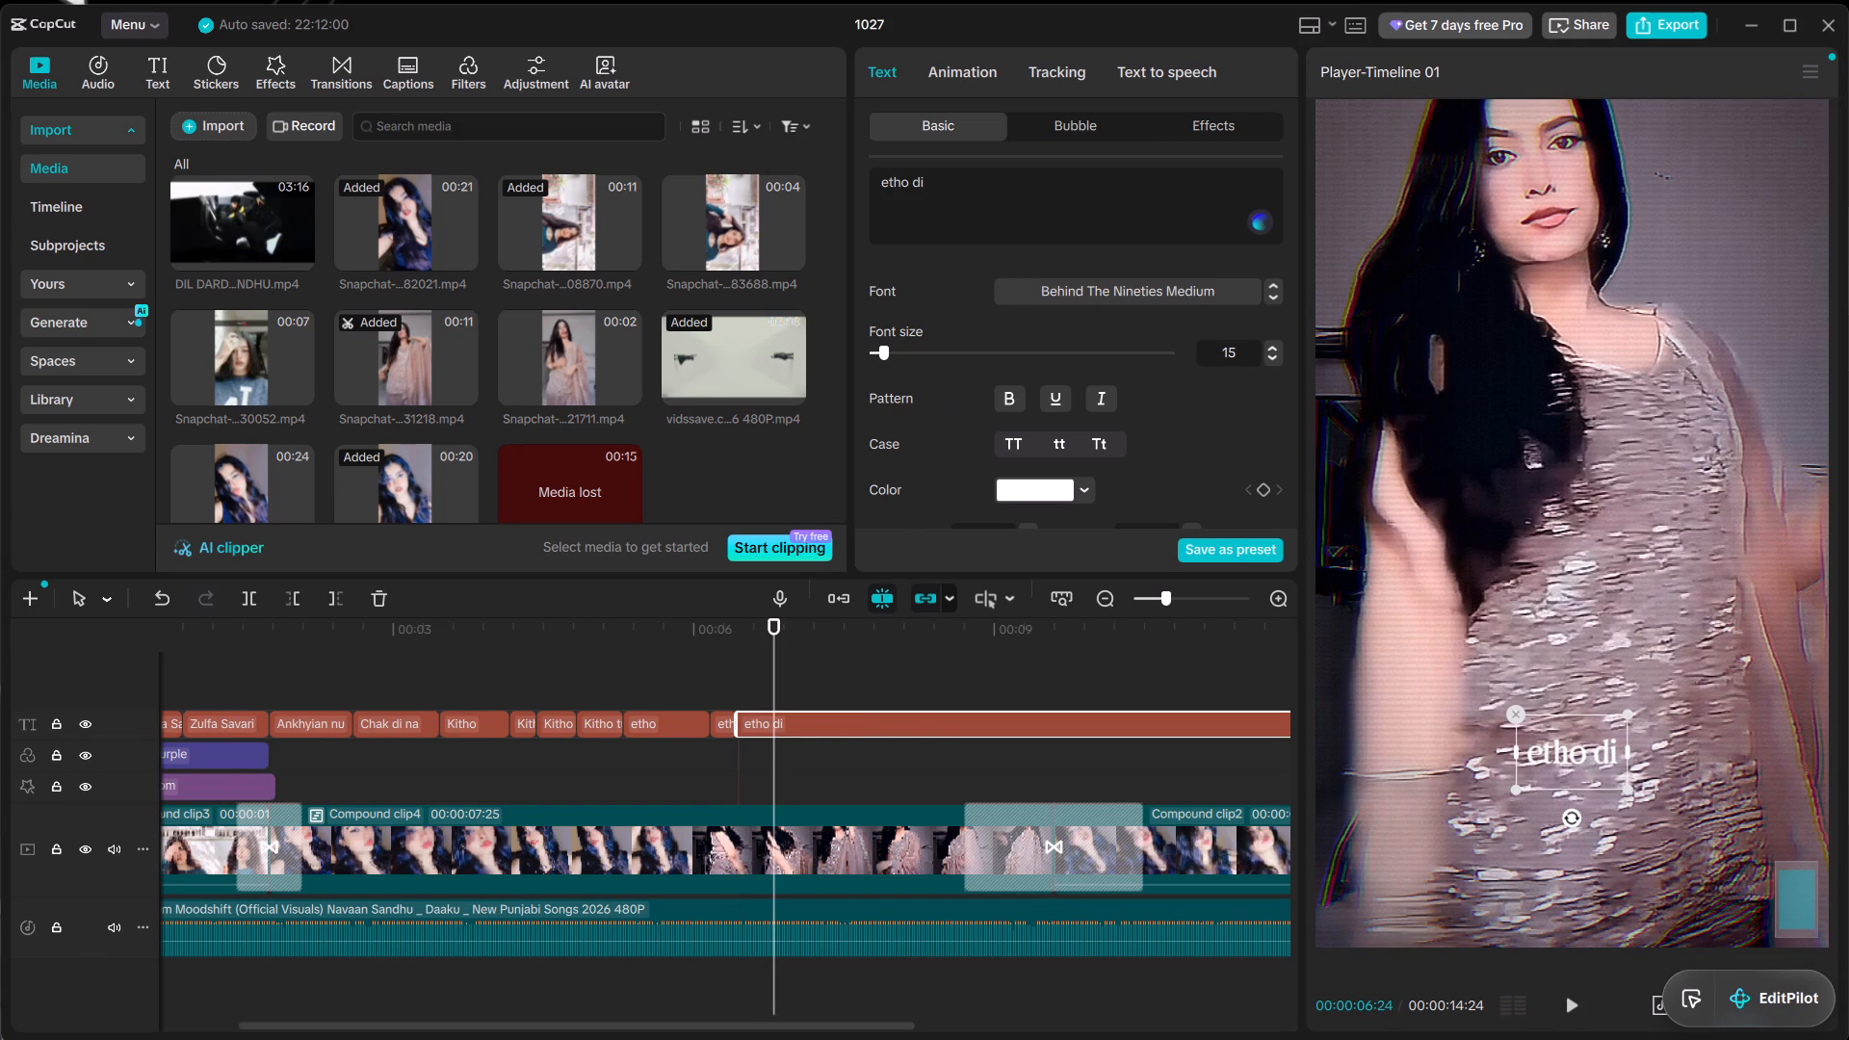
key("Return")
type("lagdui")
key("BackSpace")
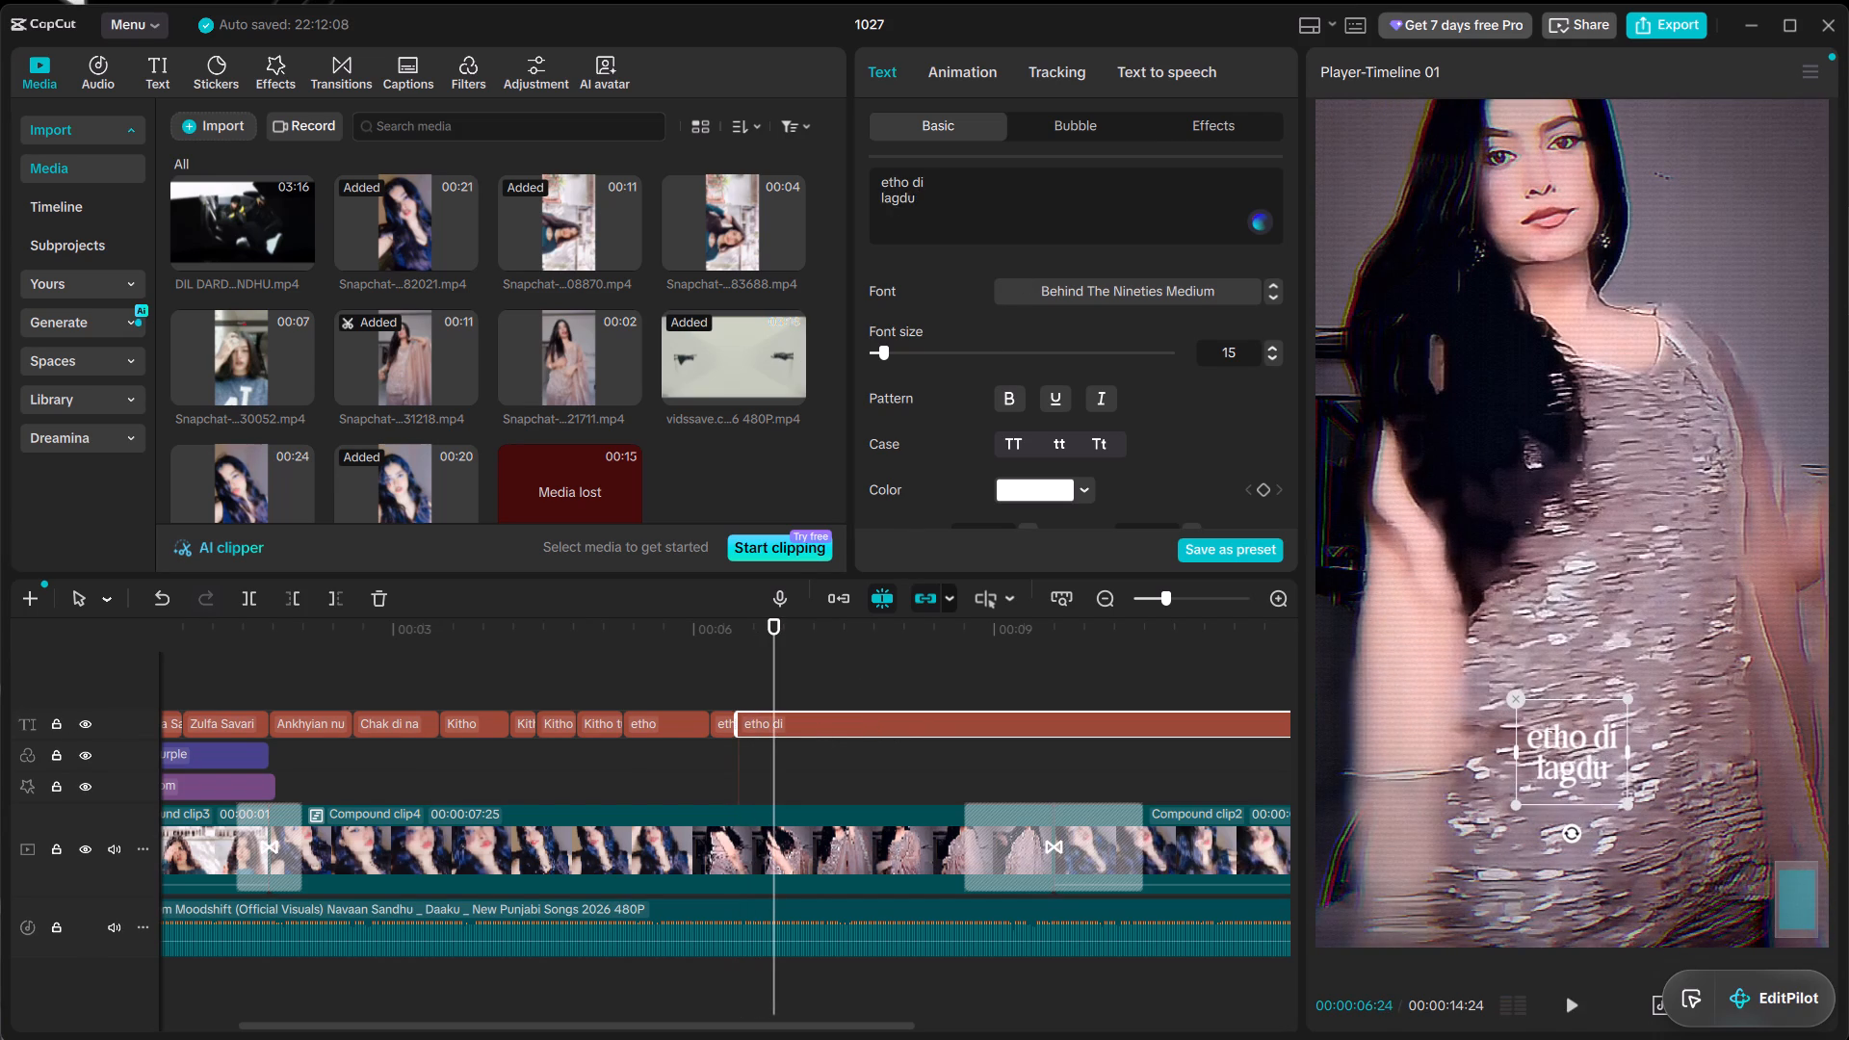
key("BackSpace")
key("BackSpace")
type("di")
key("ctrl+b")
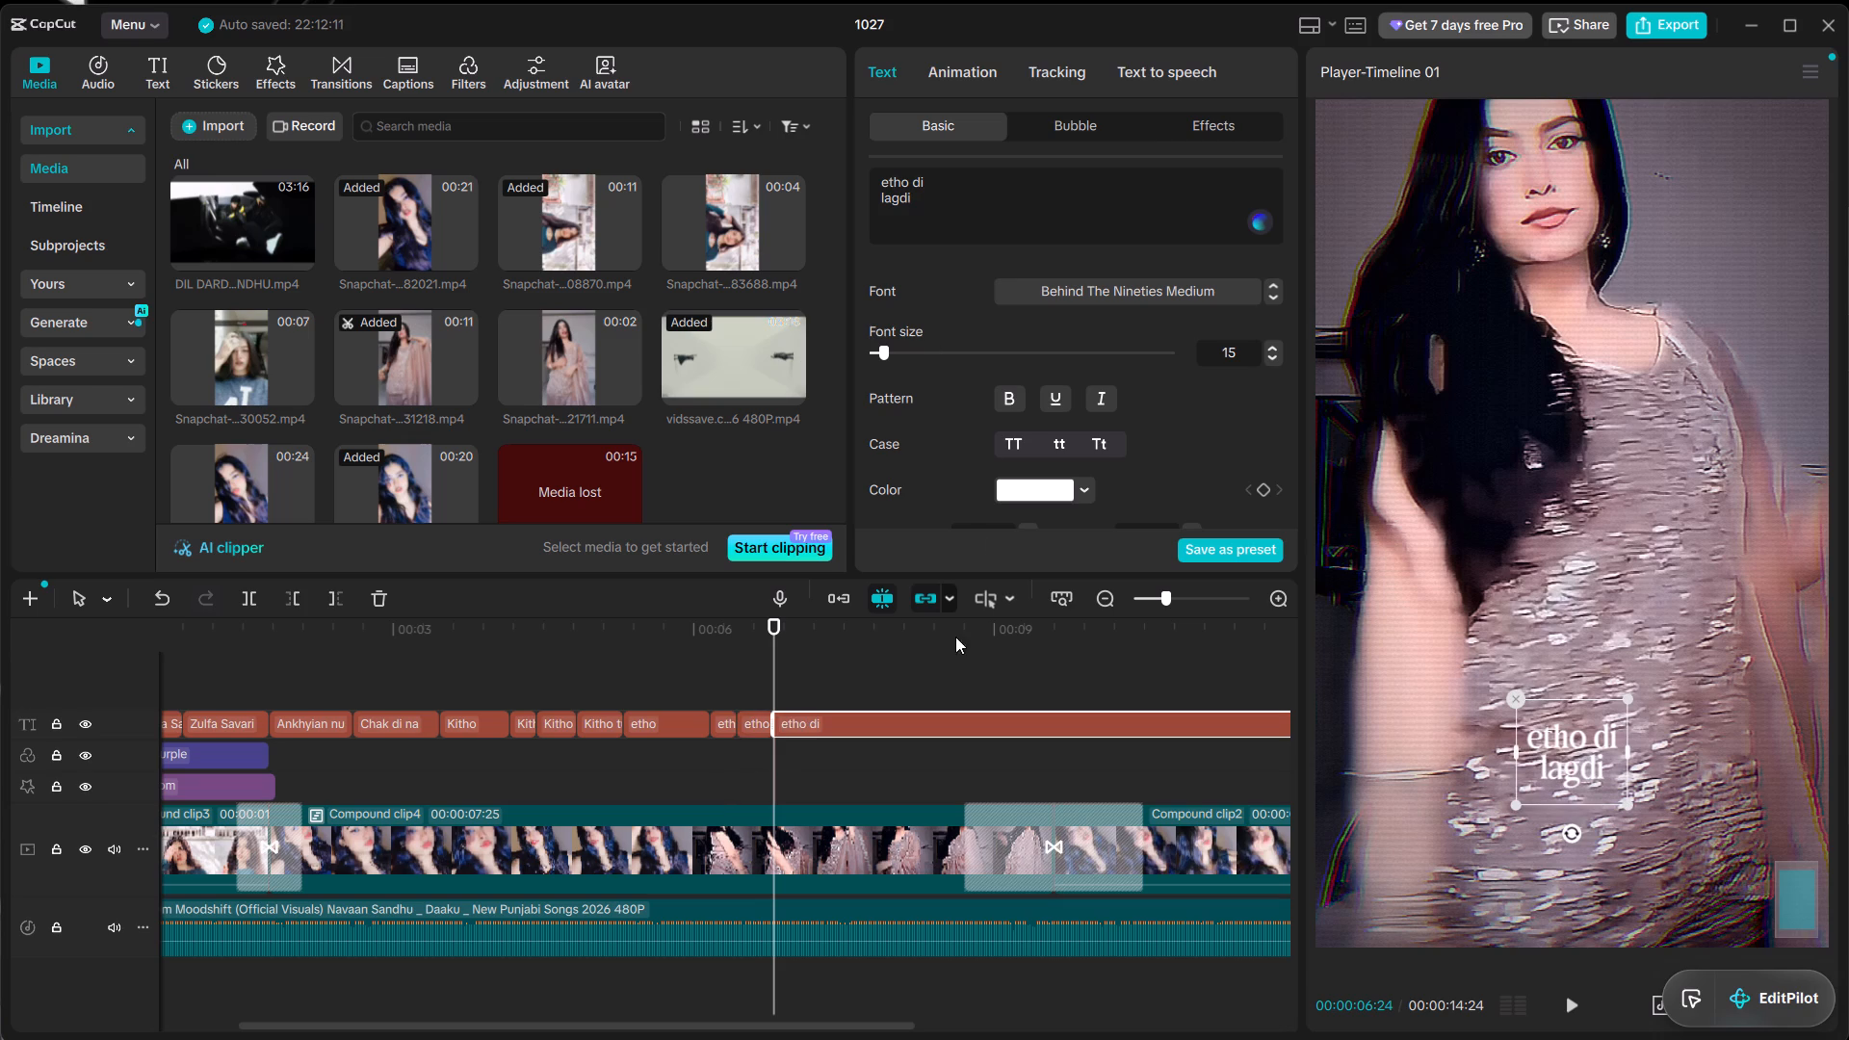
Change the remaining caption segment's text to "Naaaaaa" and split it at 00:00:07:14.
left_click(884, 725)
key("space")
key("space")
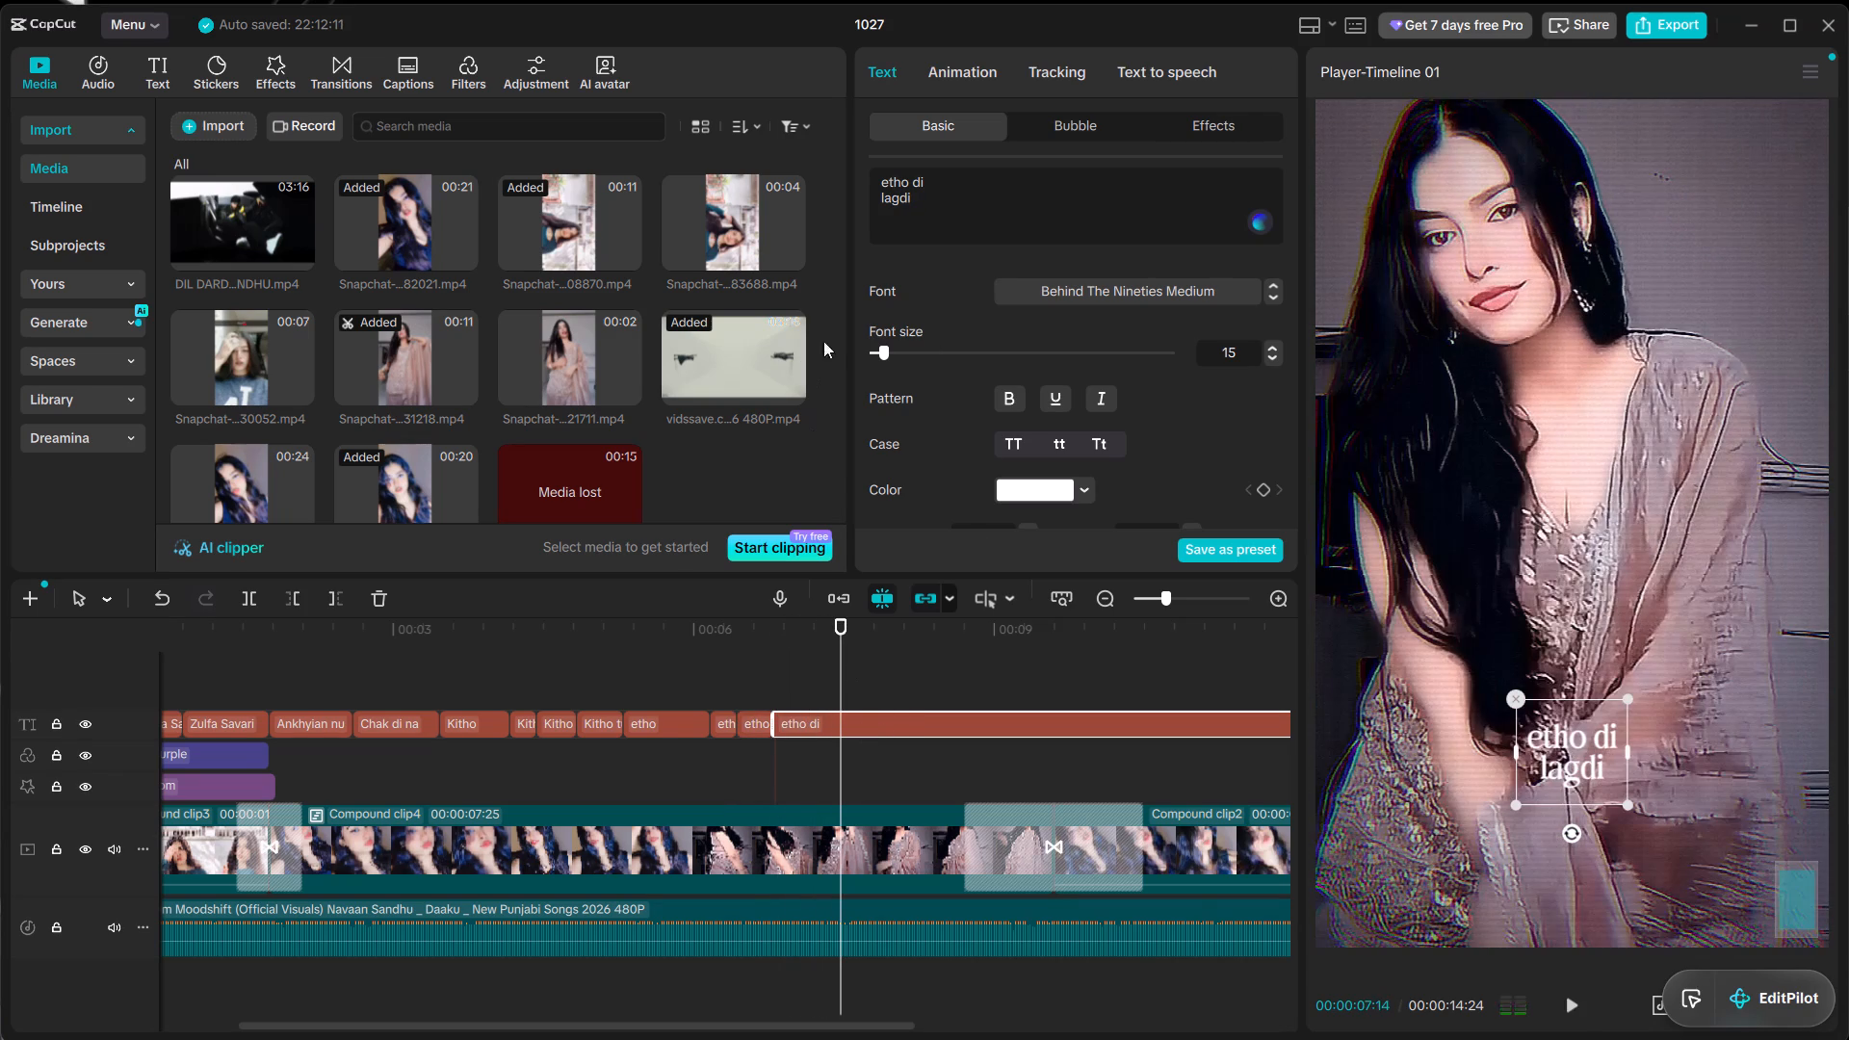
left_click(950, 224)
left_click(929, 175)
key("ctrl+a")
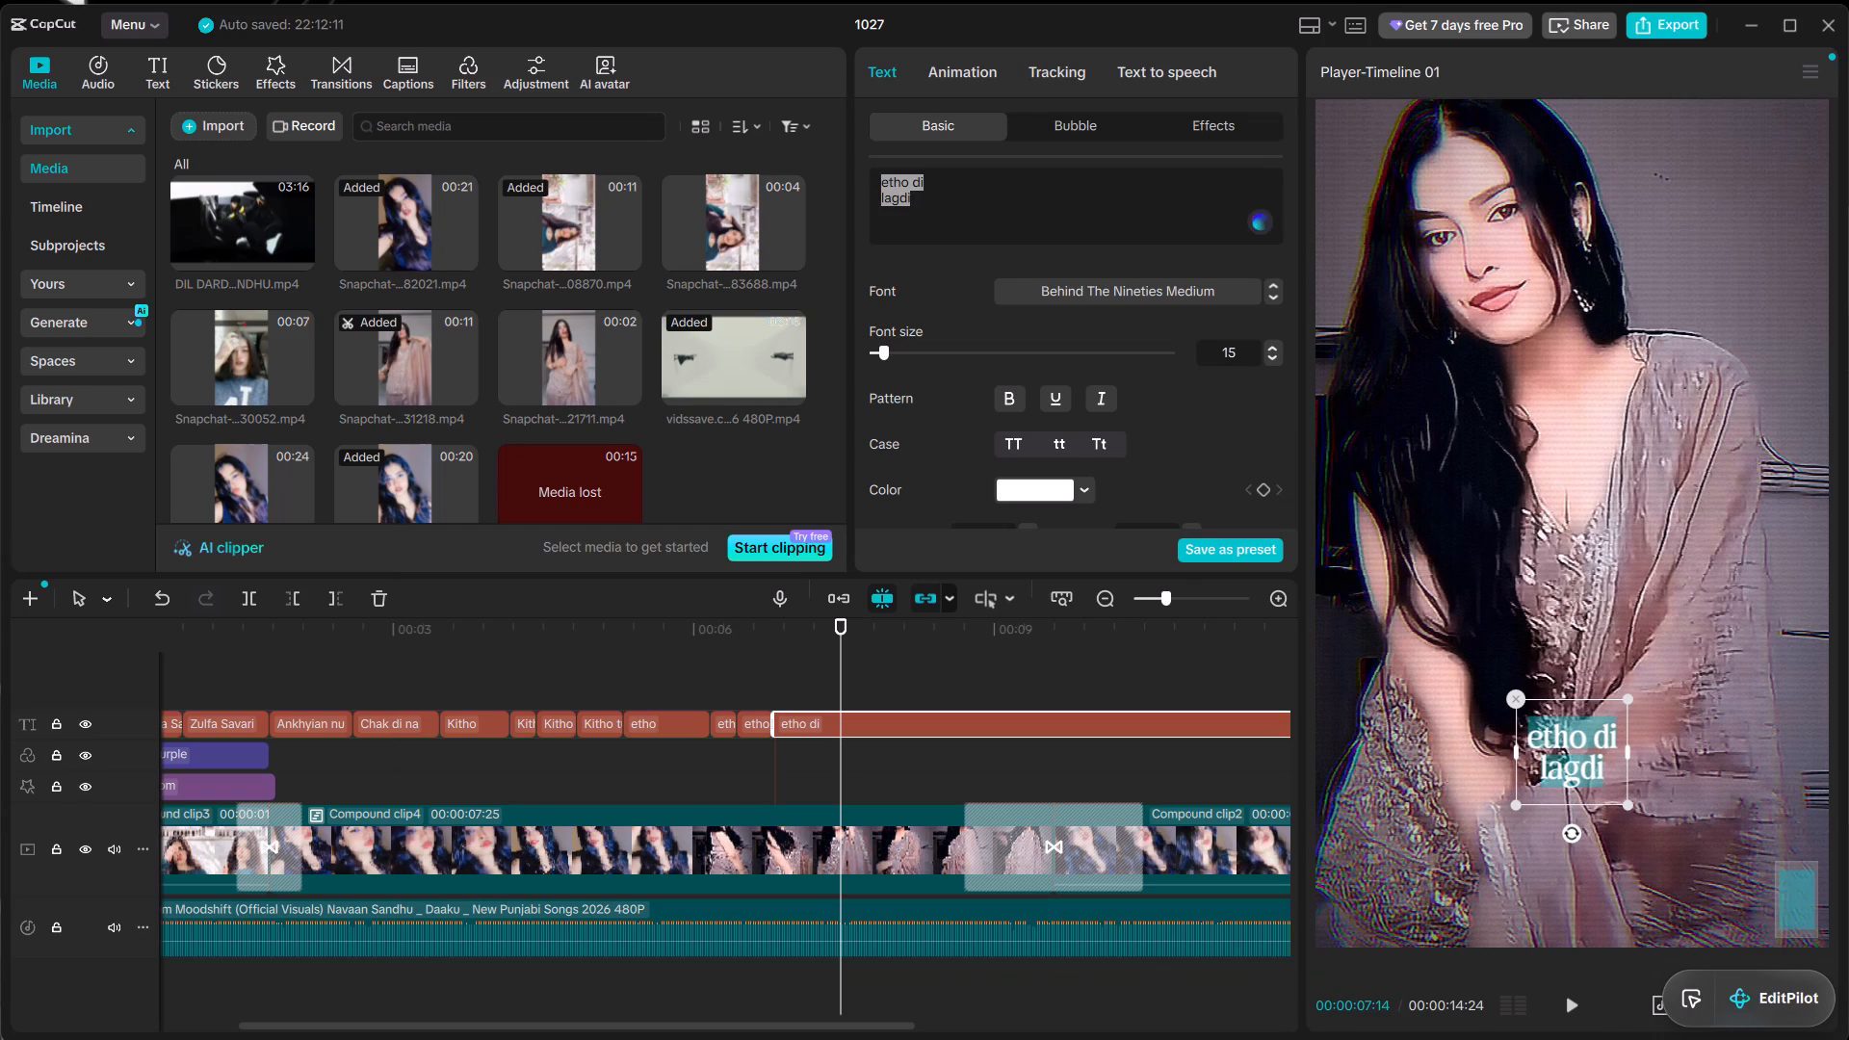
type("Nsaa")
key("BackSpace")
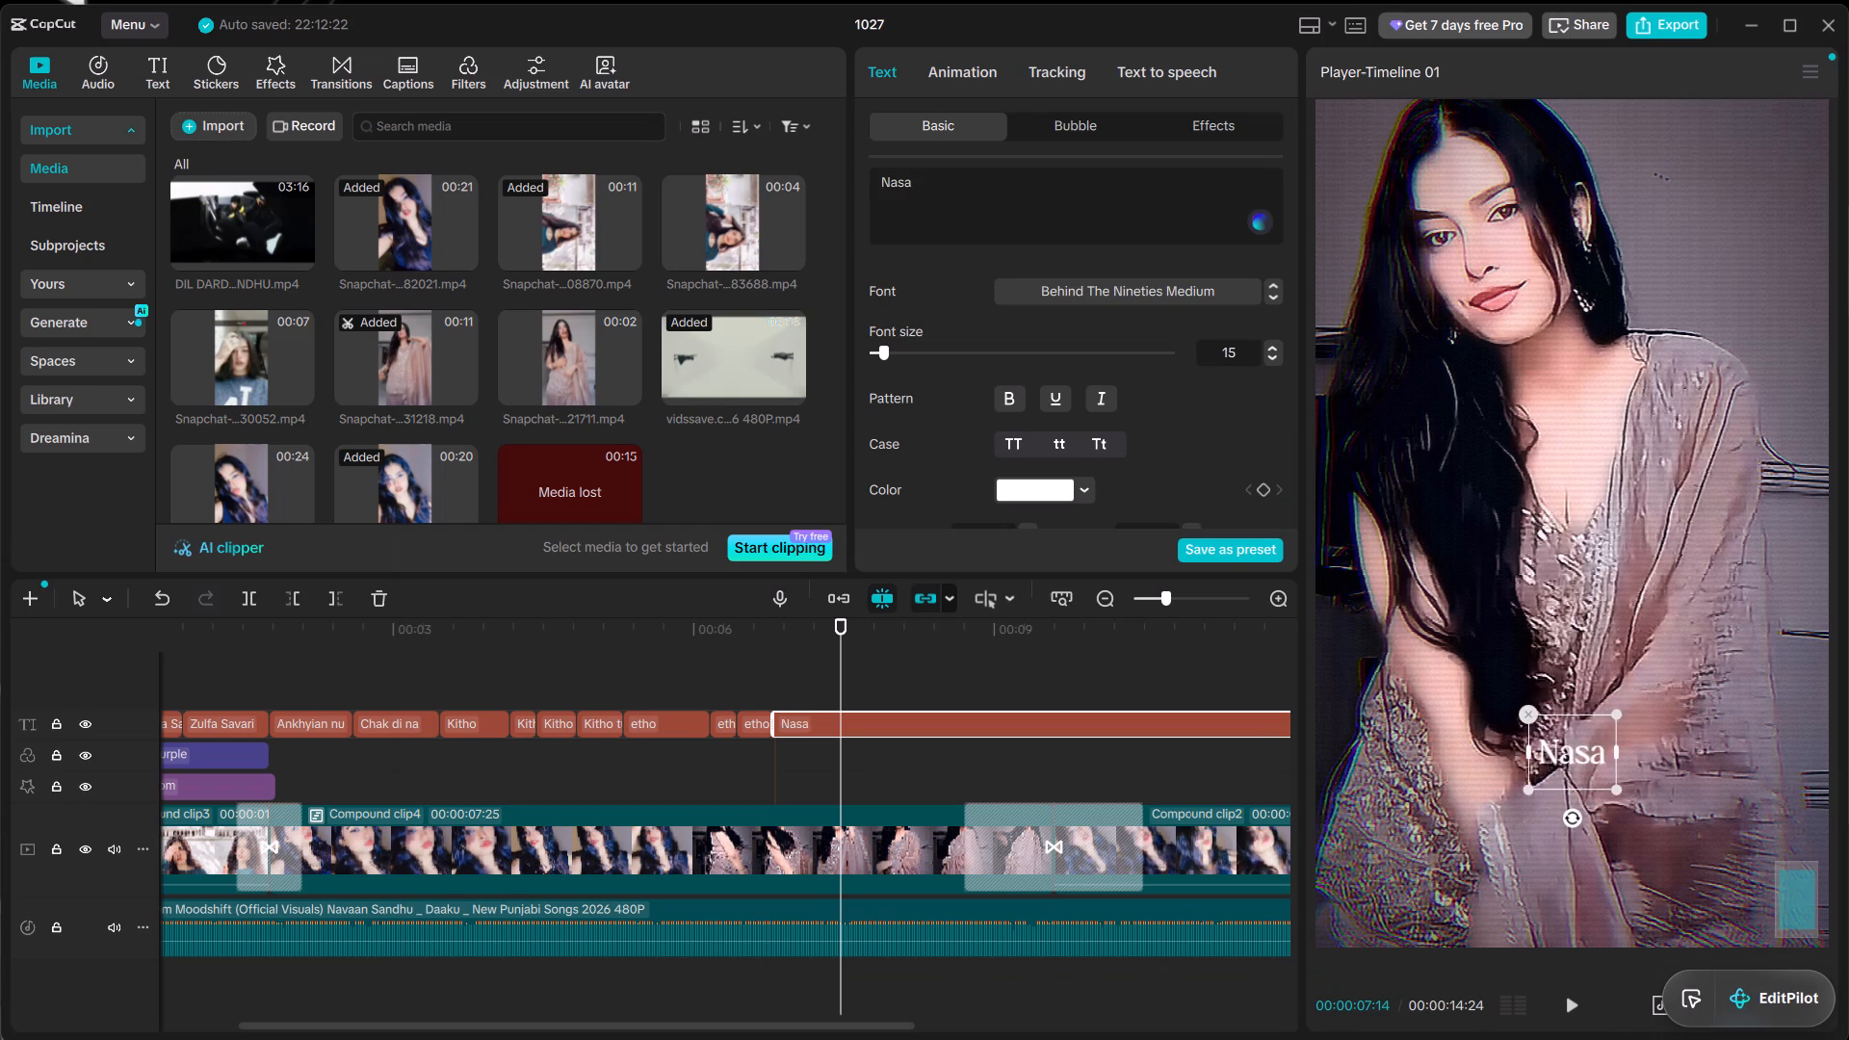
key("BackSpace")
type("aaaaa")
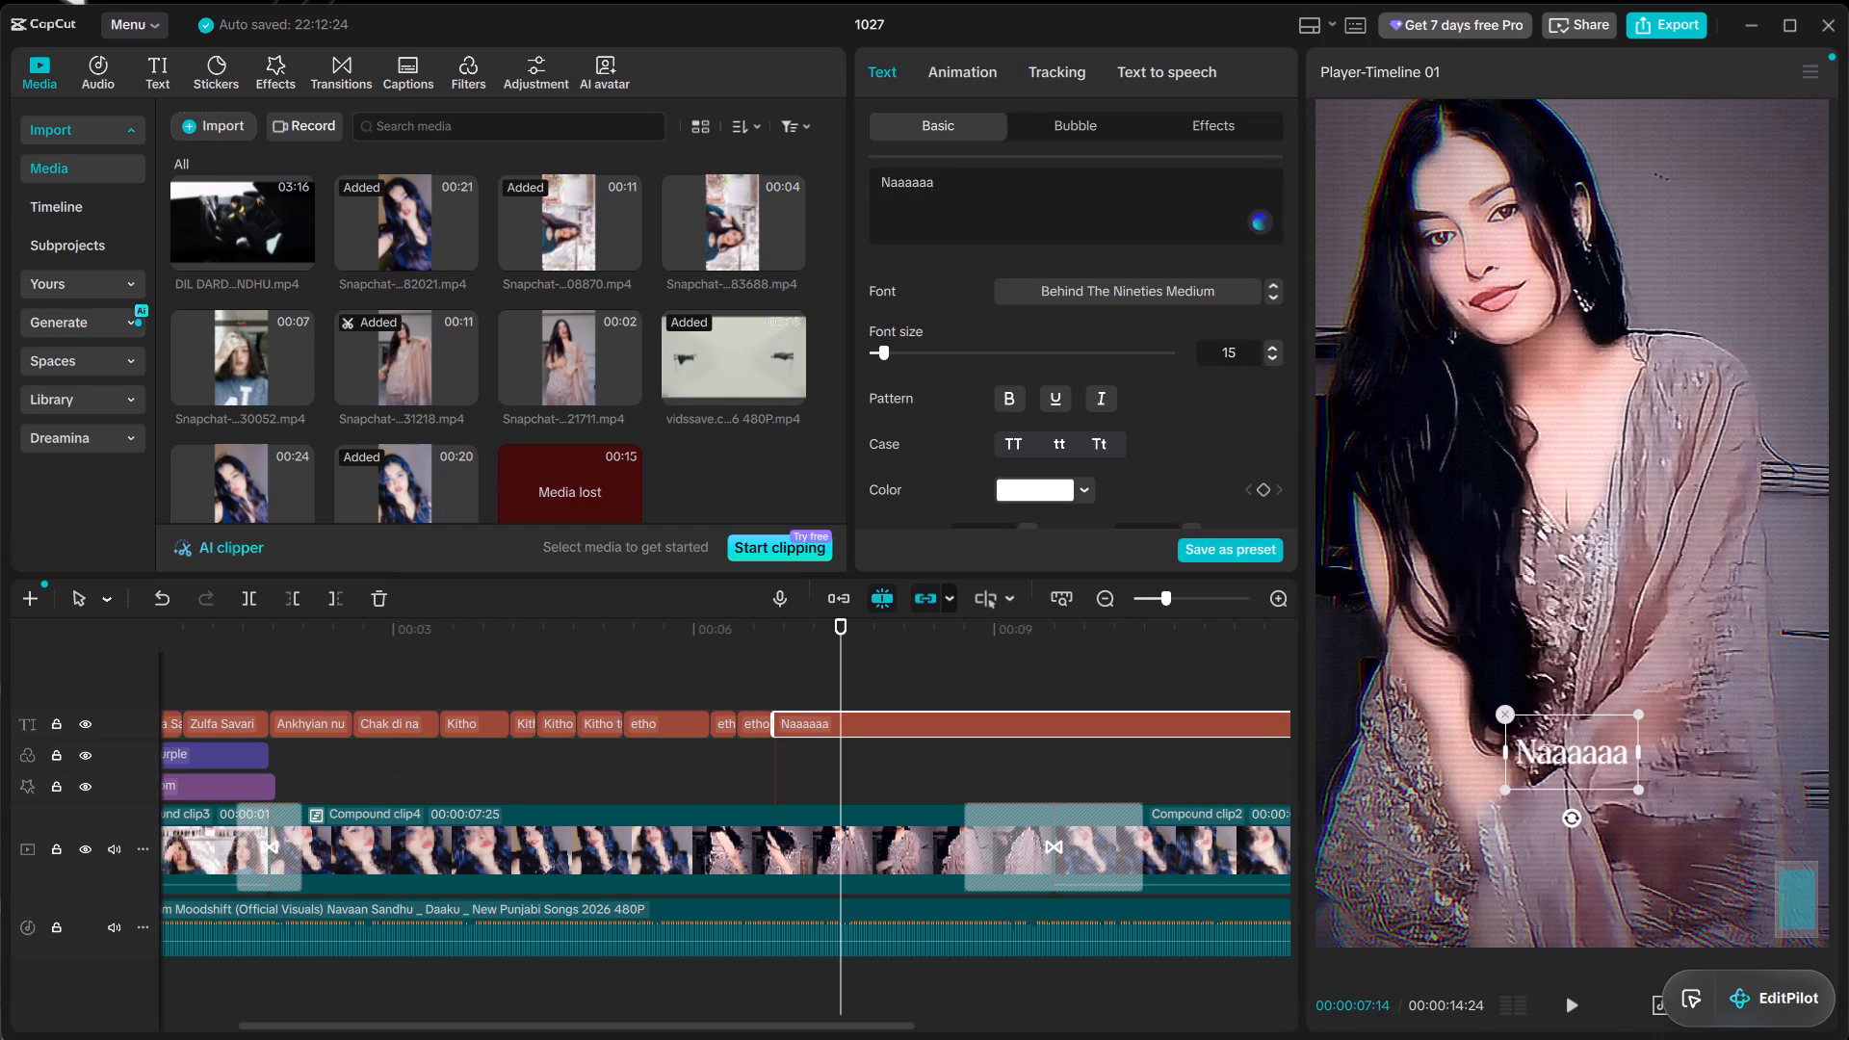
key("ctrl+b")
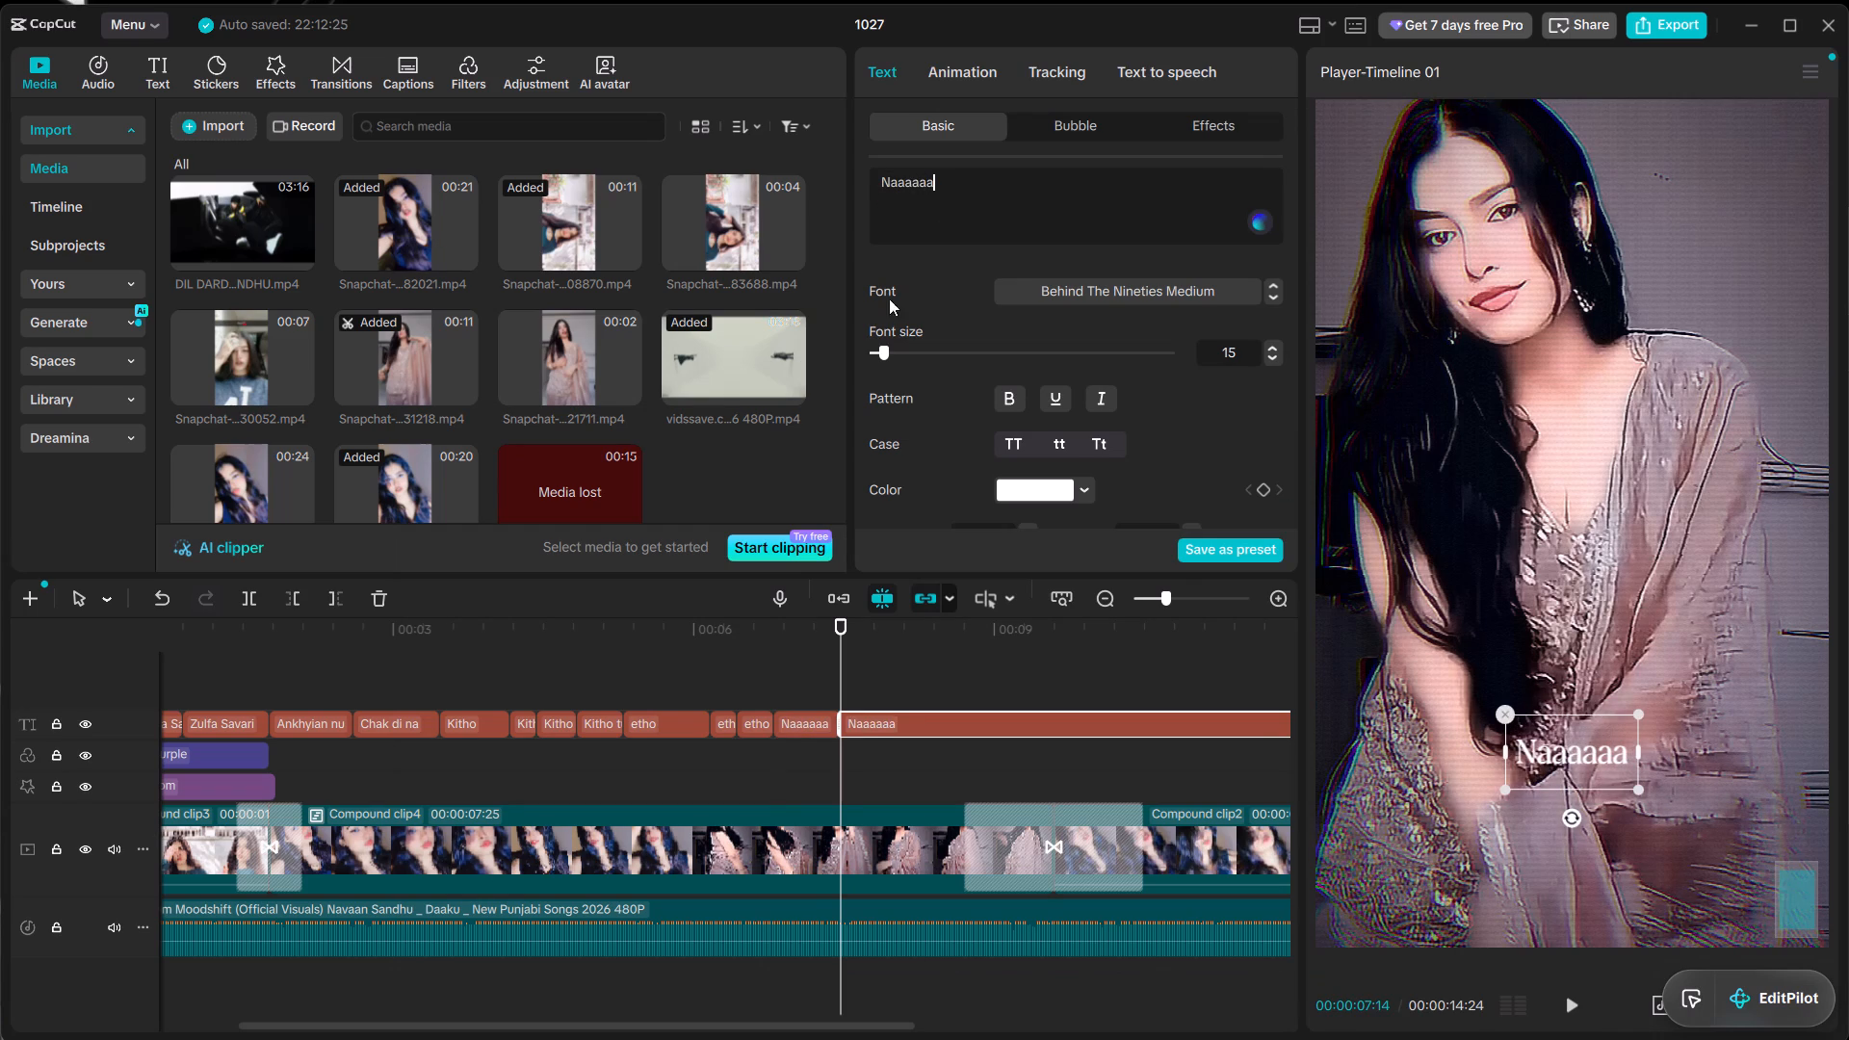
Play the music past the last split and delete the leftover caption segment after 00:00:07:14.
scroll(802, 785, "down", 2, "alt")
left_click(733, 733)
key("space")
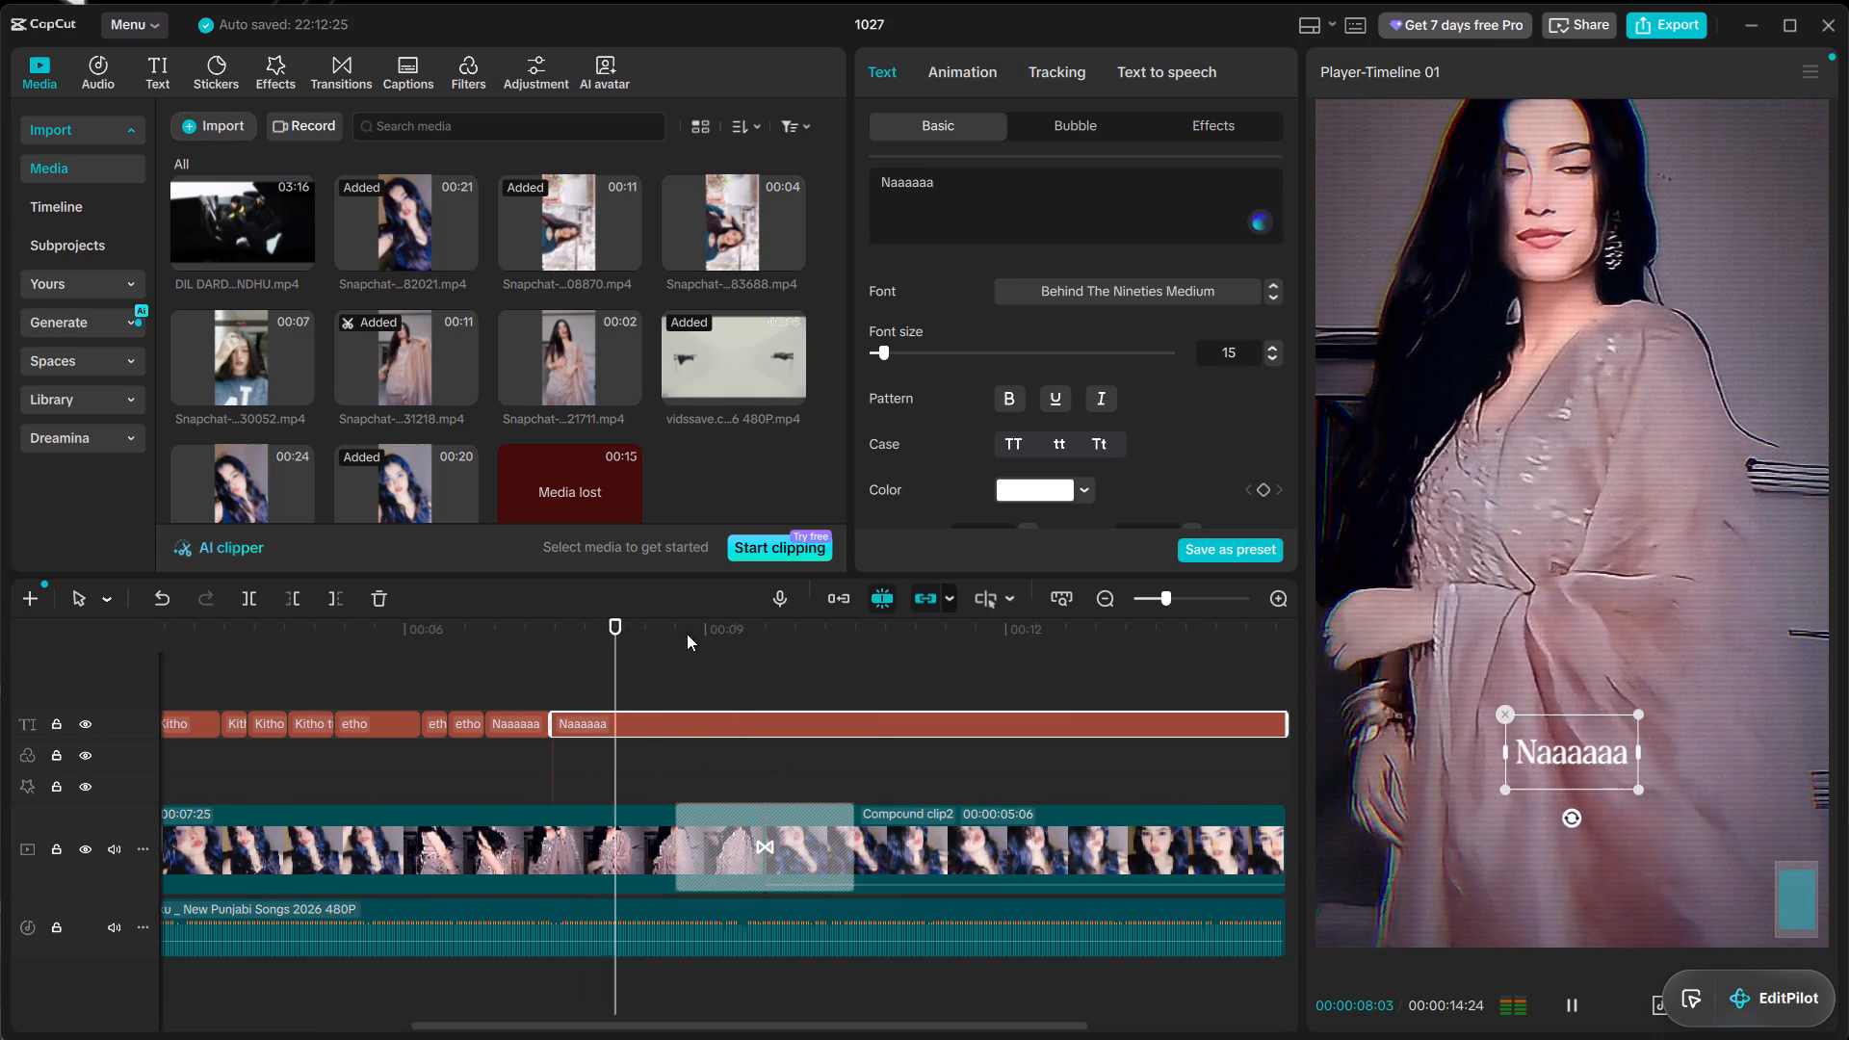
key("space")
left_click(551, 669)
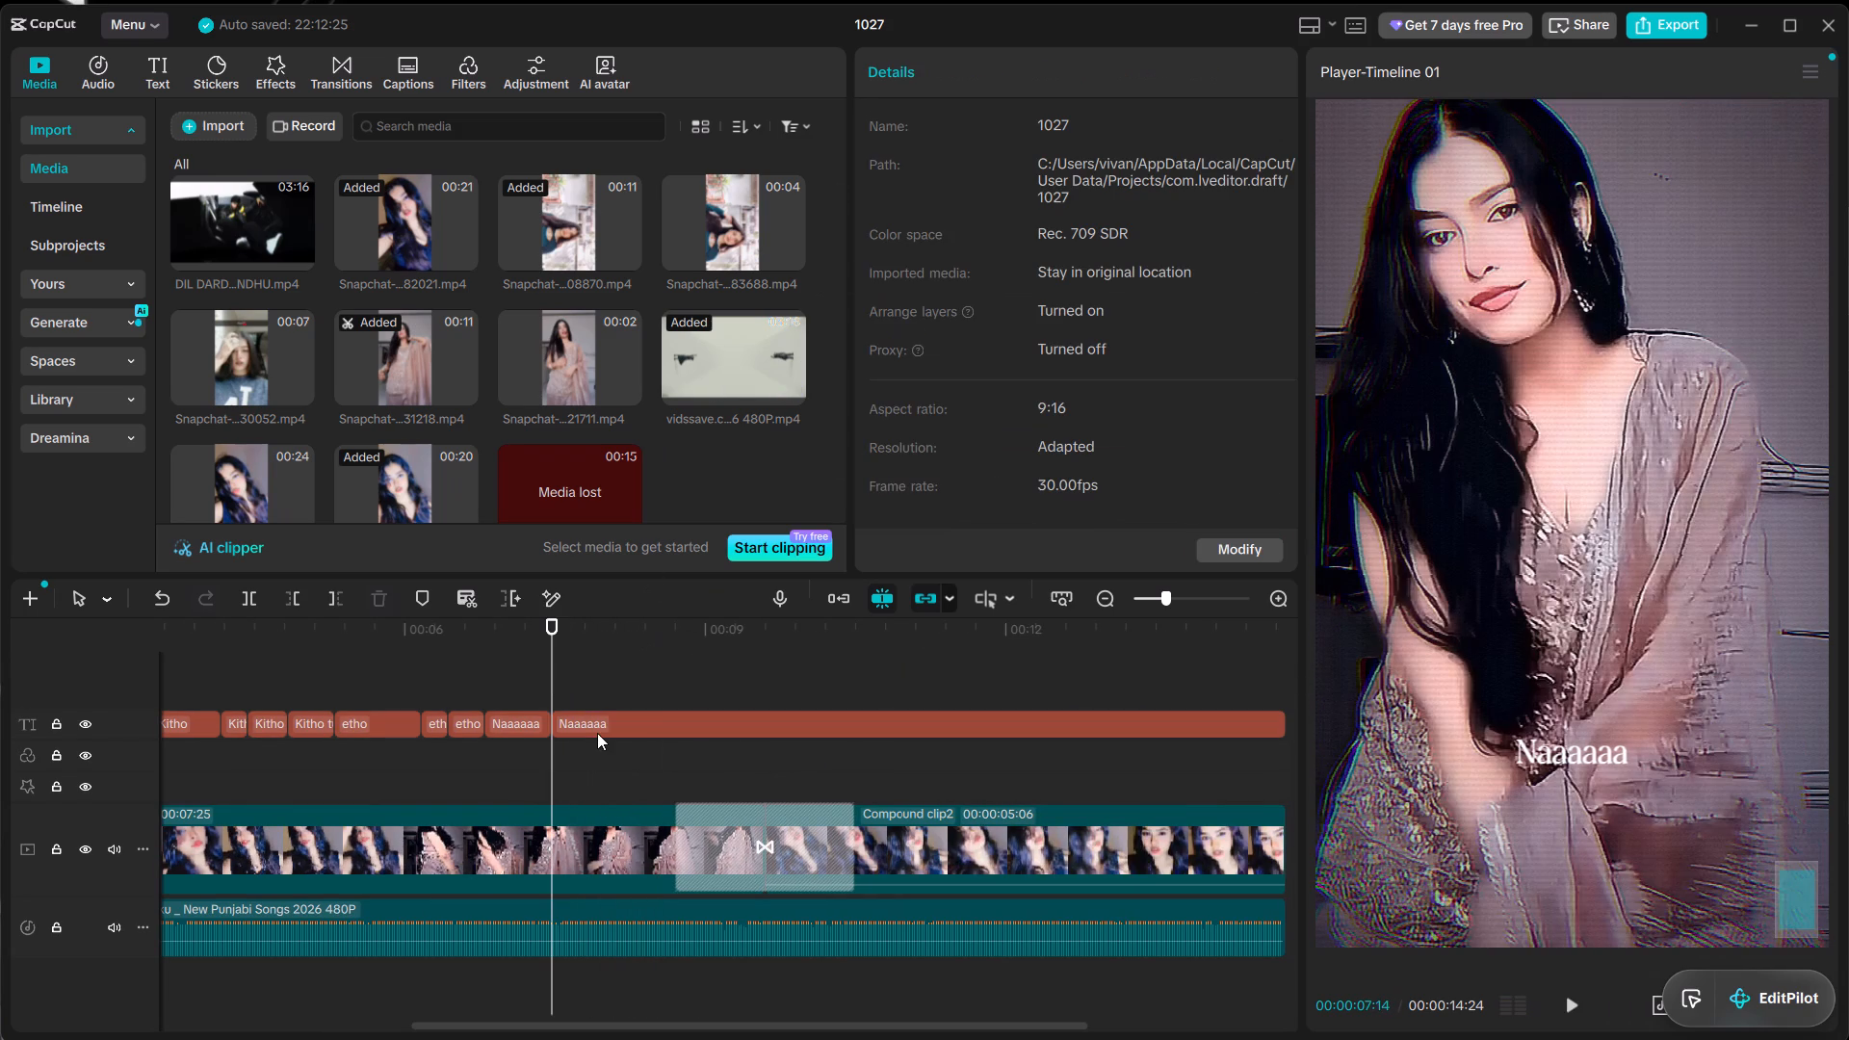
left_click(593, 715)
key("BackSpace")
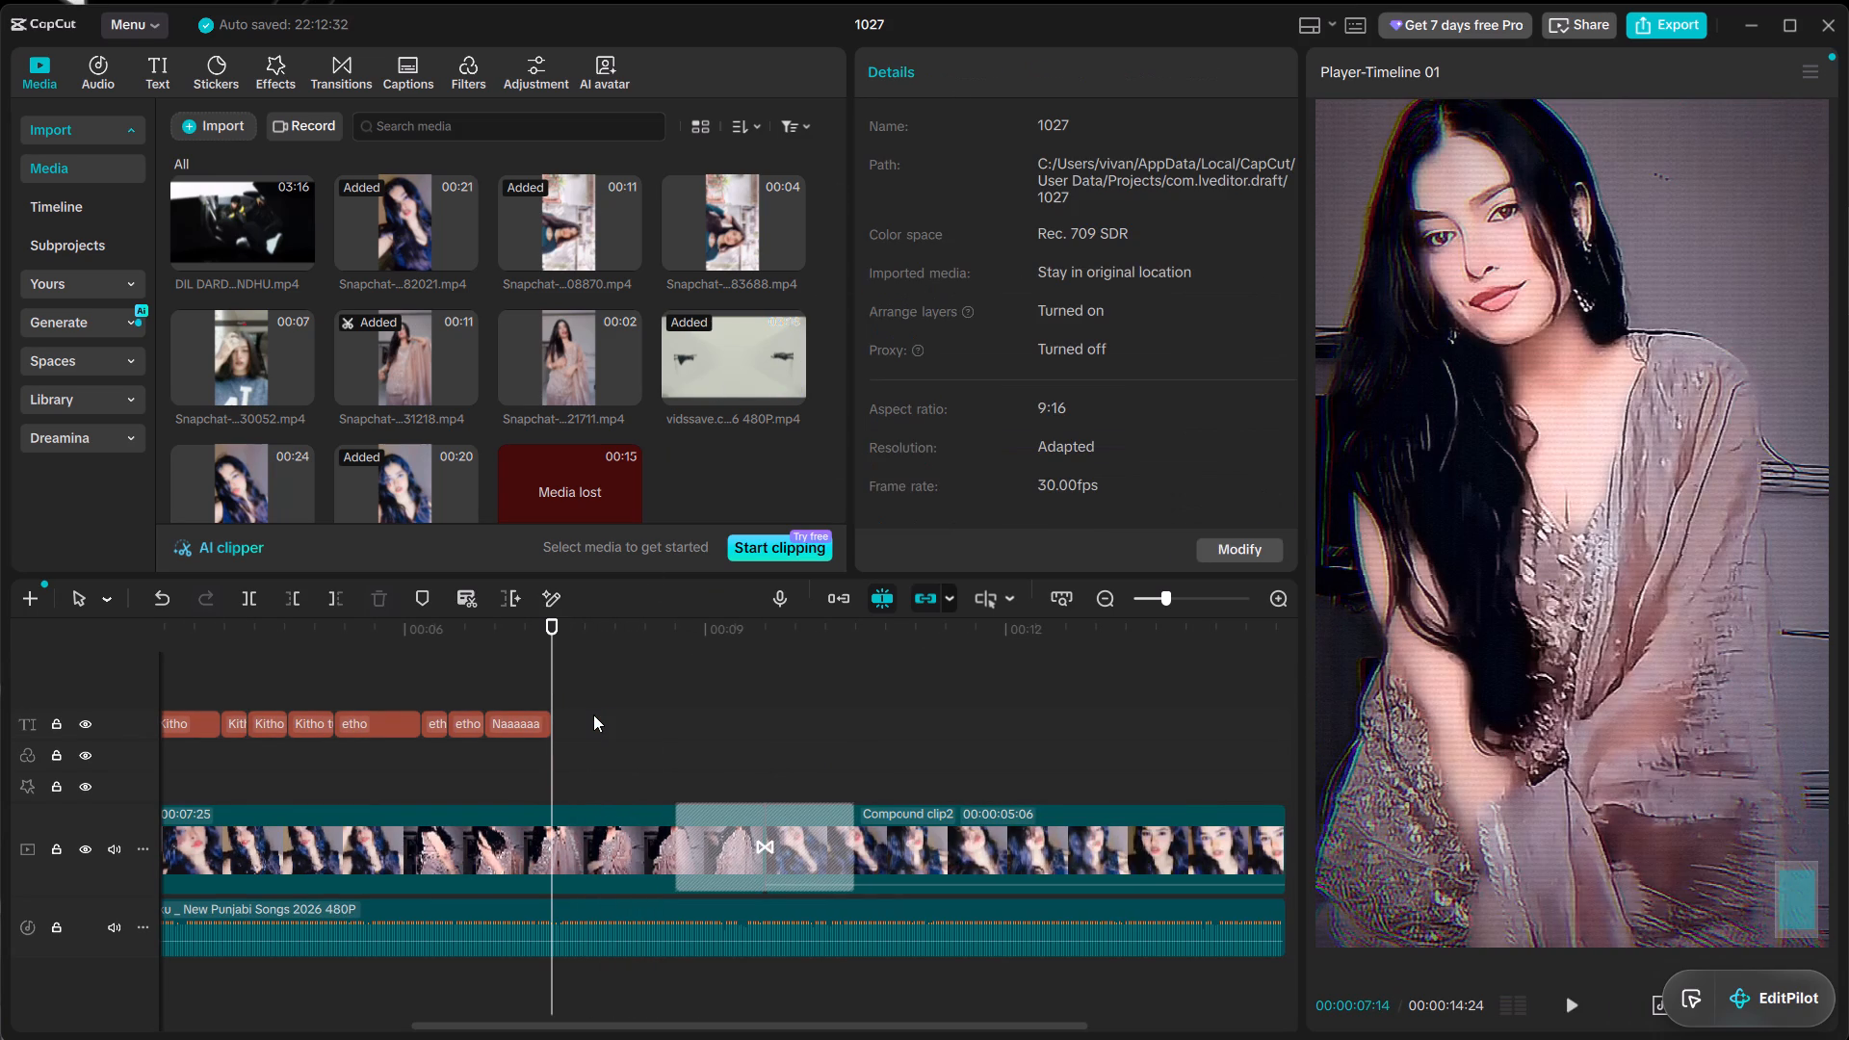
Copy the three opening "Zulfa" captions and paste them after the "Naaaaaa" caption at 00:00:07:14.
scroll(755, 576, "up", 5, "alt")
scroll(661, 752, "up", 7, "alt")
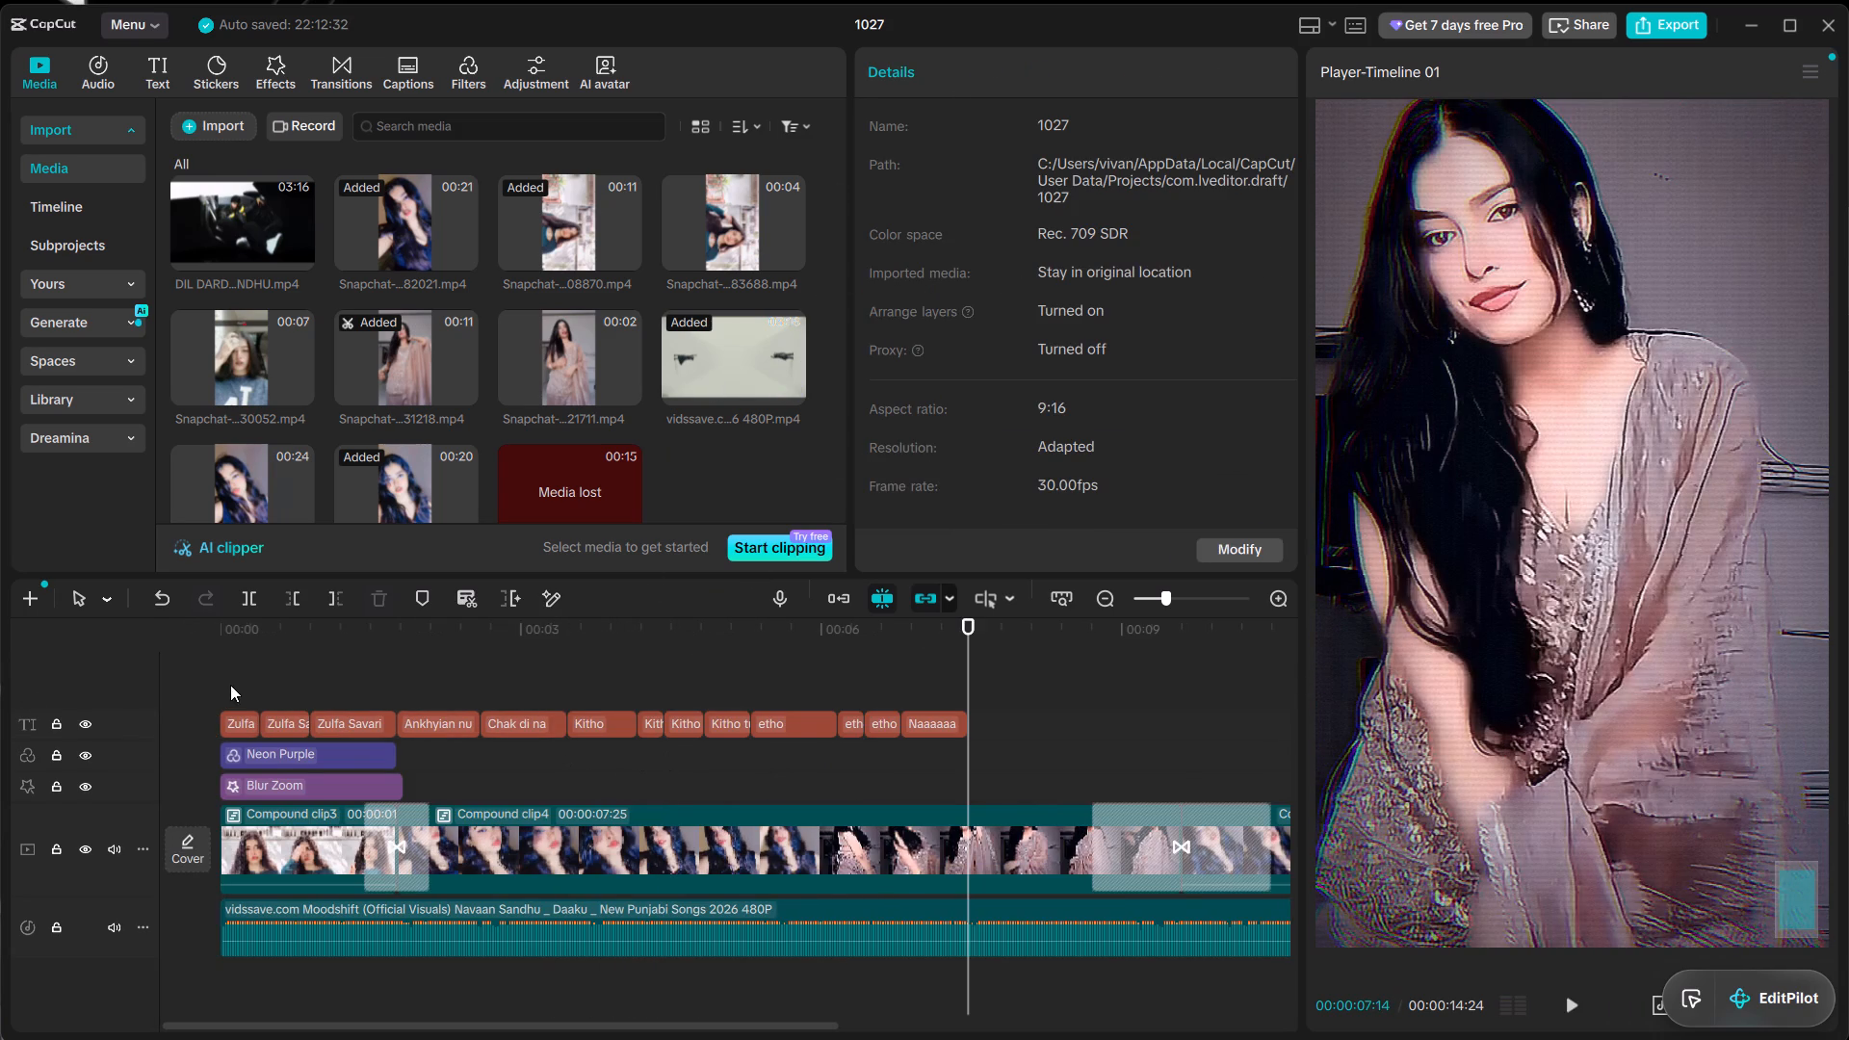
left_click_drag(230, 685, 356, 731)
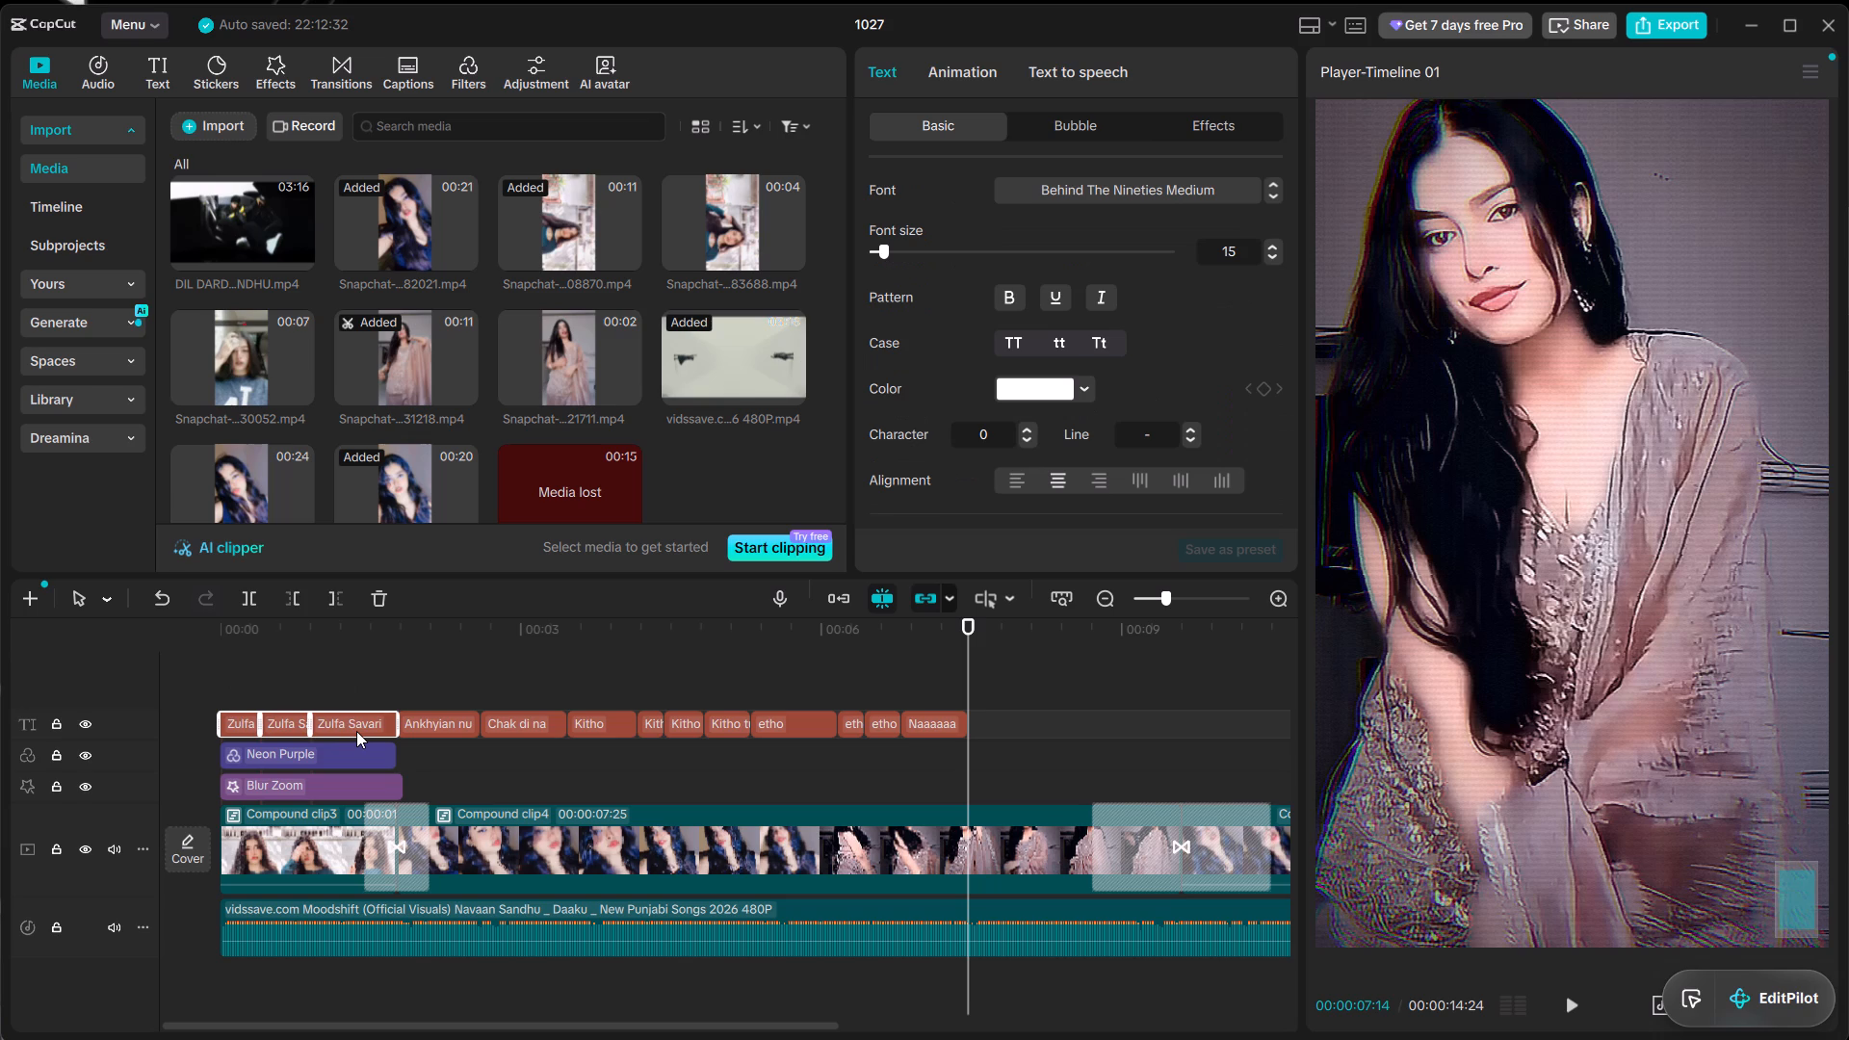
key("ctrl+c")
key("ctrl+v")
Play the pasted captions and extend the last one, "Zulfa Savari Jave", to end at 00:00:09:18.
key("space")
scroll(467, 905, "down", 1, "alt")
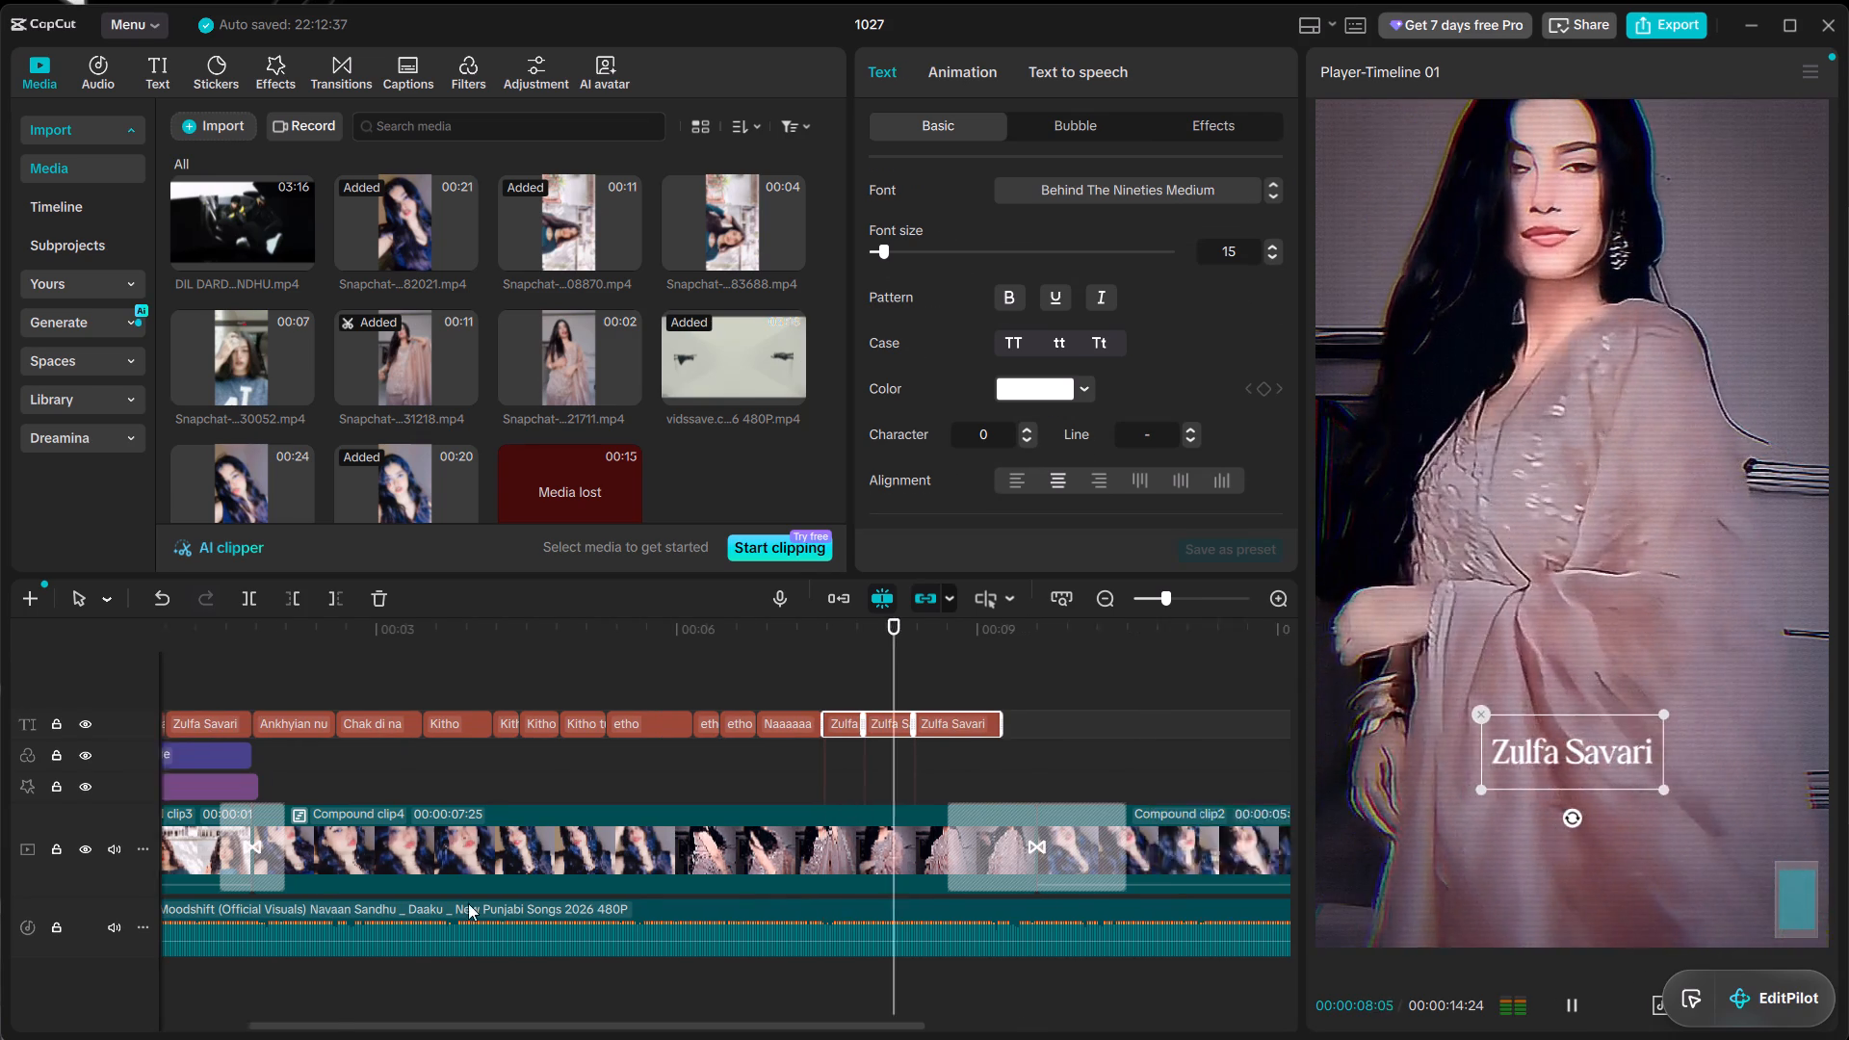
scroll(468, 903, "down", 1, "alt")
key("space")
left_click(828, 700)
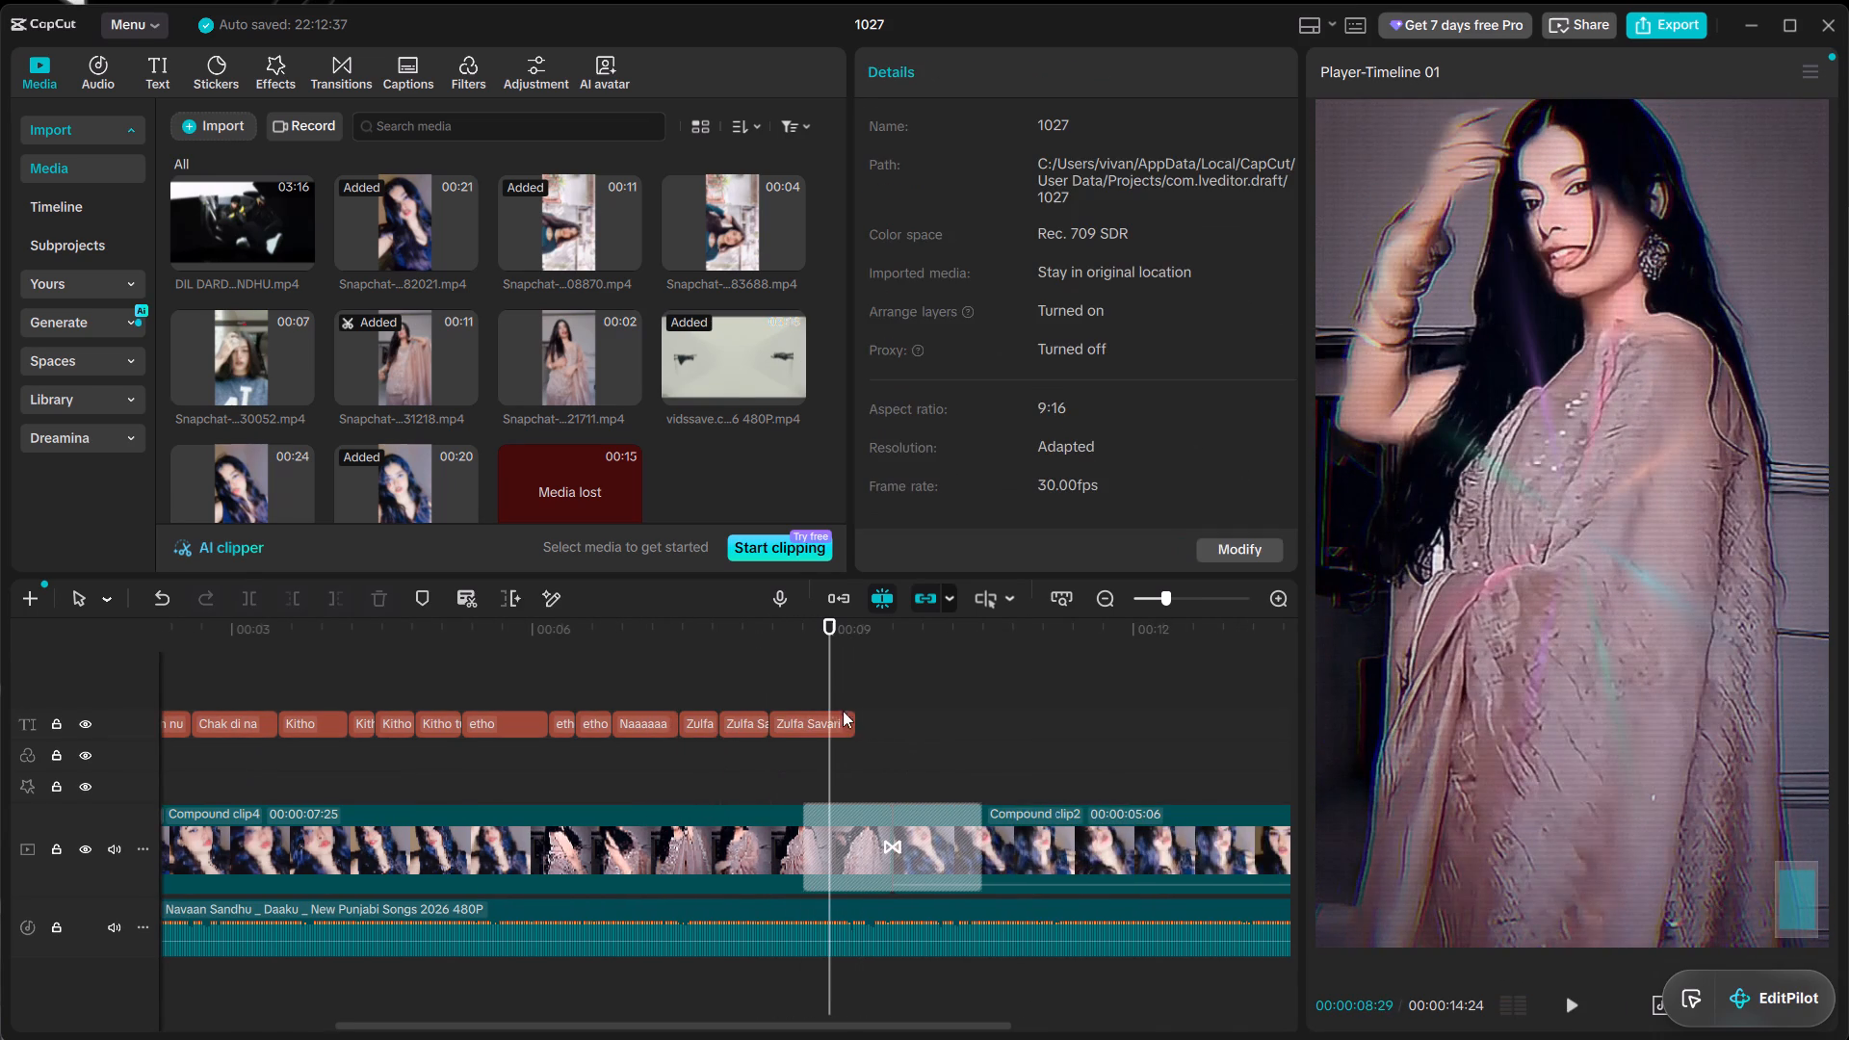
left_click(847, 718)
left_click_drag(852, 723, 892, 734)
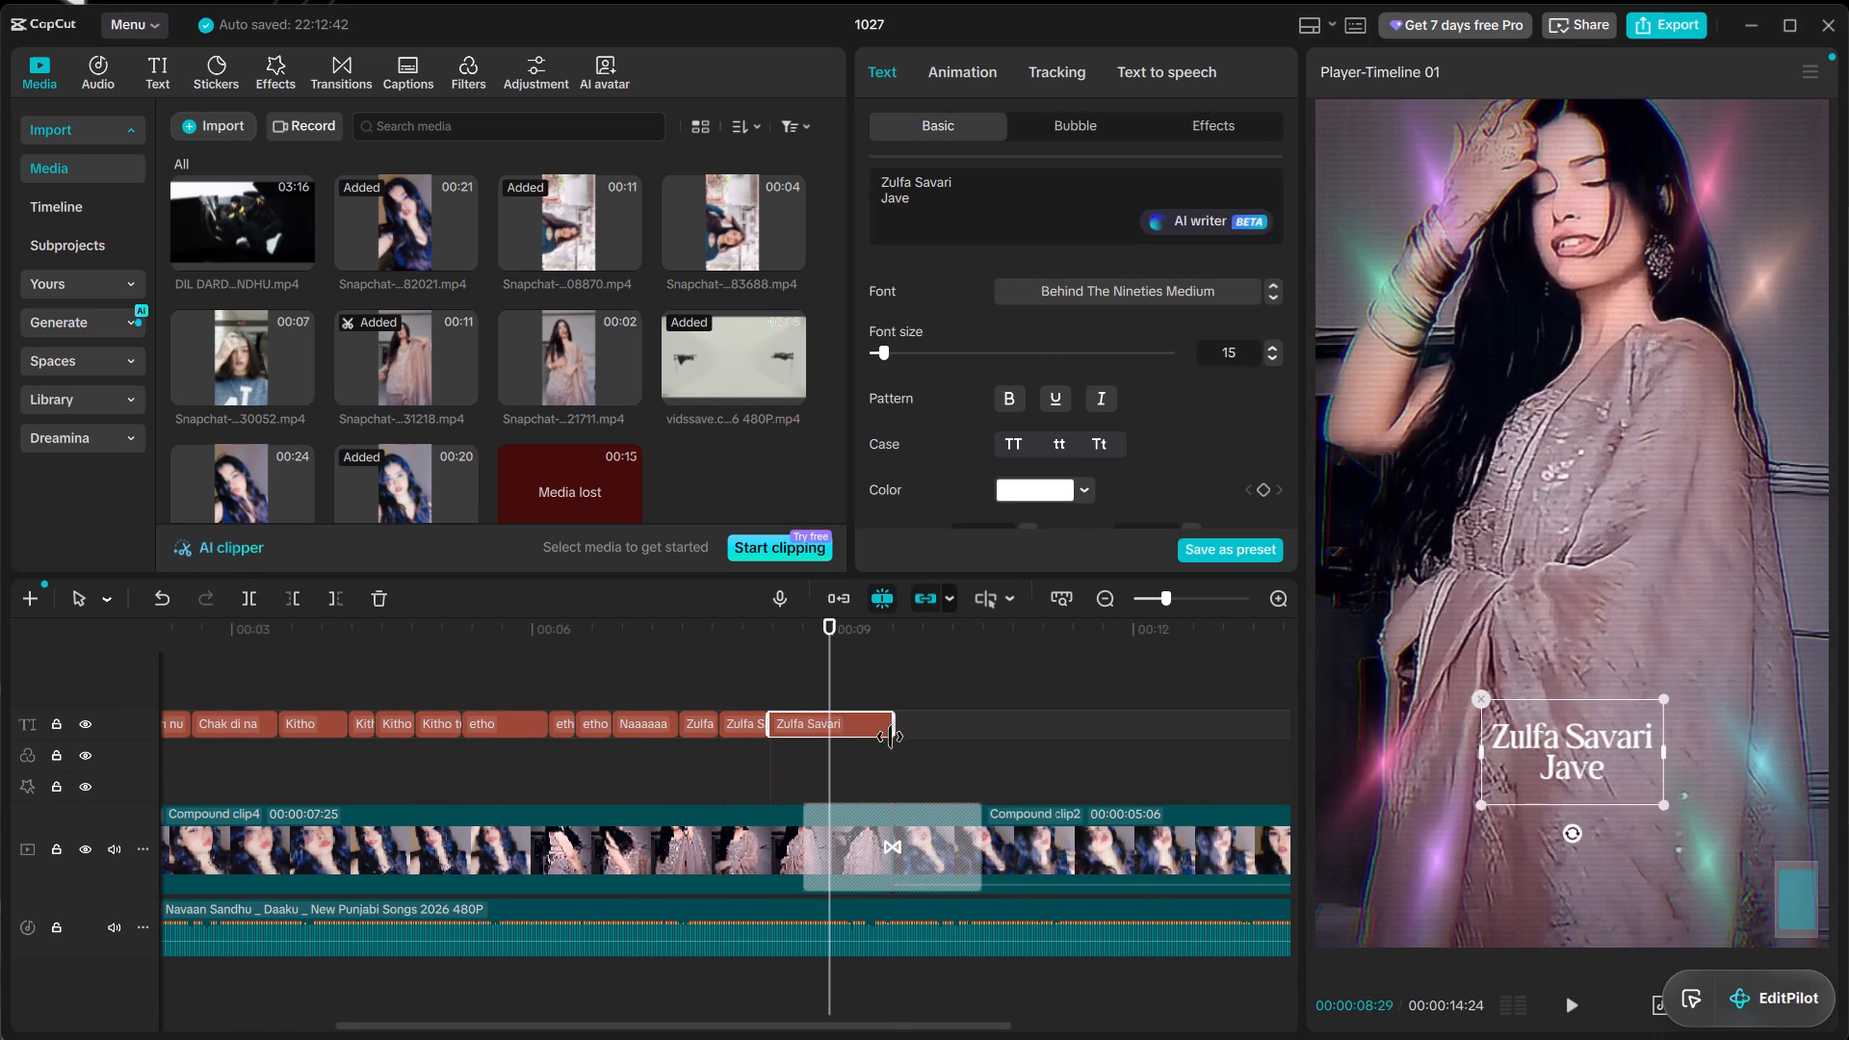
Copy the first "Ankhyian nu" and "Chak di na" captions and paste them at 00:00:09:18, after the extended caption.
key("space")
scroll(876, 750, "down", 3, "alt")
key("space")
left_click(466, 682)
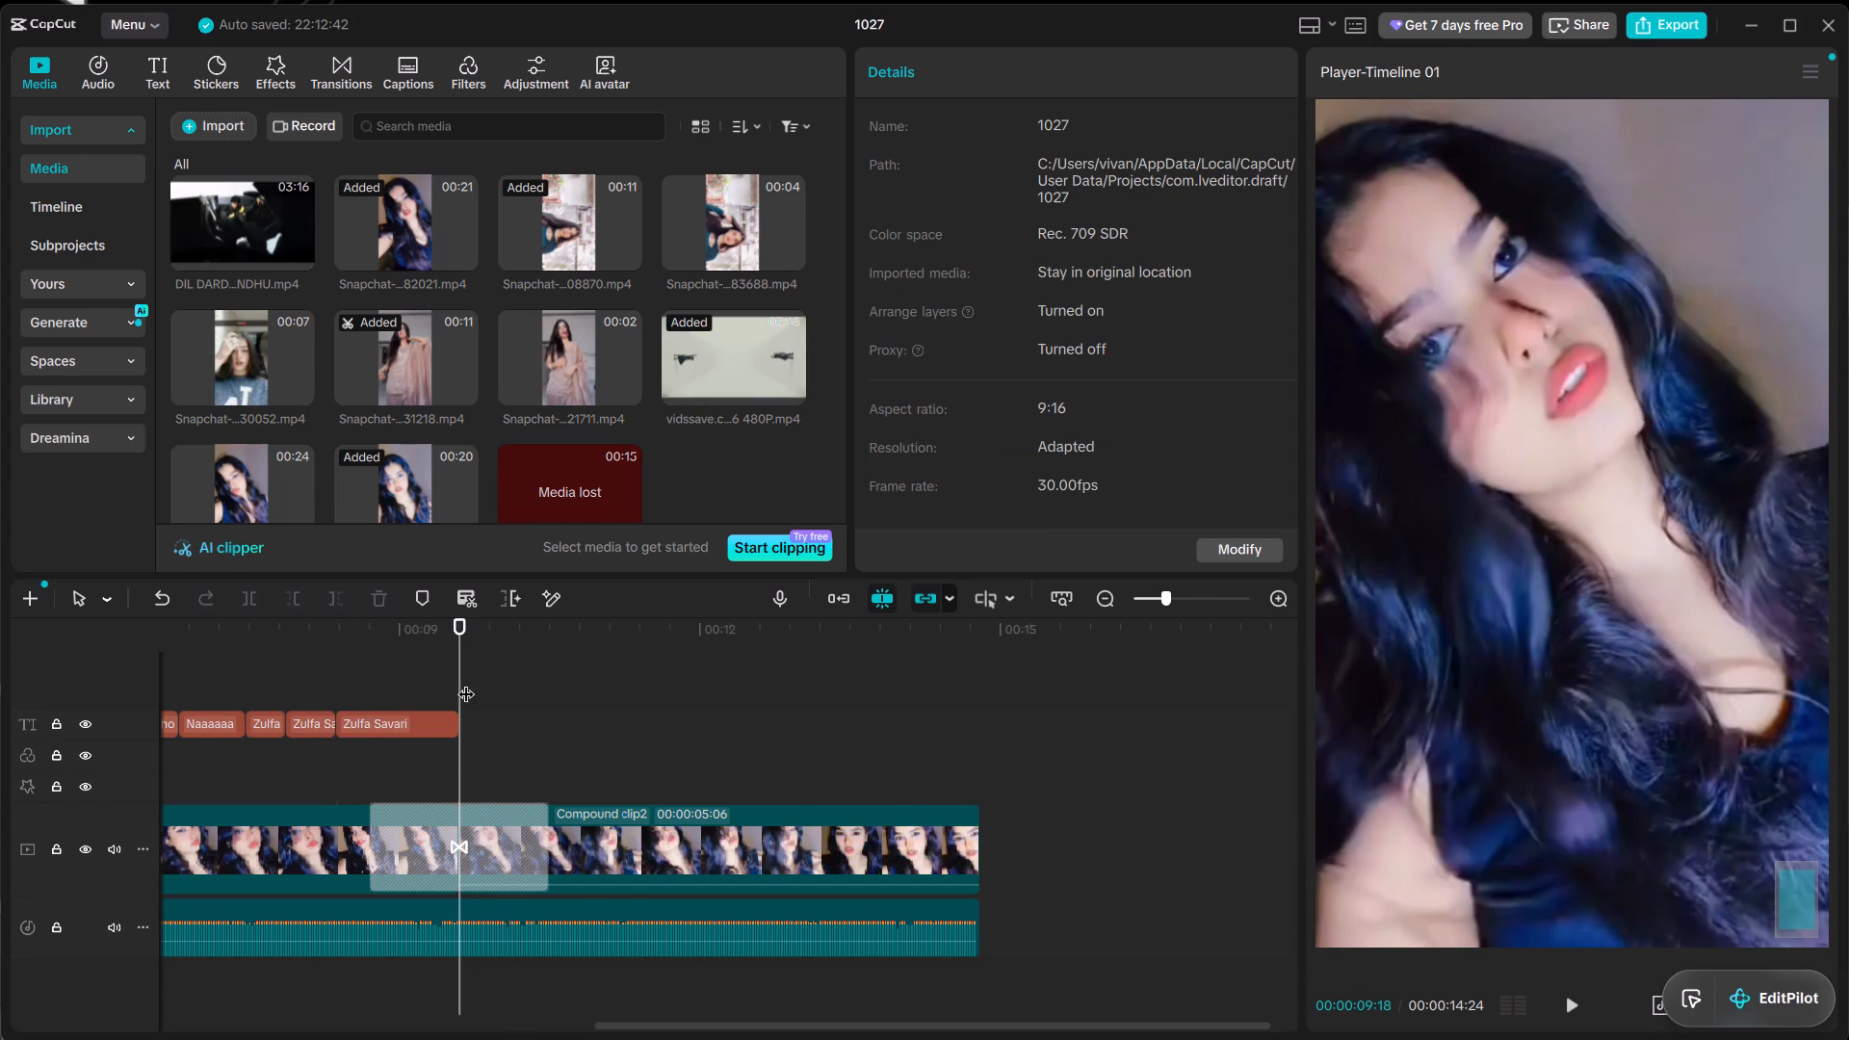
scroll(475, 700, "up", 7, "alt")
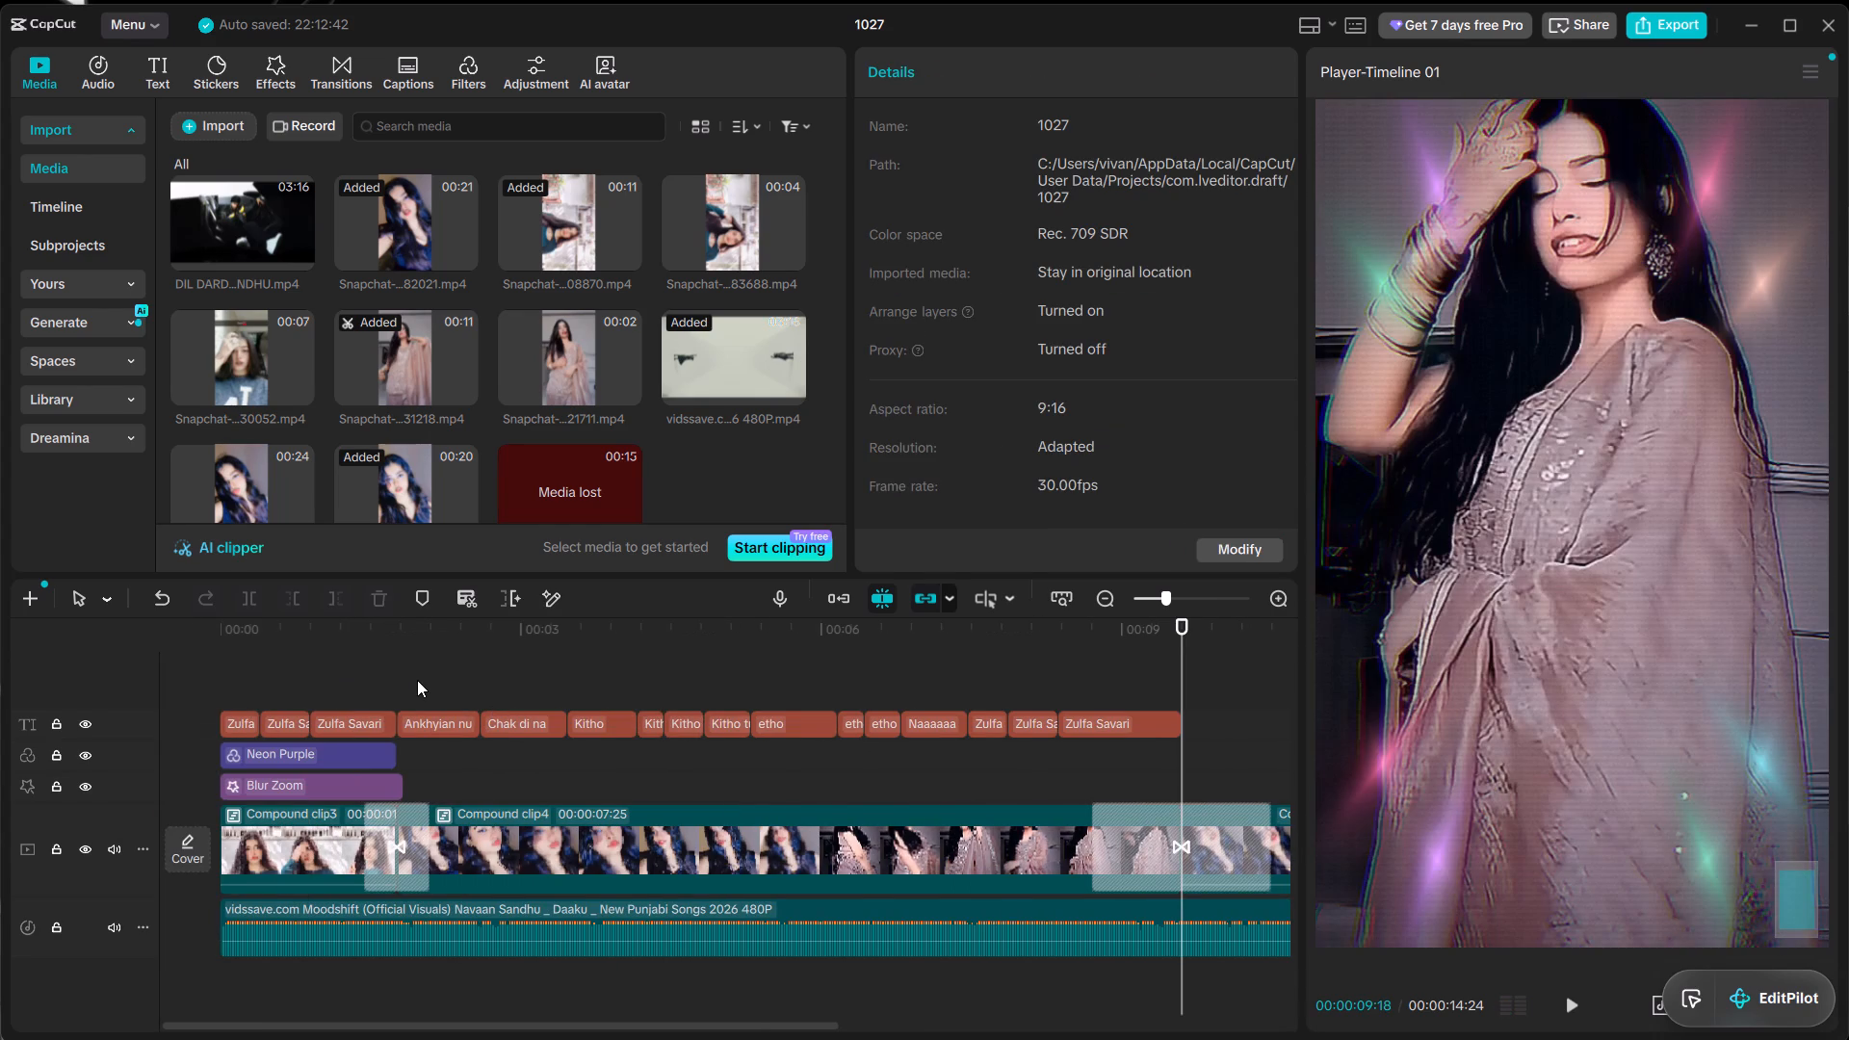
left_click_drag(422, 682, 528, 724)
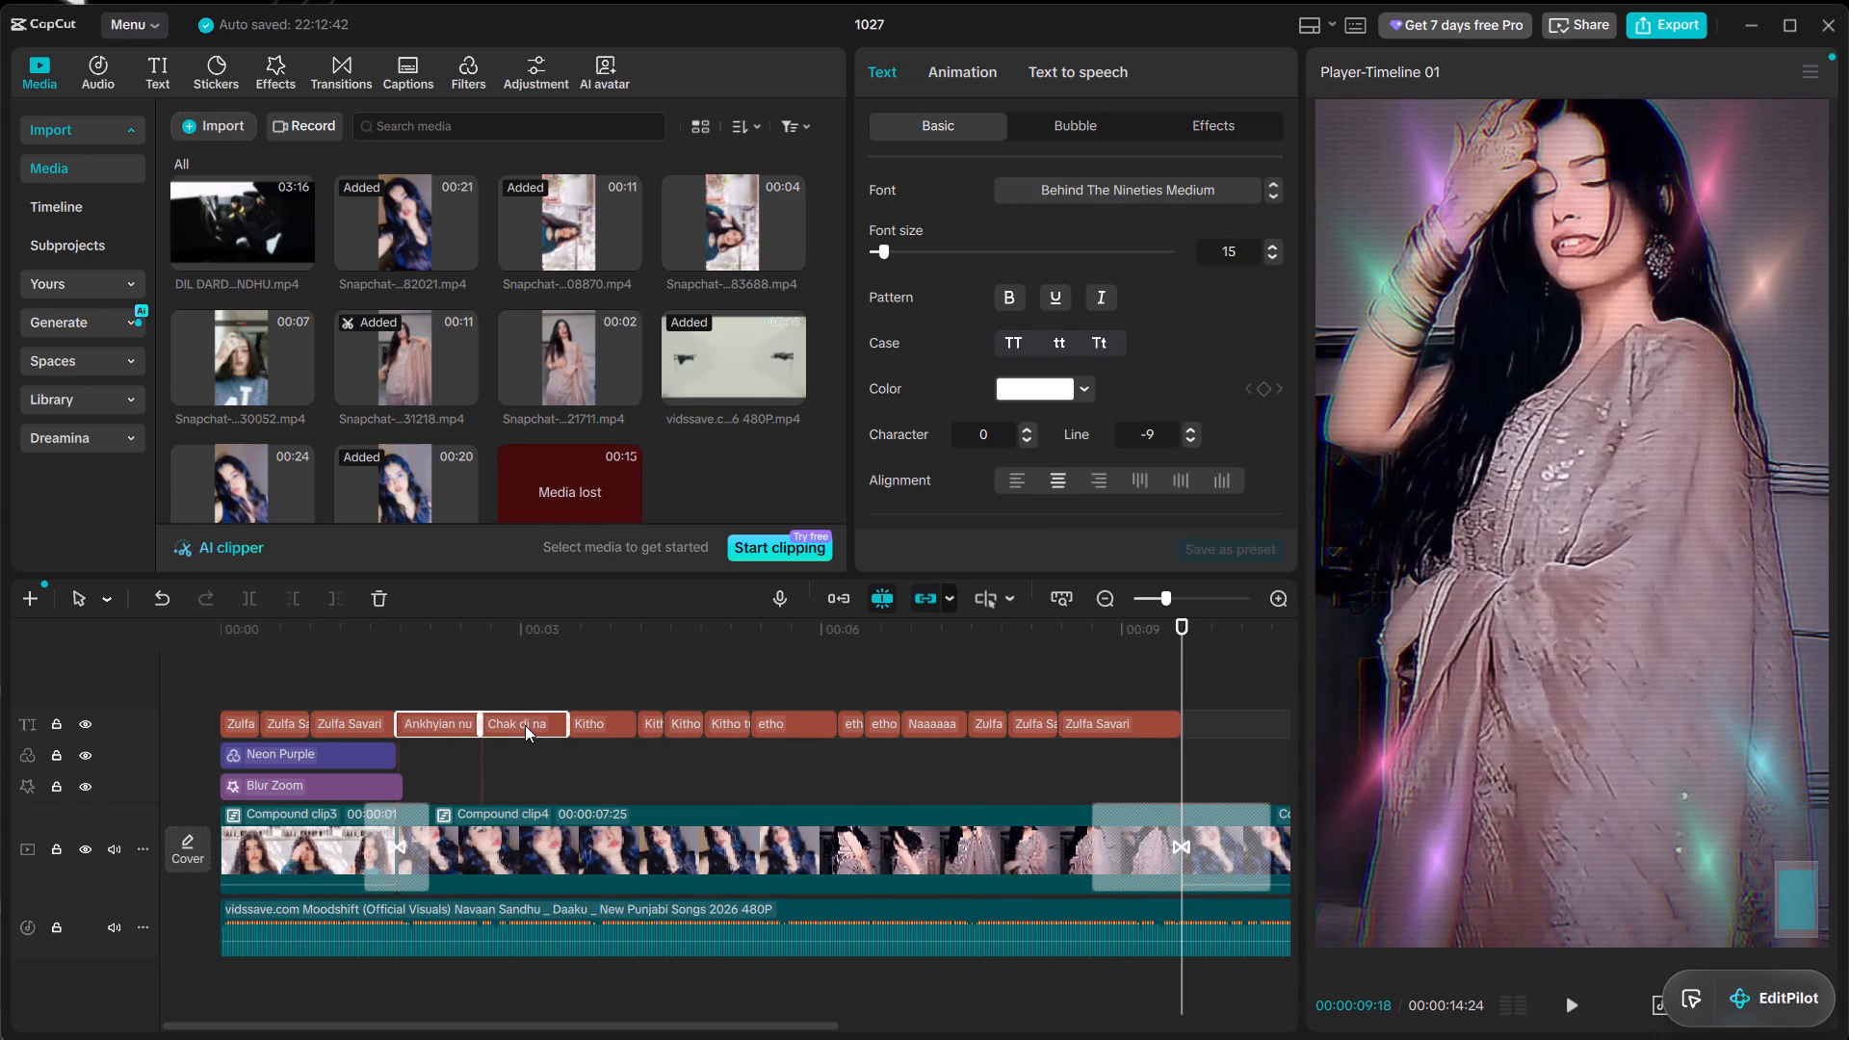
key("ctrl+c")
key("ctrl+v")
Copy the eight captions from the first "Kitho" through "Naaaaaa" and paste them after the second "Chak di na" at 00:00:11:09.
key("space")
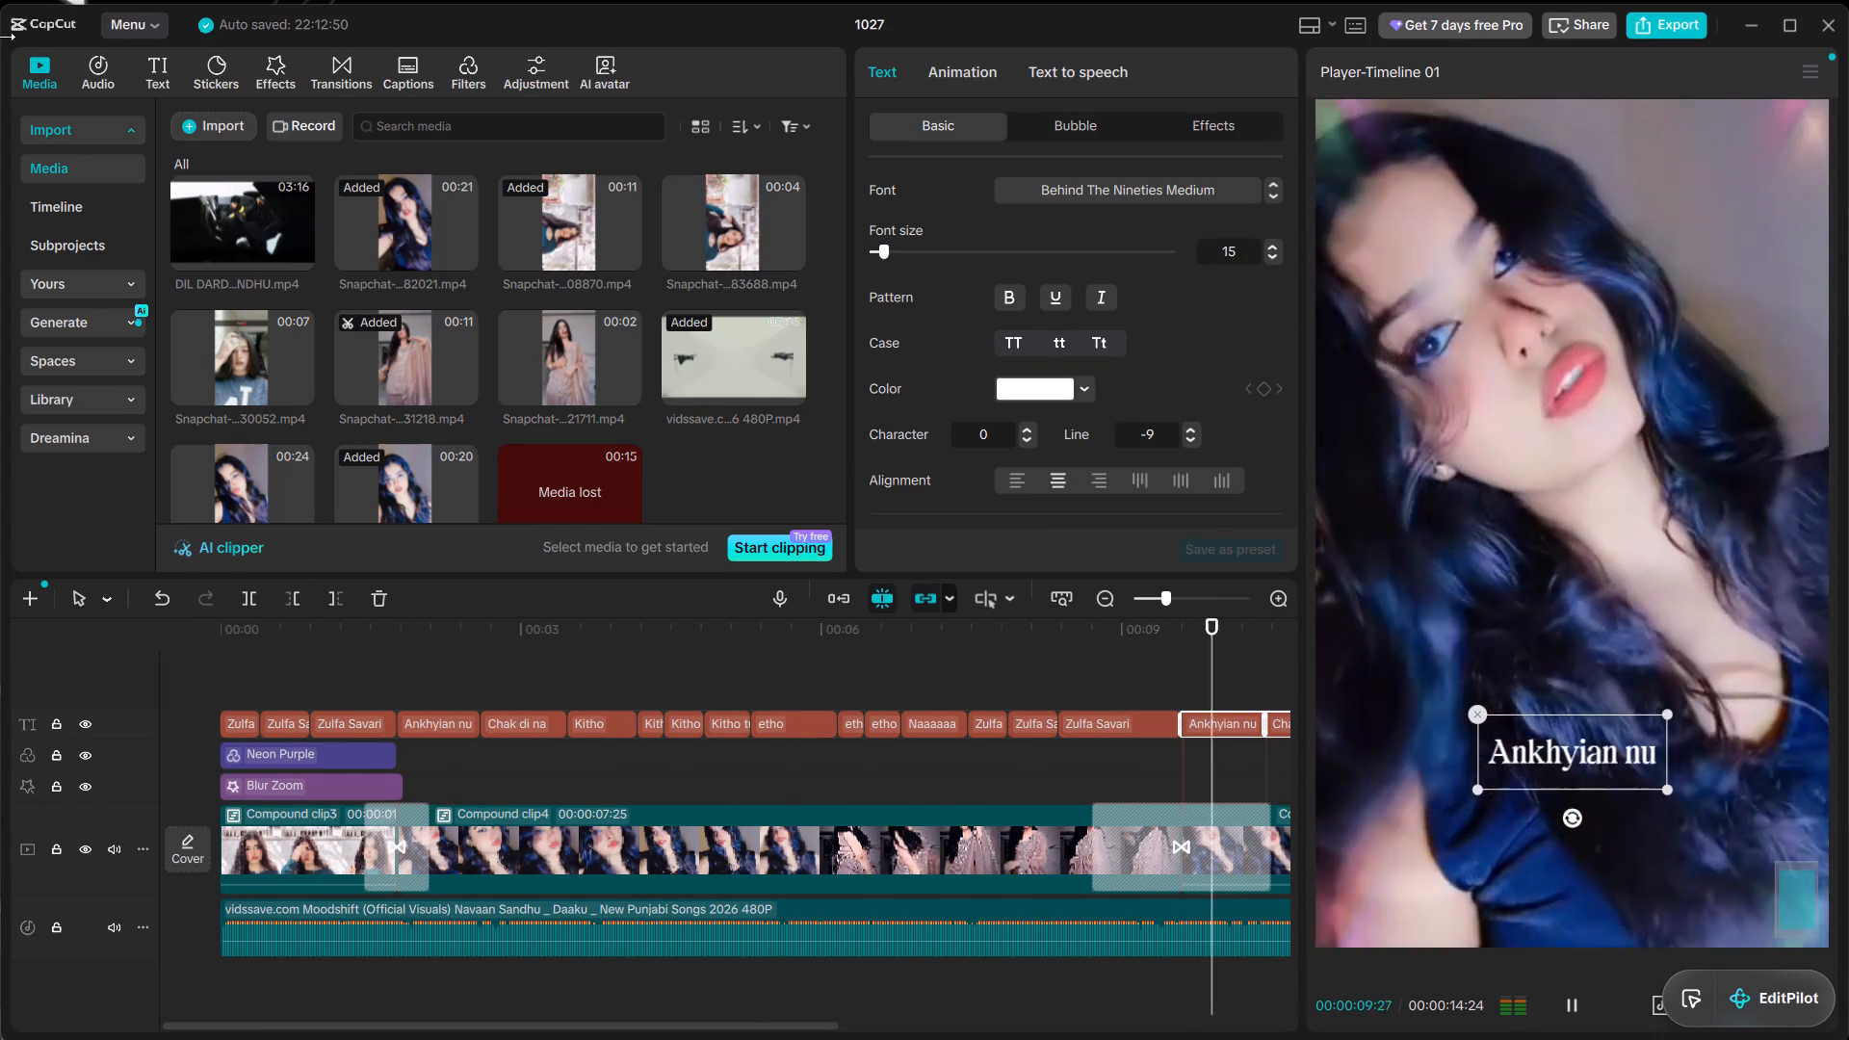
scroll(966, 801, "down", 3, "alt")
key("space")
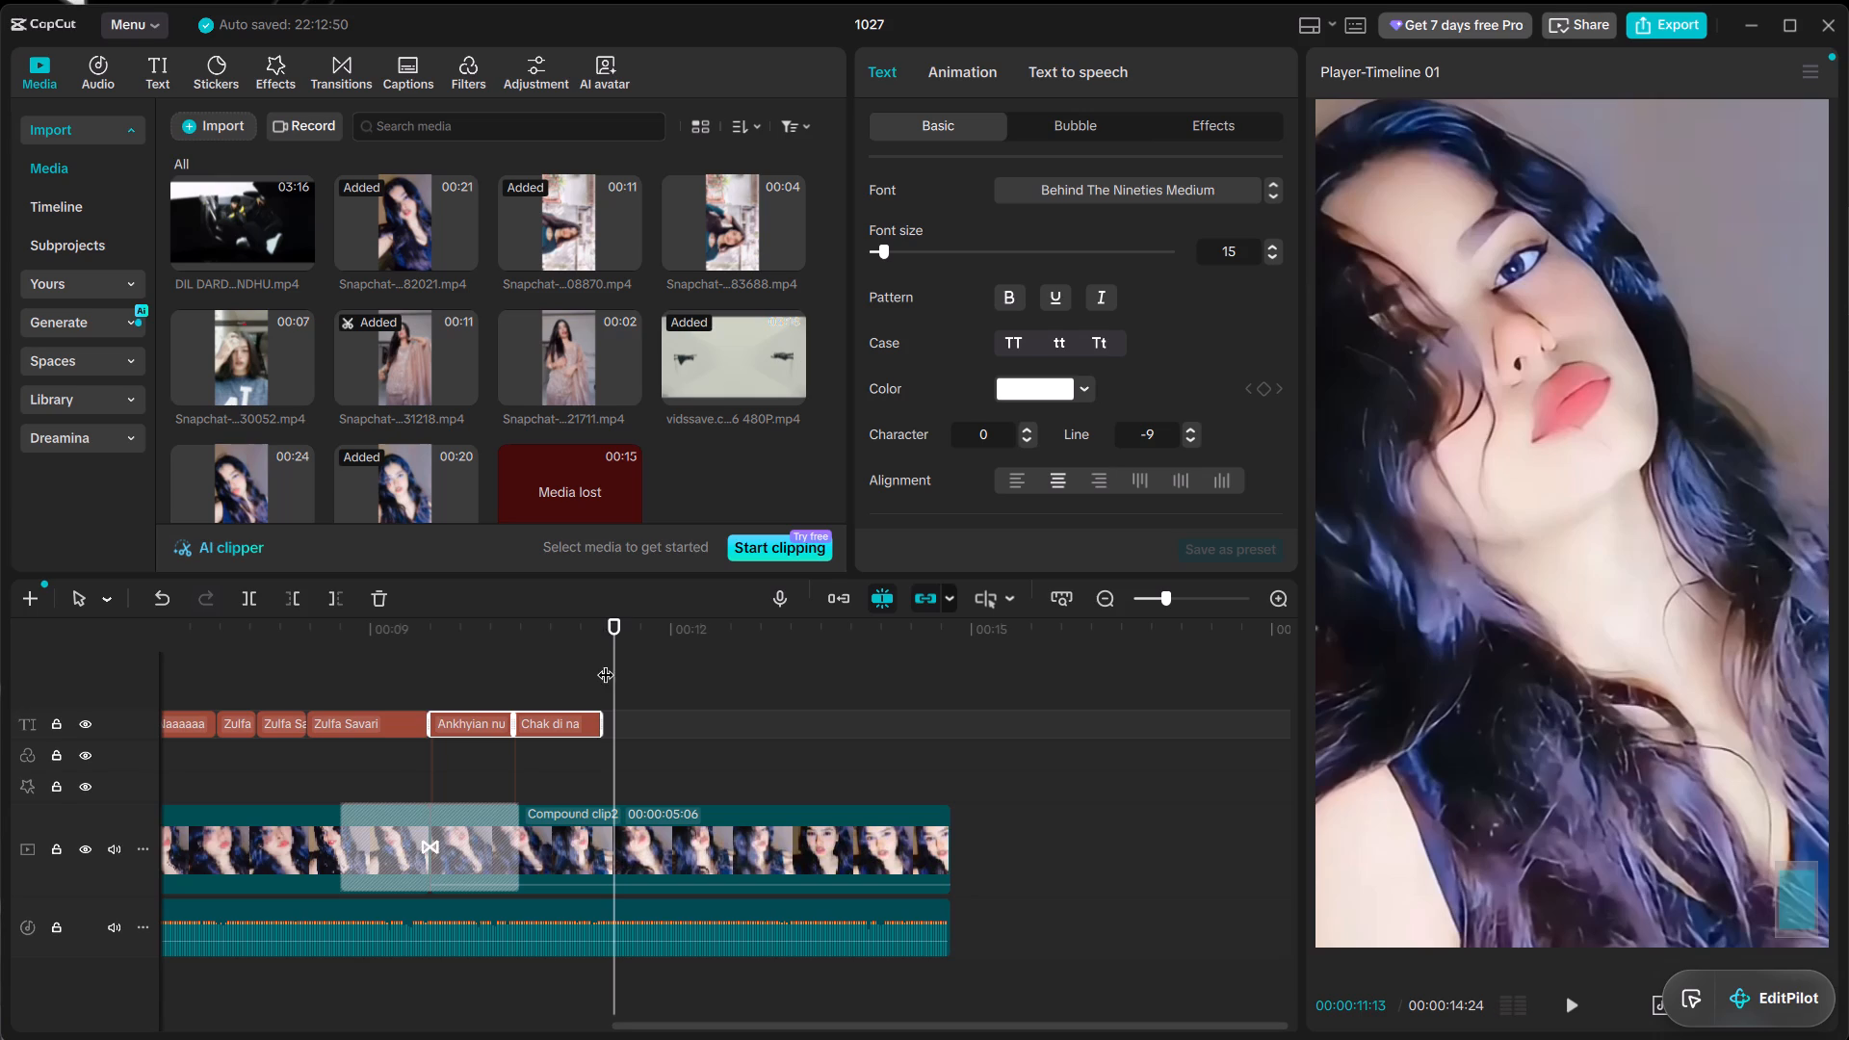
left_click(606, 663)
scroll(599, 674, "up", 5, "alt")
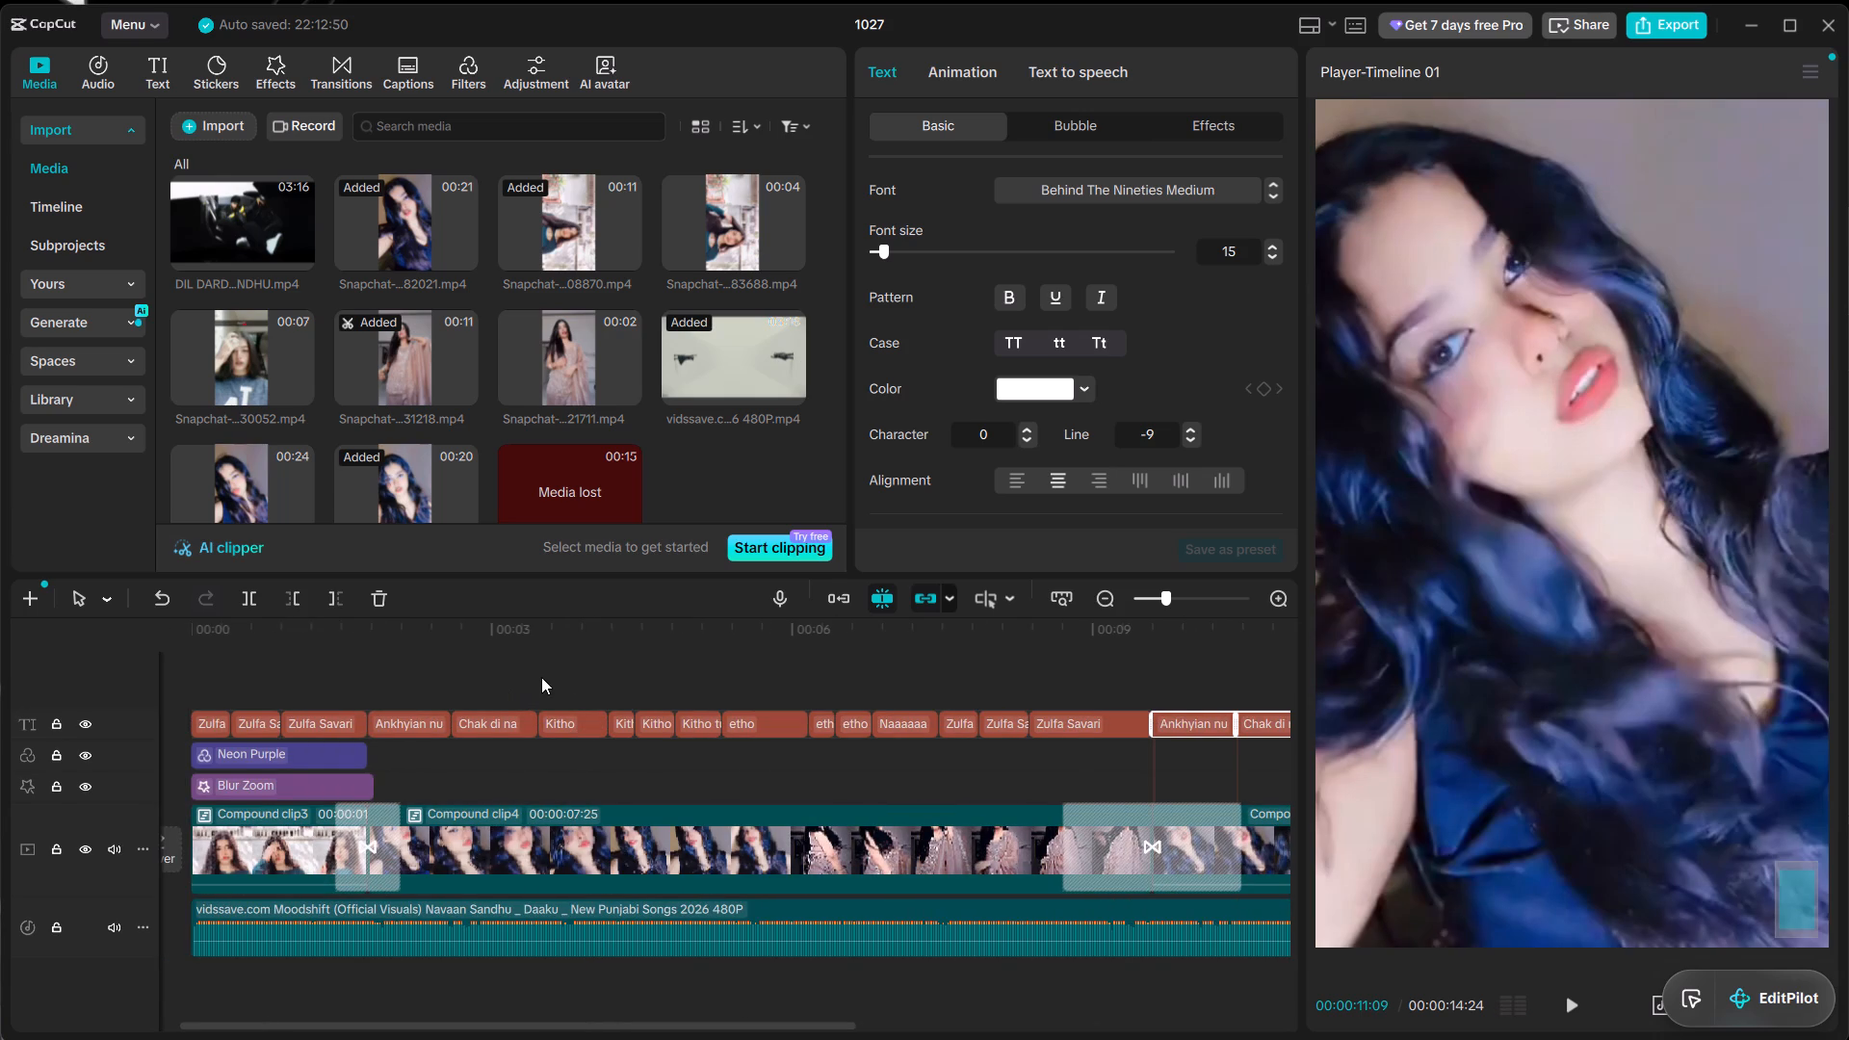
left_click_drag(570, 672, 695, 705)
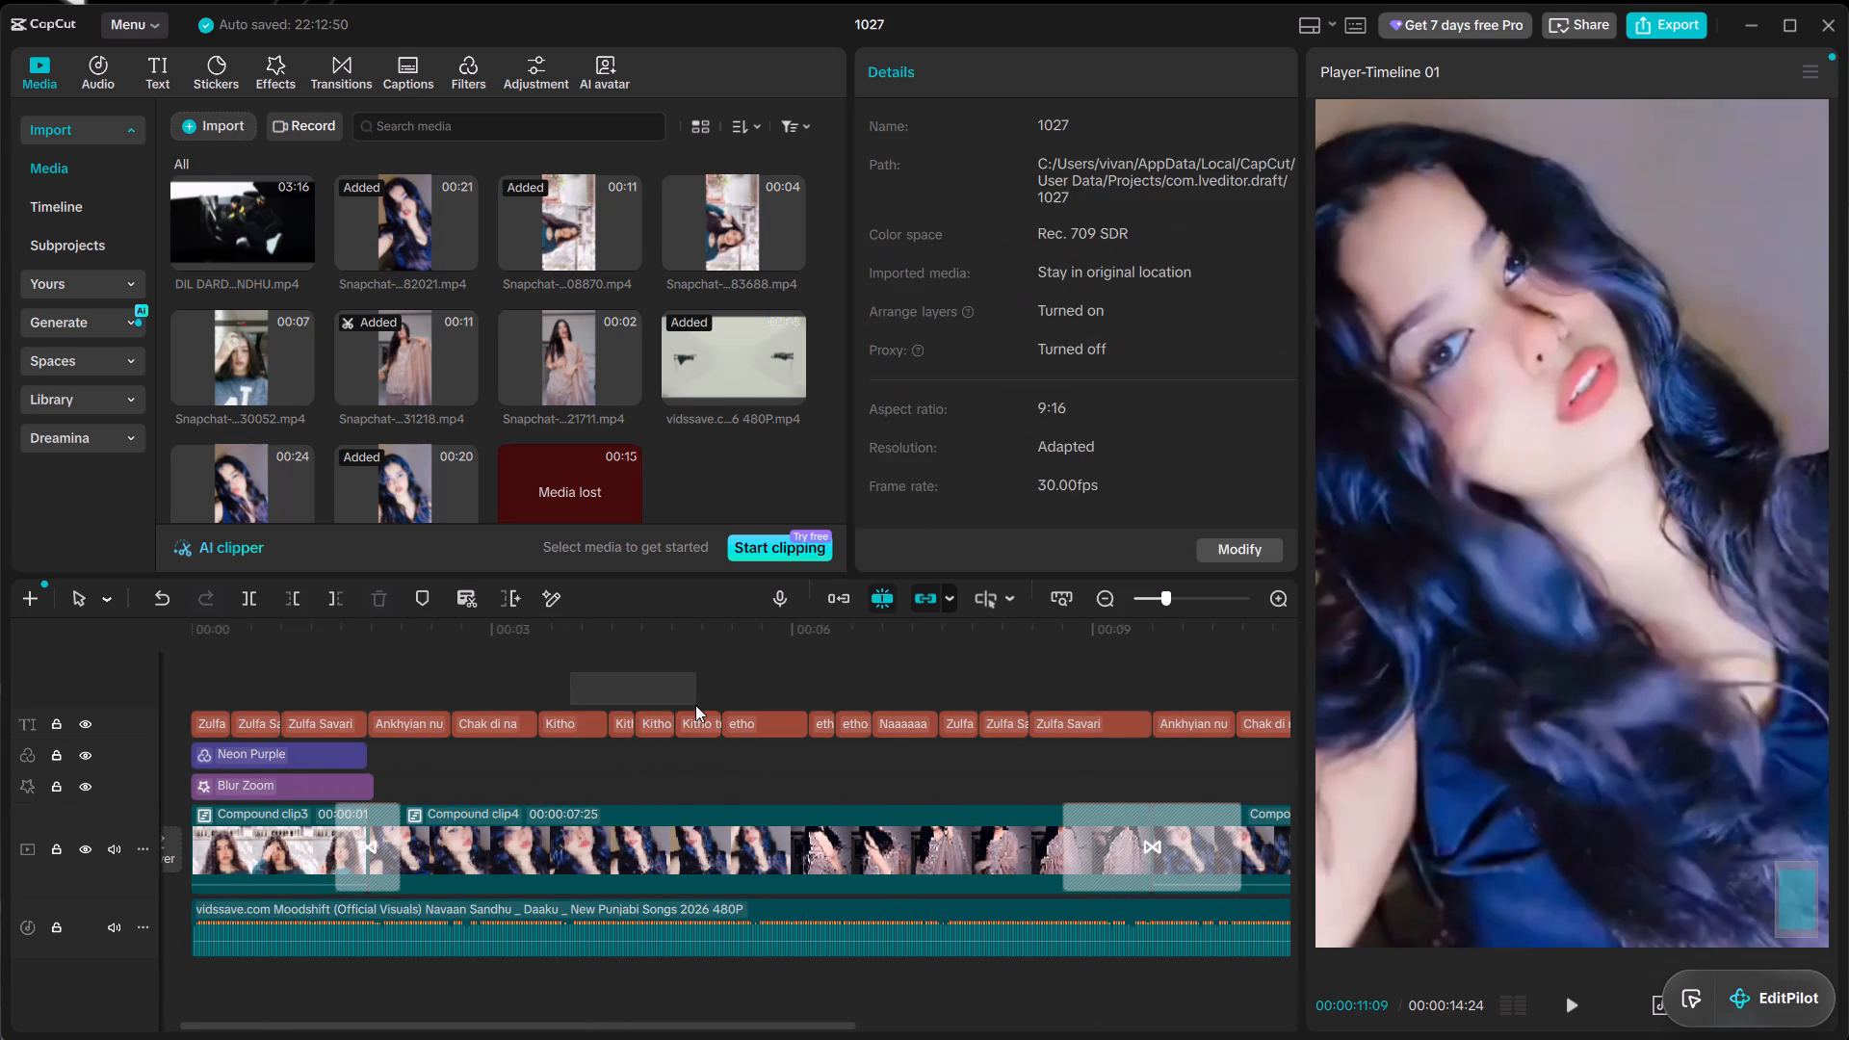
left_click_drag(695, 705, 896, 737)
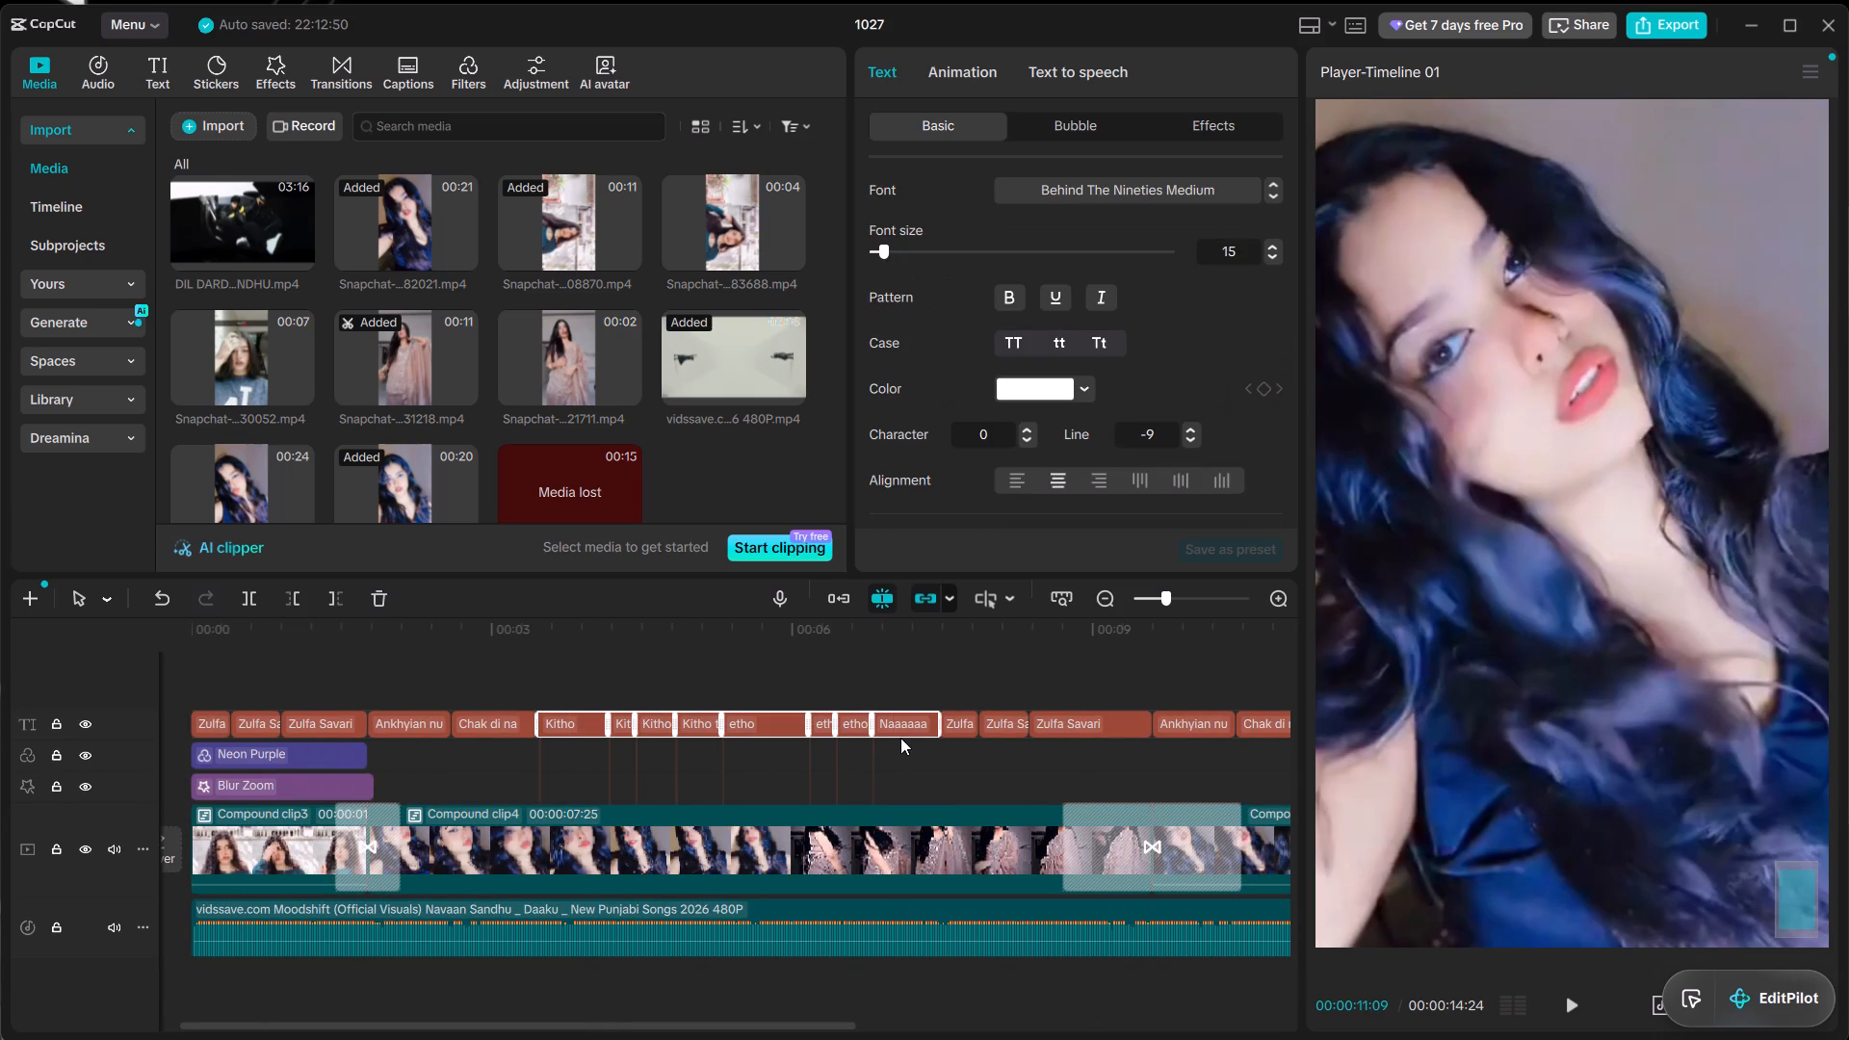
key("ctrl+c")
key("ctrl+v")
Play back the pasted captions and move the cut between the second "Chak di na" and "Kitho" to about 00:00:11:06.
key("space")
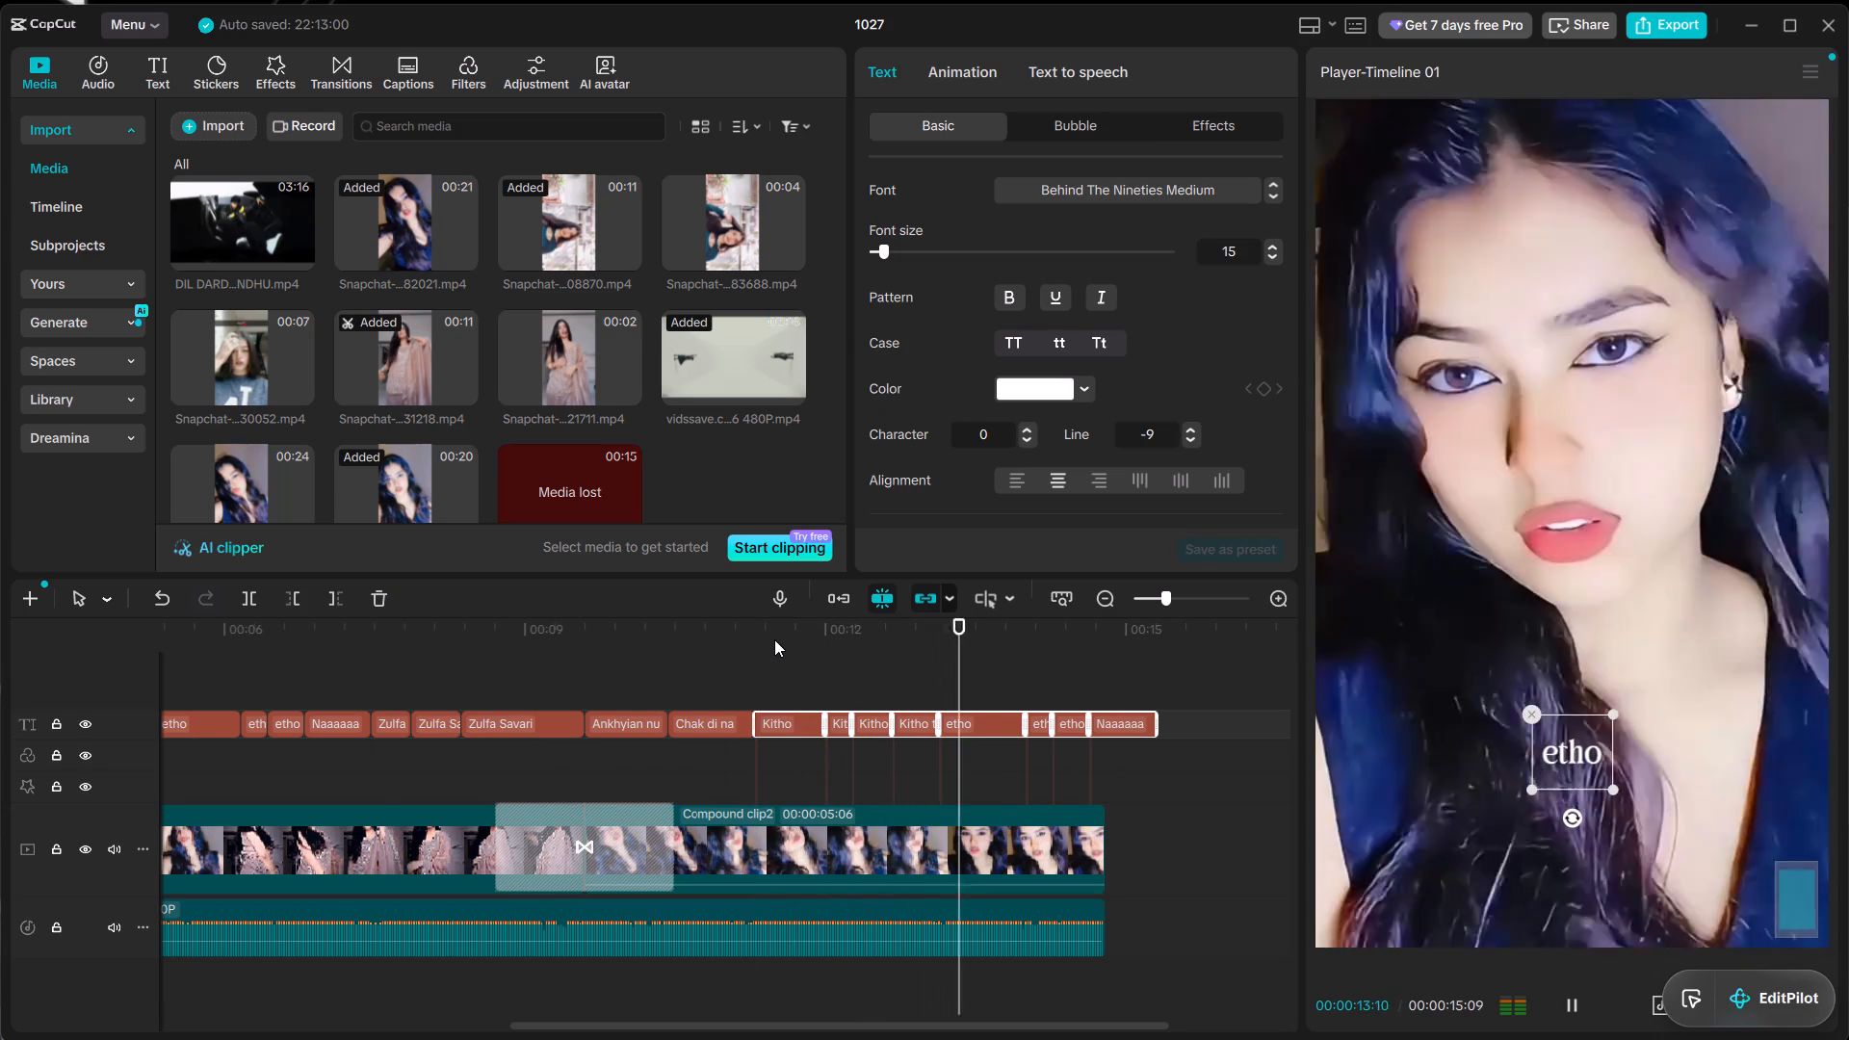
key("space")
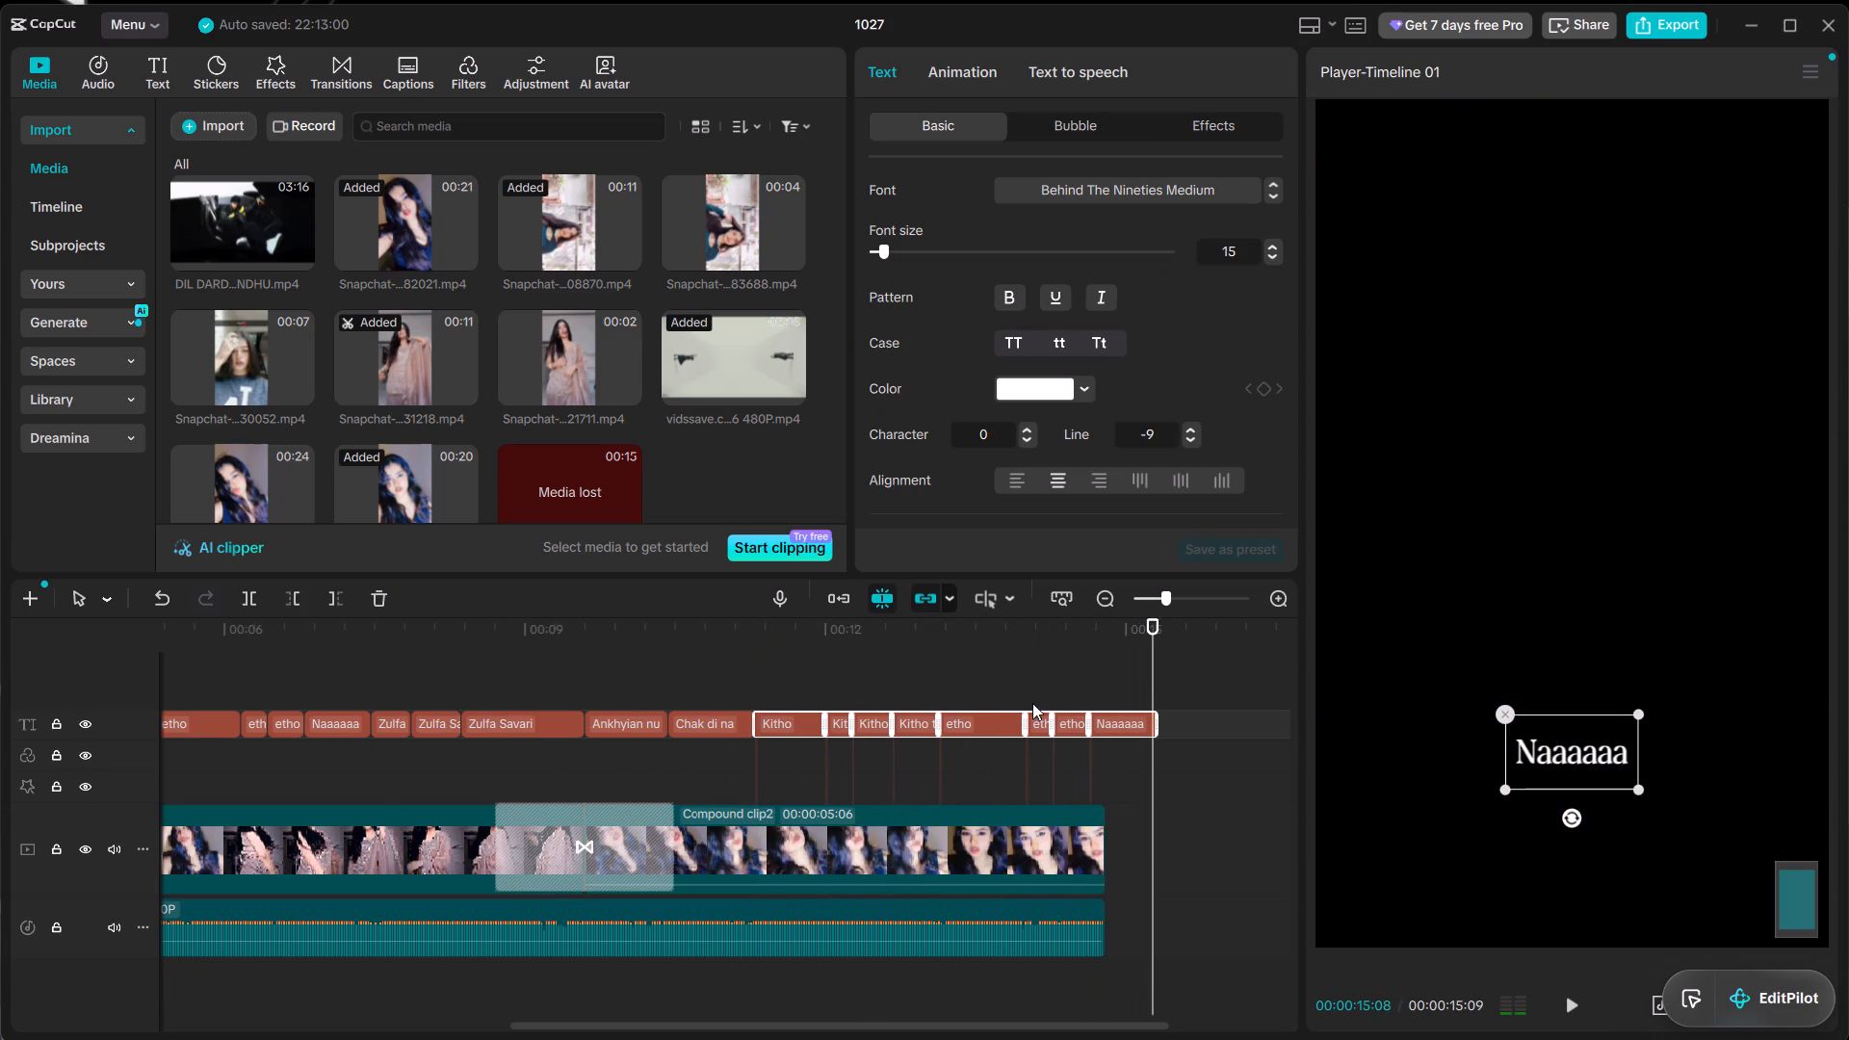
left_click(1168, 685)
left_click(882, 668)
left_click(788, 658)
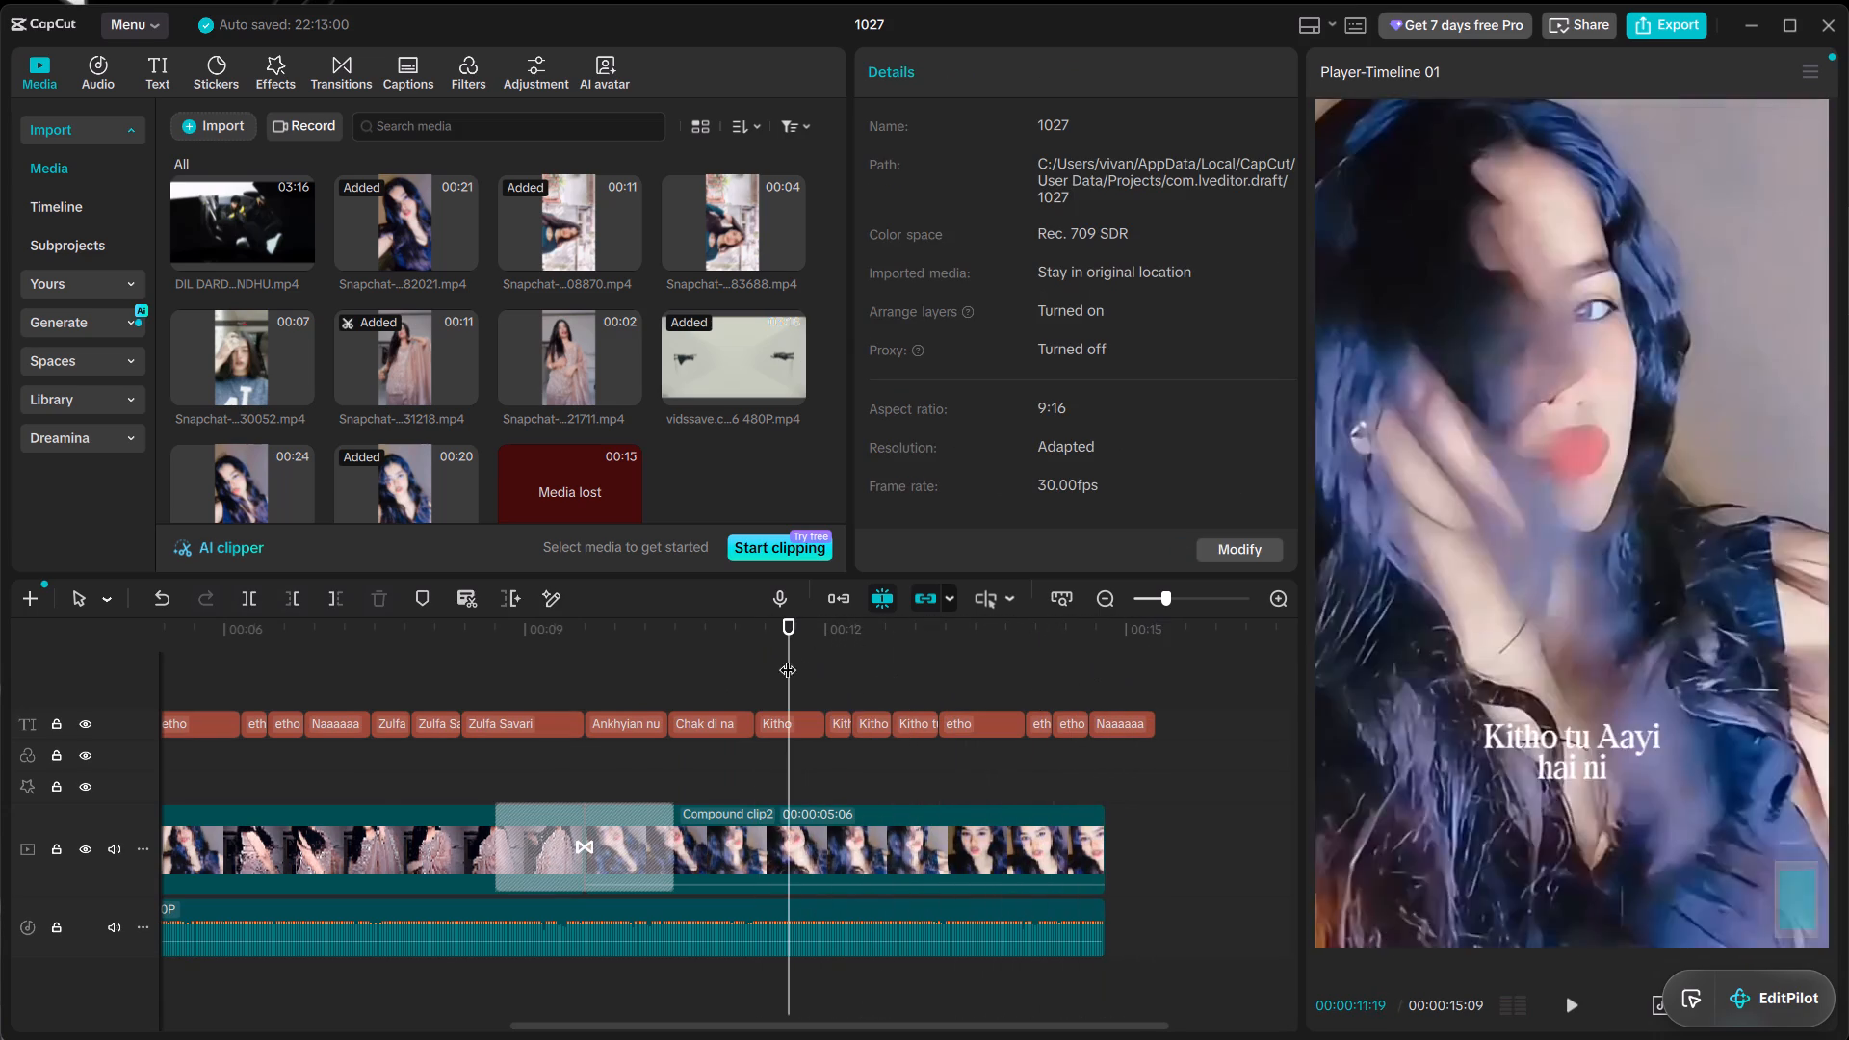
scroll(842, 679, "up", 10, "ctrl")
left_click(638, 658)
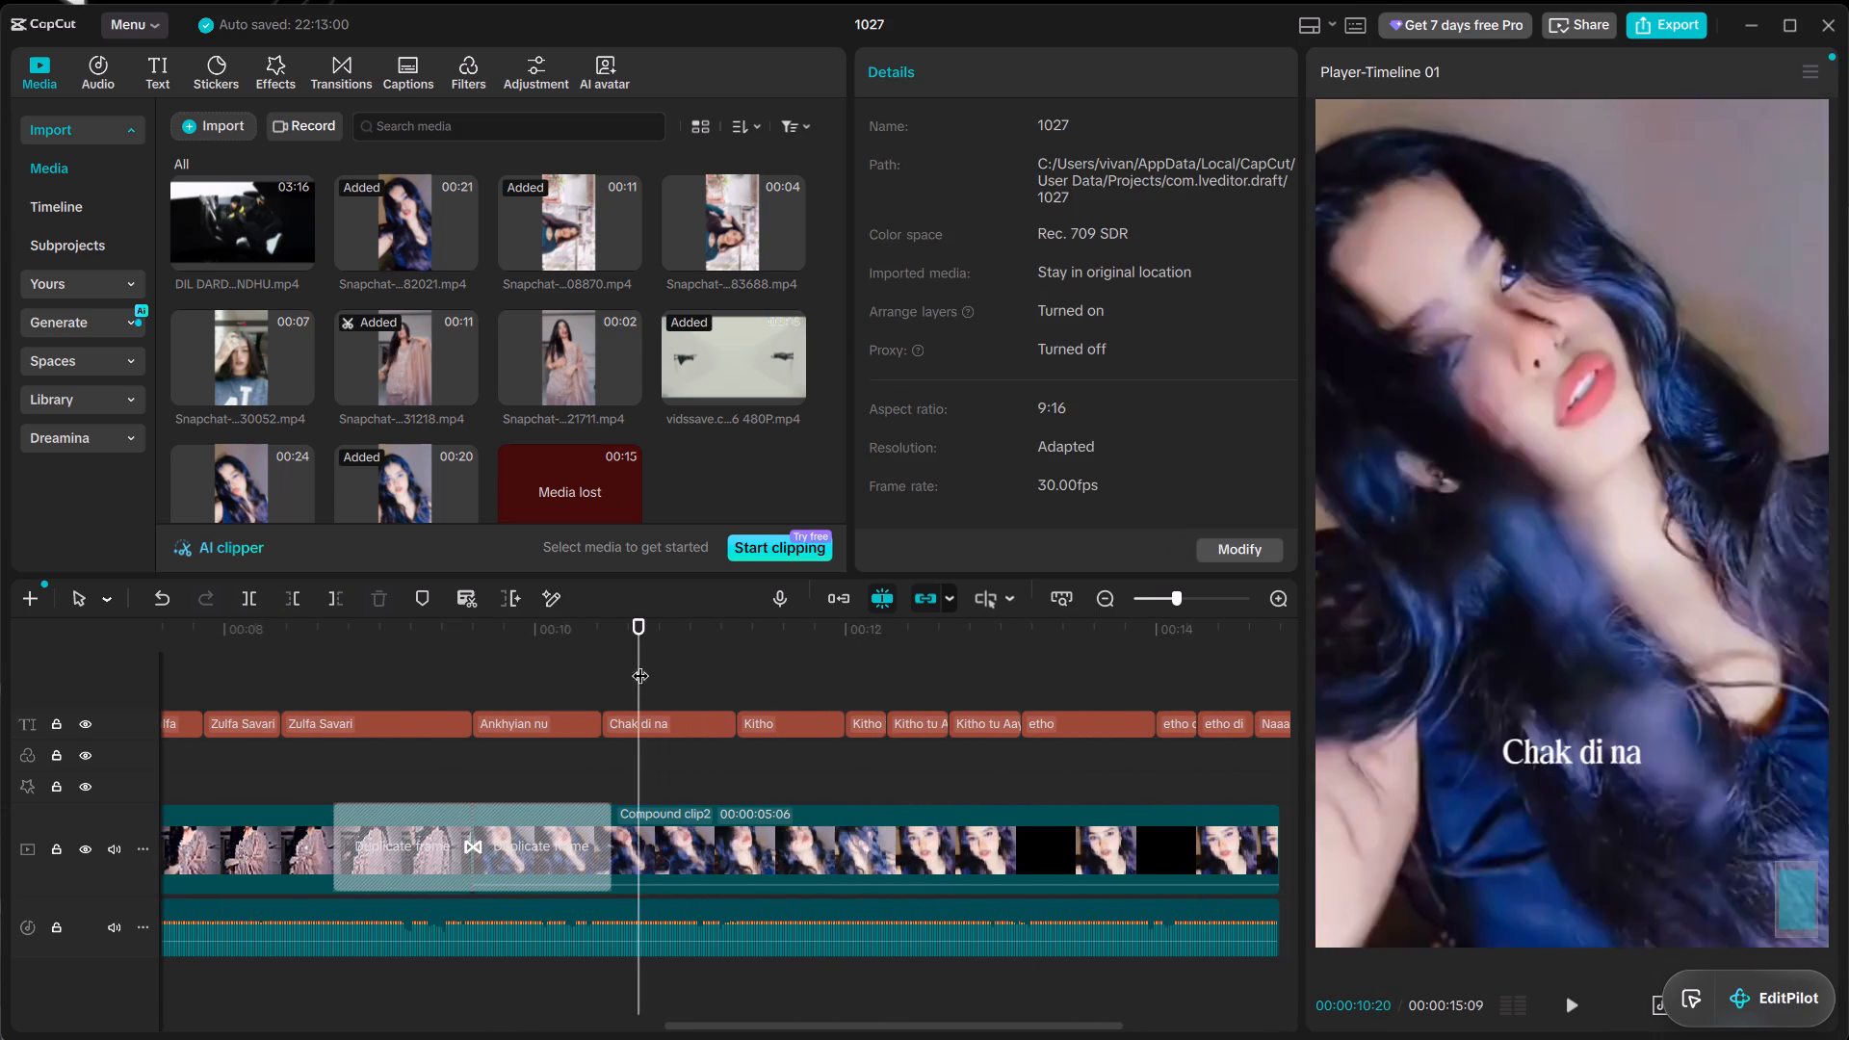
key("space")
key("space")
left_click(716, 713)
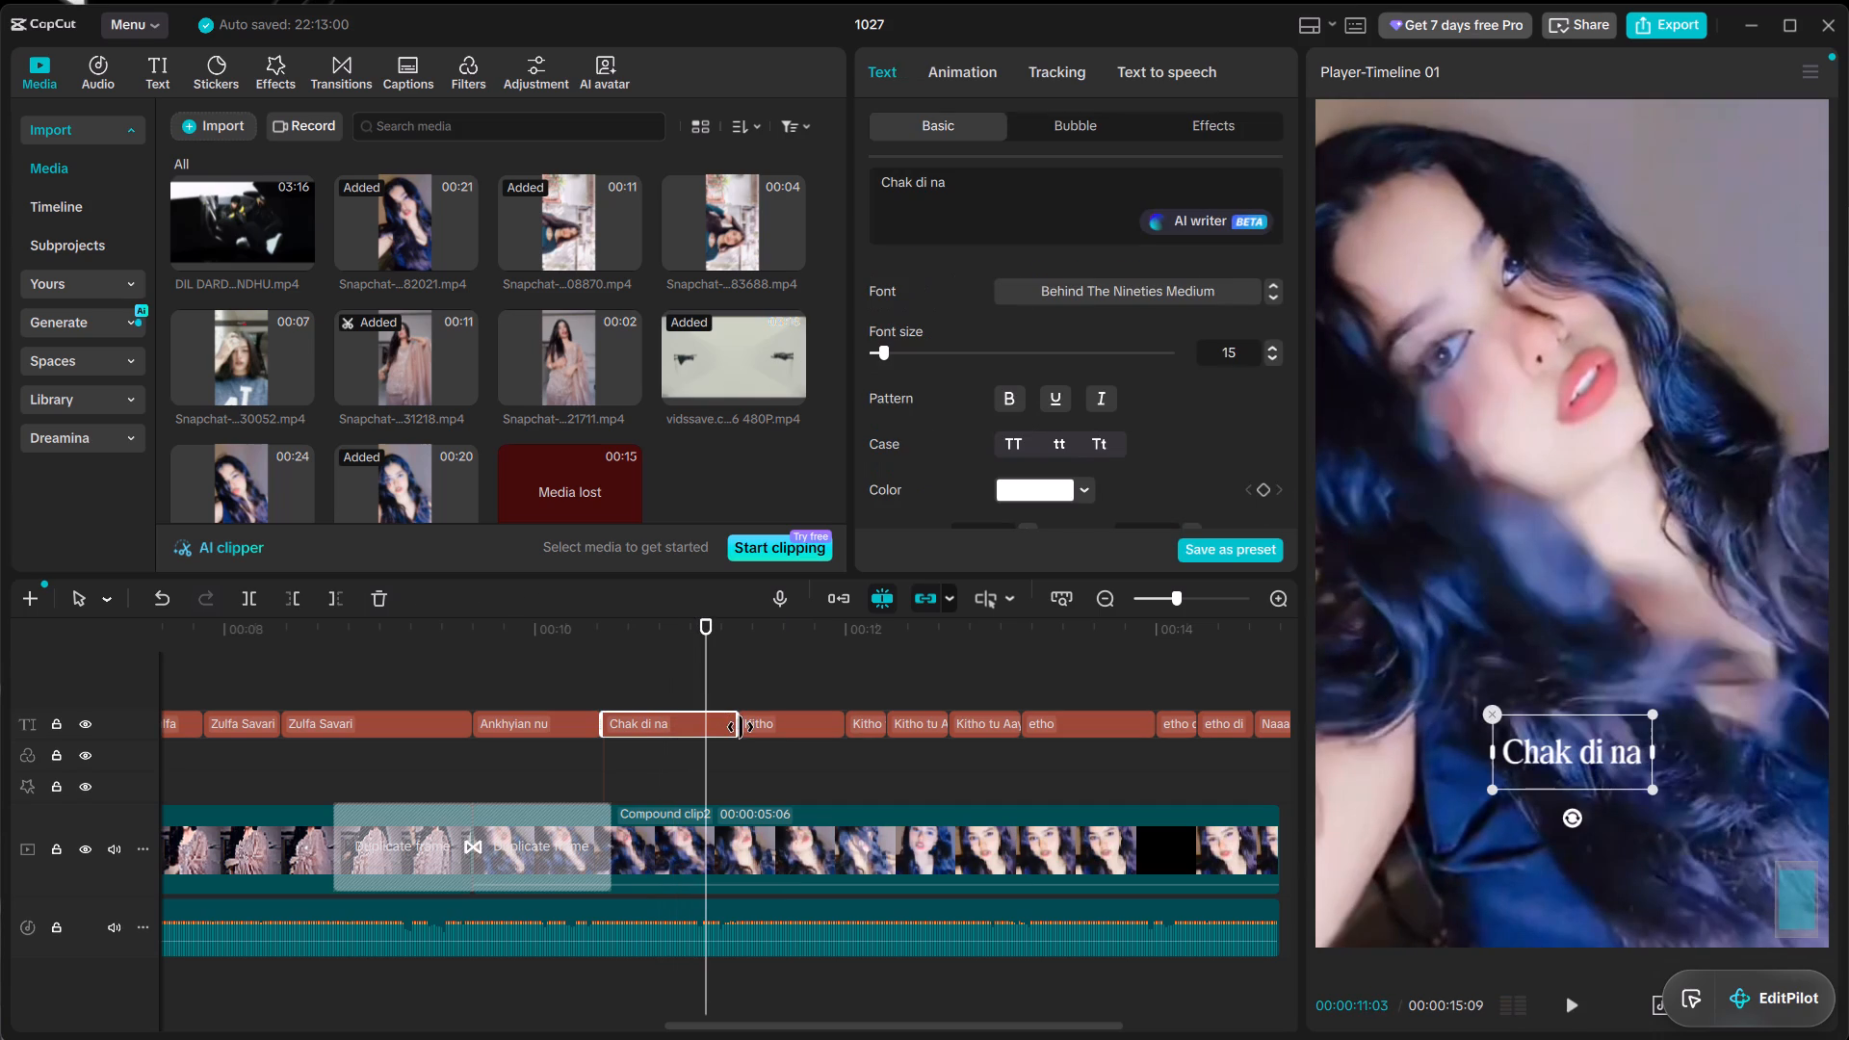
left_click_drag(741, 727, 718, 716)
left_click(755, 729)
left_click_drag(737, 719, 694, 704)
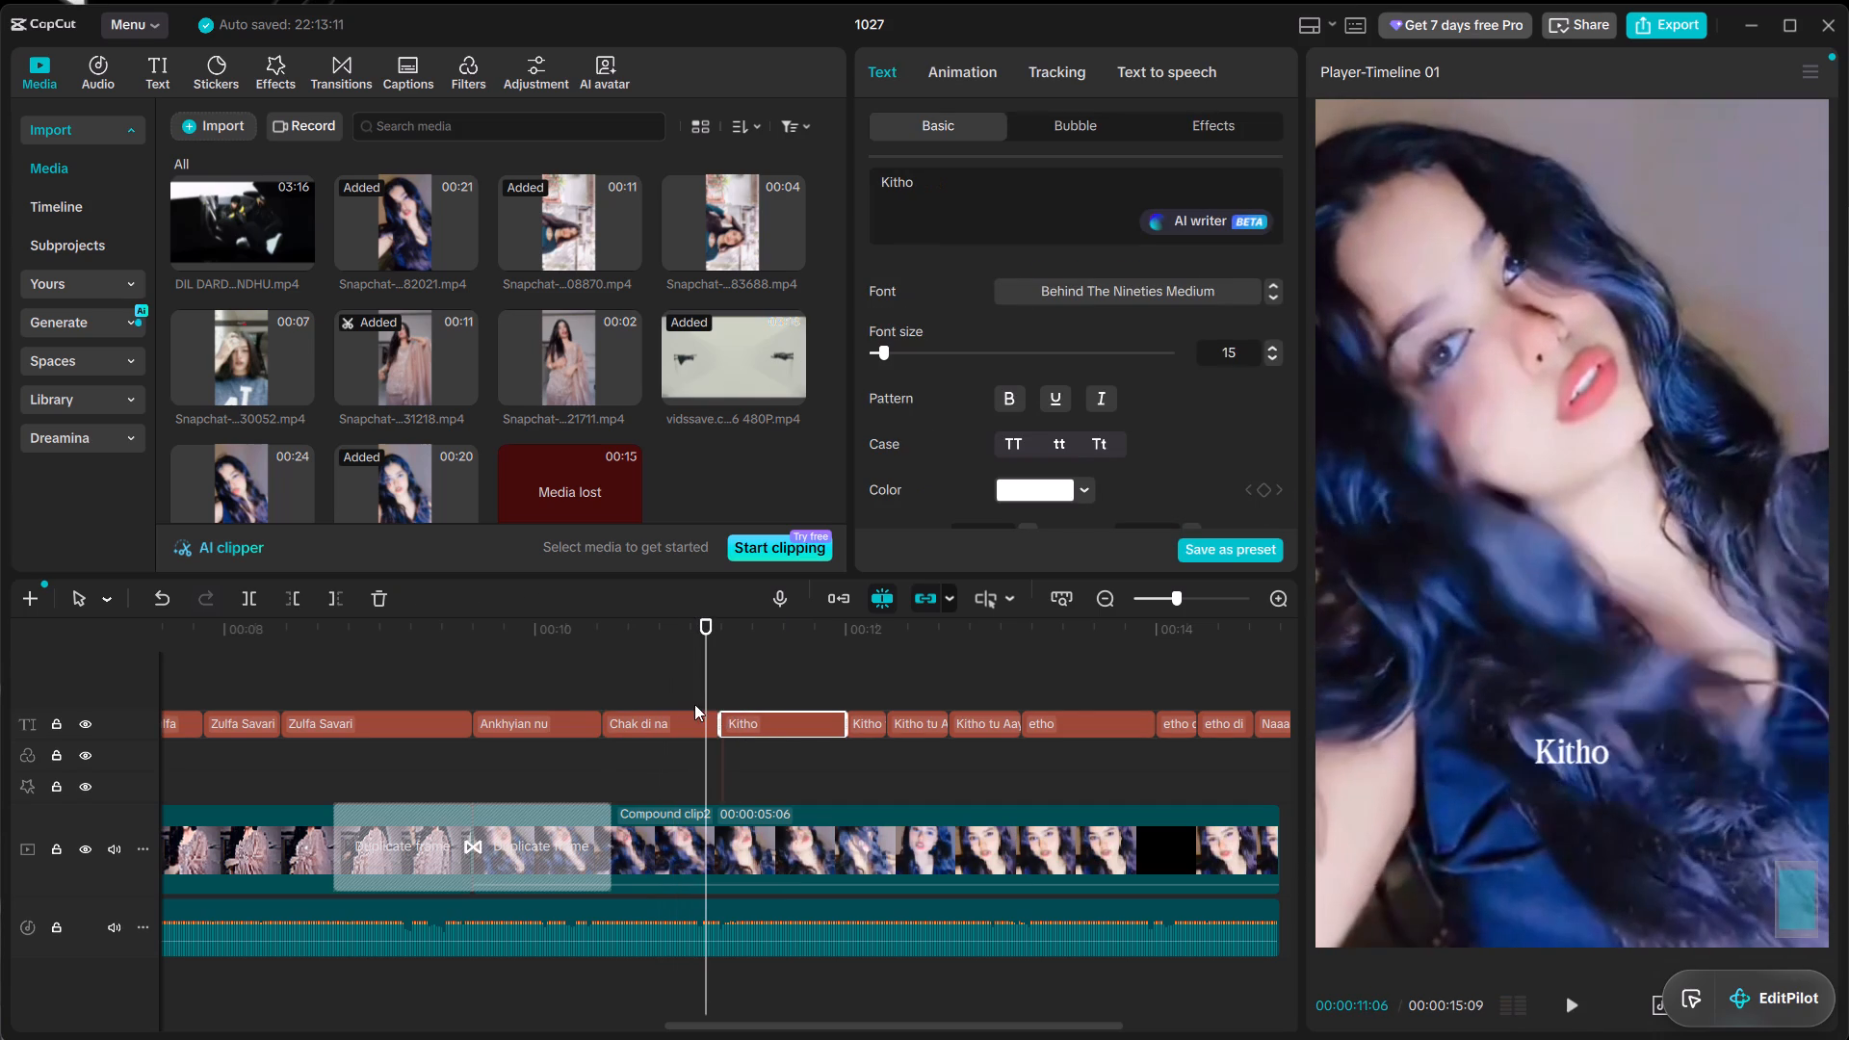
Listen for the next word and move the cut between the pasted "Kitho" and "Kitho tu" captions to 00:00:11:24.
key("space")
key("space")
left_click_drag(846, 719, 817, 717)
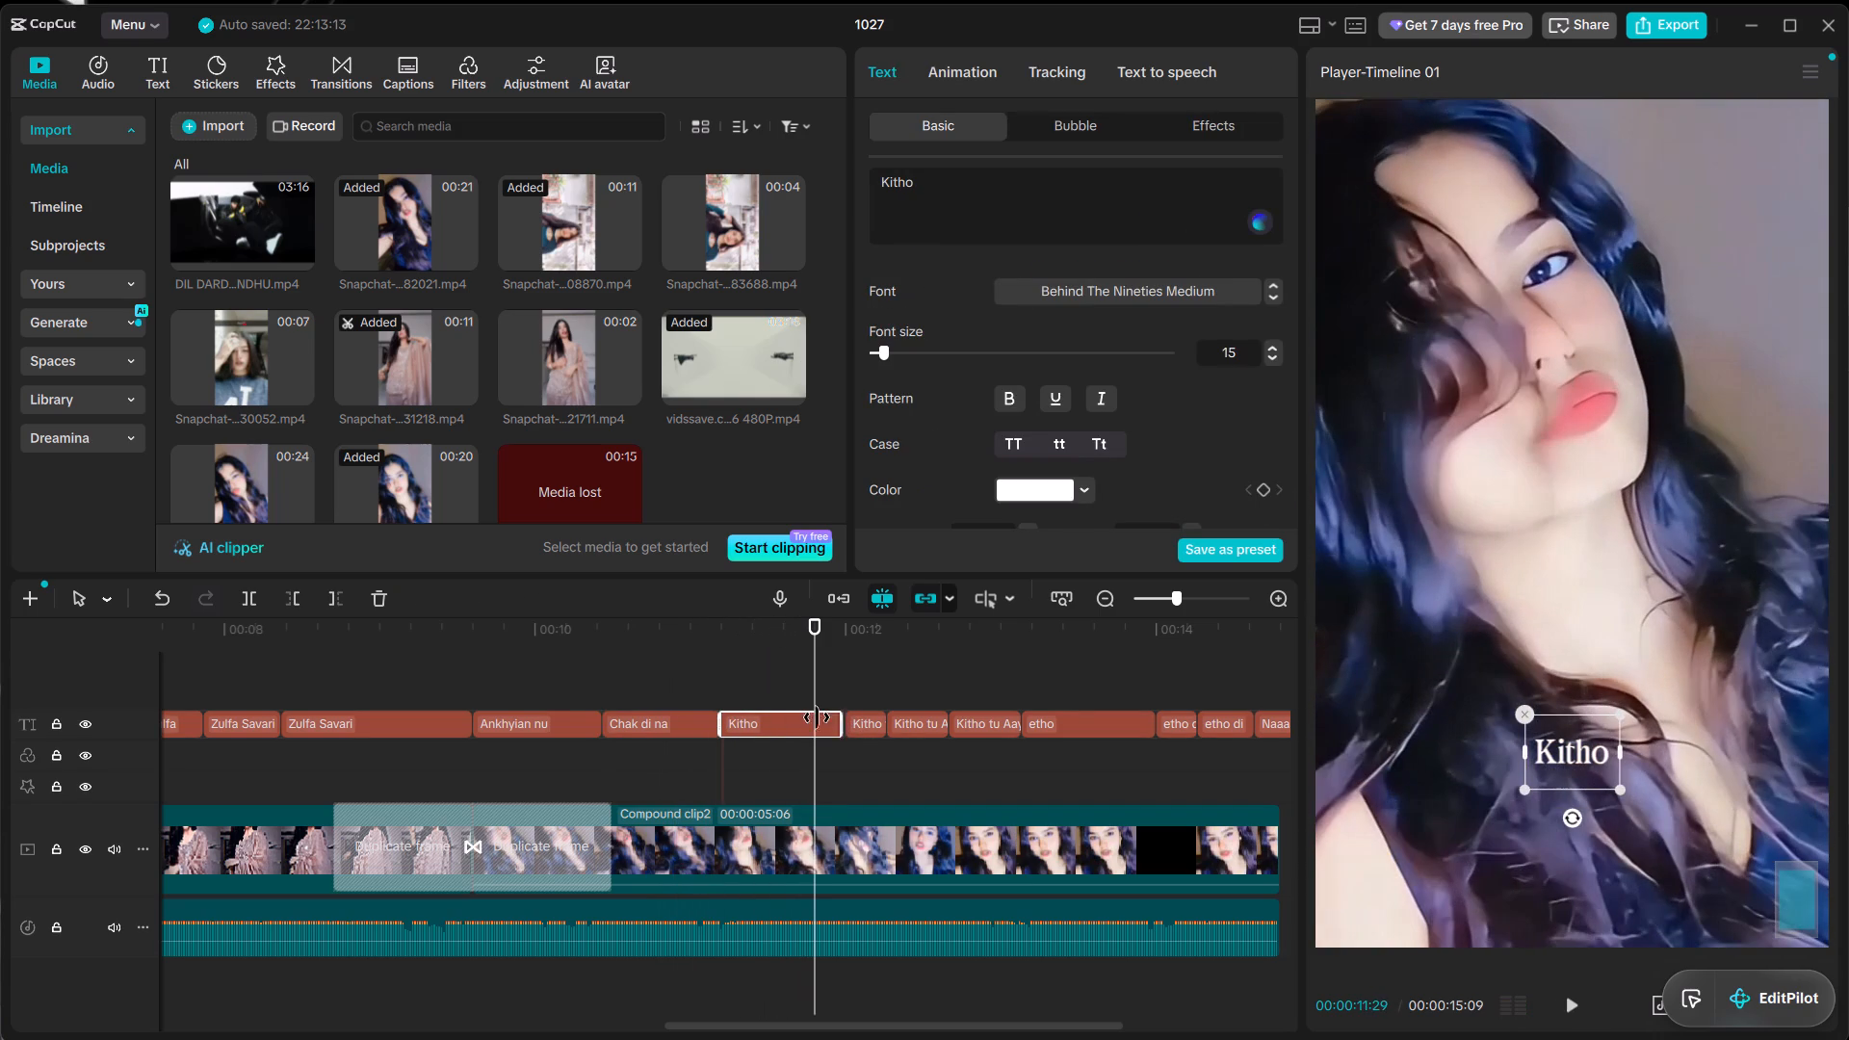
left_click_drag(817, 717, 803, 713)
left_click(855, 727)
left_click_drag(844, 721, 784, 704)
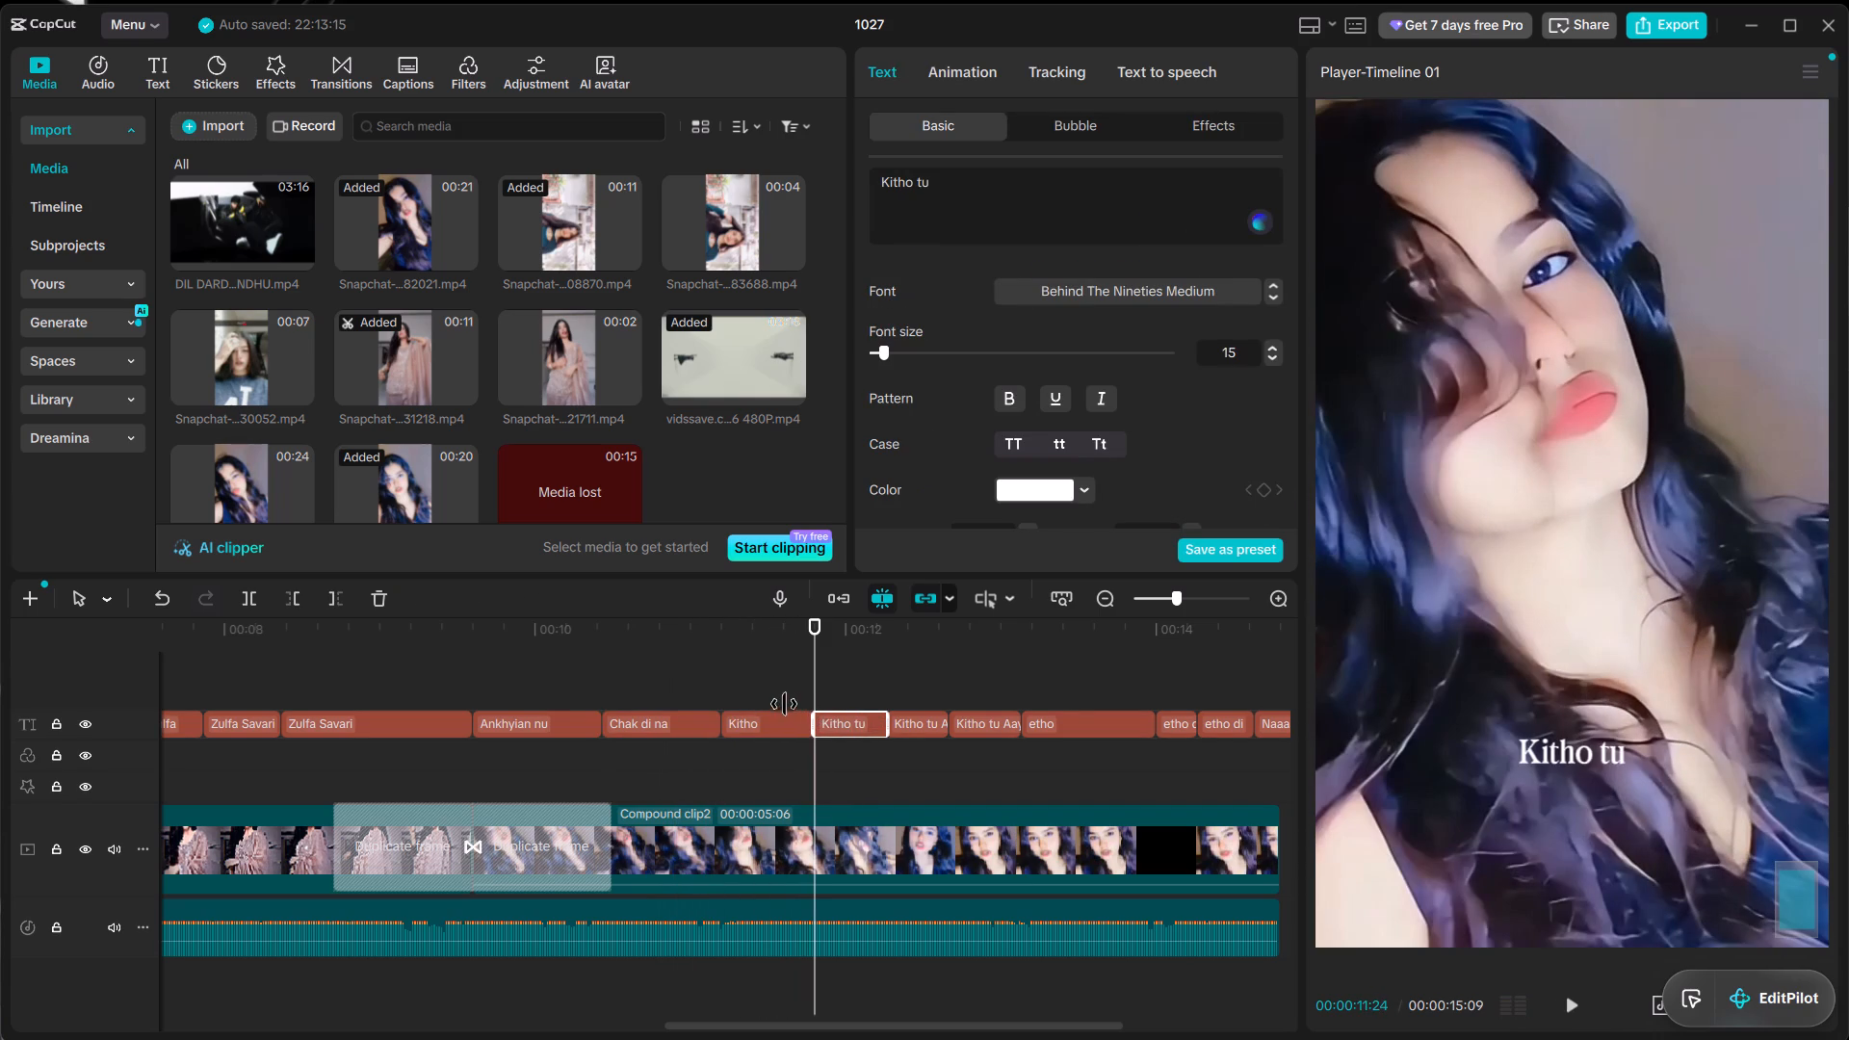
left_click_drag(784, 704, 776, 700)
Shorten the pasted "Kitho tu" caption to 00:00:12:01 and extend "Kitho tu Aayi" back to start there.
key("space")
key("space")
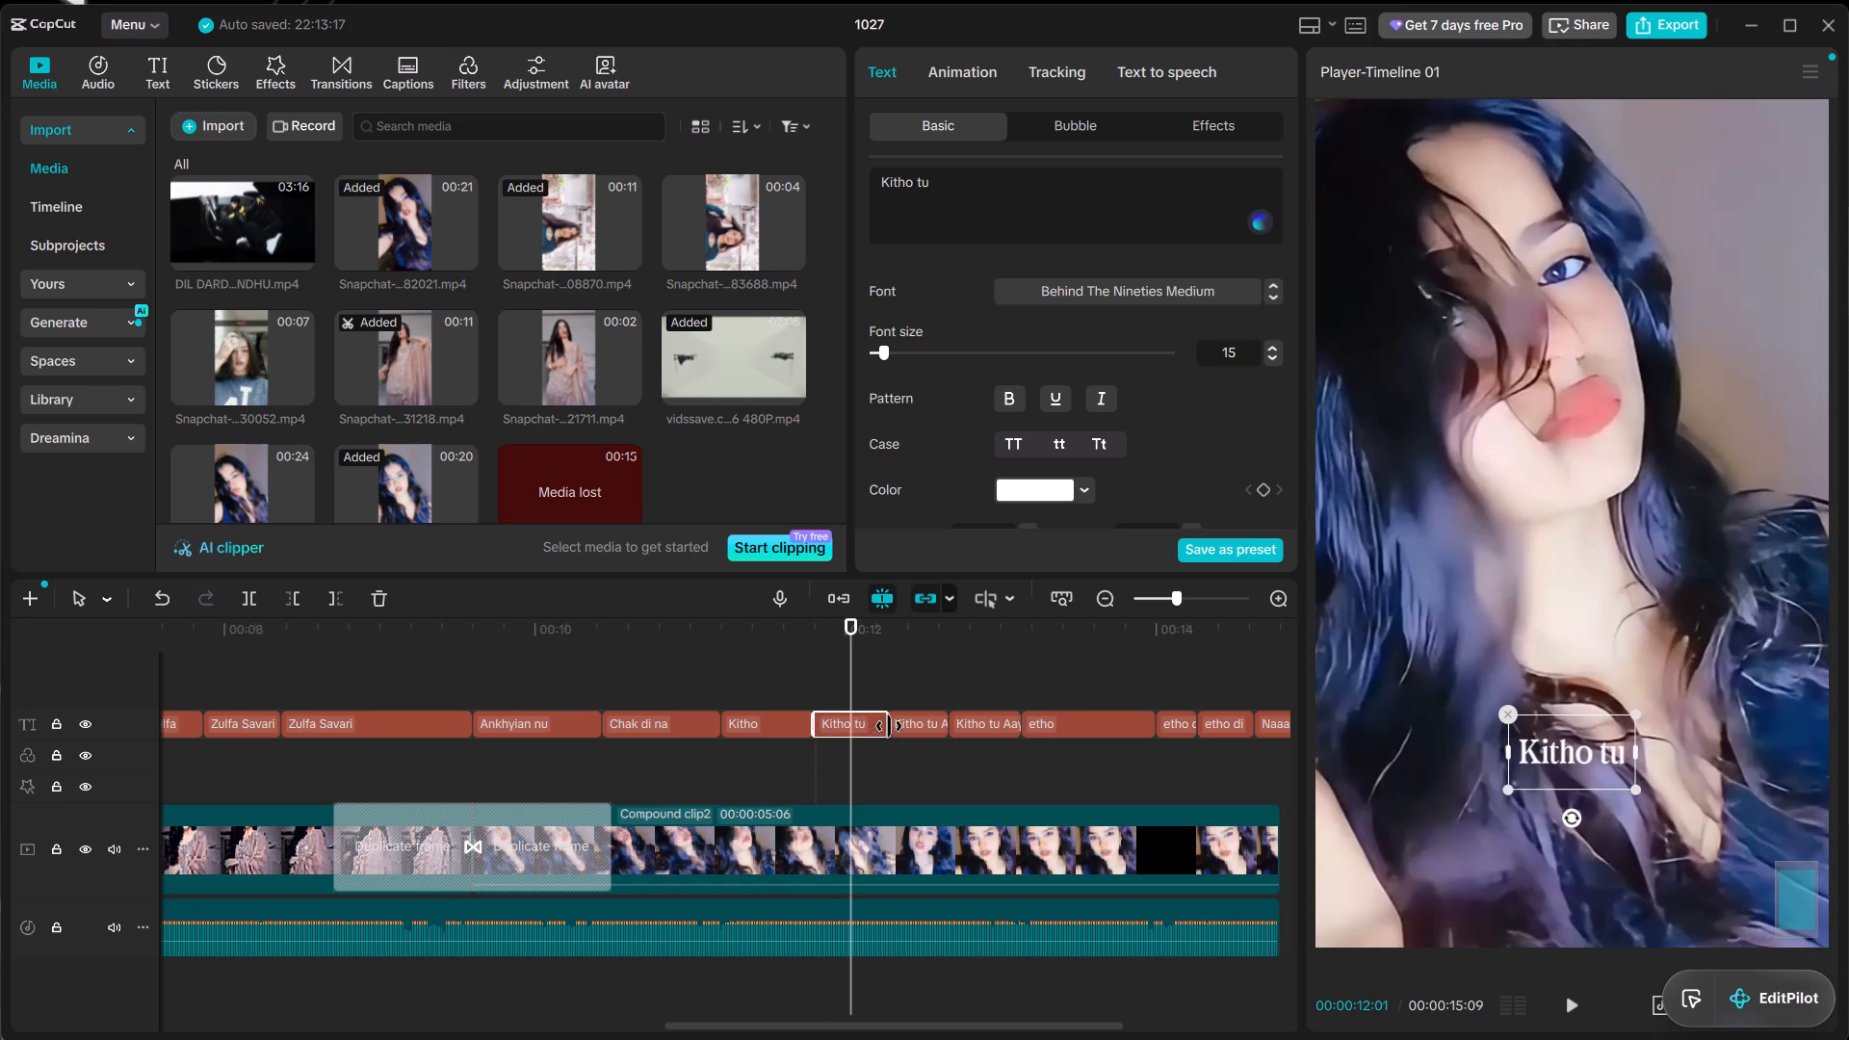
left_click_drag(888, 723, 845, 711)
left_click(903, 726)
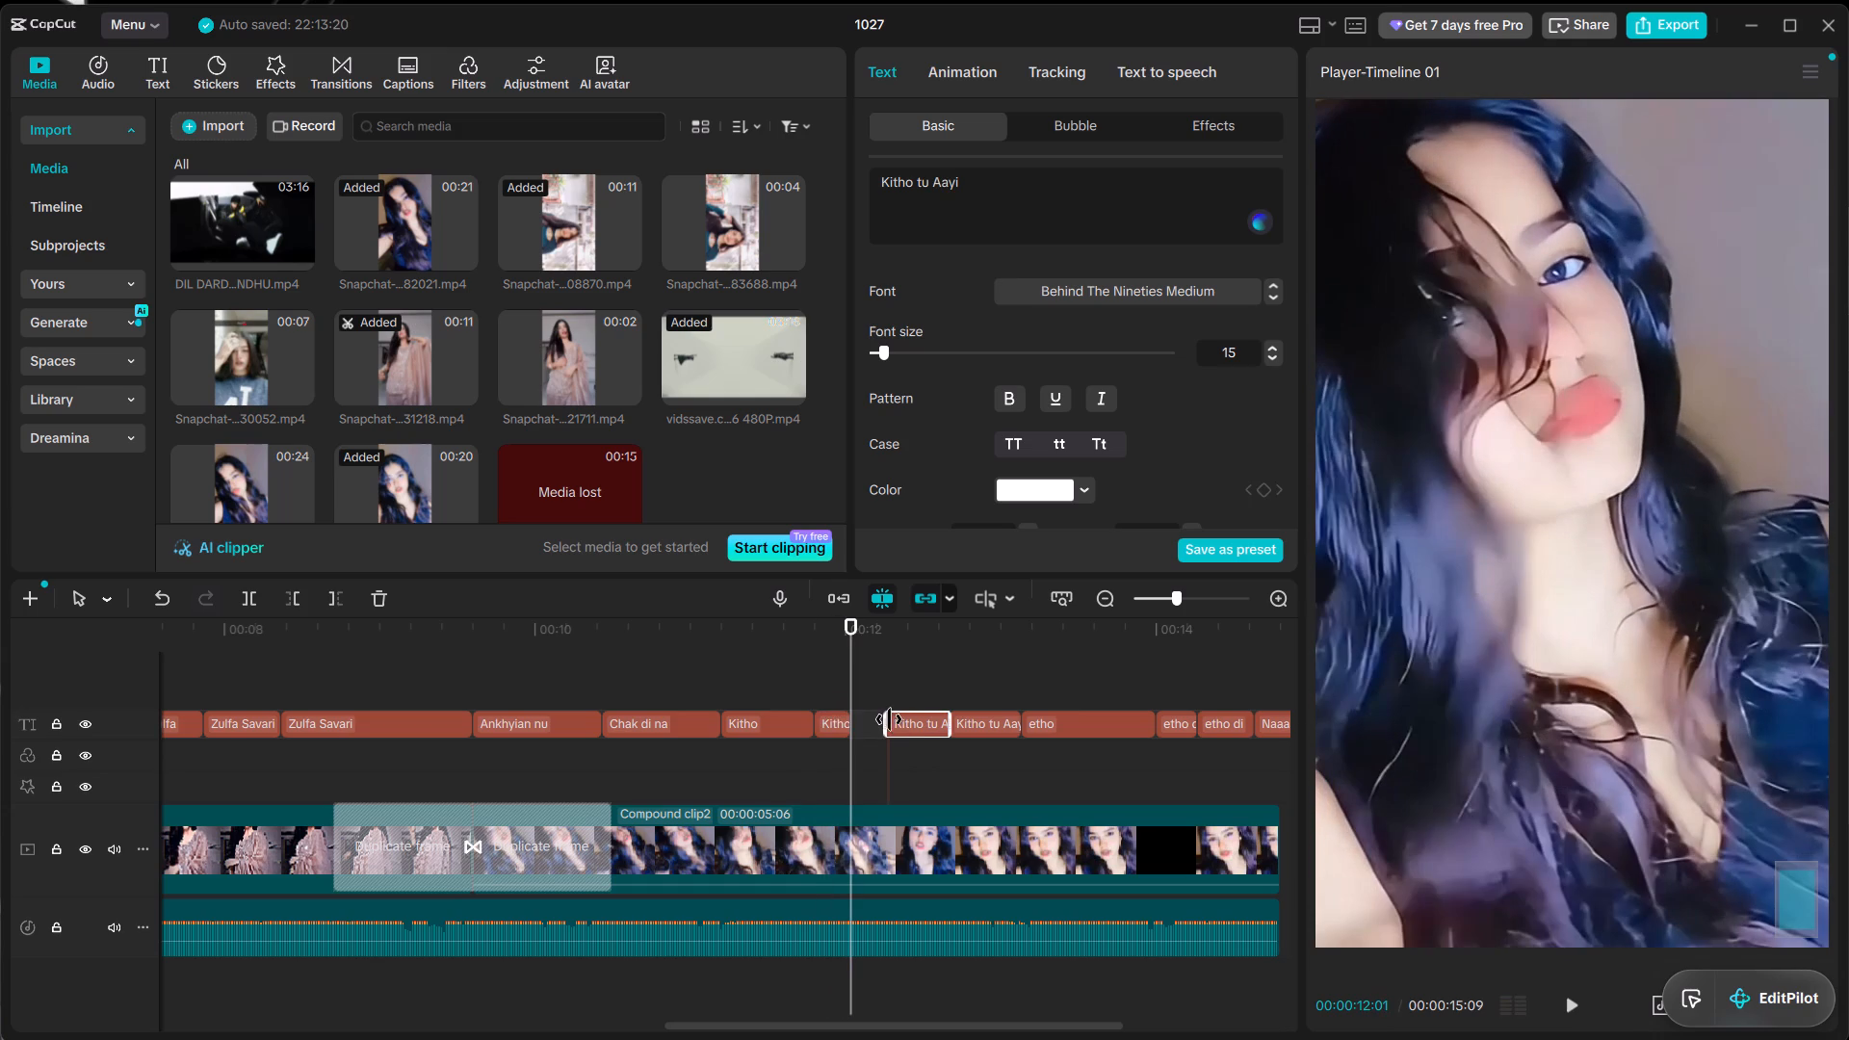
left_click_drag(889, 719, 830, 714)
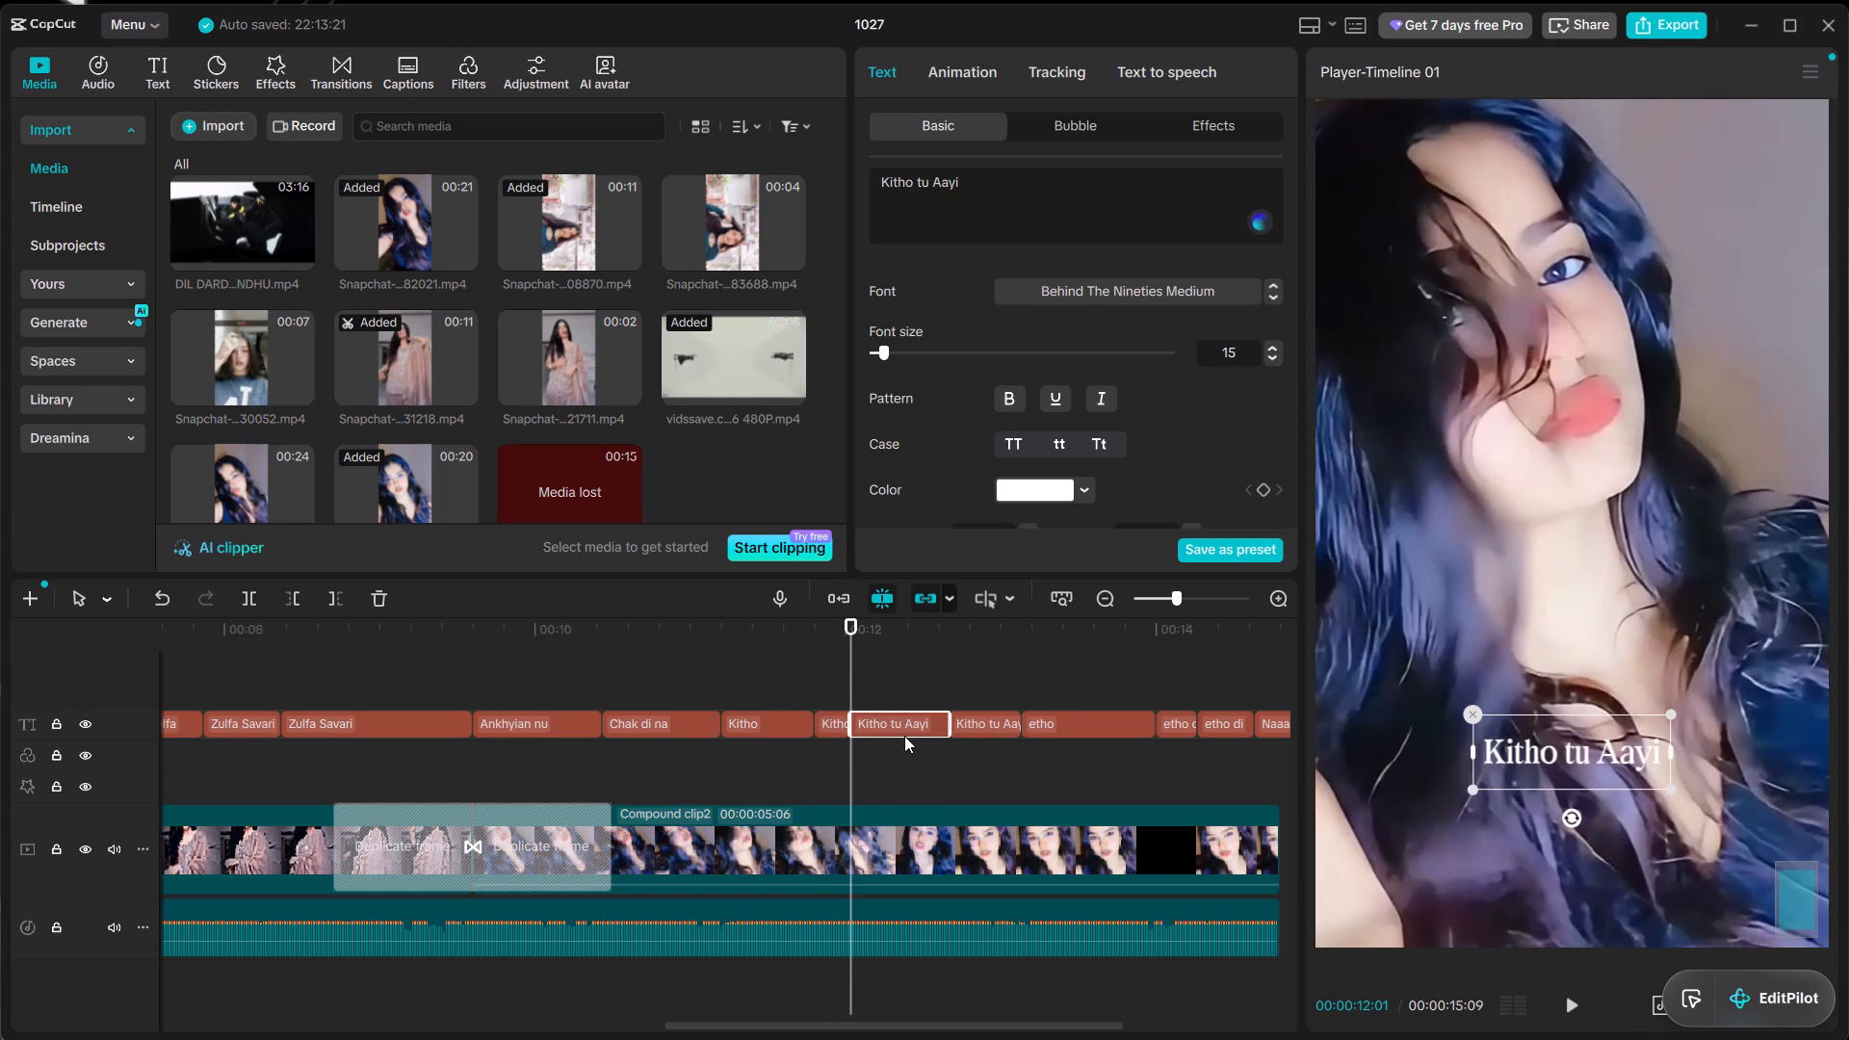
right_click(897, 733)
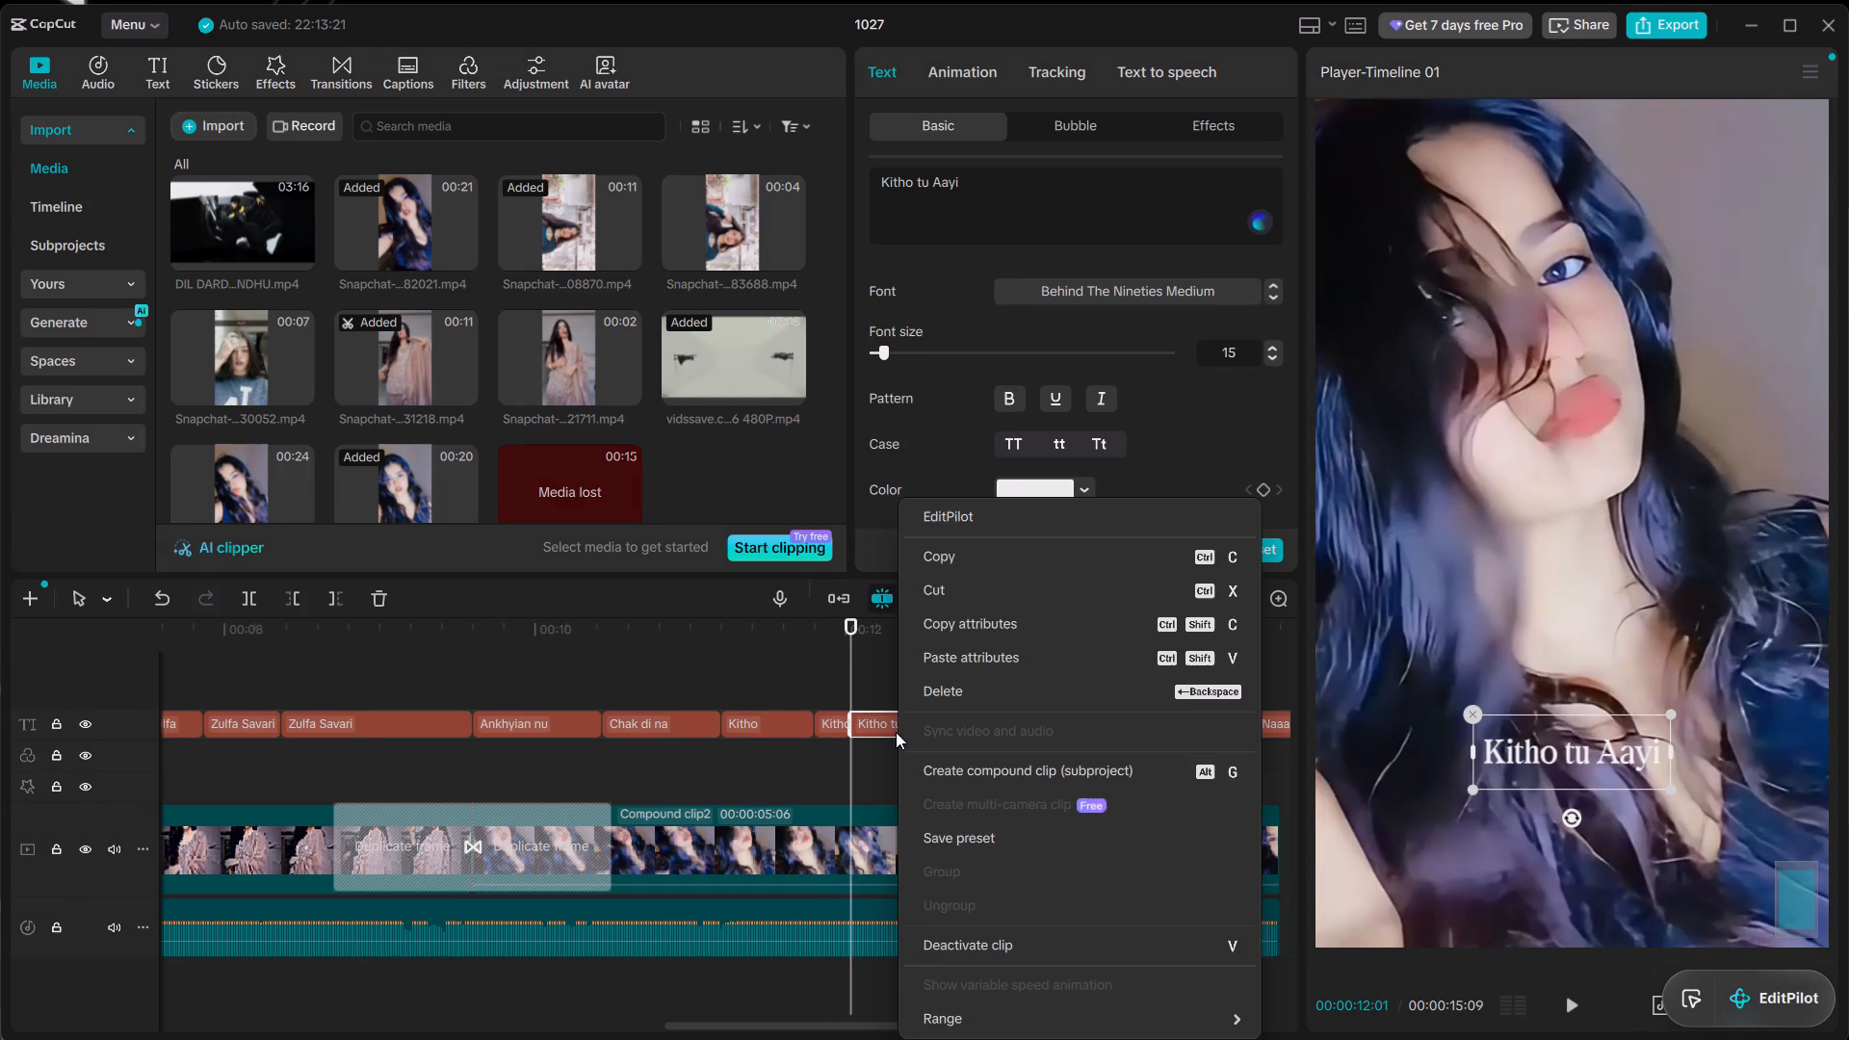
left_click(807, 669)
Replay the phrase and move the cut between the pasted "Kitho tu Aayi" and "Kitho tu Aayi hai ni" captions to 00:00:12:14.
left_click(716, 646)
key("space")
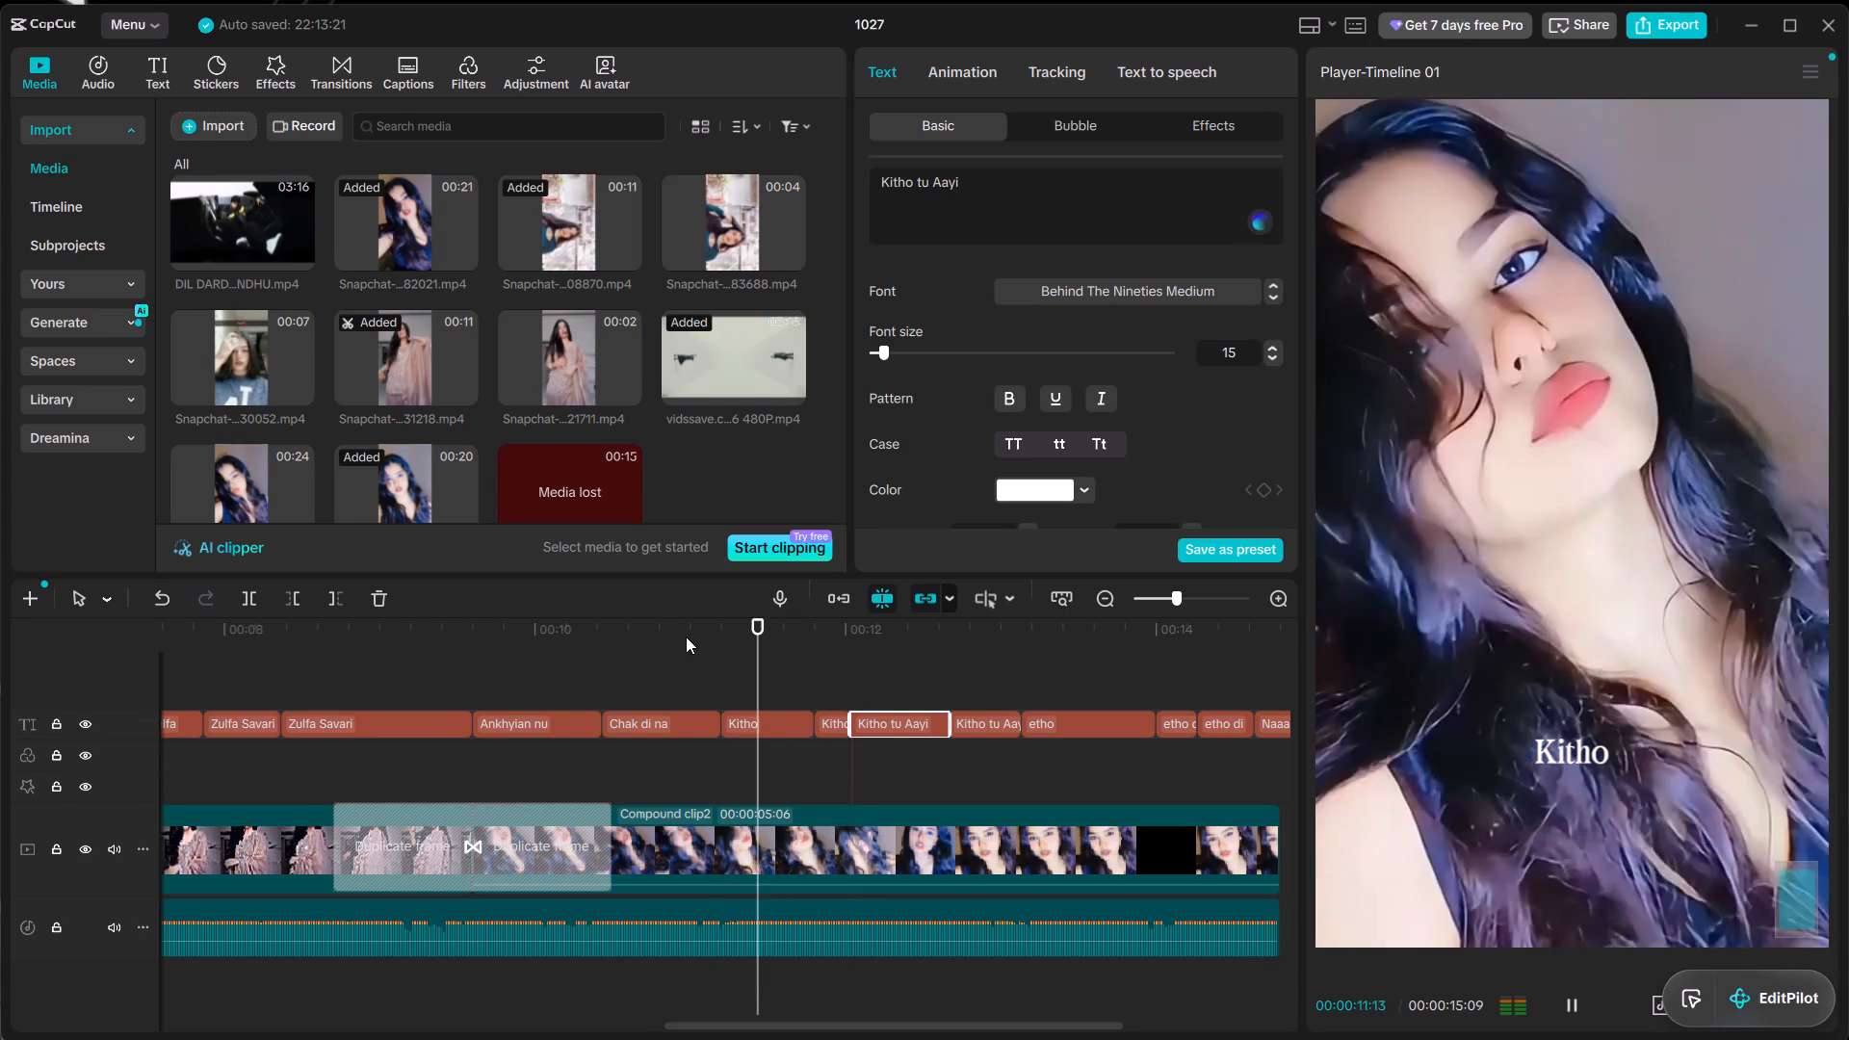
scroll(779, 686, "down", 2, "alt")
key("space")
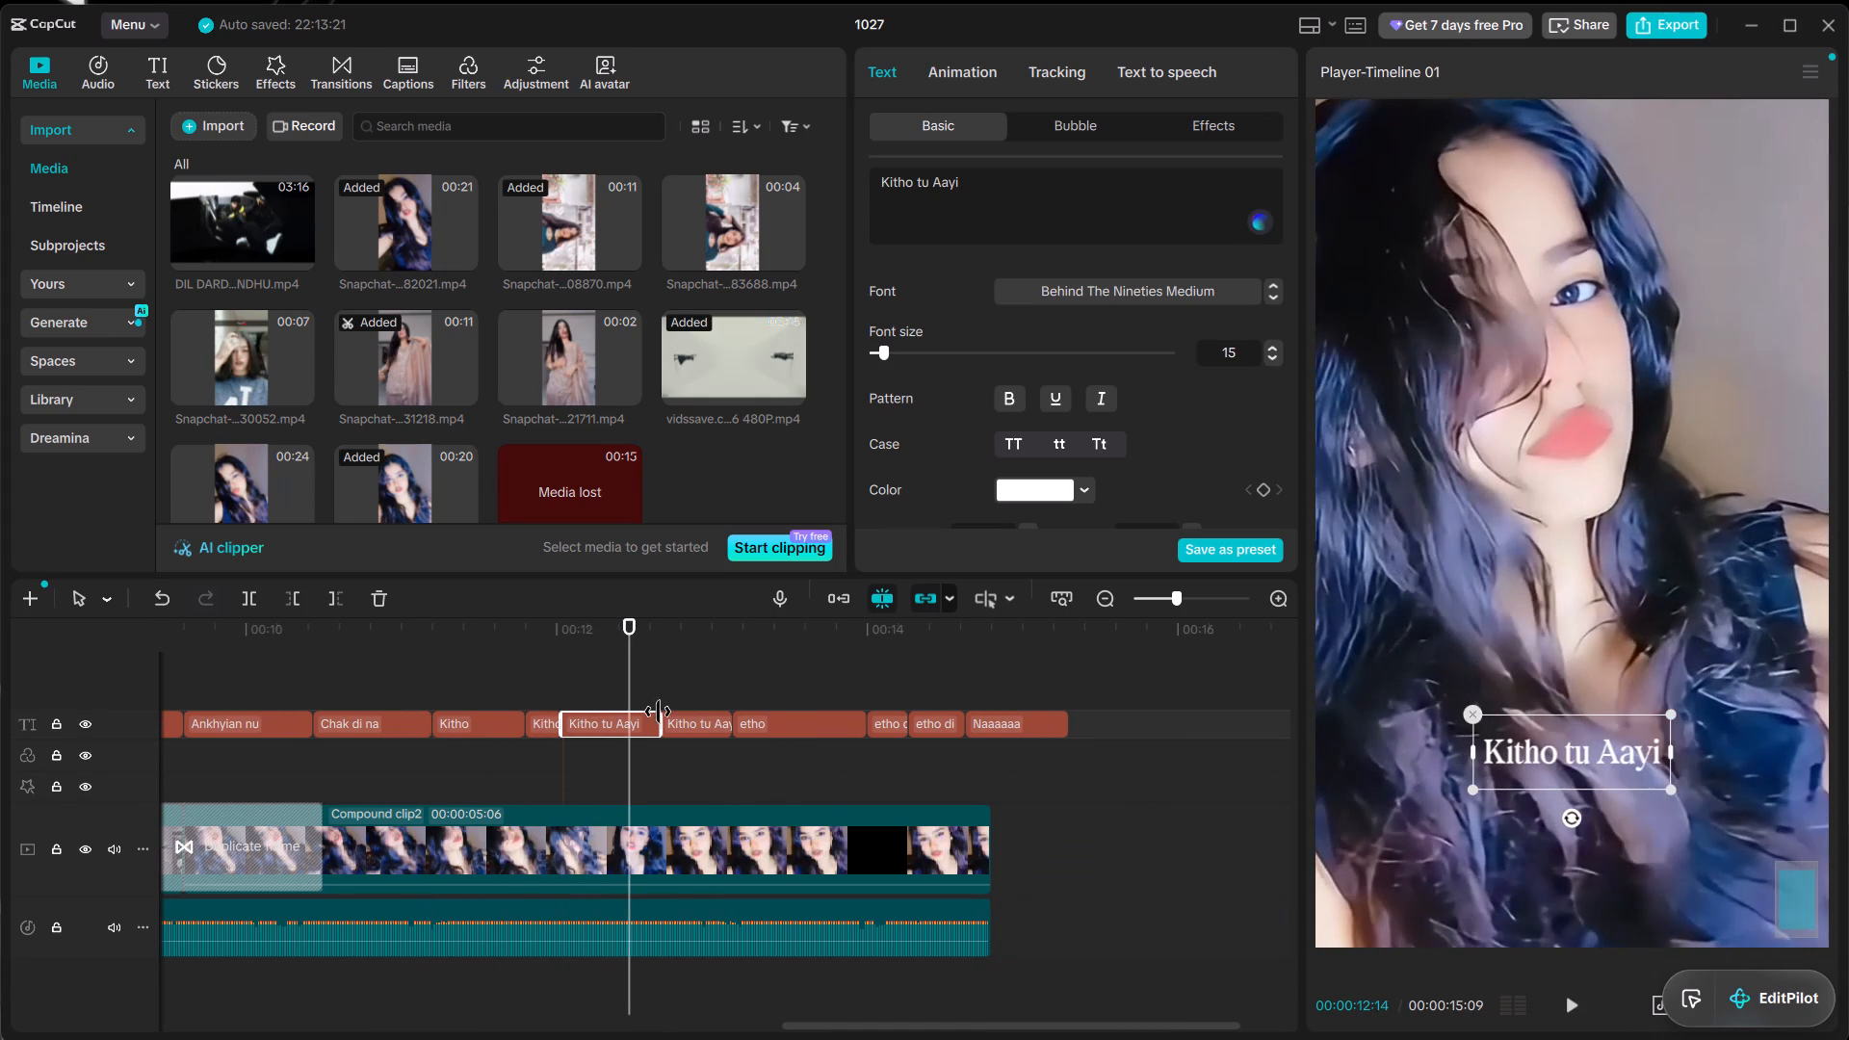
left_click_drag(666, 720, 630, 708)
left_click(637, 734)
left_click_drag(657, 726, 628, 715)
left_click(670, 730)
left_click_drag(659, 725, 601, 706)
Move the cut between the pasted "Kitho tu Aayi hai ni" and "etho" captions to just before 00:00:13:00, matching the music.
key("space")
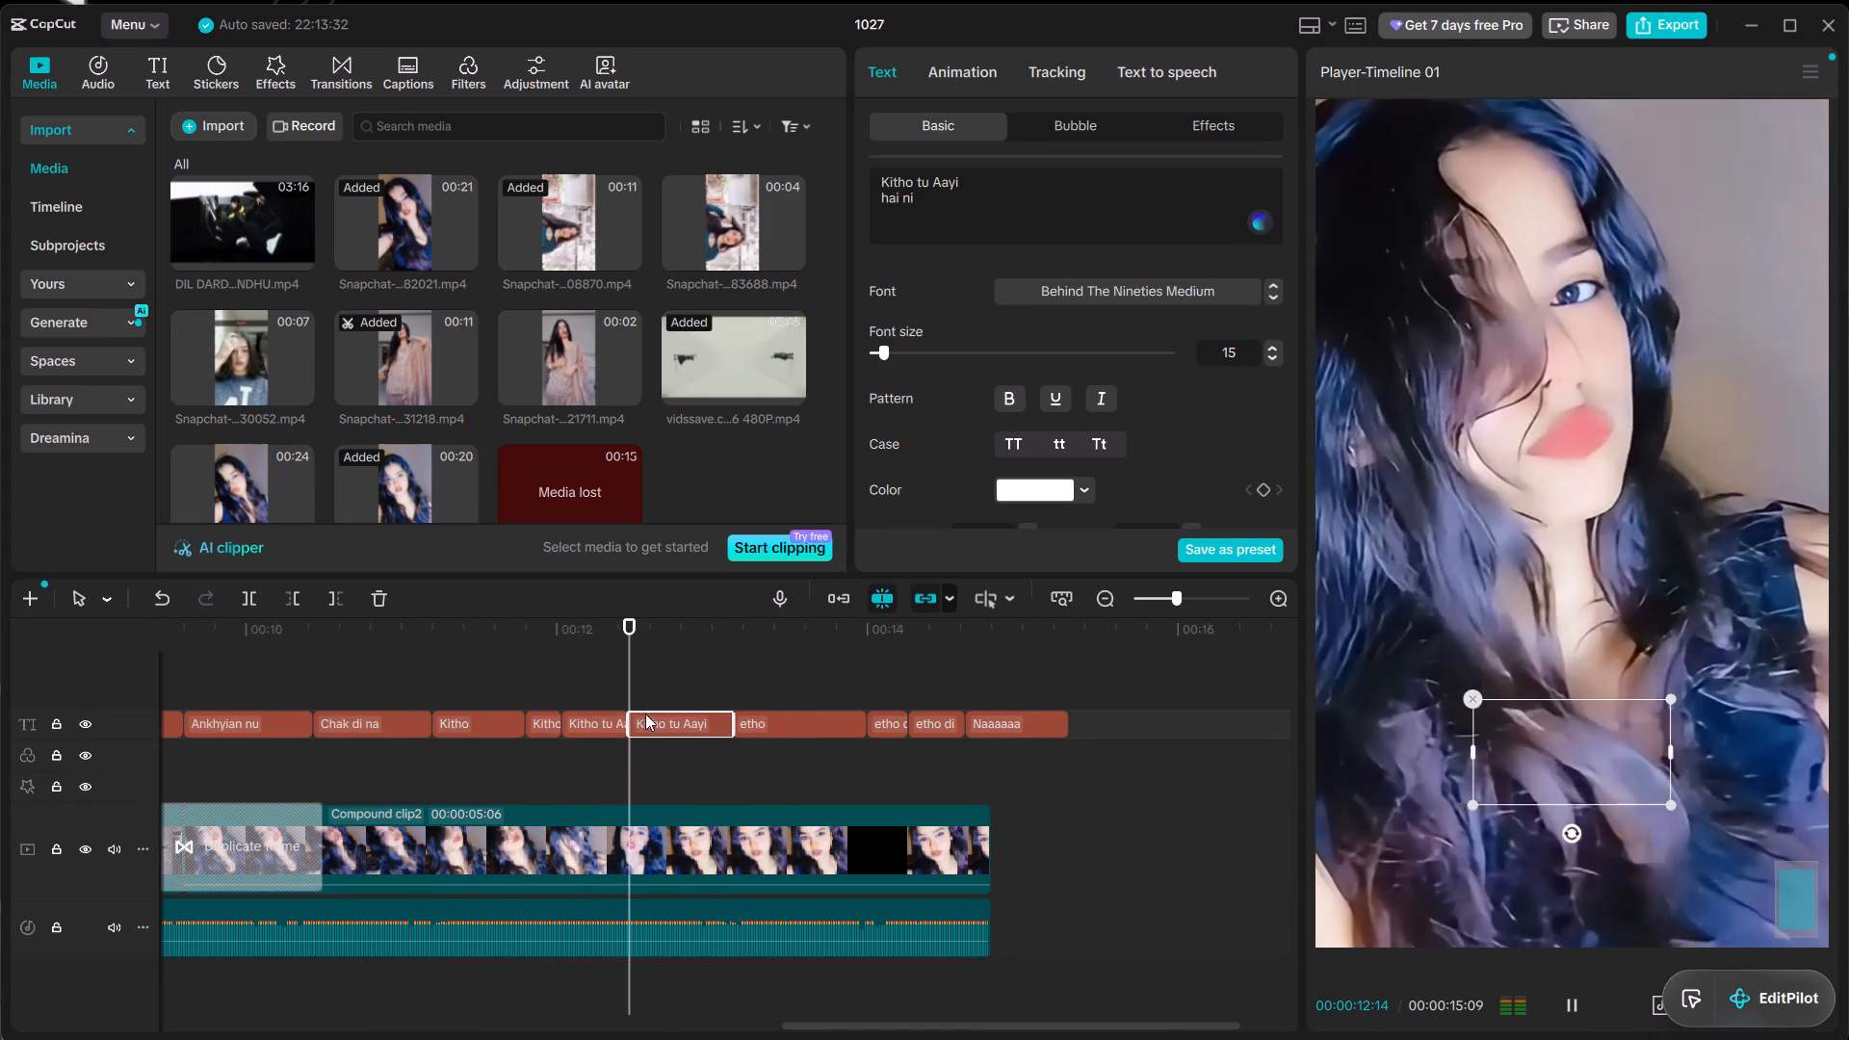
key("space")
left_click_drag(730, 723, 722, 722)
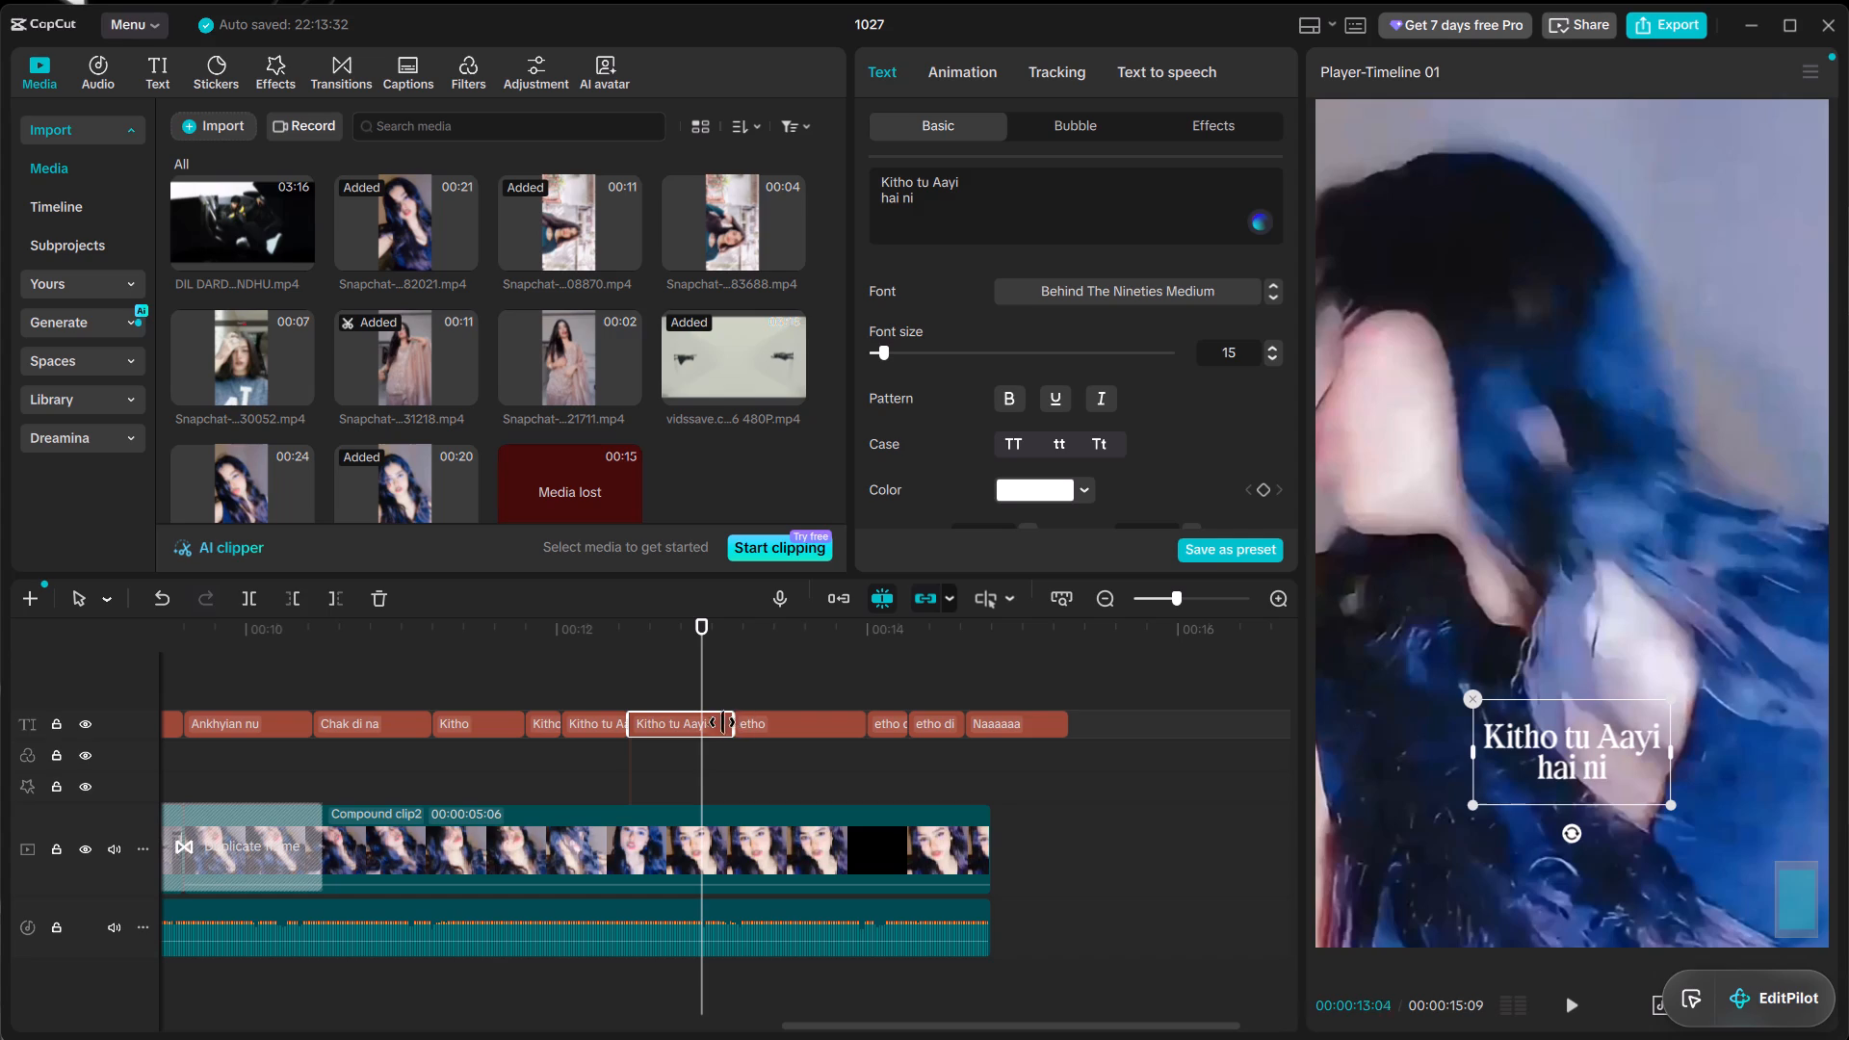
left_click_drag(722, 722, 695, 710)
left_click(752, 731)
left_click_drag(732, 725, 672, 703)
Play on through "etho" and move the cut between the pasted "etho" and first "etho di" captions to about 00:00:13:12.
key("space")
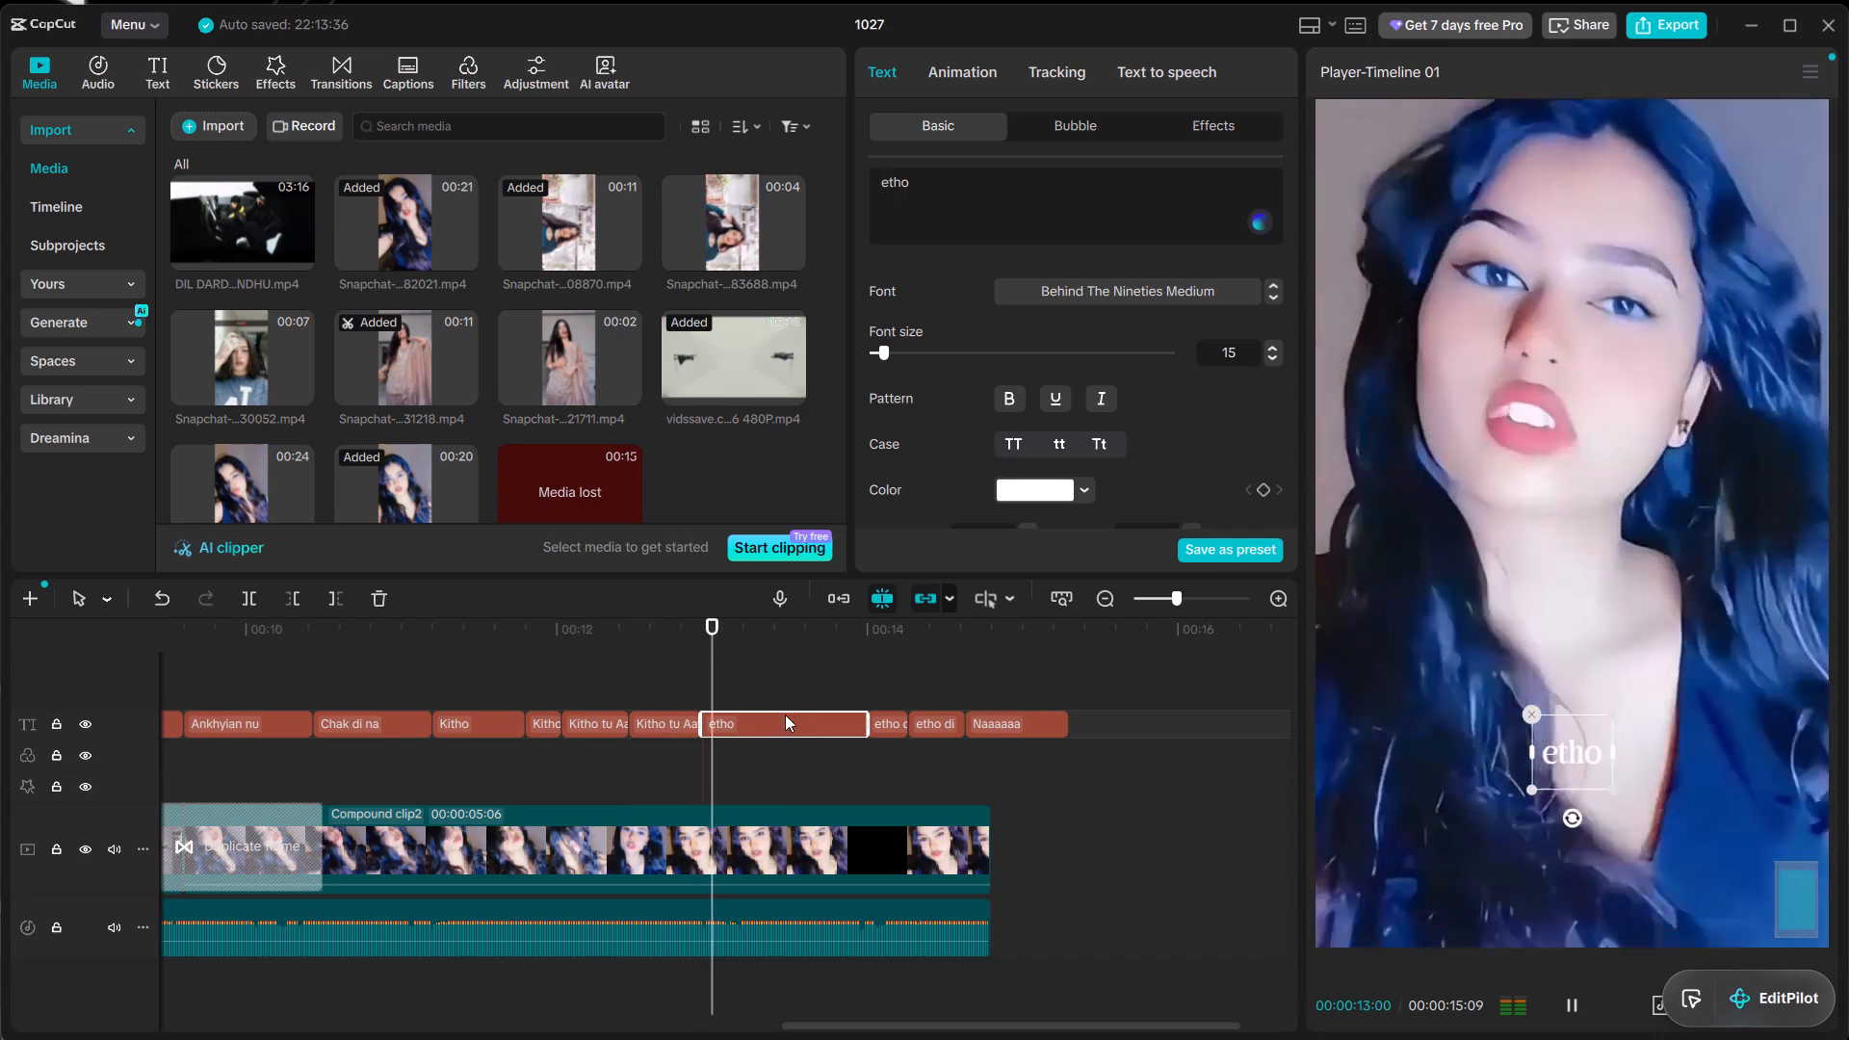
scroll(802, 715, "down", 2, "alt")
key("space")
left_click(590, 674)
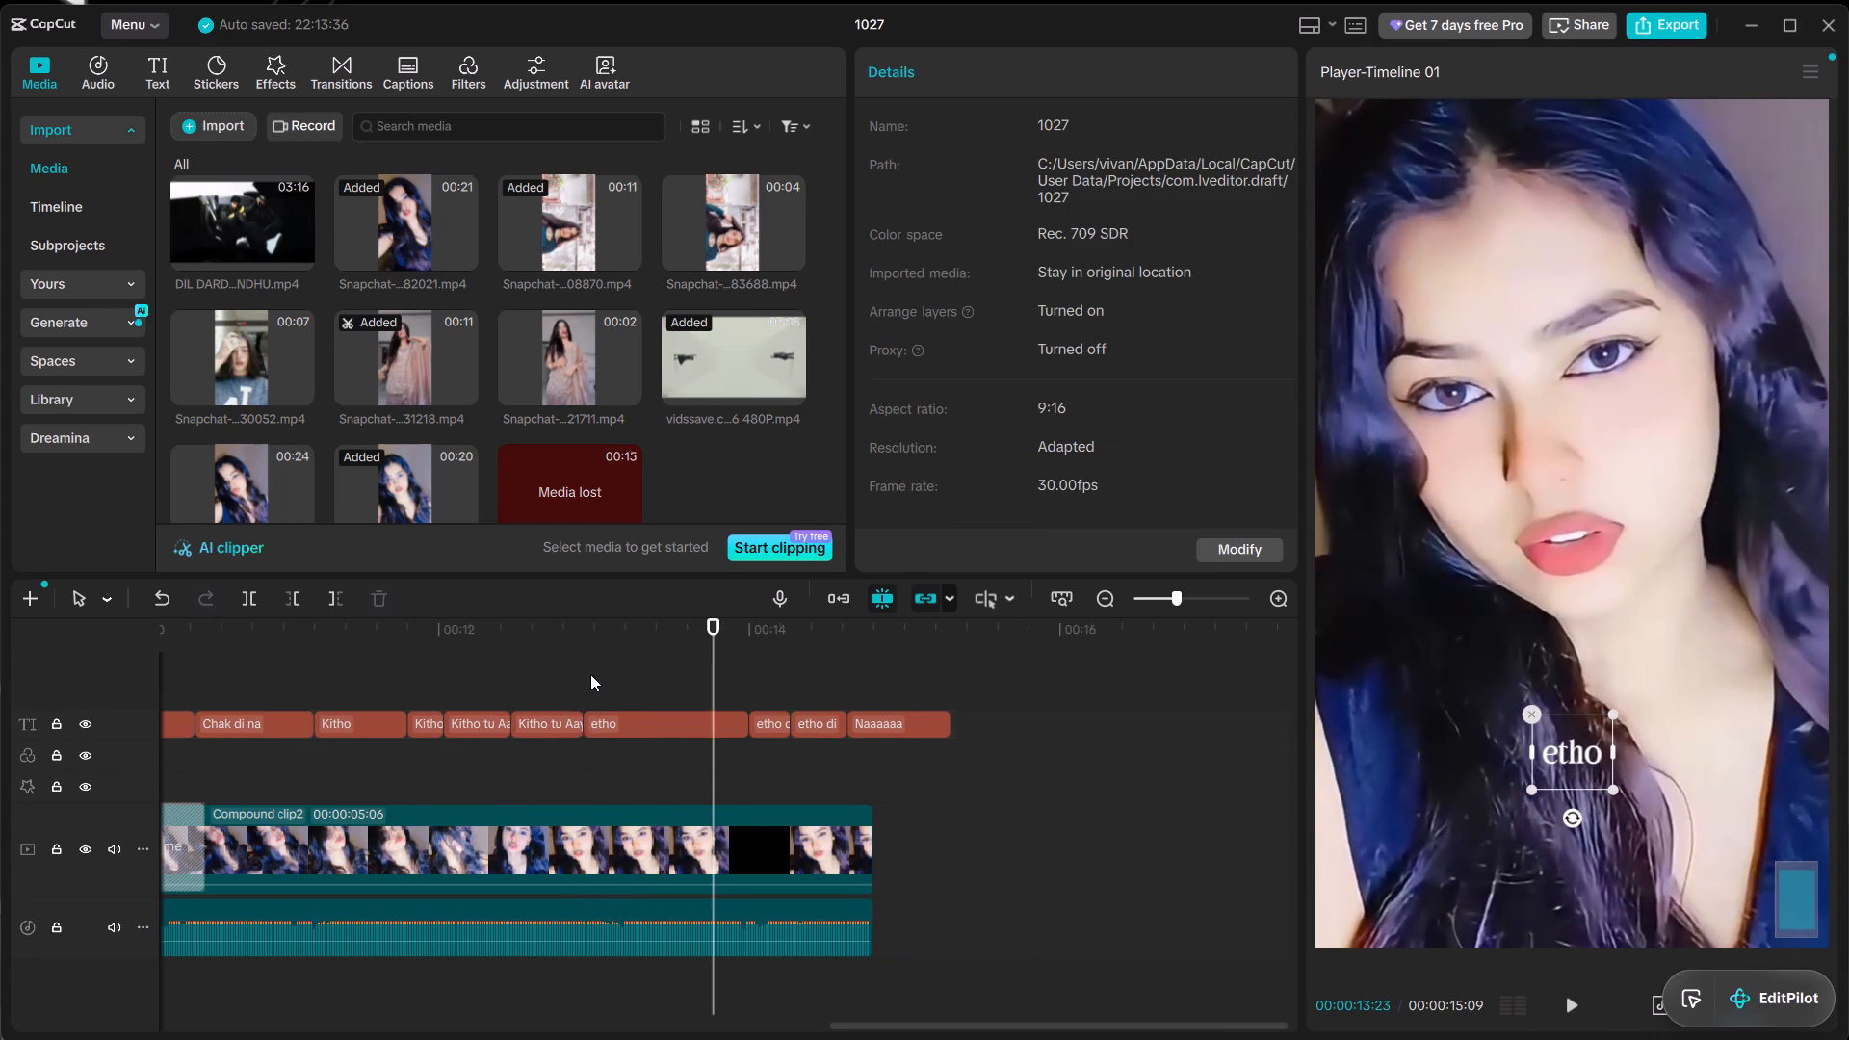
key("space")
key("space")
key("space")
key("space")
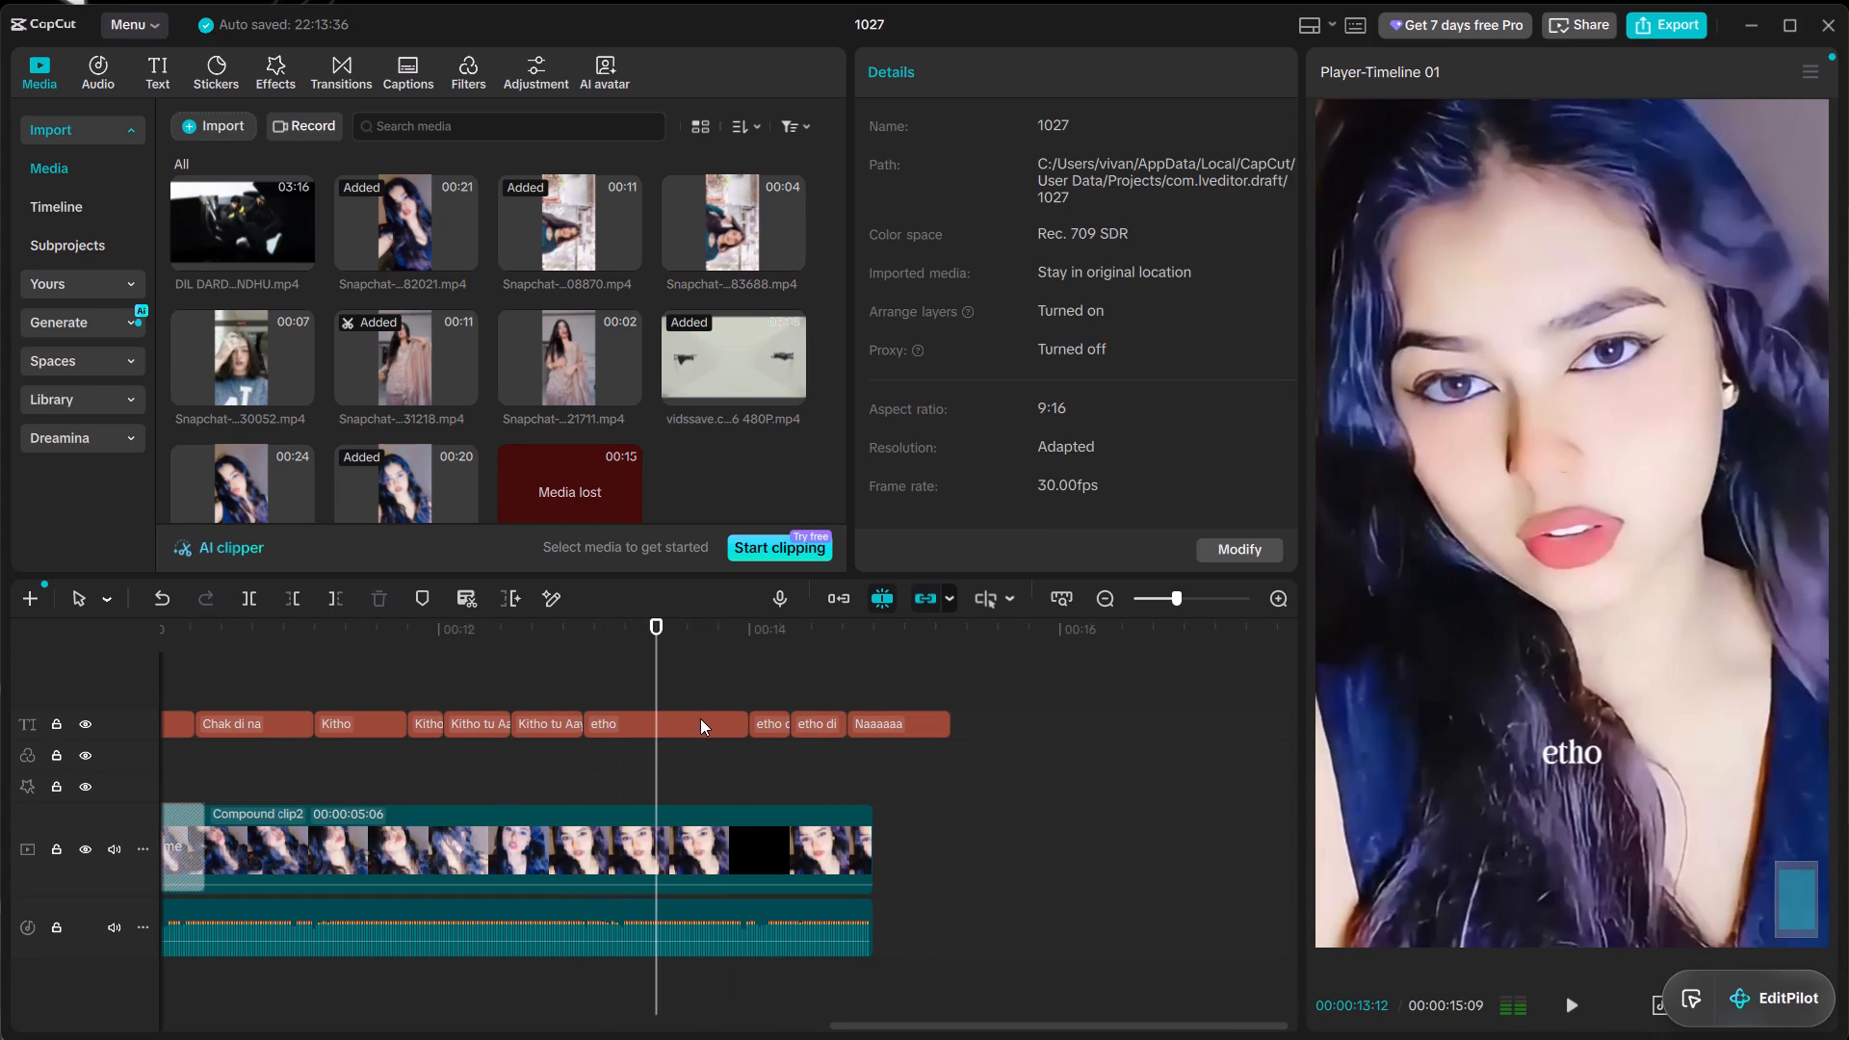
left_click(700, 718)
left_click(741, 723)
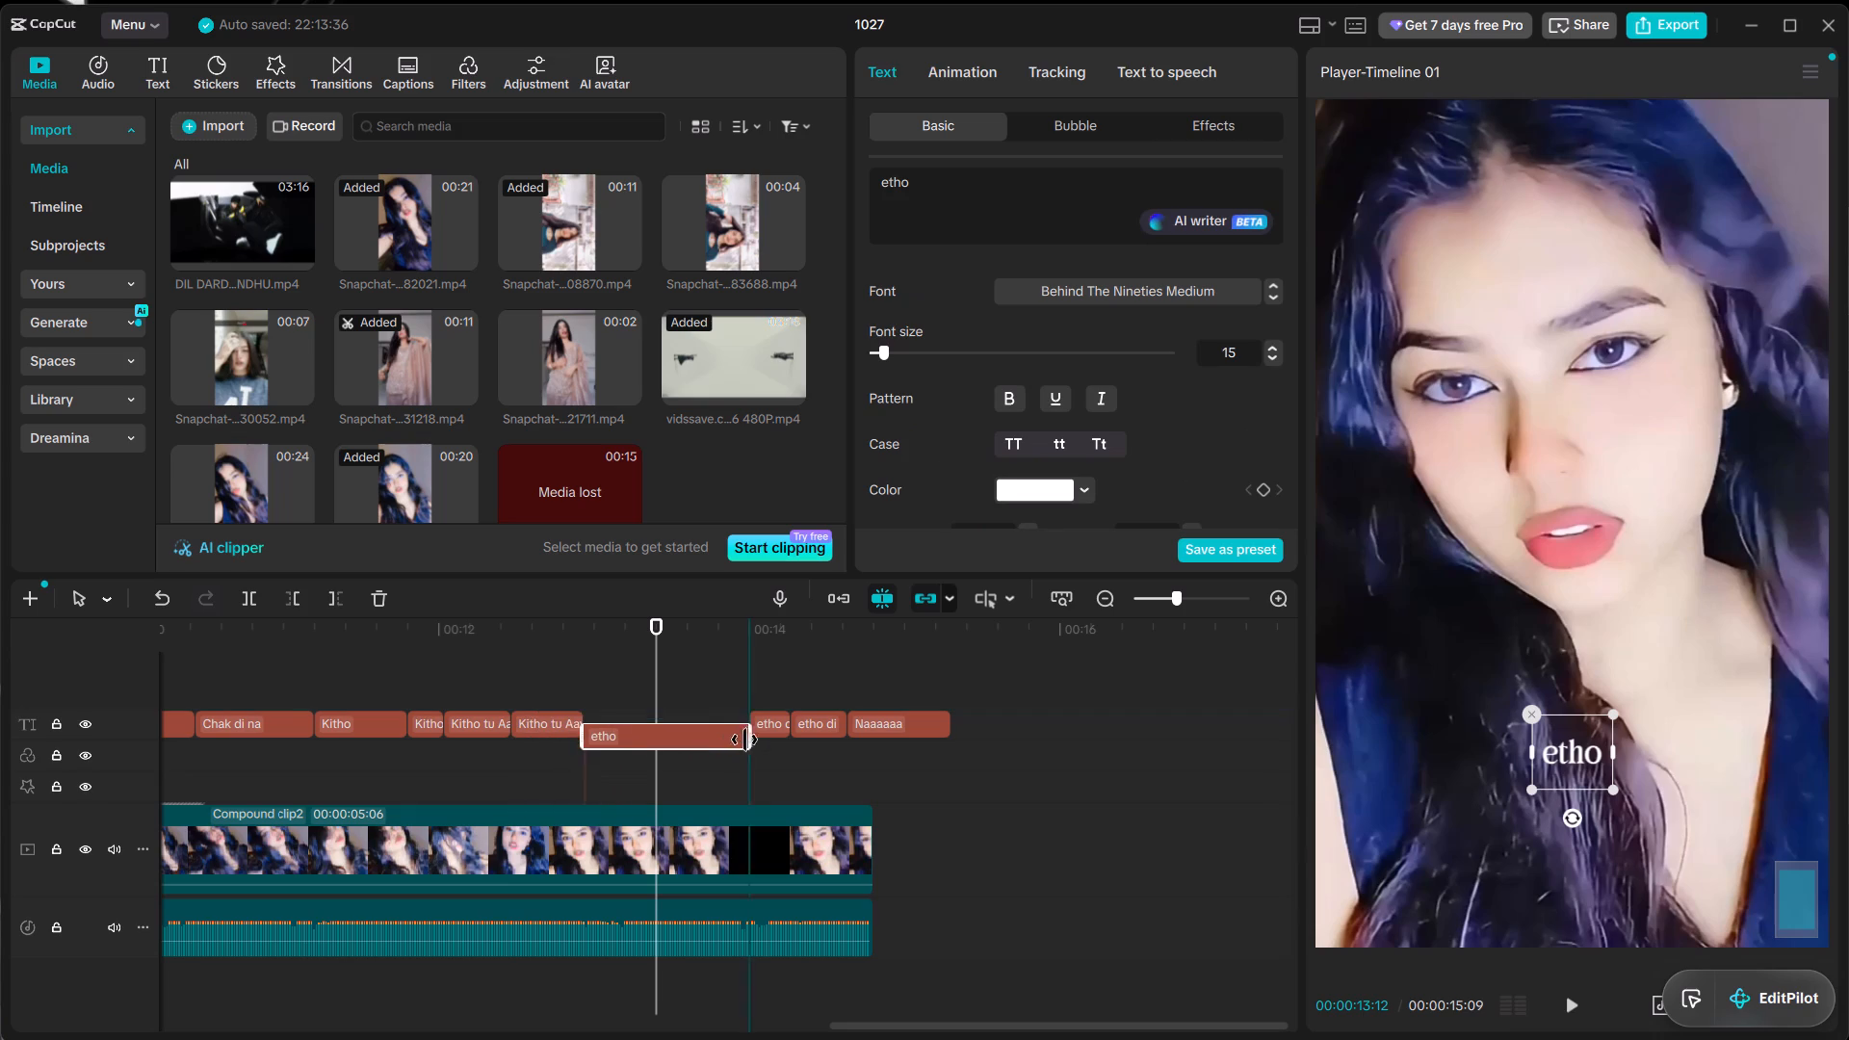
left_click_drag(752, 724, 685, 700)
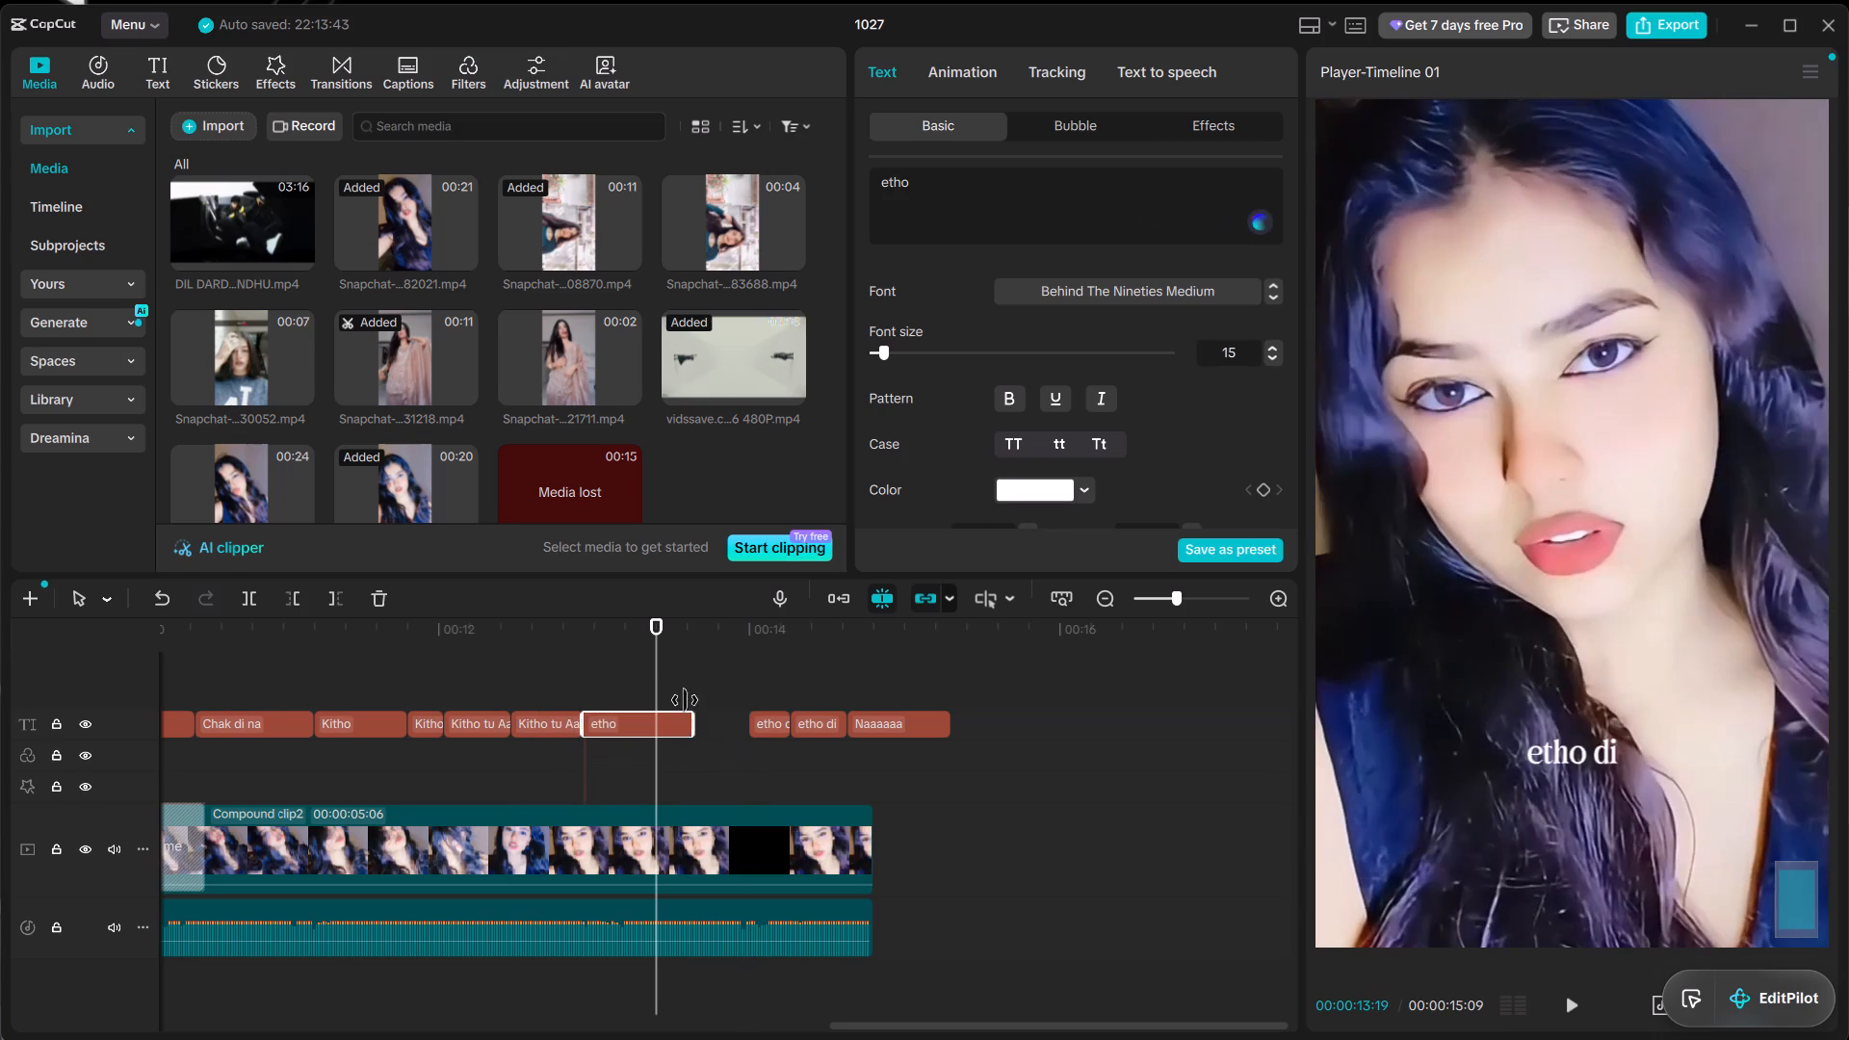
left_click_drag(685, 700, 660, 691)
left_click(775, 725)
left_click_drag(753, 720, 661, 704)
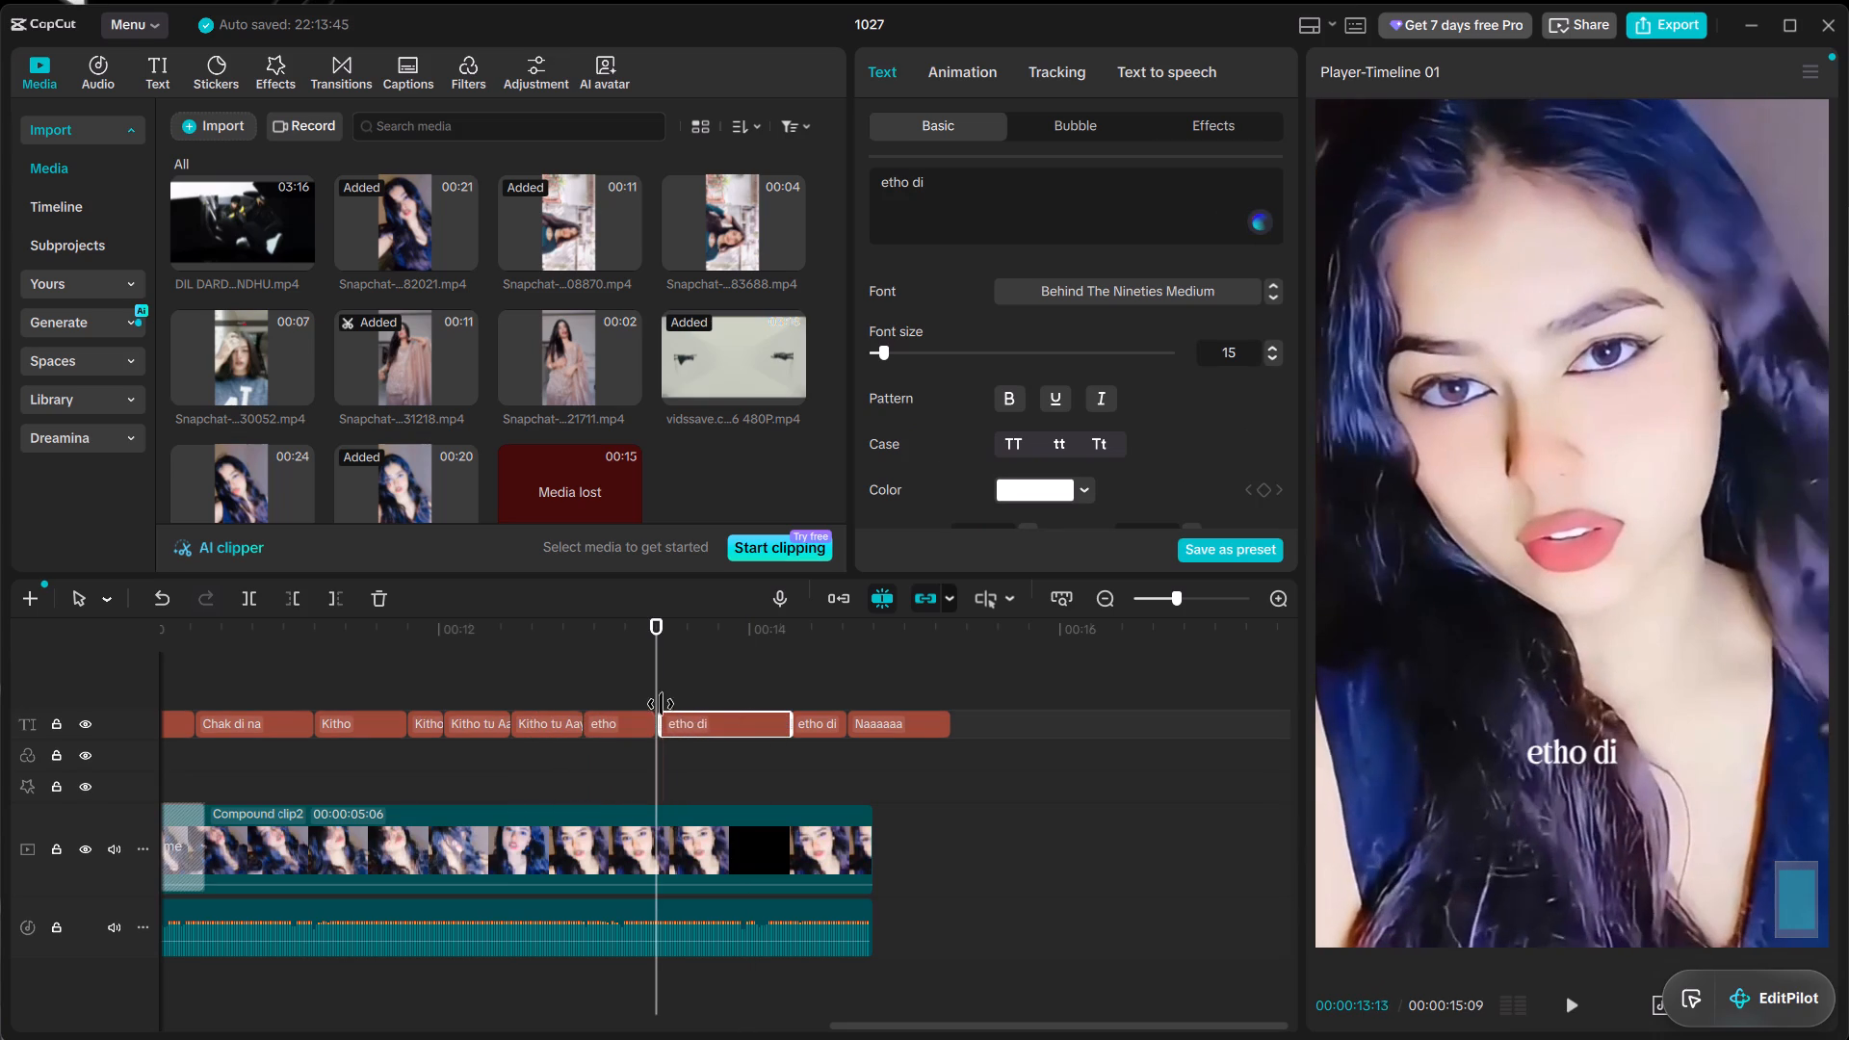
Play on through the pasted first "etho di" caption and move its cut with "etho di lagdi" to about 00:00:13:19.
left_click_drag(661, 704, 647, 697)
key("space")
key("space")
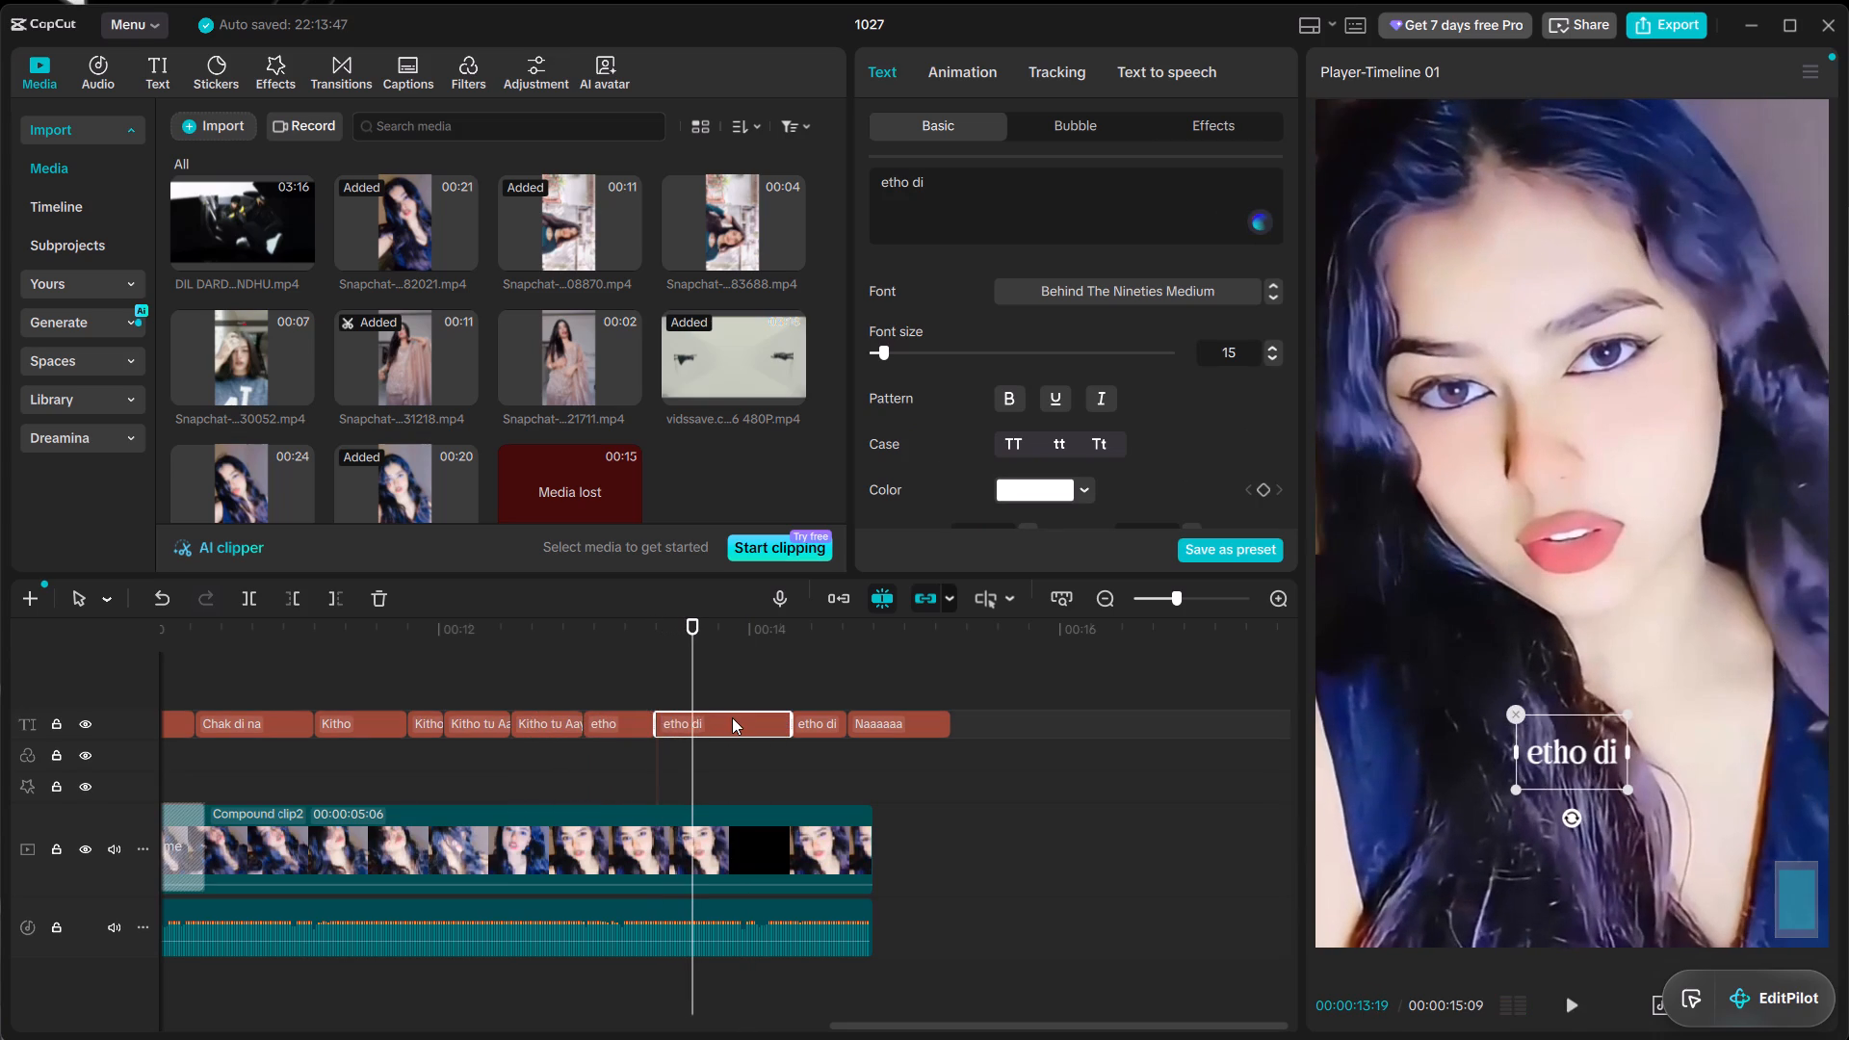
left_click_drag(784, 723, 692, 698)
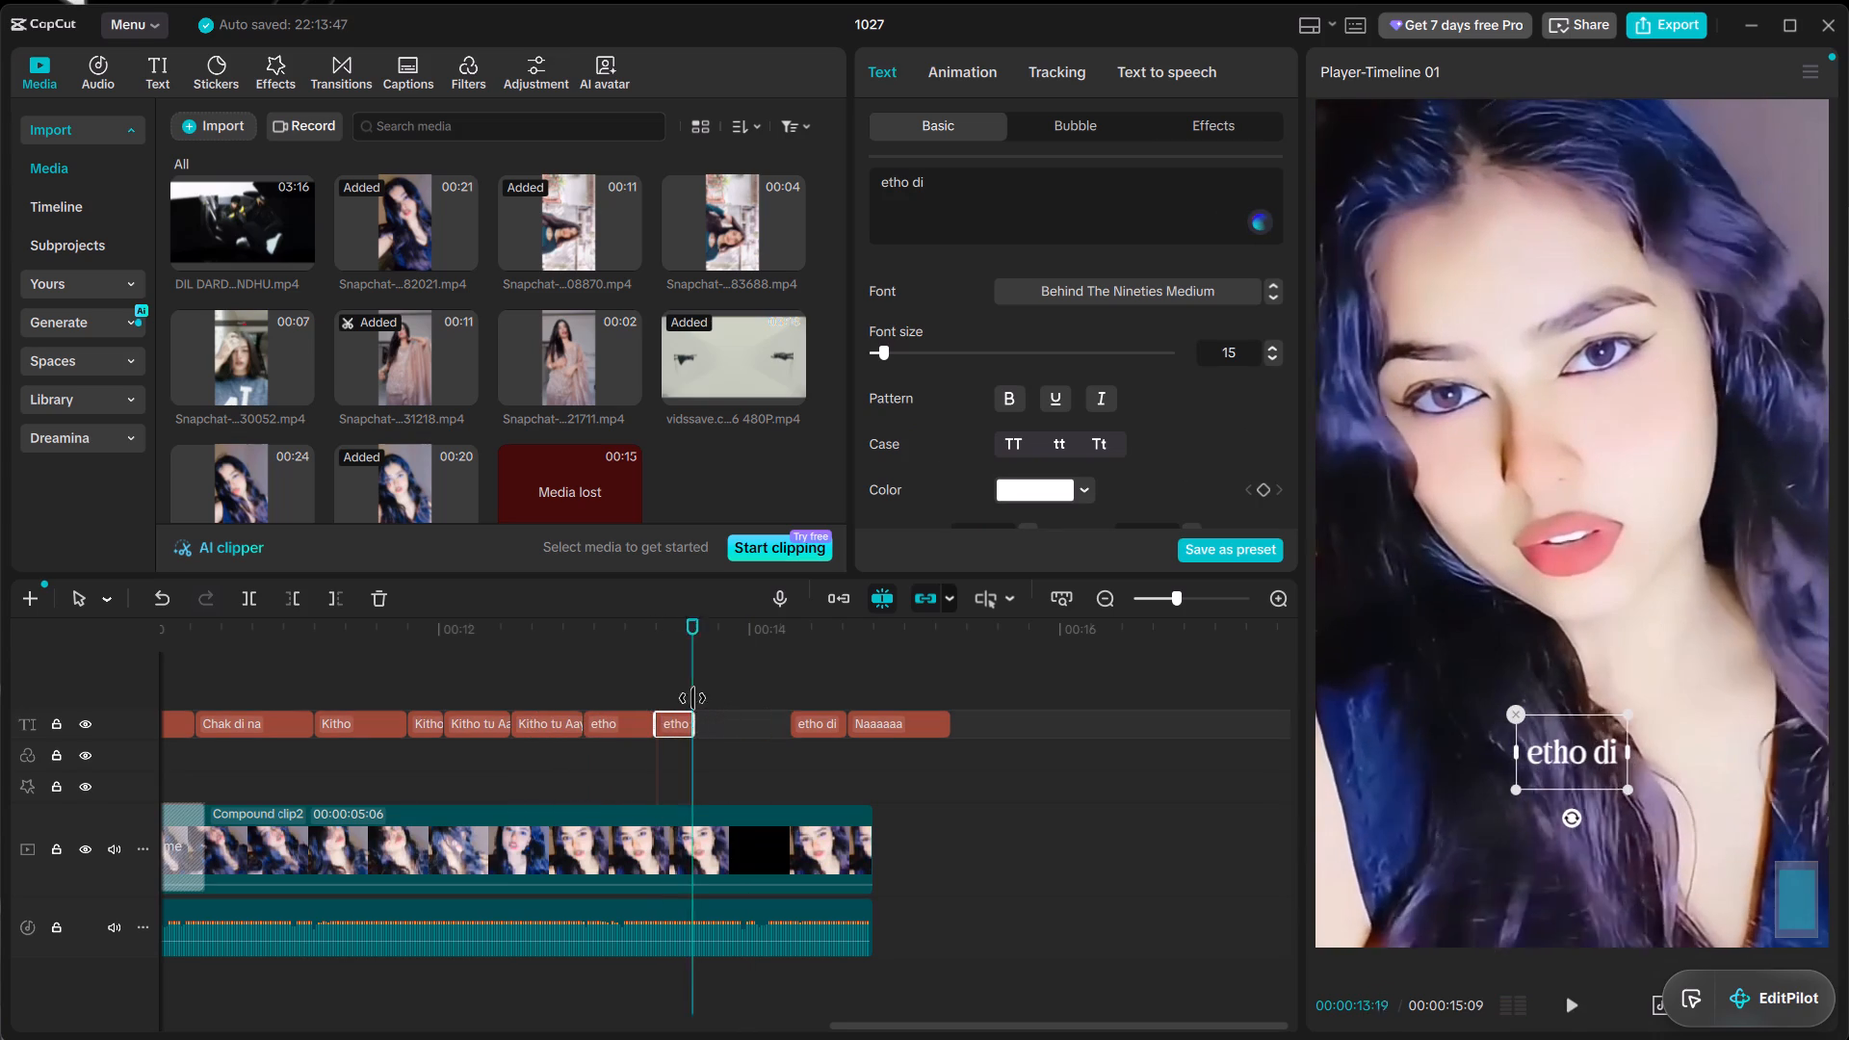
left_click_drag(692, 698, 685, 695)
left_click(794, 726)
left_click_drag(794, 723, 684, 700)
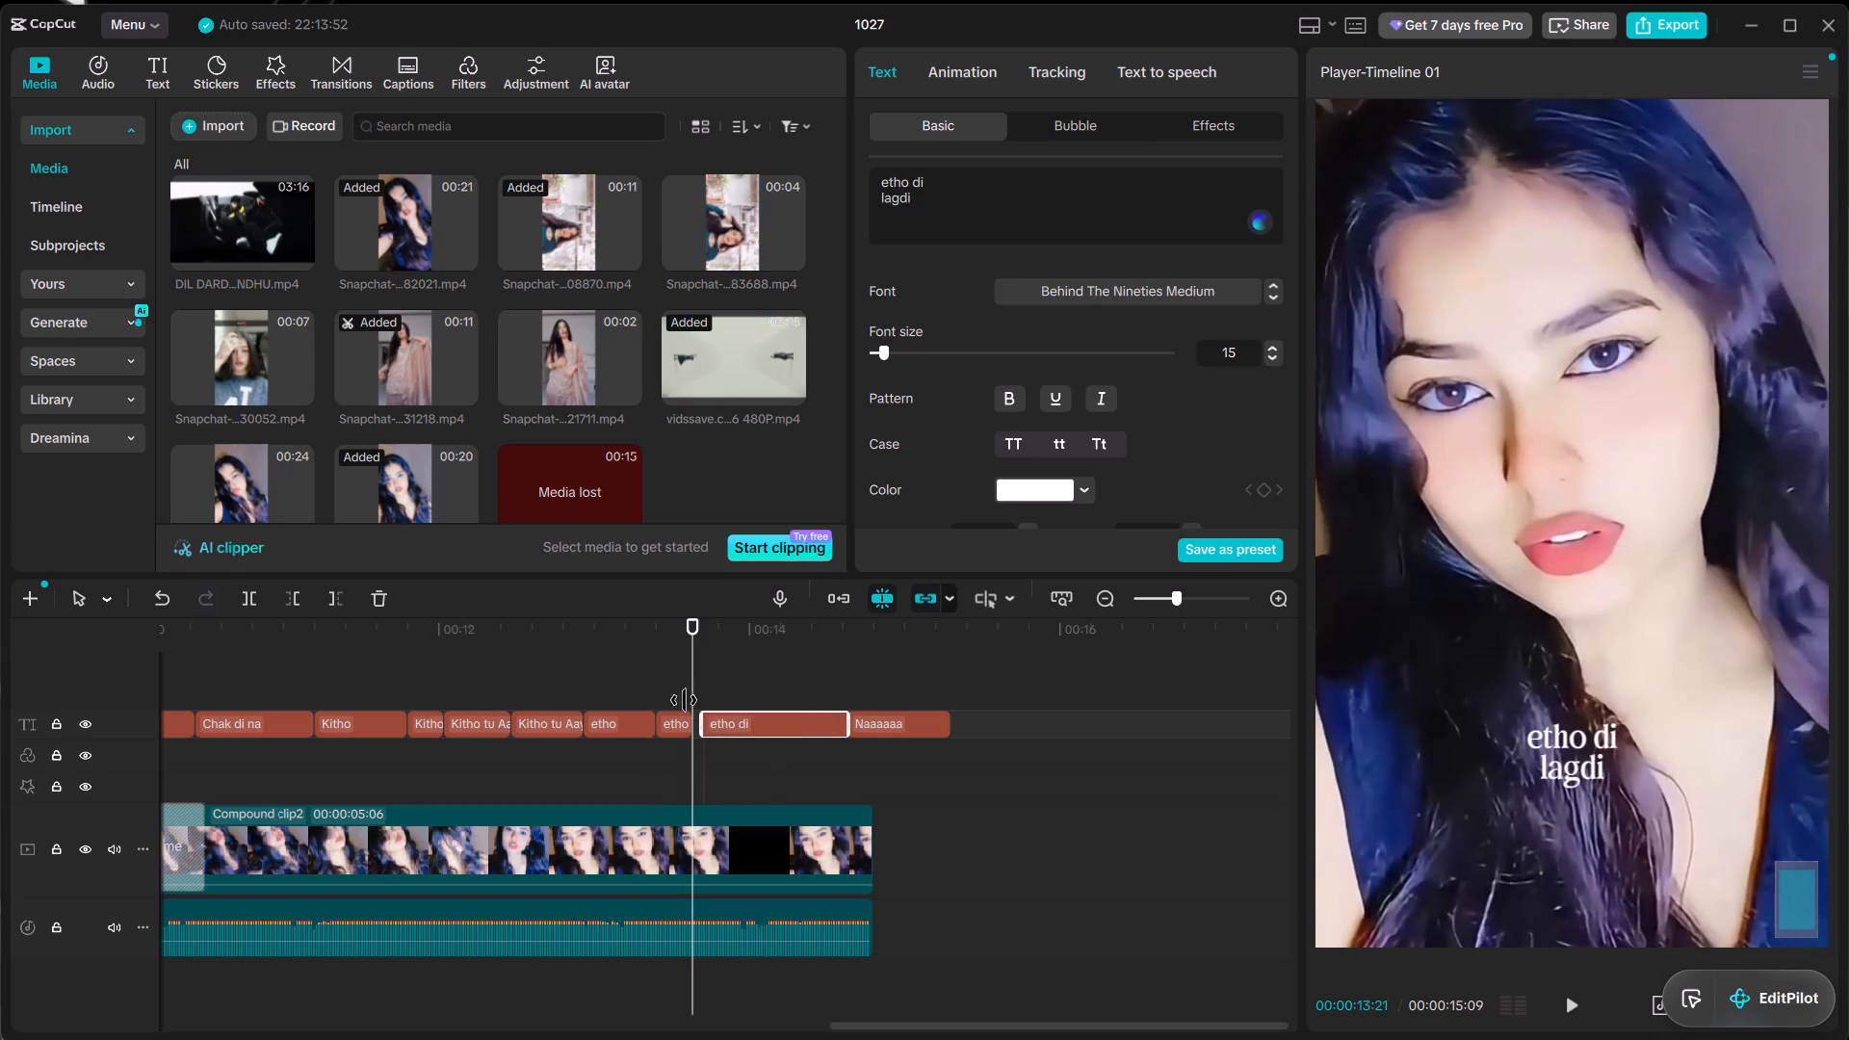
left_click_drag(684, 700, 646, 688)
Play on through the pasted "etho di lagdi" caption and move its cut with "Naaaaaa" to 00:00:14:05.
key("space")
key("space")
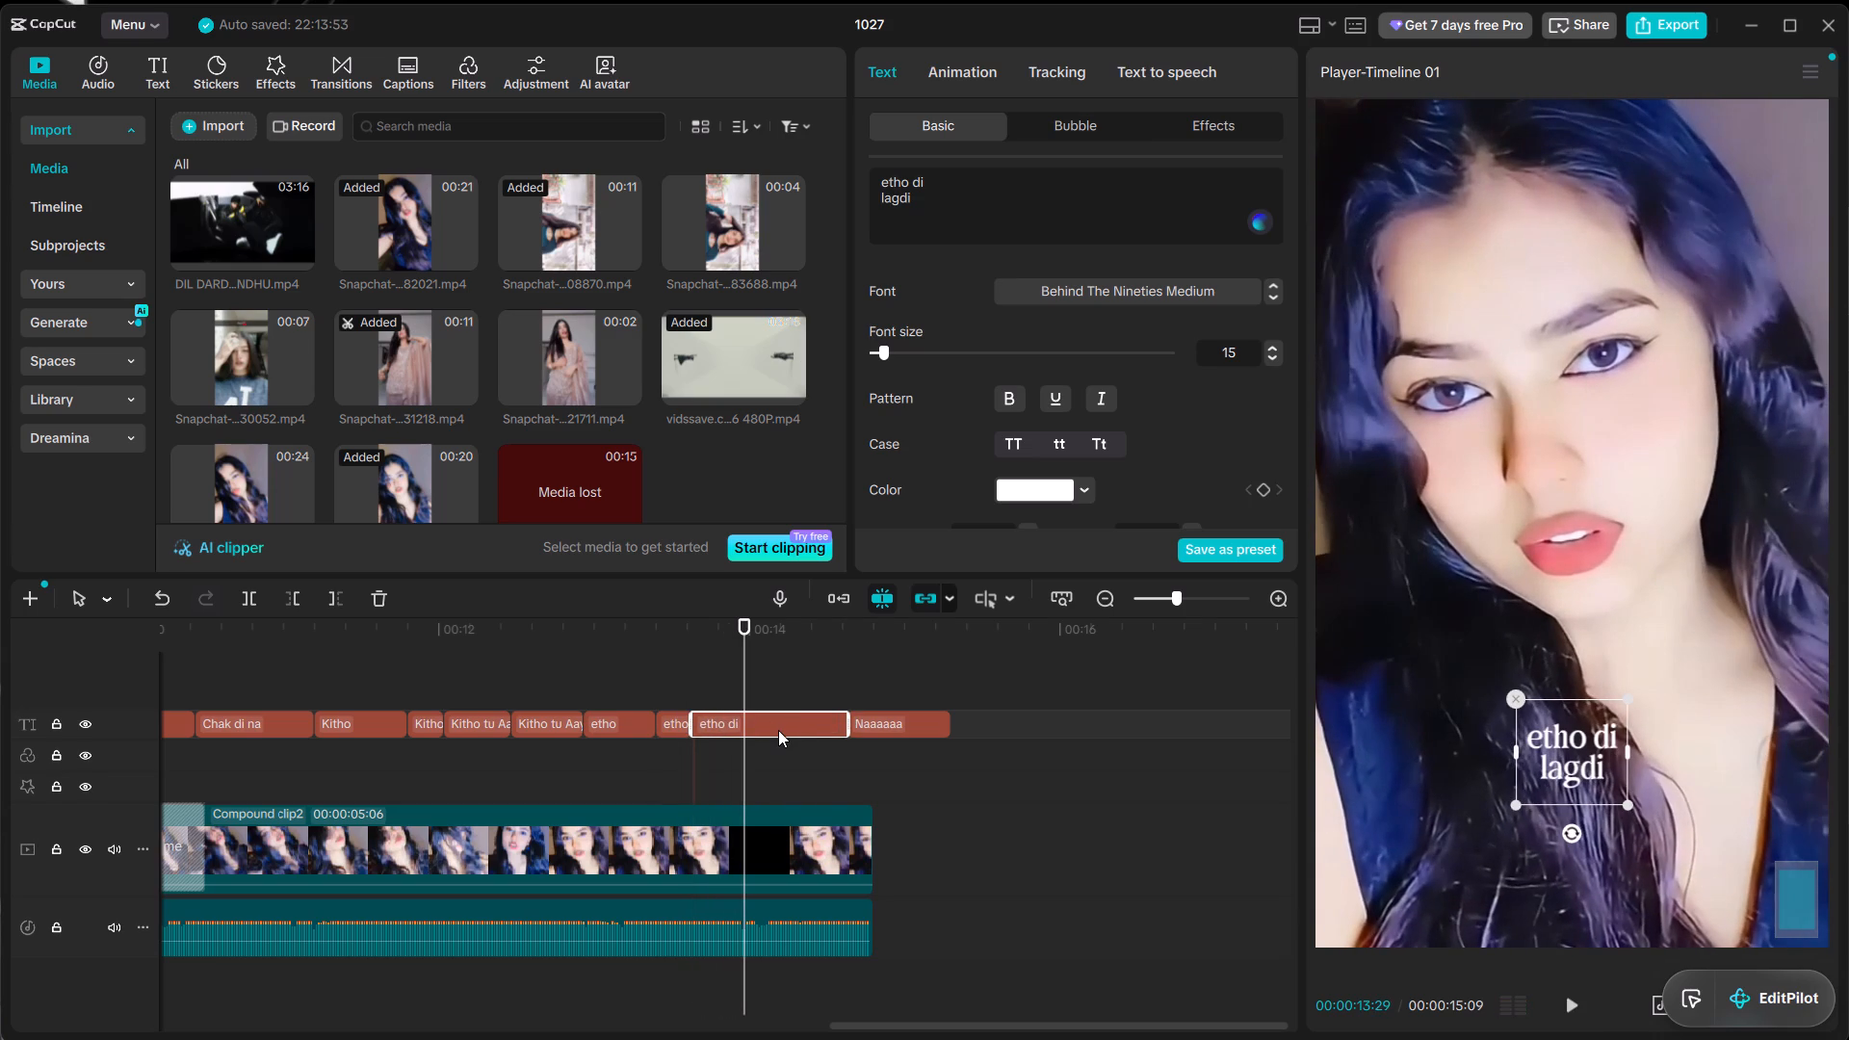
key("space")
key("space")
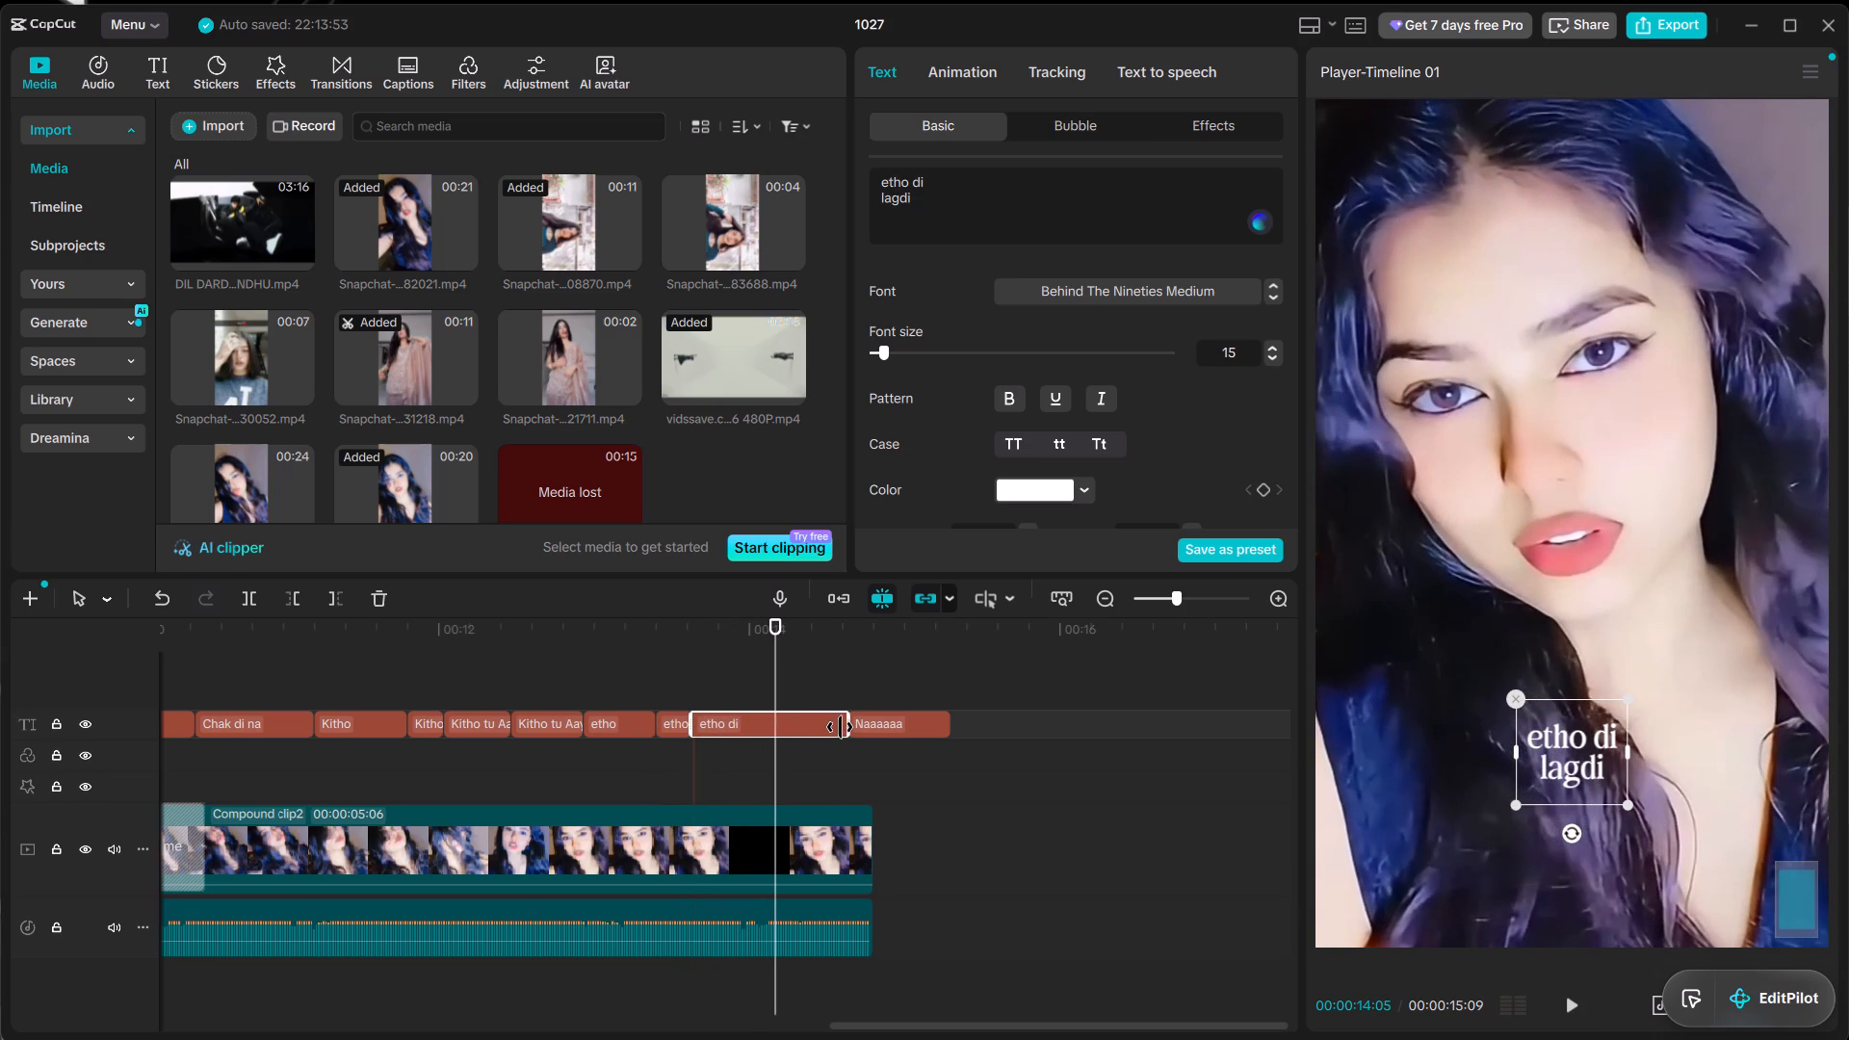
left_click_drag(840, 727, 851, 730)
left_click_drag(837, 727, 831, 748)
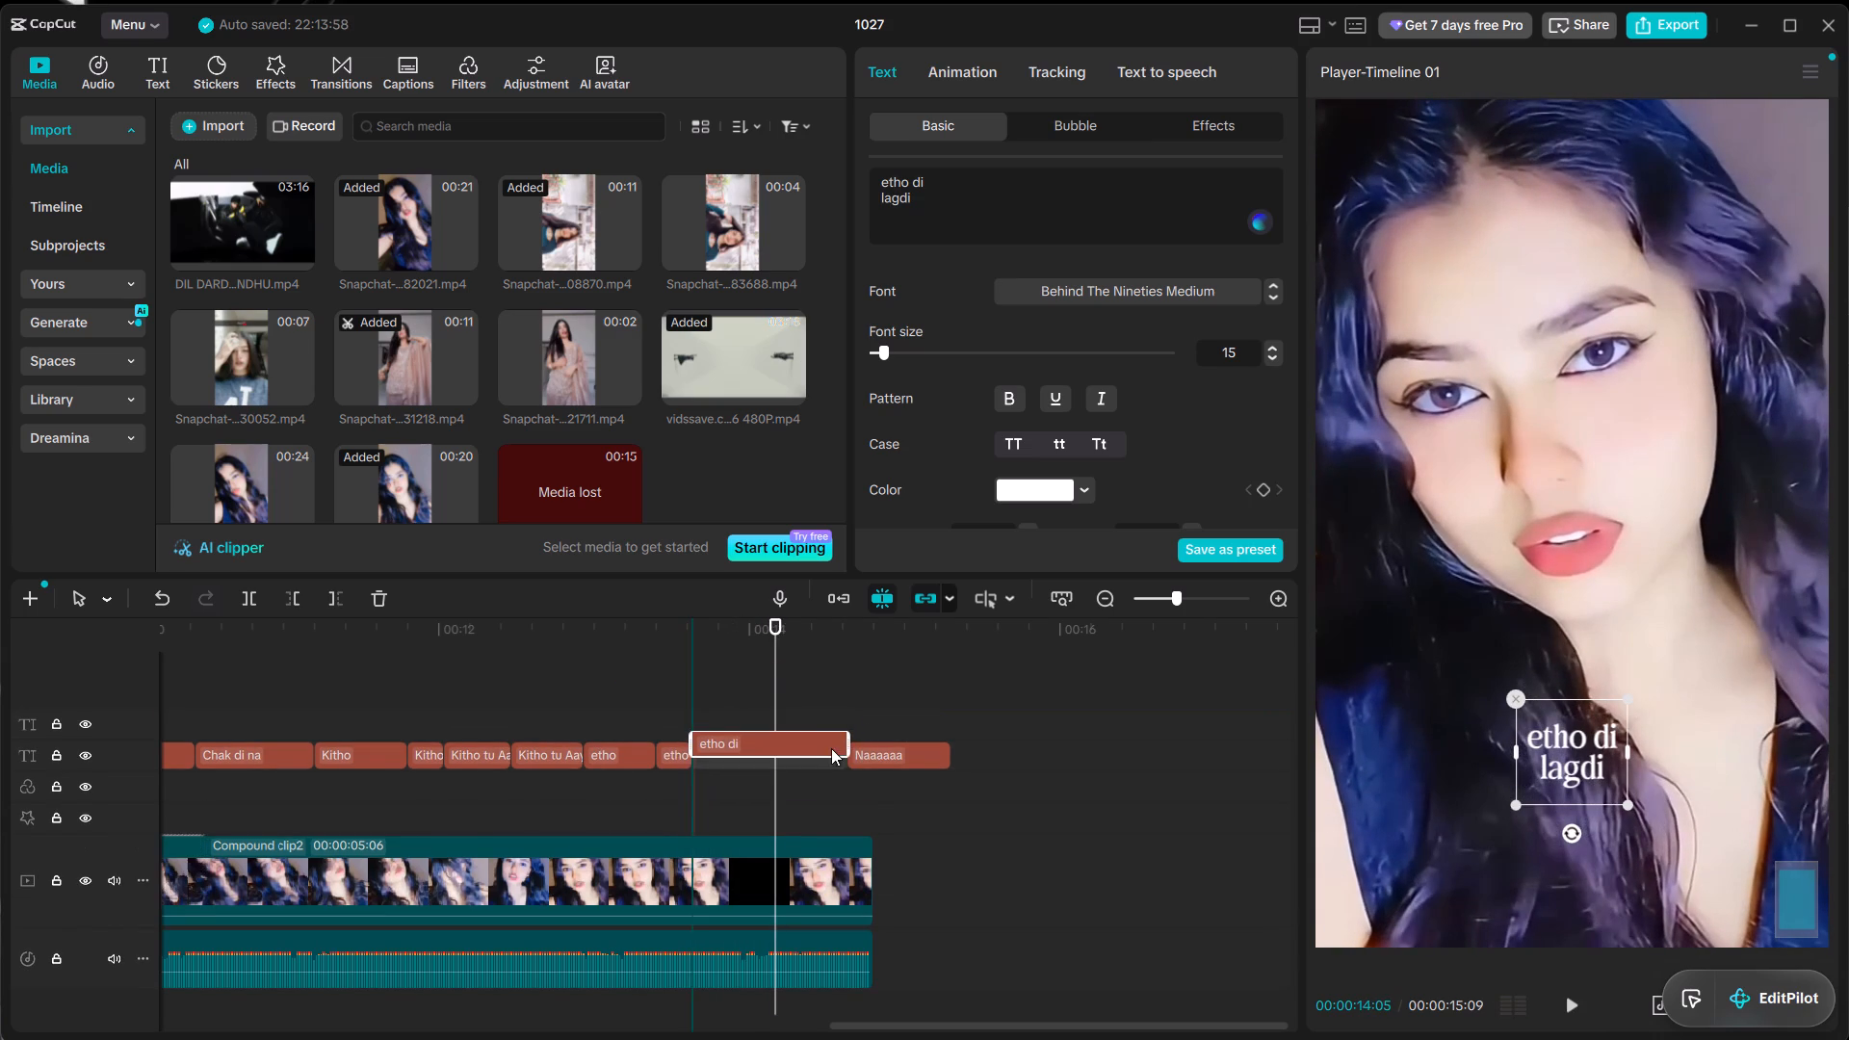
left_click_drag(831, 748, 830, 749)
left_click_drag(848, 725, 770, 701)
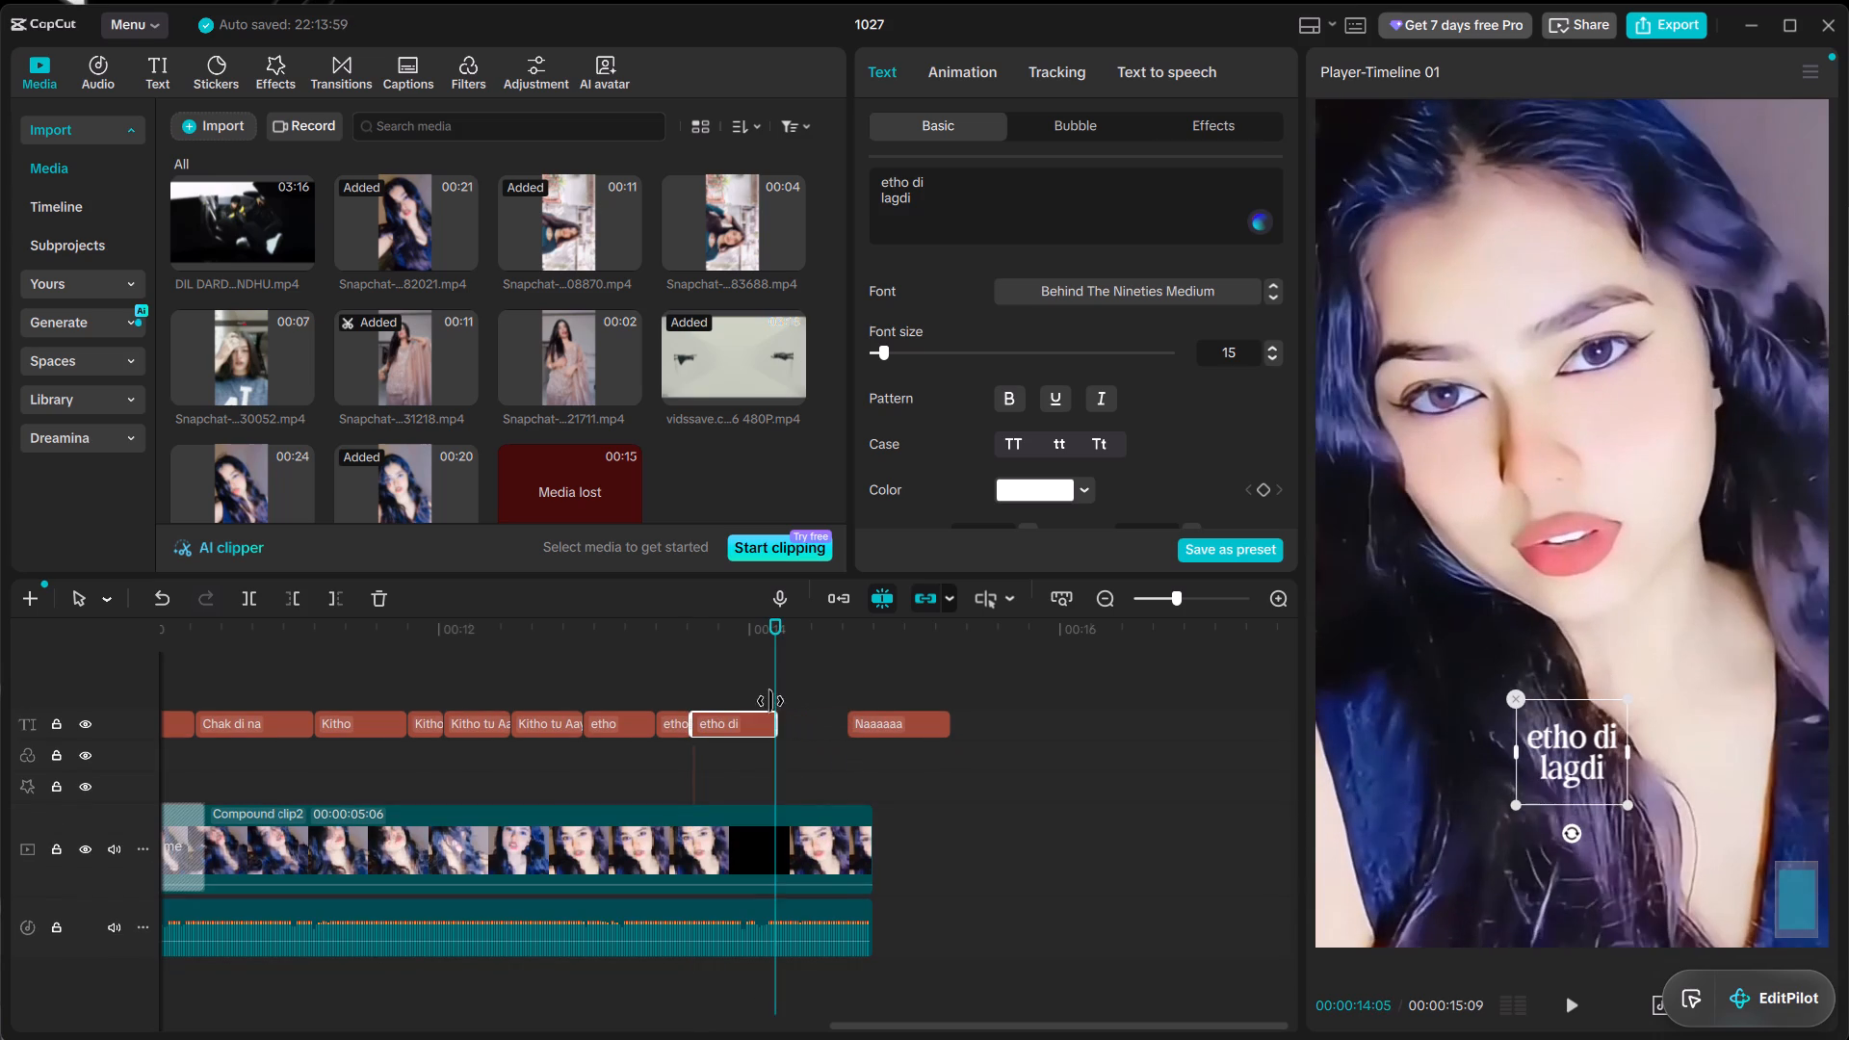
left_click_drag(770, 701, 769, 699)
left_click(871, 719)
left_click_drag(841, 716, 705, 694)
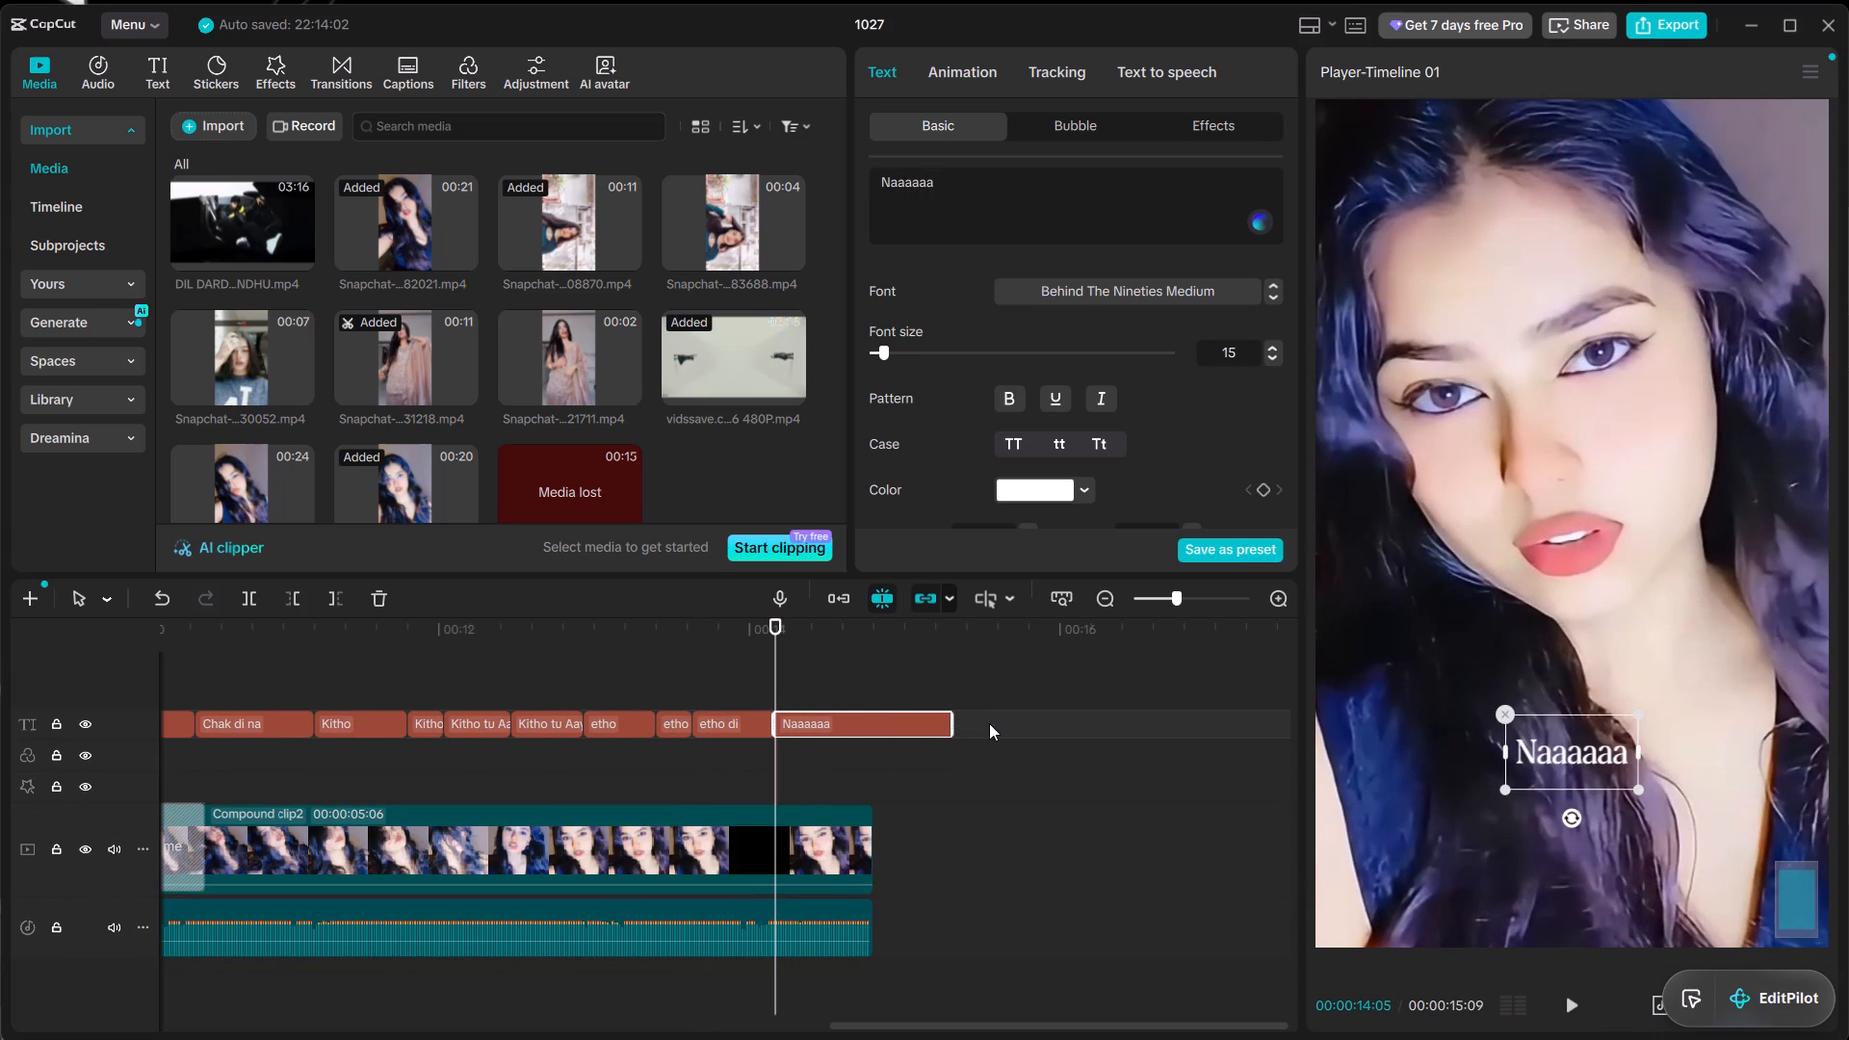
Shorten the final "Naaaaaa" caption to finish with the video and audio clips at about 00:00:14:24.
left_click_drag(952, 719, 879, 708)
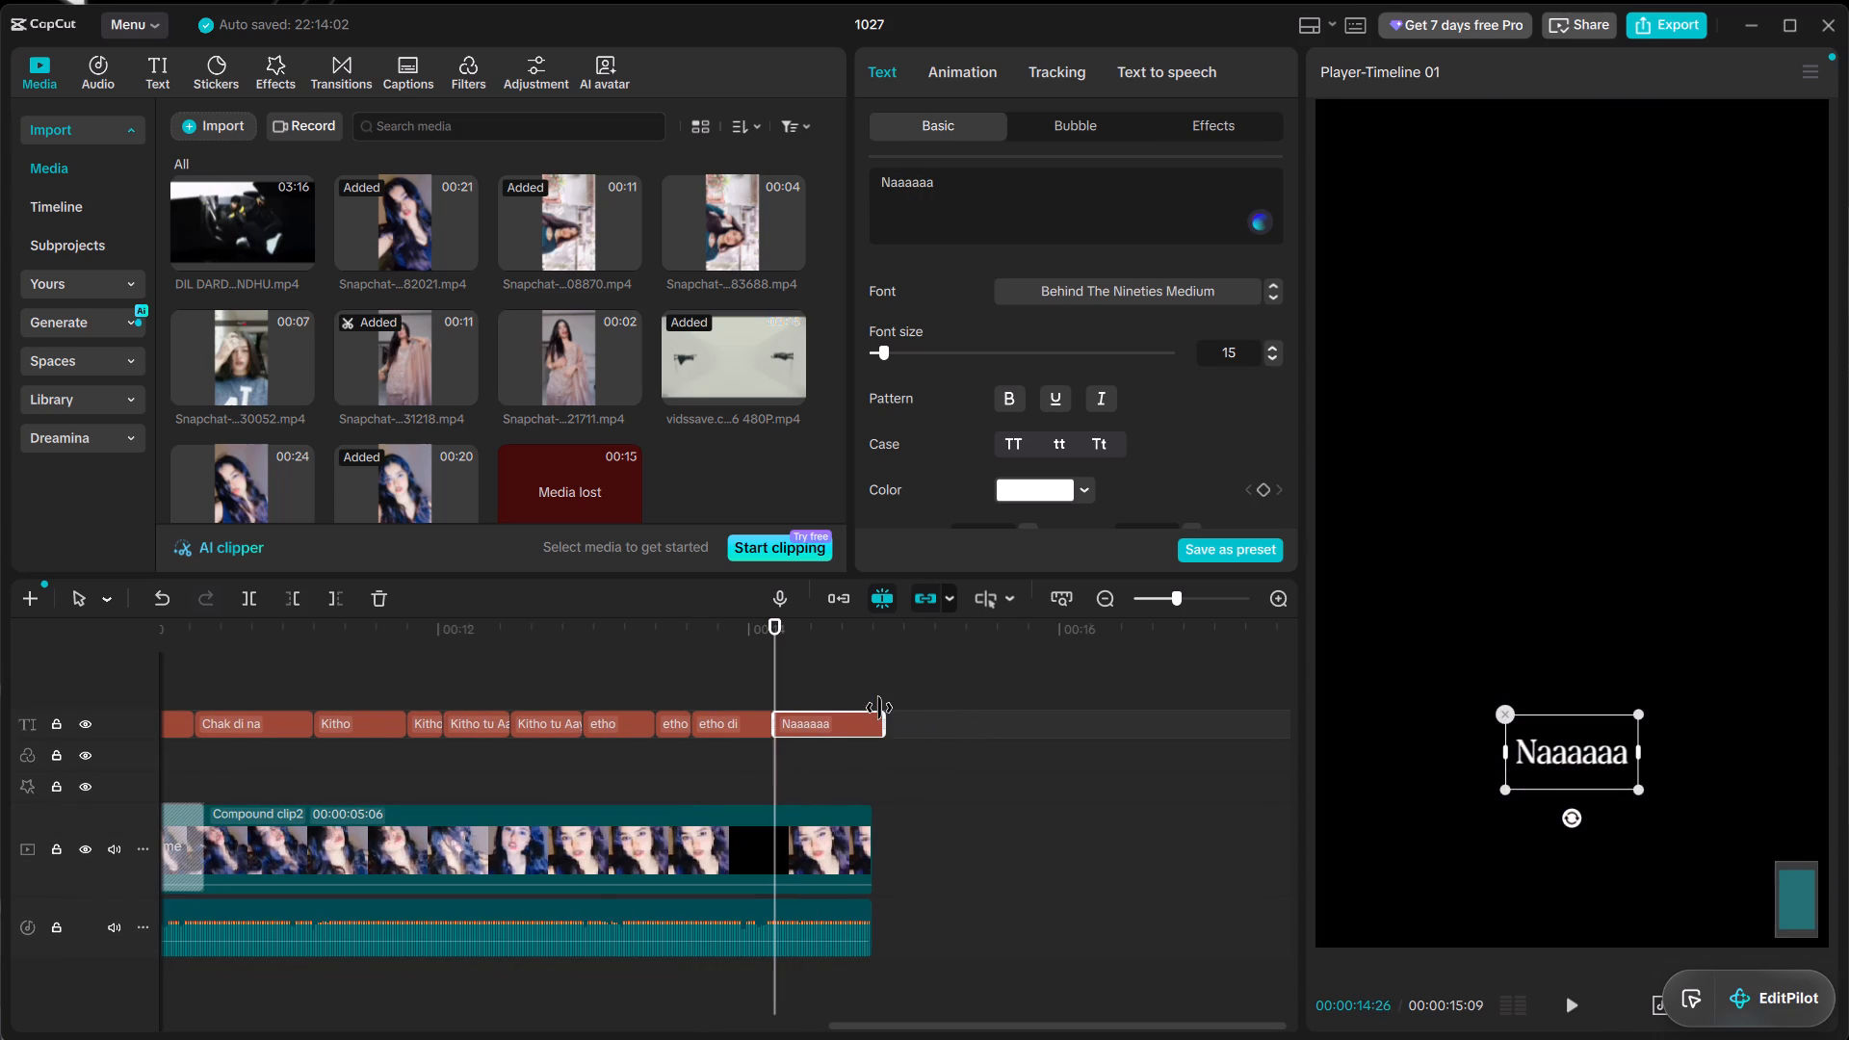
left_click_drag(879, 708, 871, 712)
Play the whole video from the start to check the caption timing, then begin a second playback from the start.
left_click_drag(586, 650, 576, 647)
left_click_drag(575, 646, 0, 646)
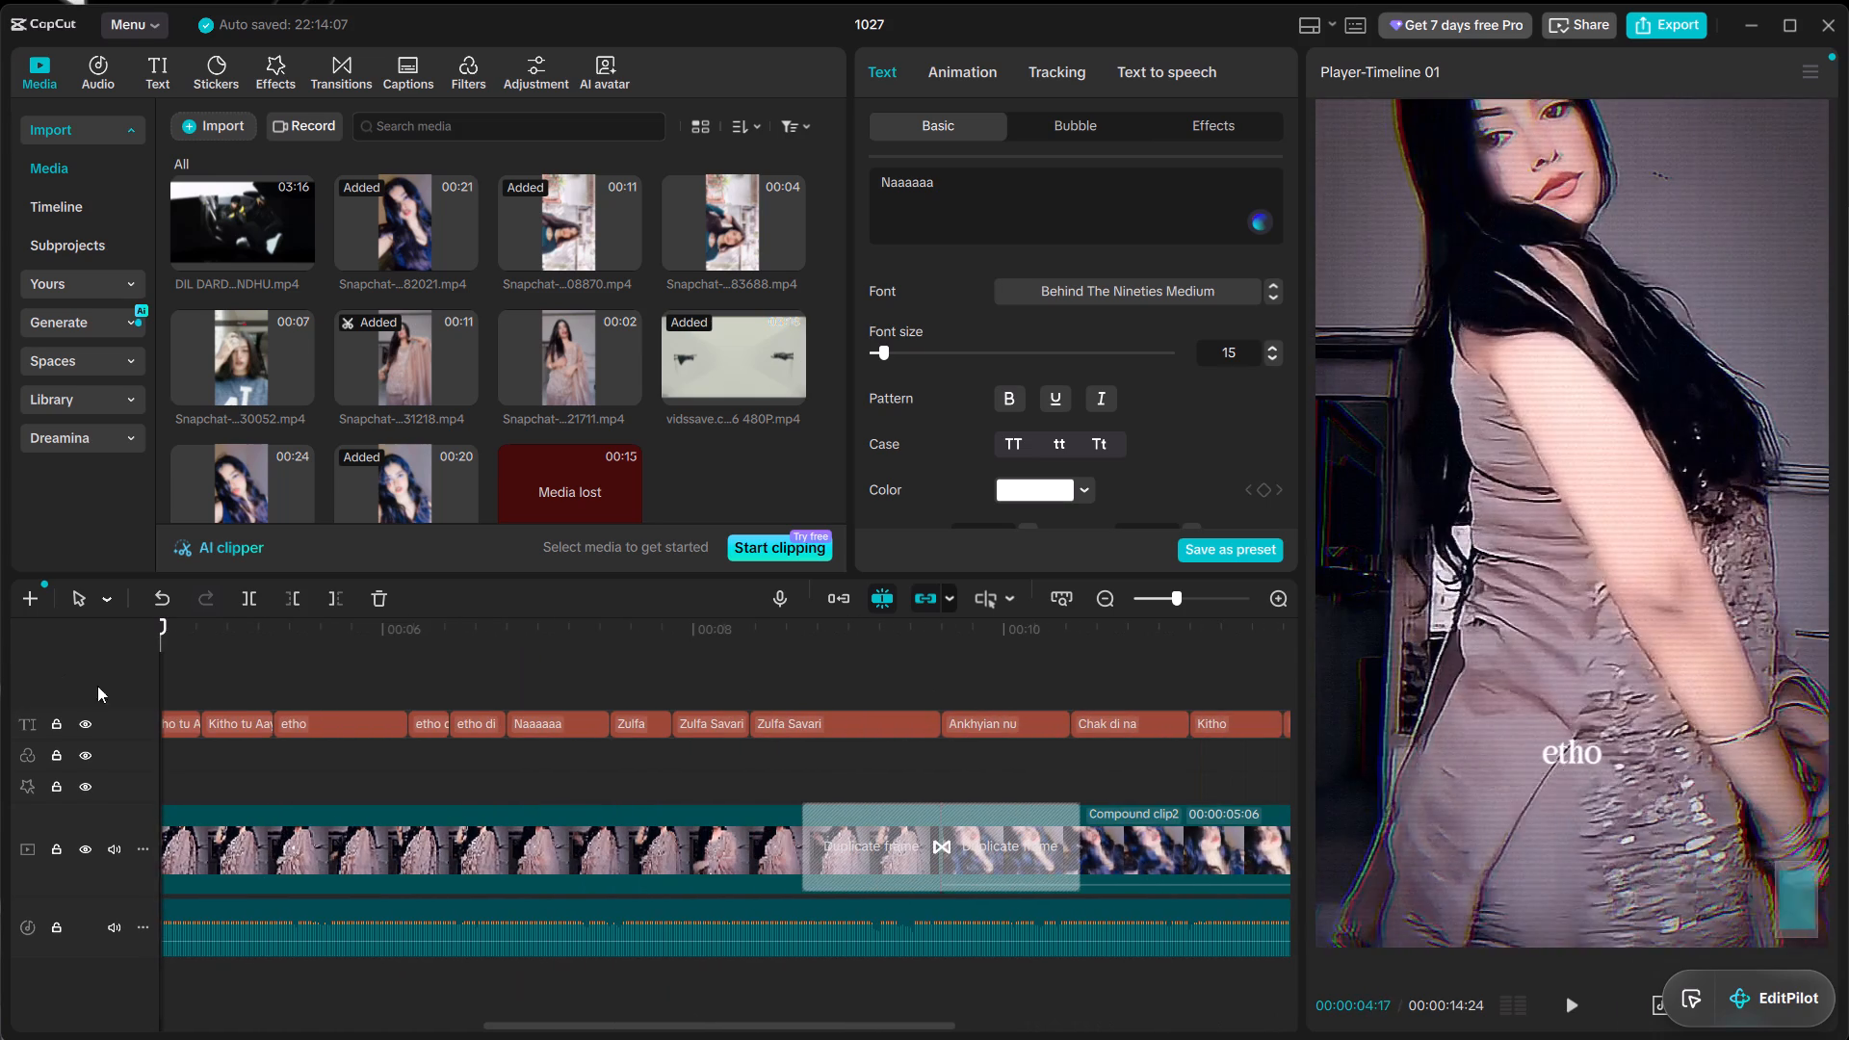
left_click(198, 664)
left_click_drag(197, 660, 0, 650)
key("space")
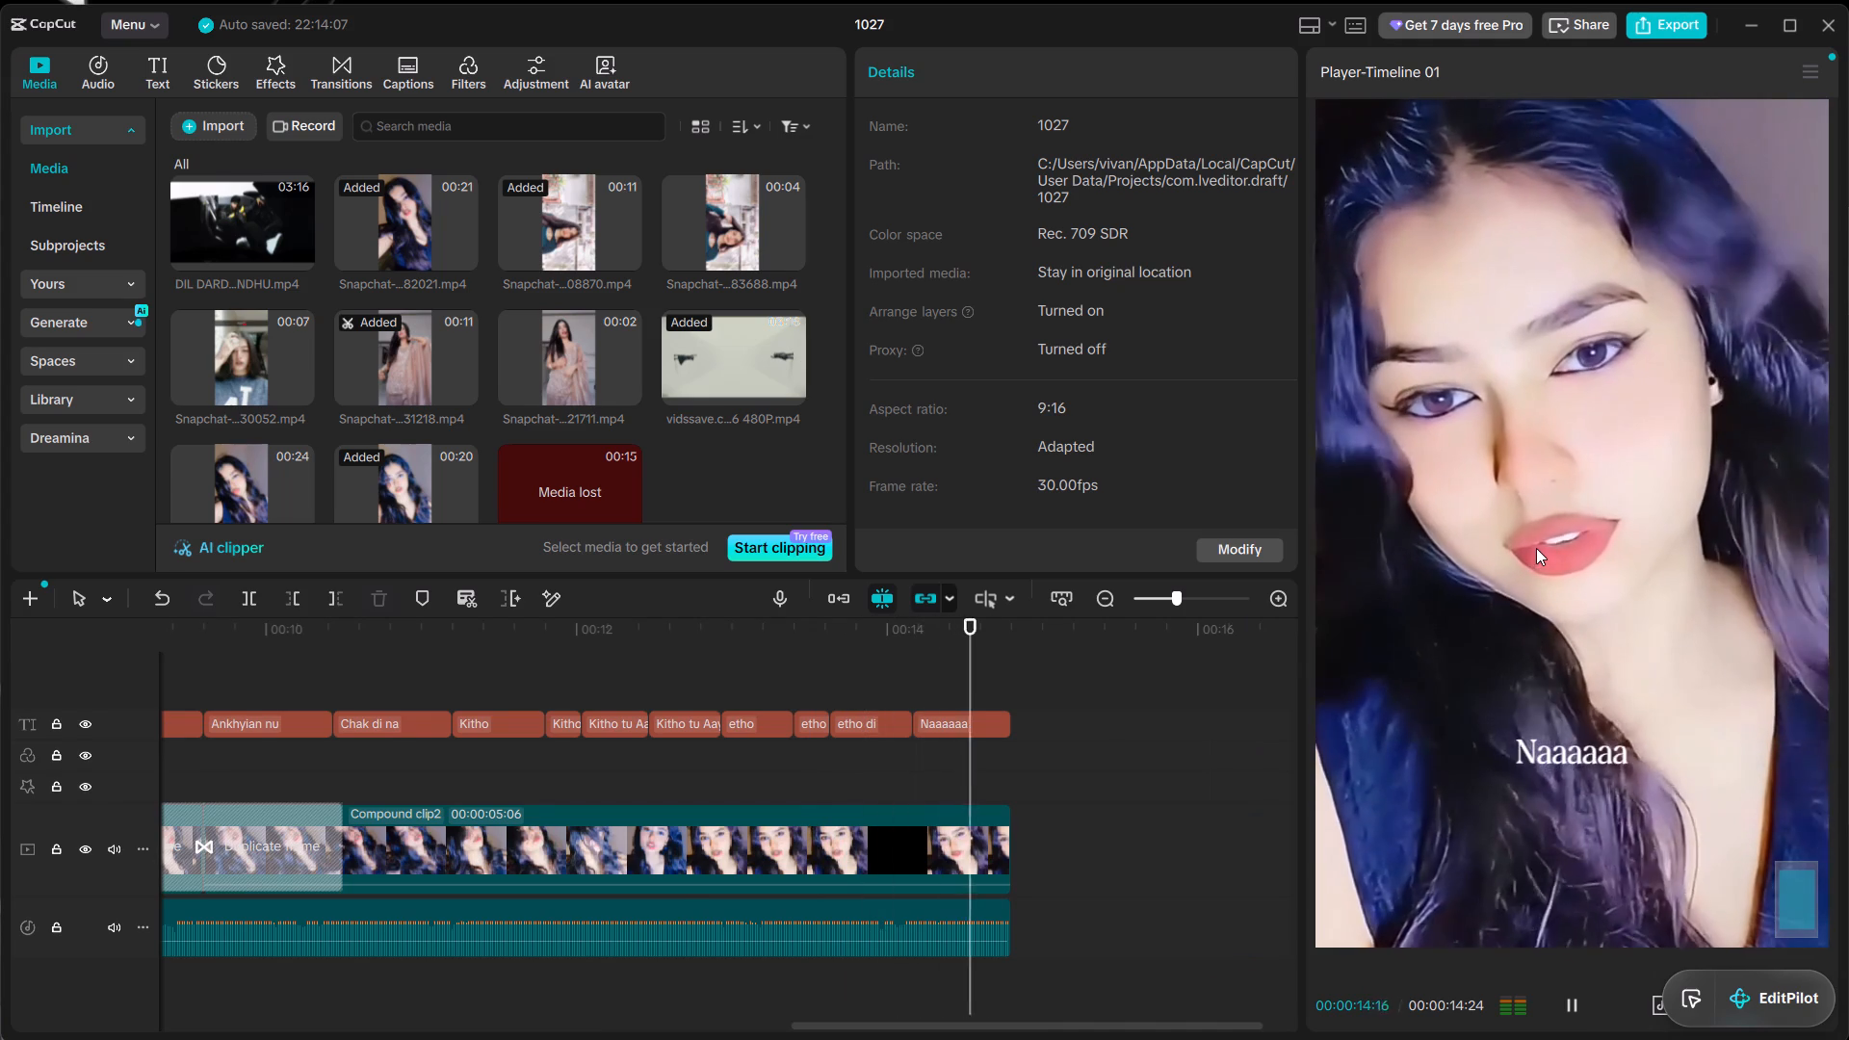
scroll(1444, 568, "down", 4, "ctrl")
scroll(1523, 562, "up", 2, "ctrl")
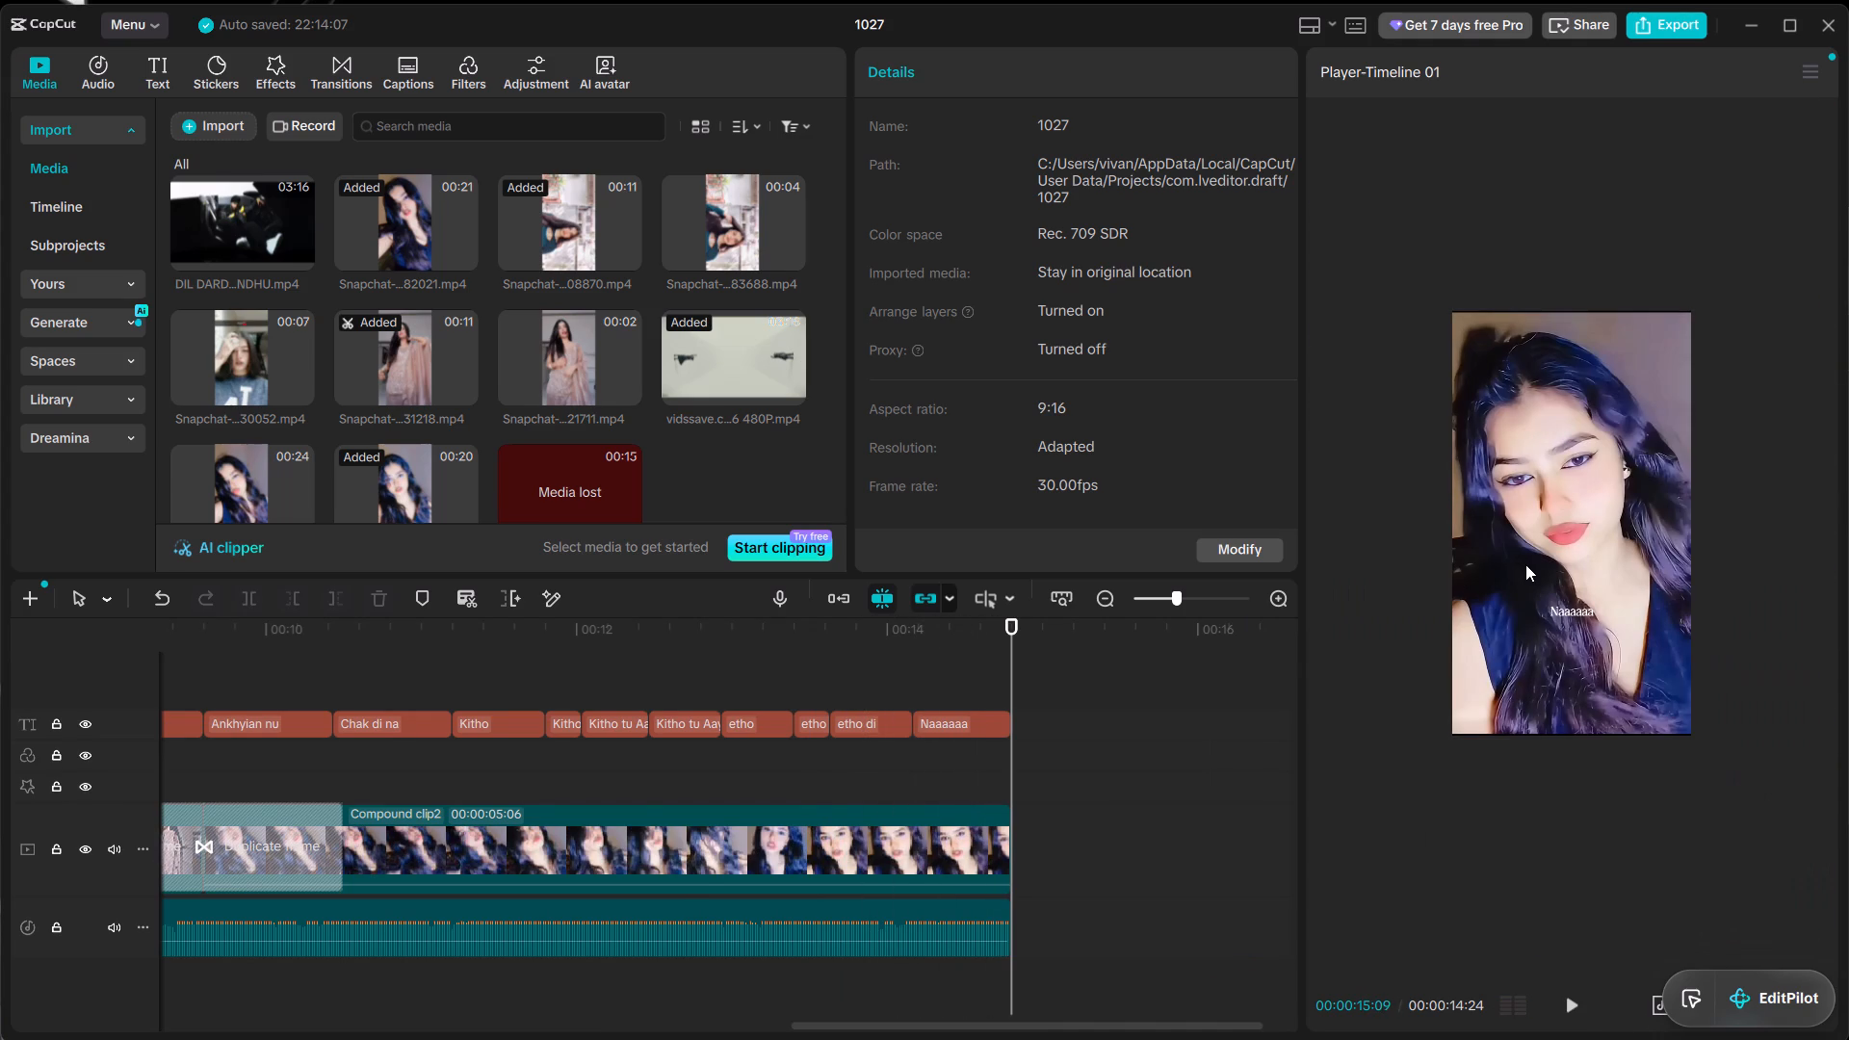
scroll(1525, 567, "up", 2, "ctrl")
left_click(697, 675)
left_click_drag(697, 674, 0, 700)
key("space")
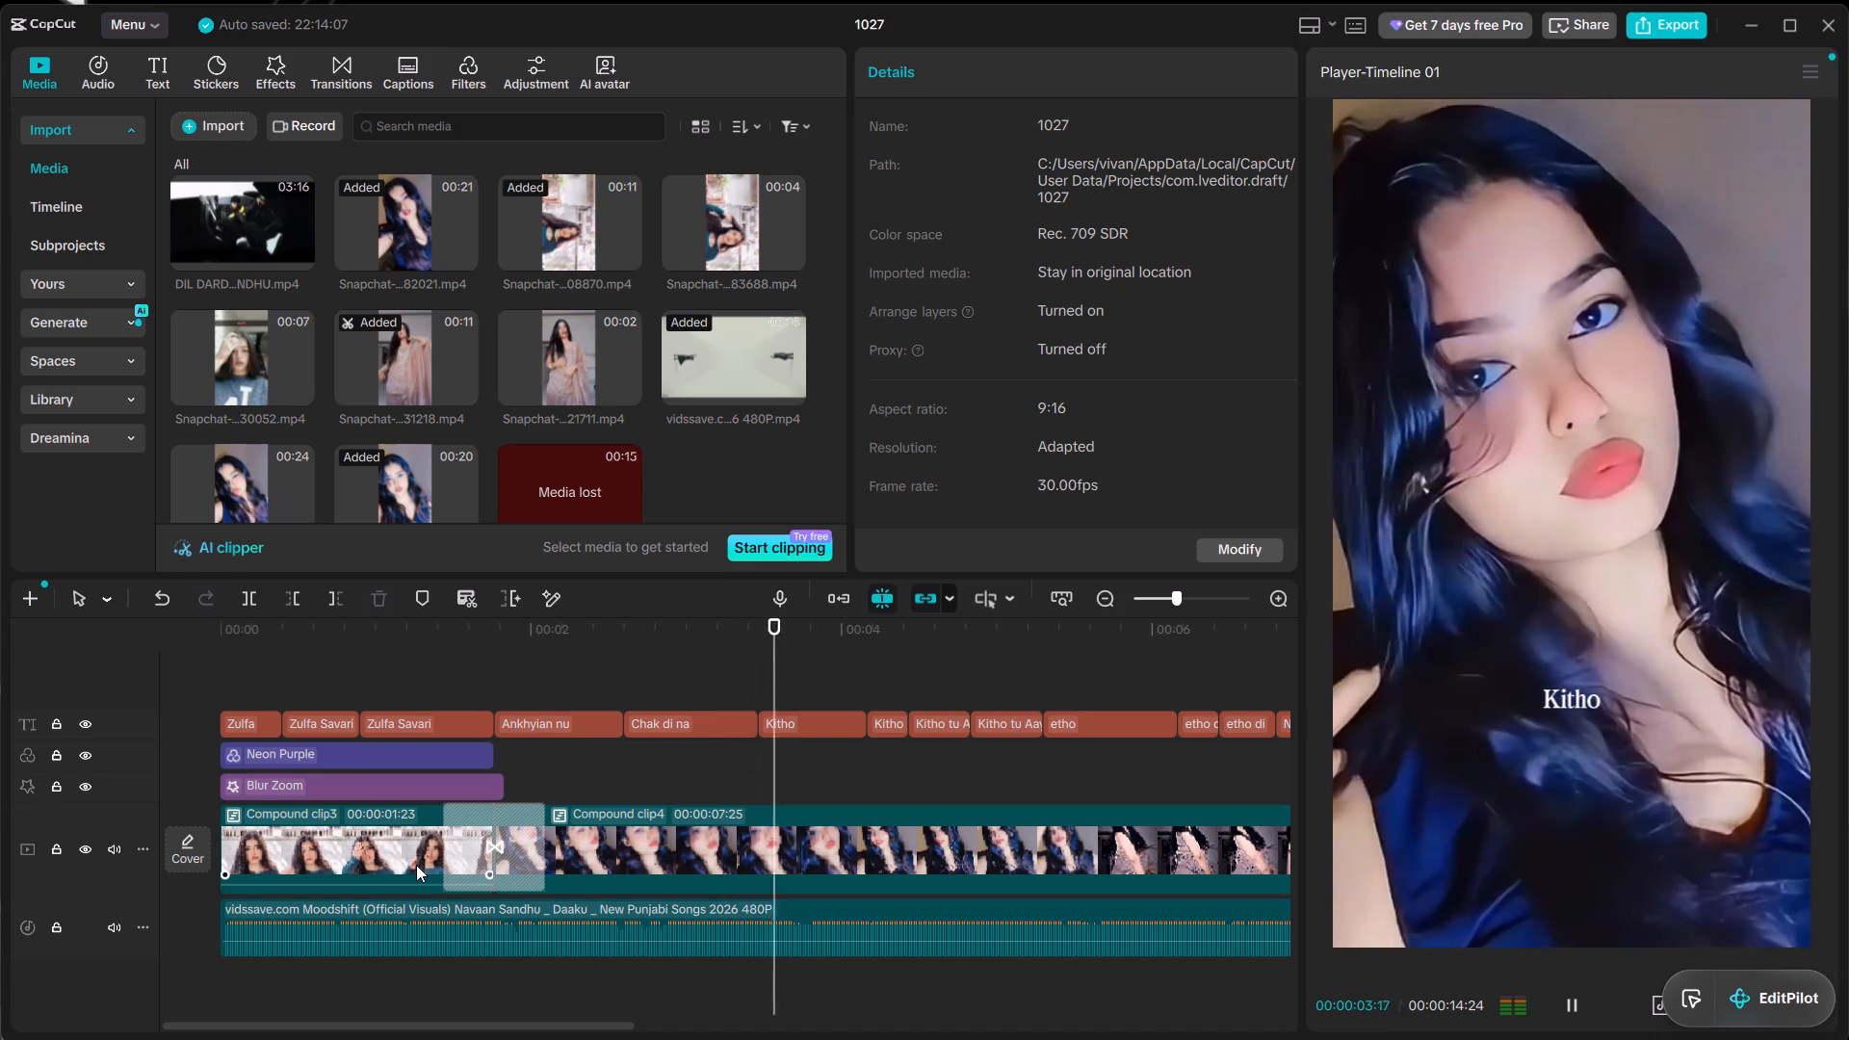
Return to the start of the timeline and preview the Biege Blooms transition from the Pumpkin Spice category.
left_click(551, 663)
left_click_drag(549, 663, 0, 584)
left_click(356, 60)
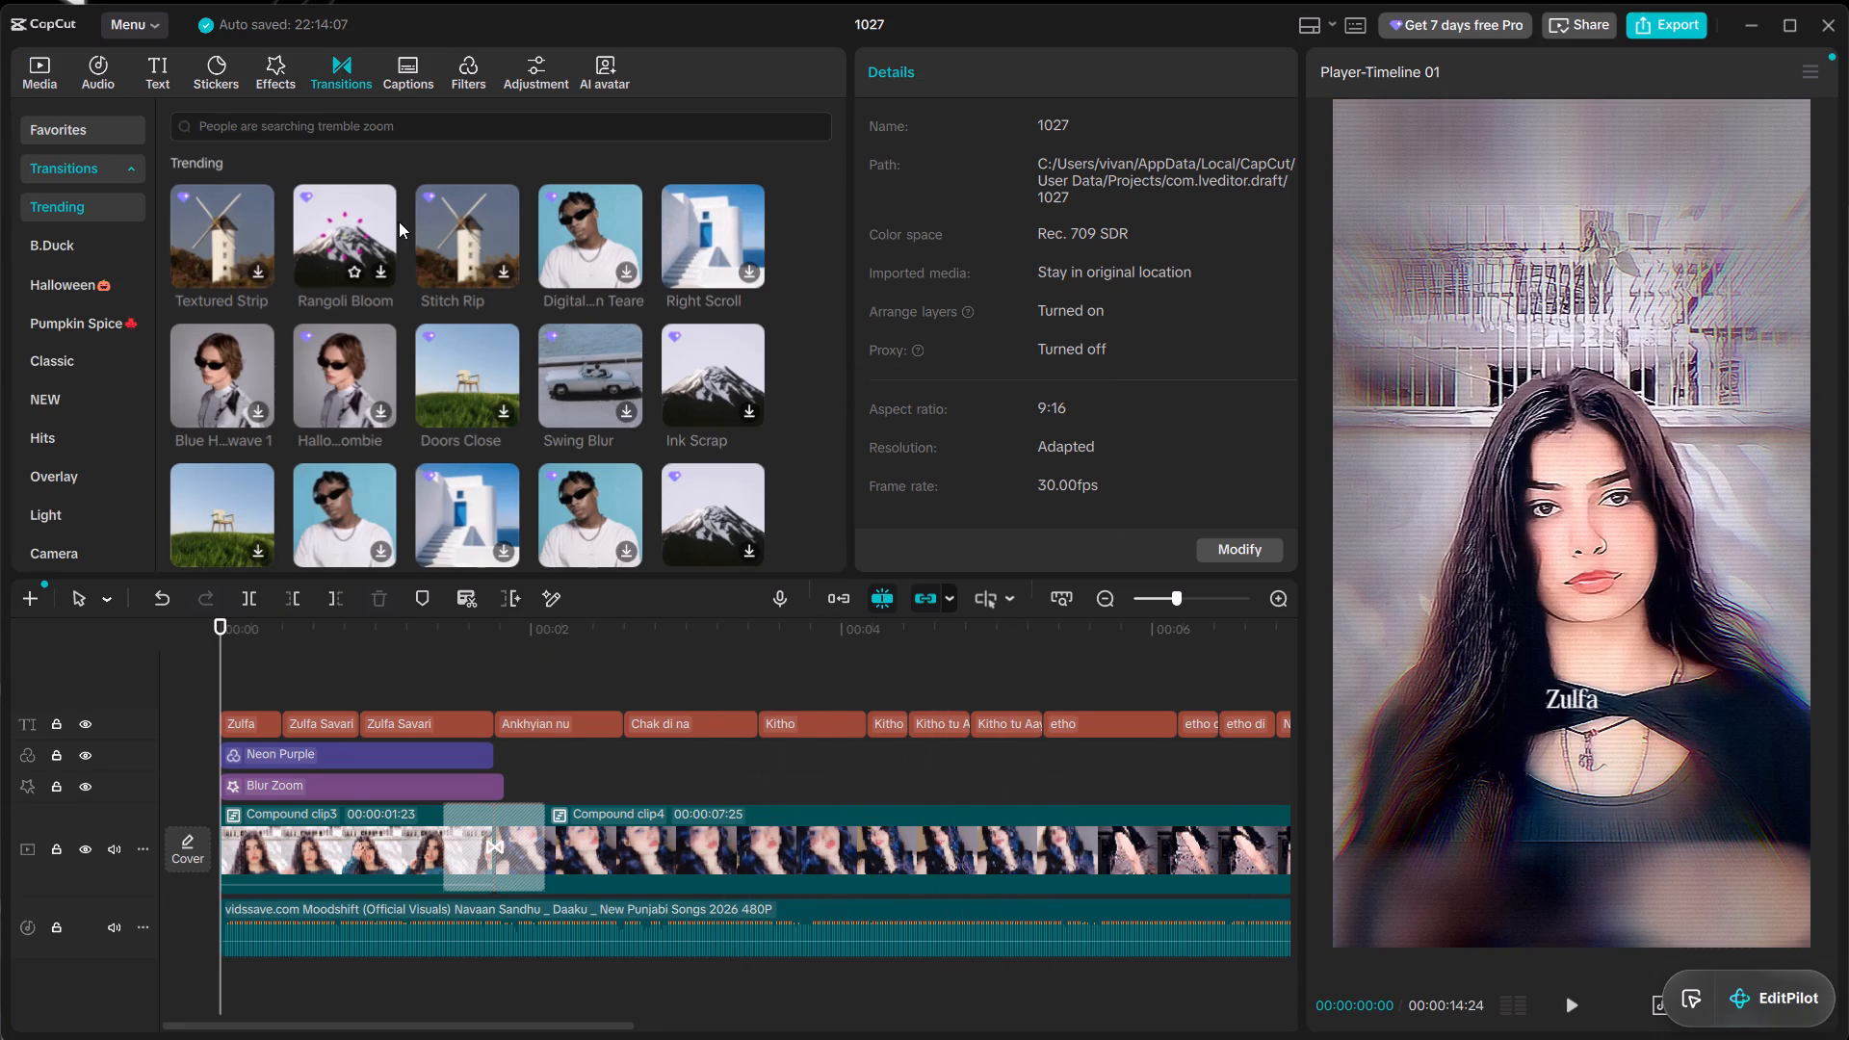
left_click(86, 320)
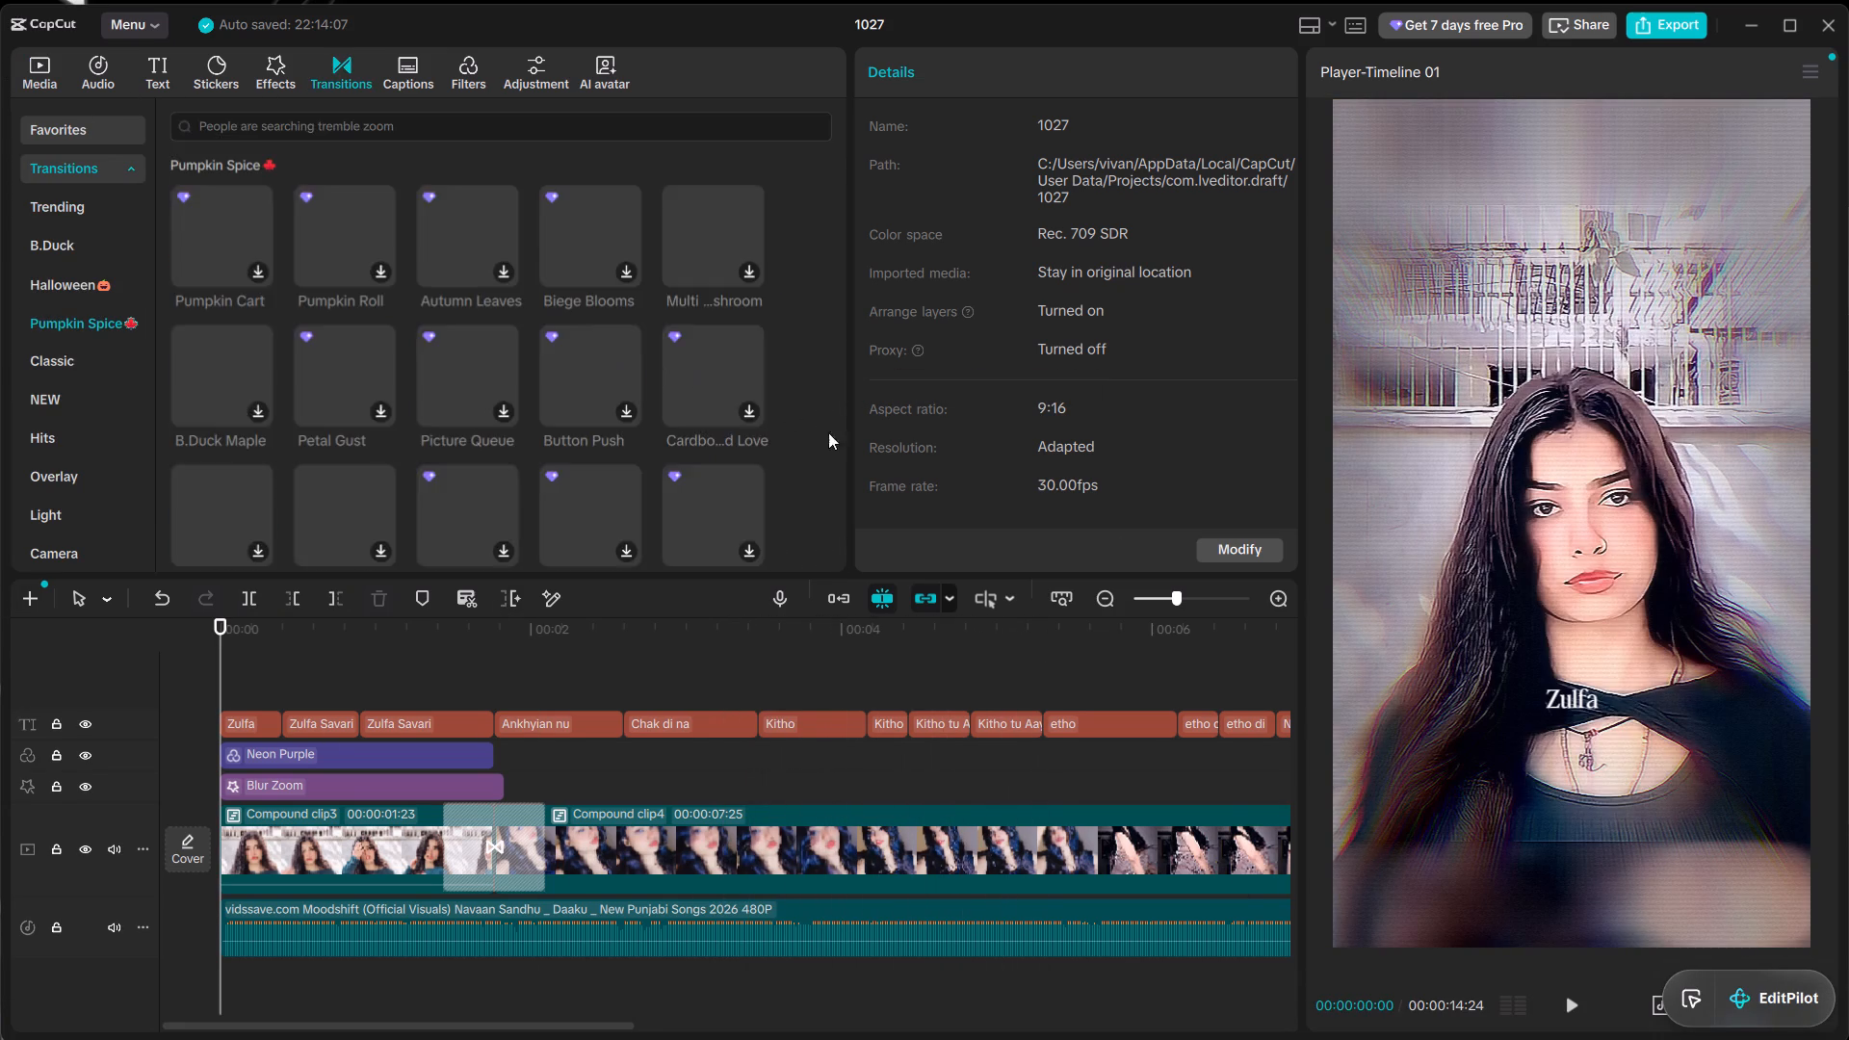
left_click(580, 212)
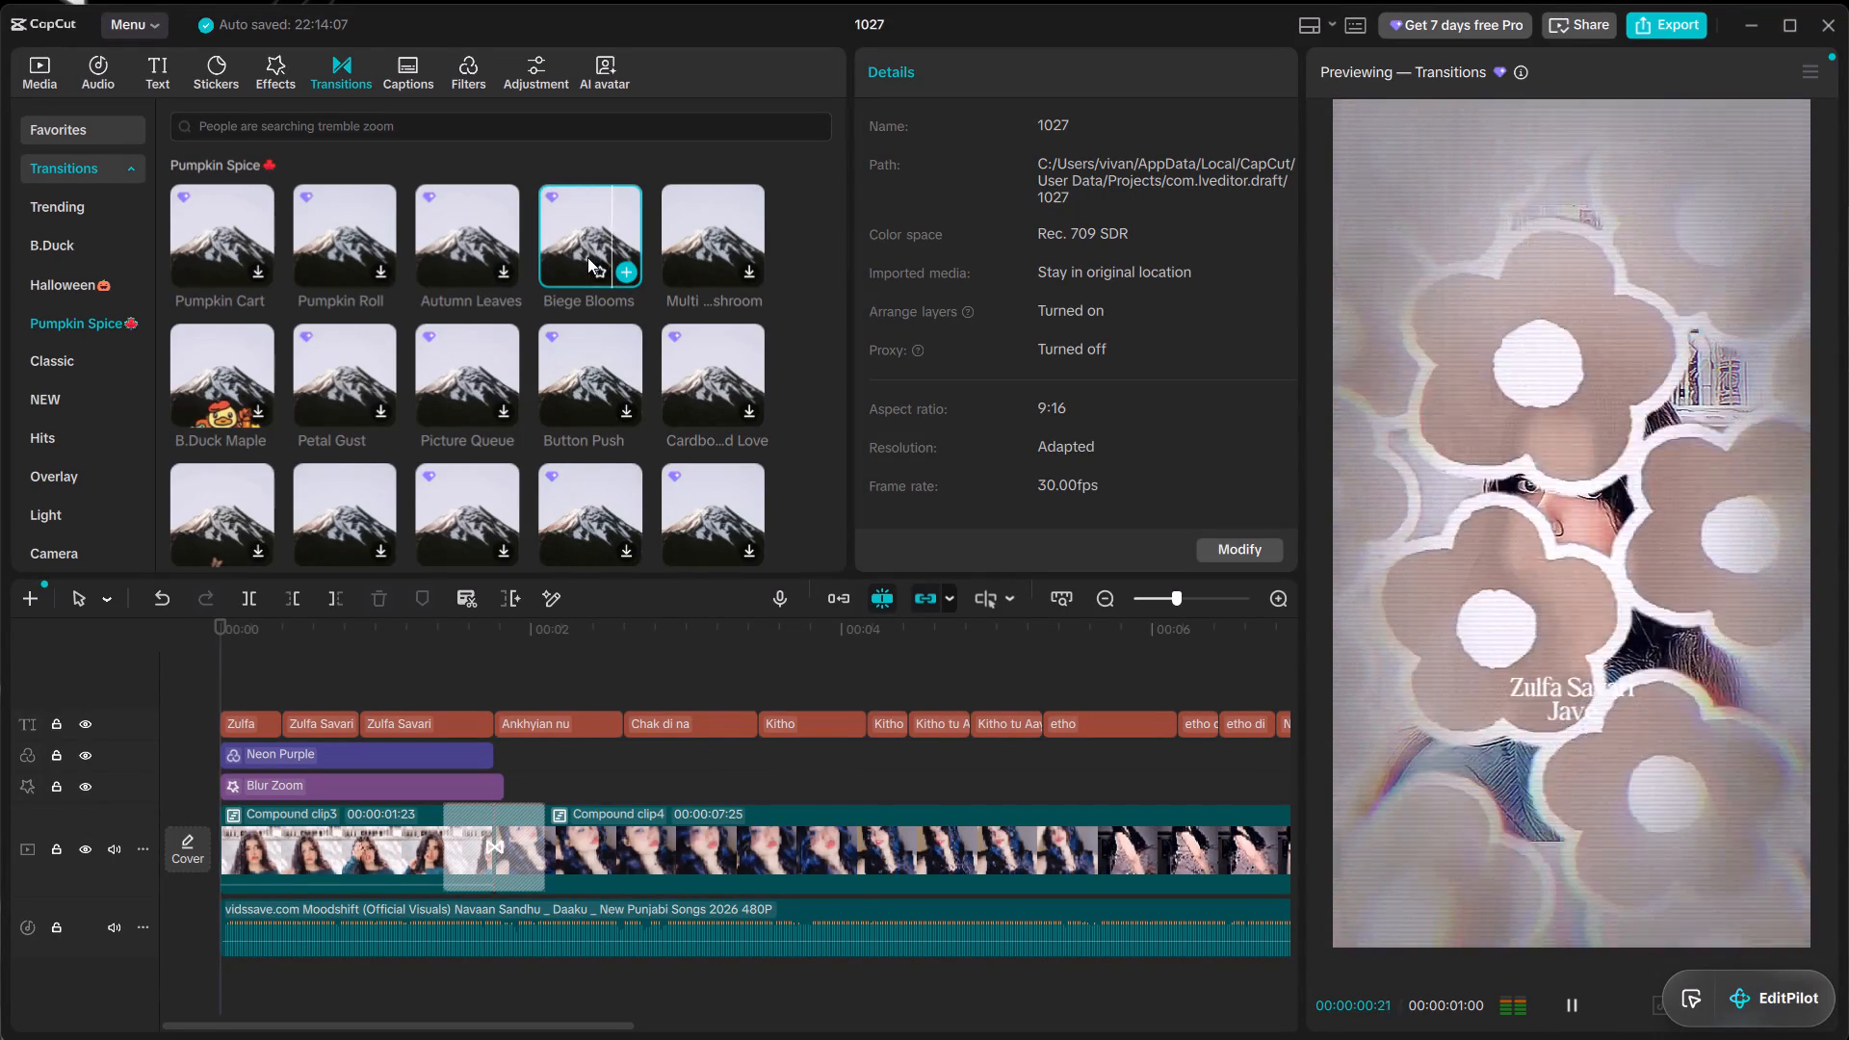
left_click(348, 639)
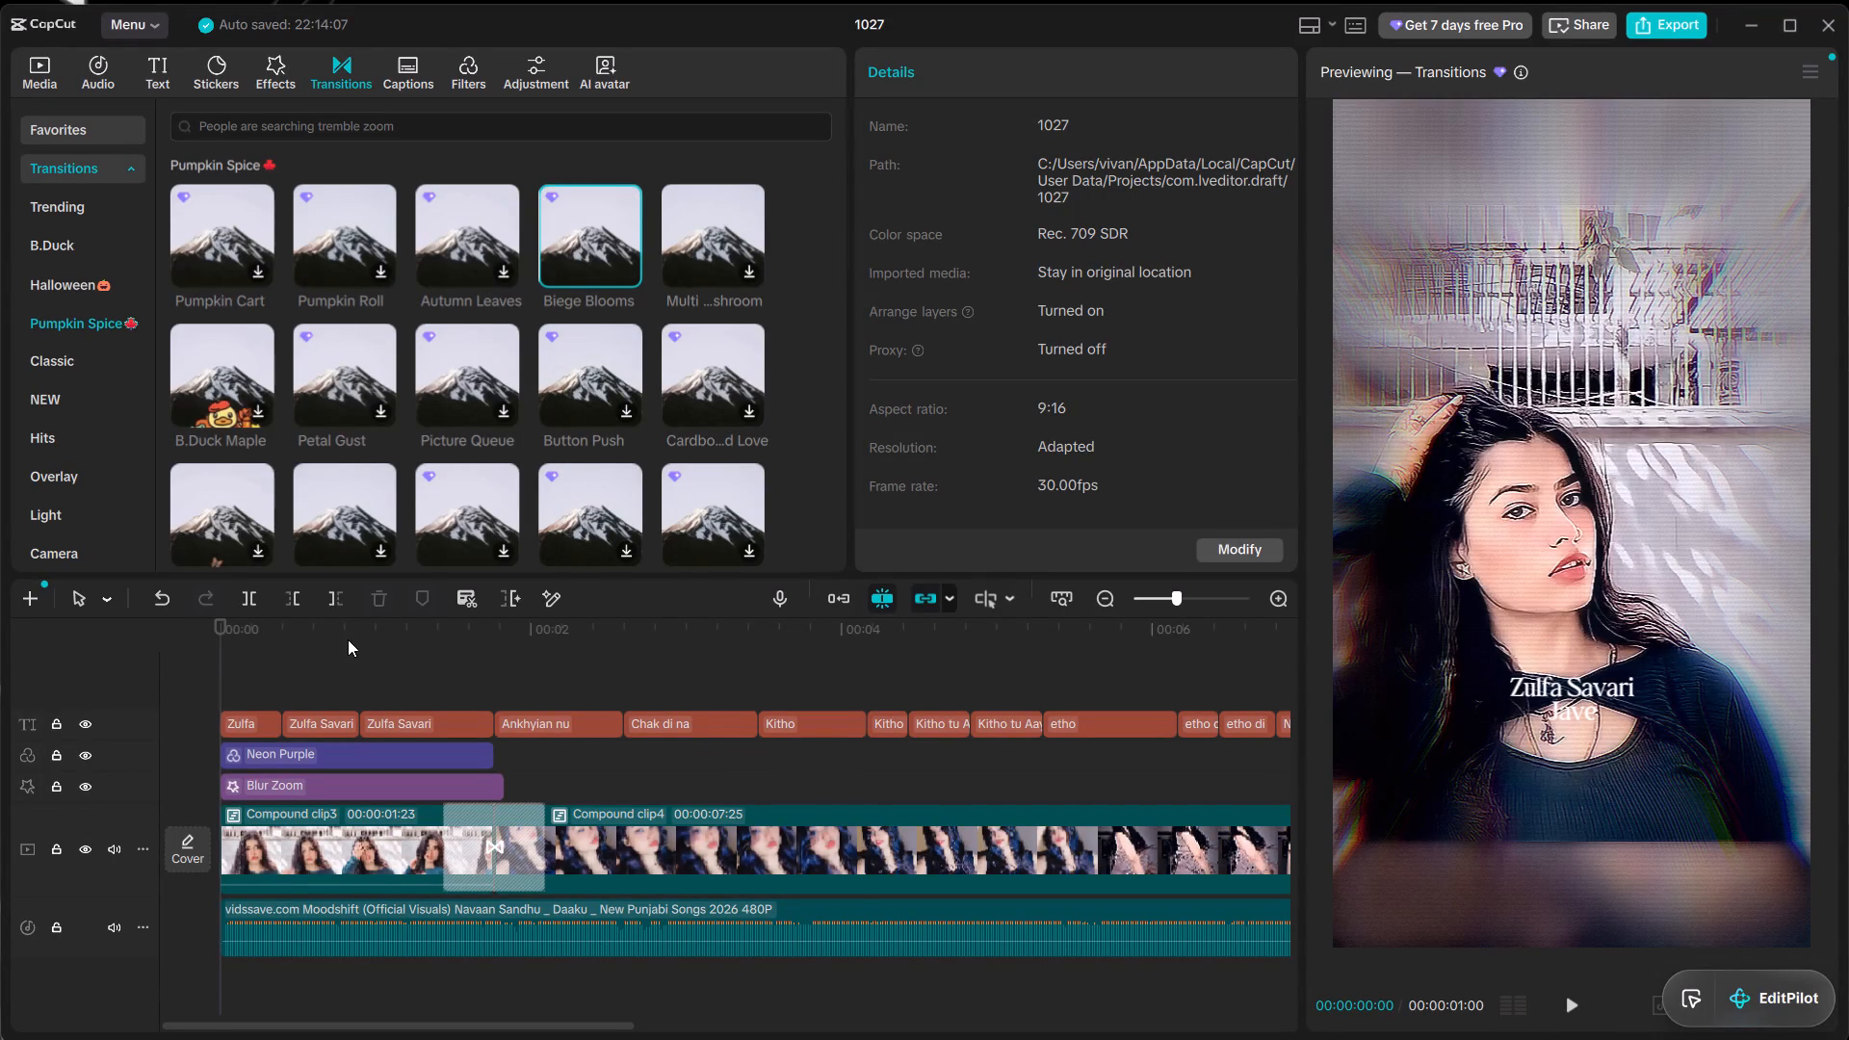
Replay the video from the start and review the Neon Purple filter, the captions and the existing transitions.
left_click_drag(348, 639, 236, 621)
left_click(320, 653)
left_click_drag(320, 653, 24, 552)
key("space")
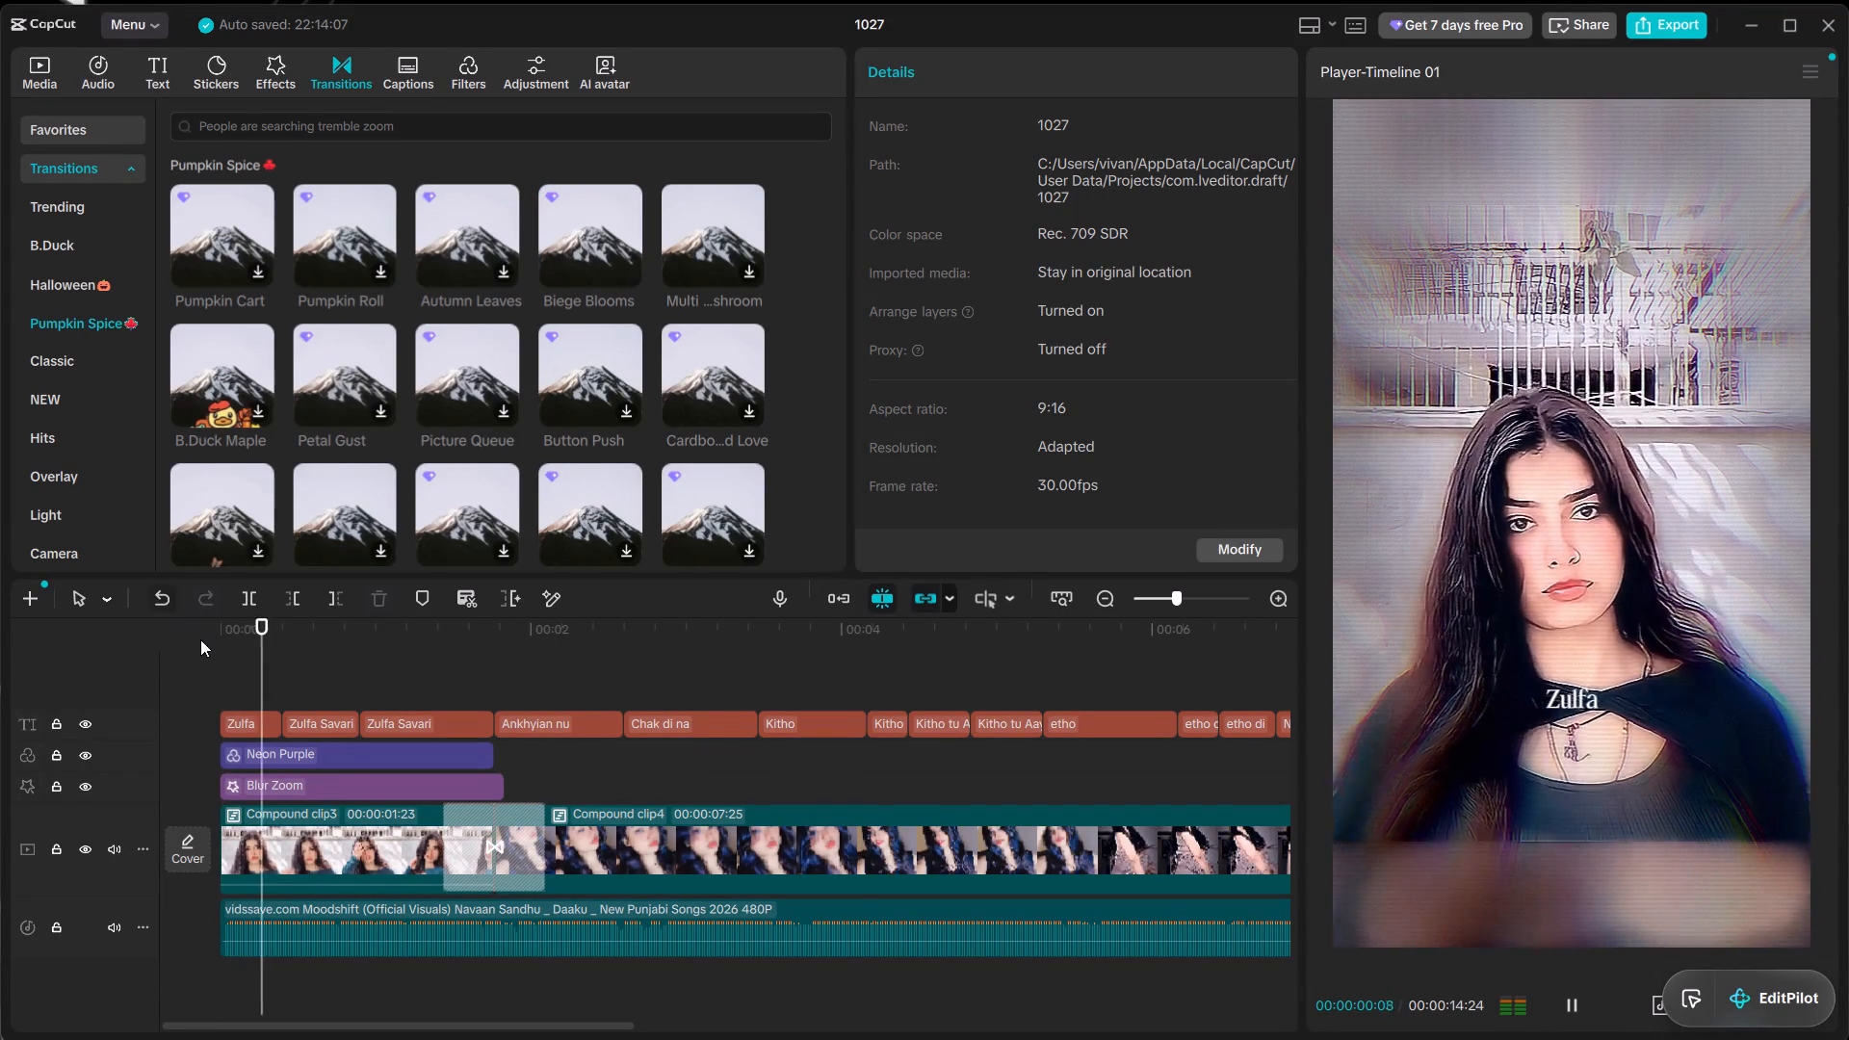
key("space")
left_click(300, 754)
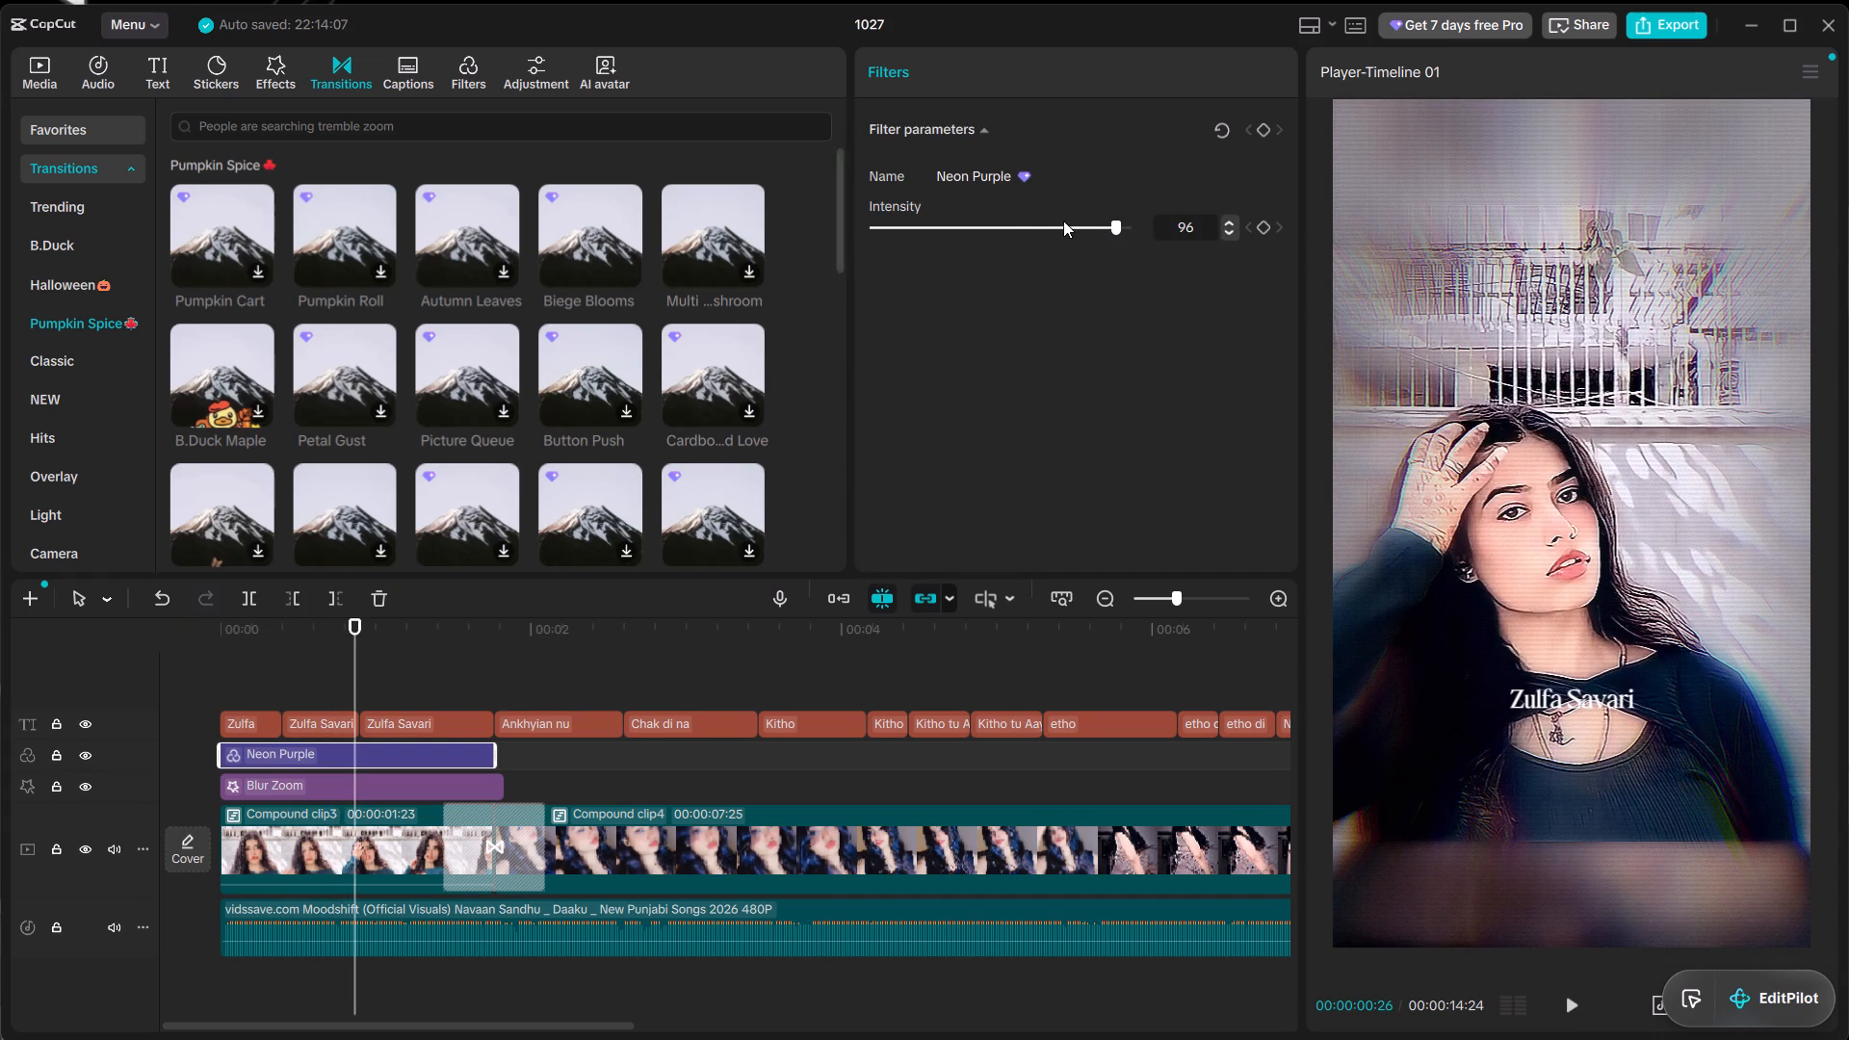
key("space")
scroll(793, 607, "up", 3, "alt")
scroll(830, 588, "down", 2, "alt")
scroll(835, 587, "up", 2, "alt")
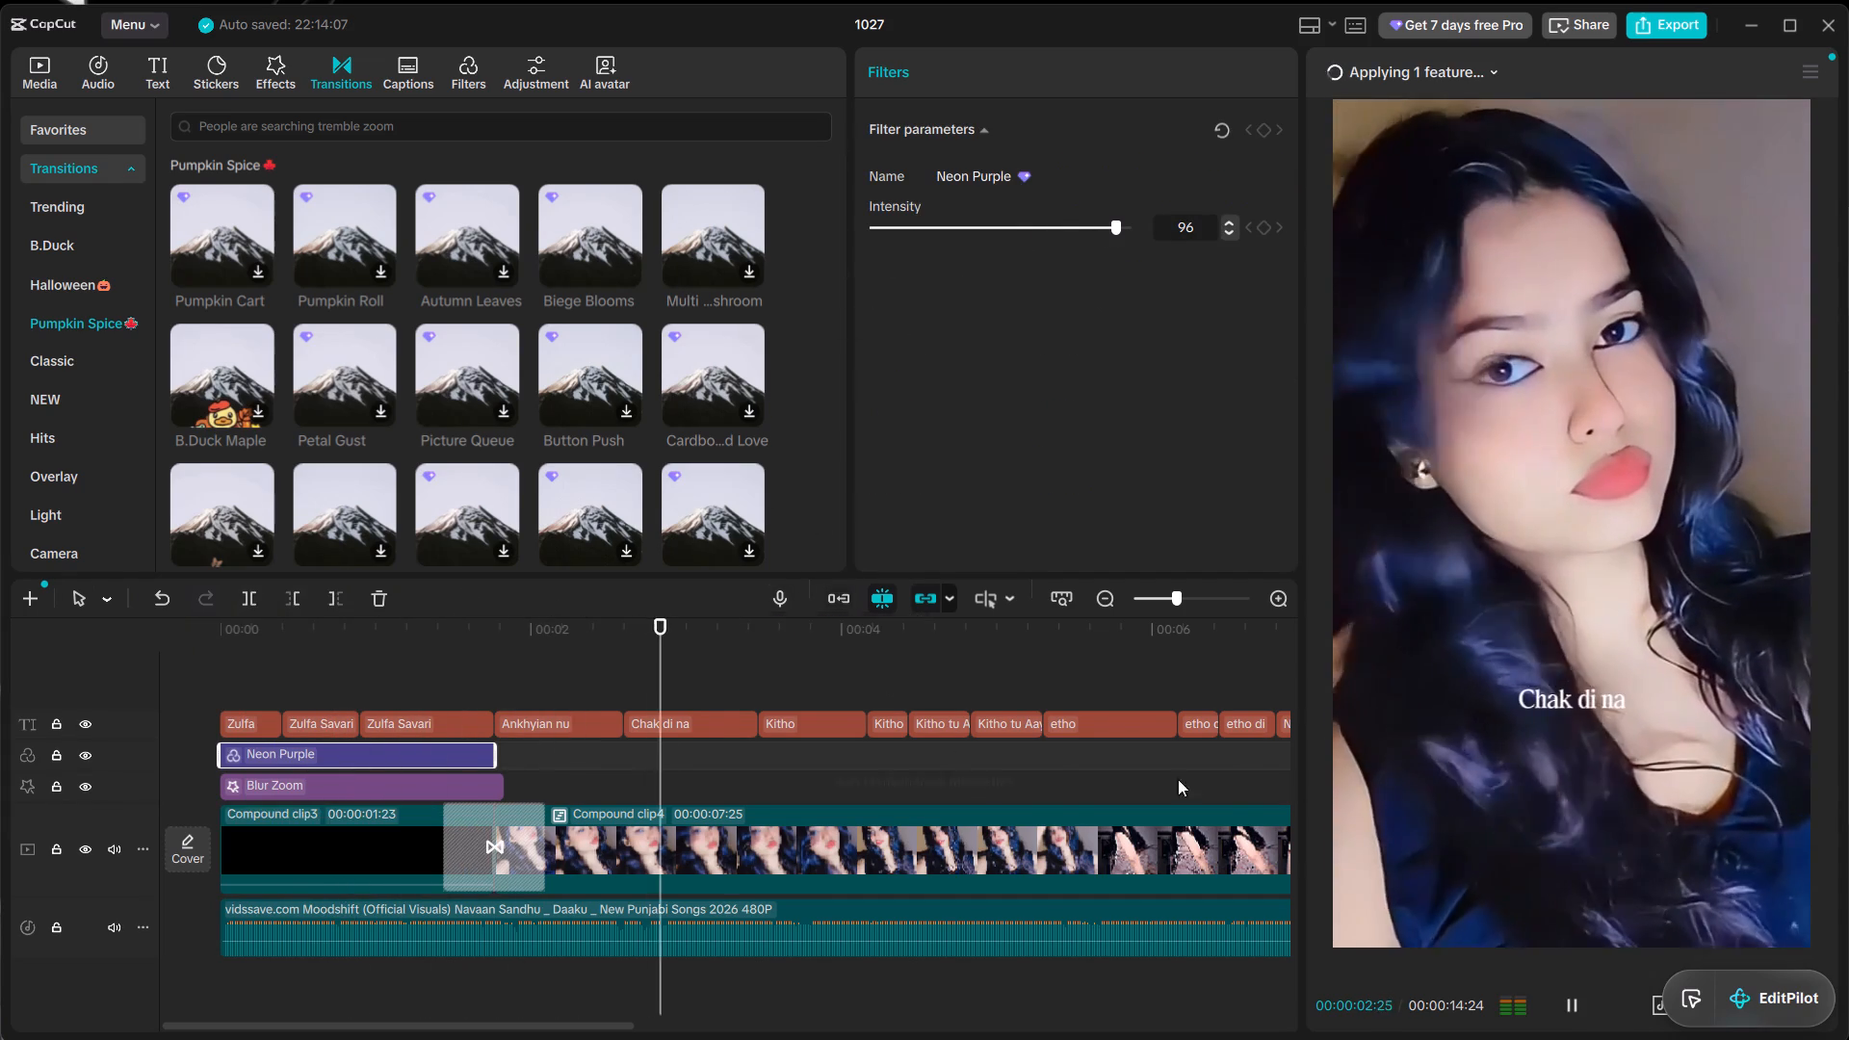
scroll(1298, 784, "down", 3, "alt")
scroll(1033, 761, "up", 3, "alt")
scroll(1033, 761, "down", 4, "alt")
scroll(1002, 746, "up", 4, "alt")
scroll(1002, 746, "down", 4, "alt")
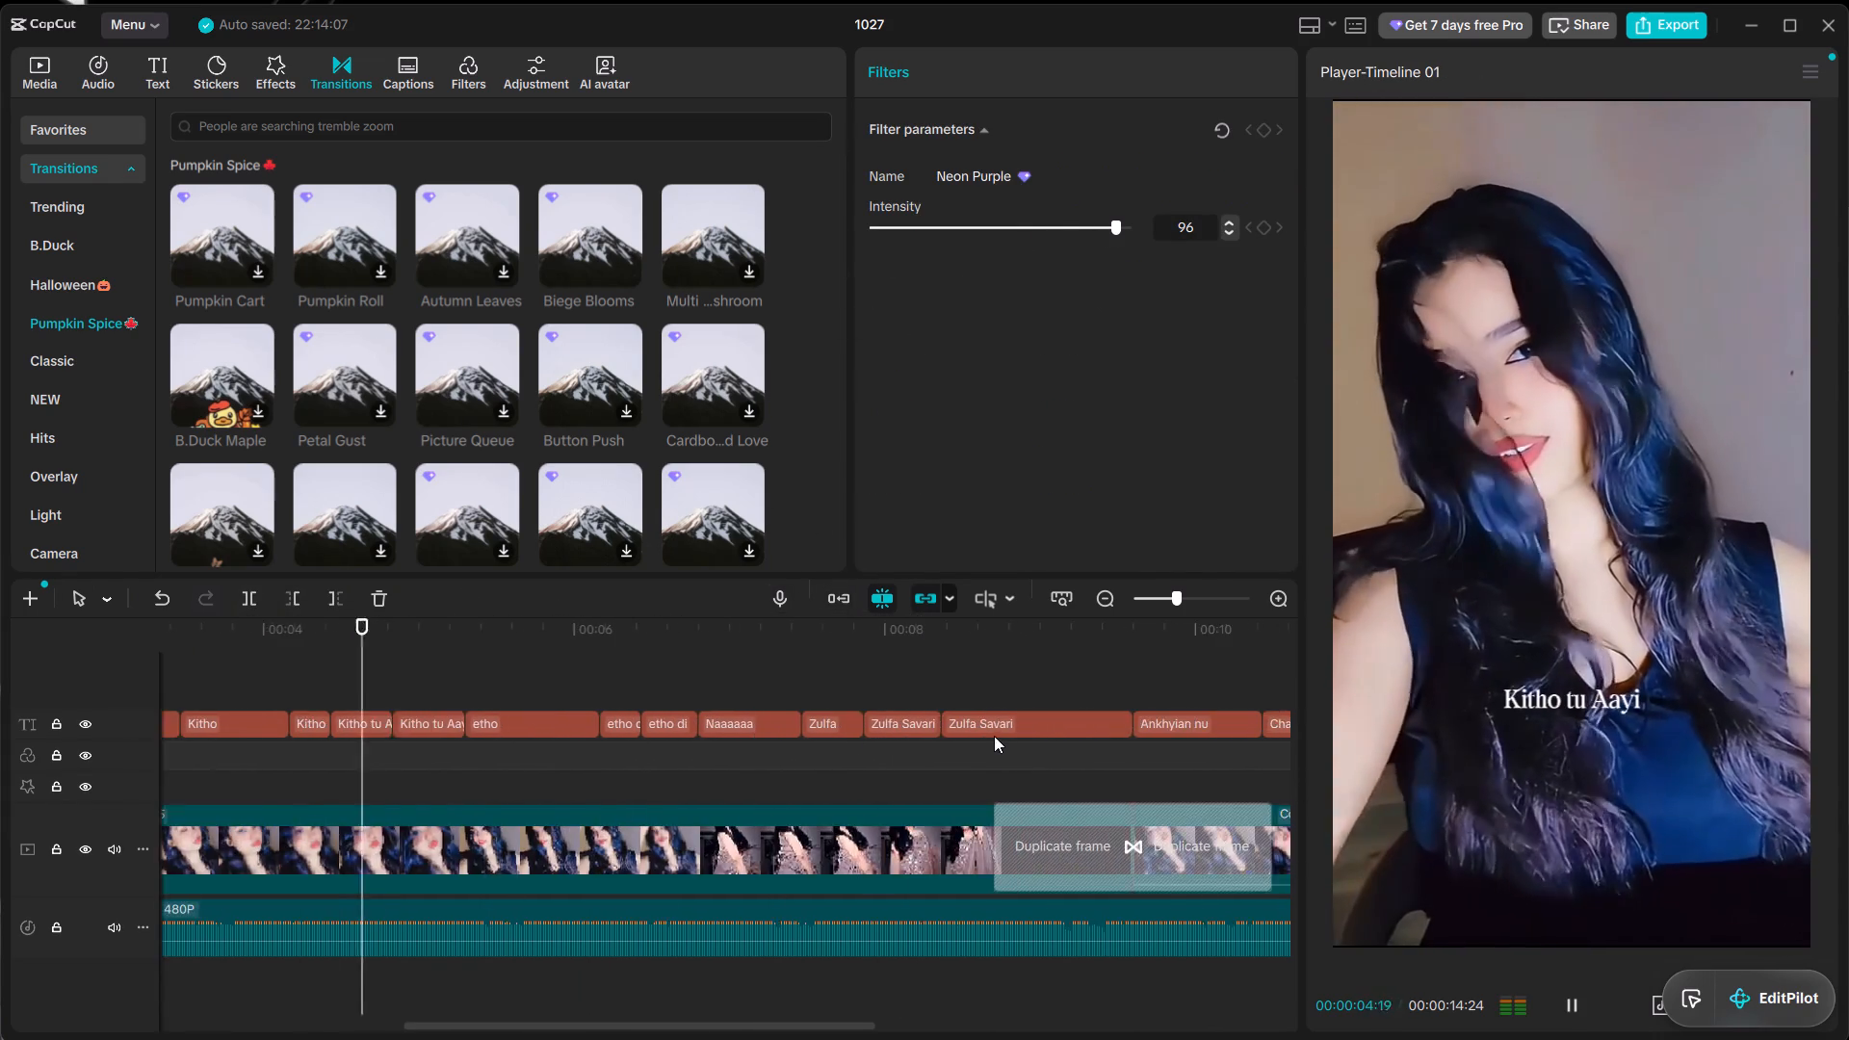
scroll(994, 736, "up", 5, "alt")
scroll(997, 732, "down", 5, "alt")
scroll(997, 727, "up", 4, "alt")
scroll(997, 726, "down", 4, "alt")
scroll(998, 725, "up", 4, "alt")
scroll(1030, 698, "down", 3, "alt")
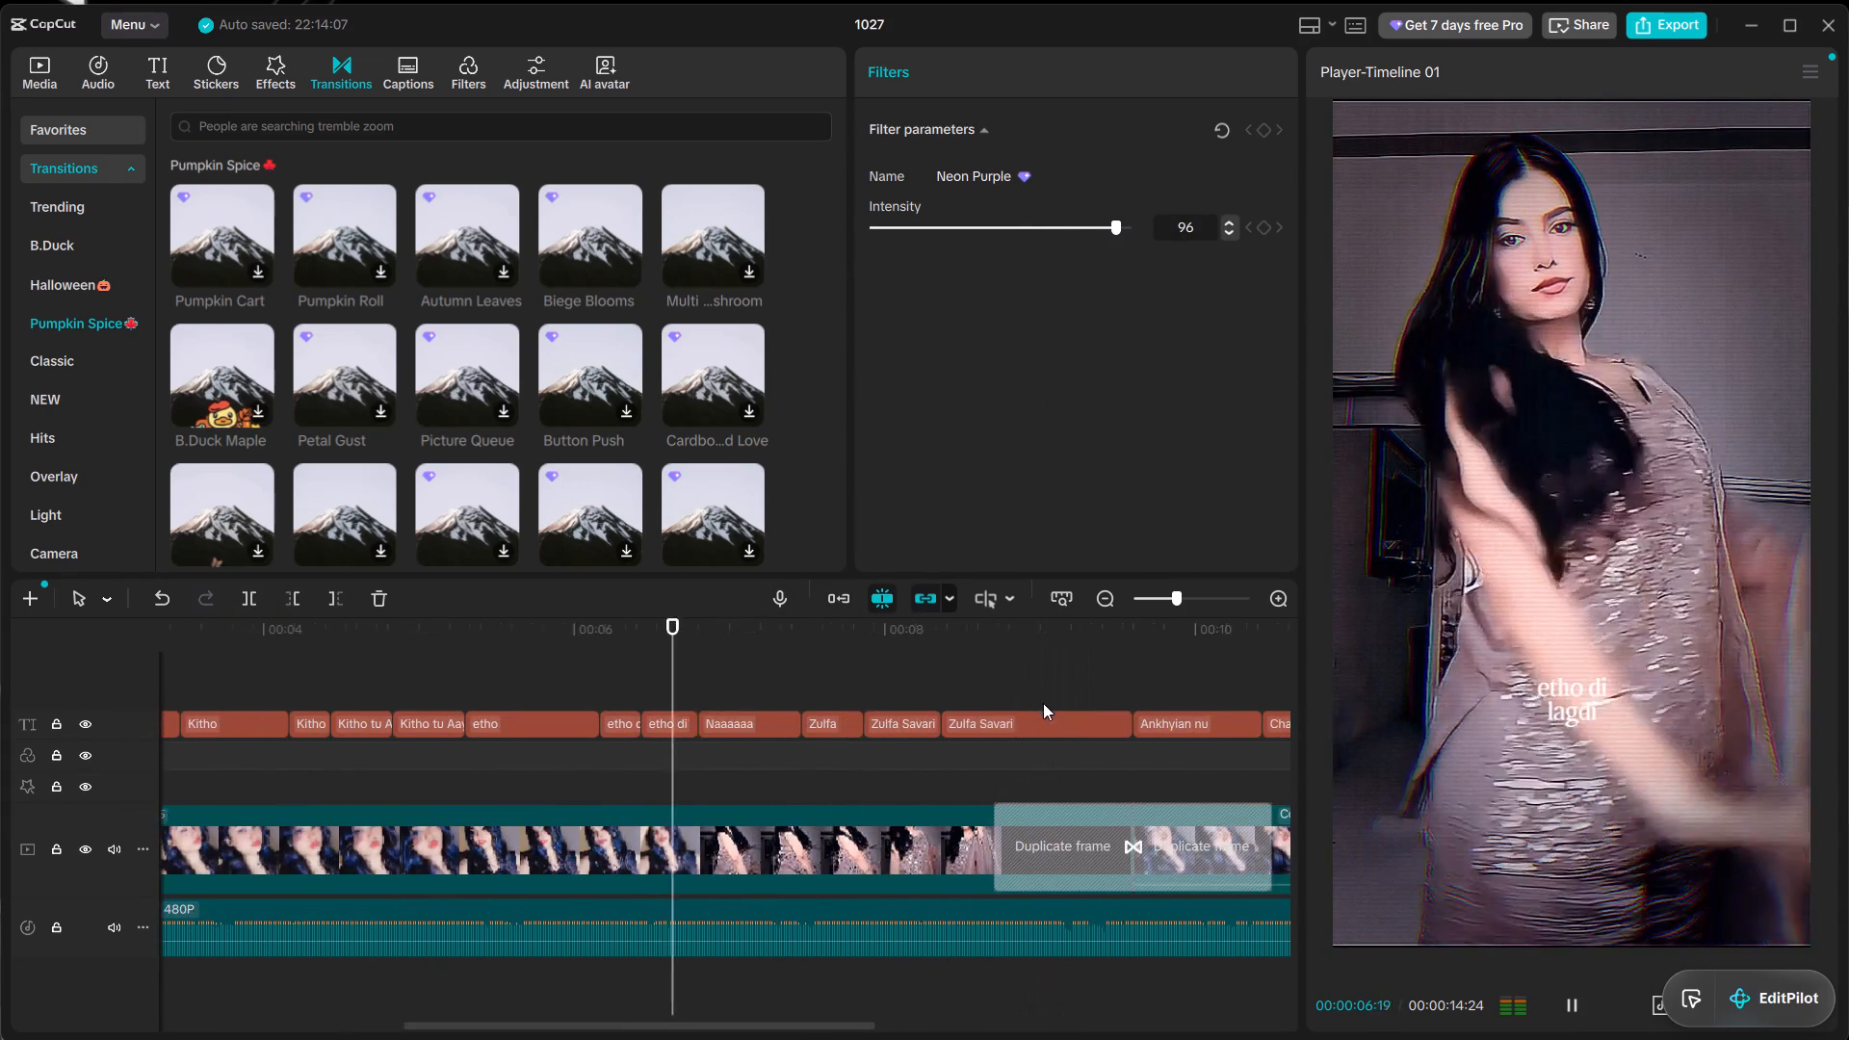
scroll(1072, 764, "down", 1, "alt")
scroll(1001, 771, "down", 13, "ctrl")
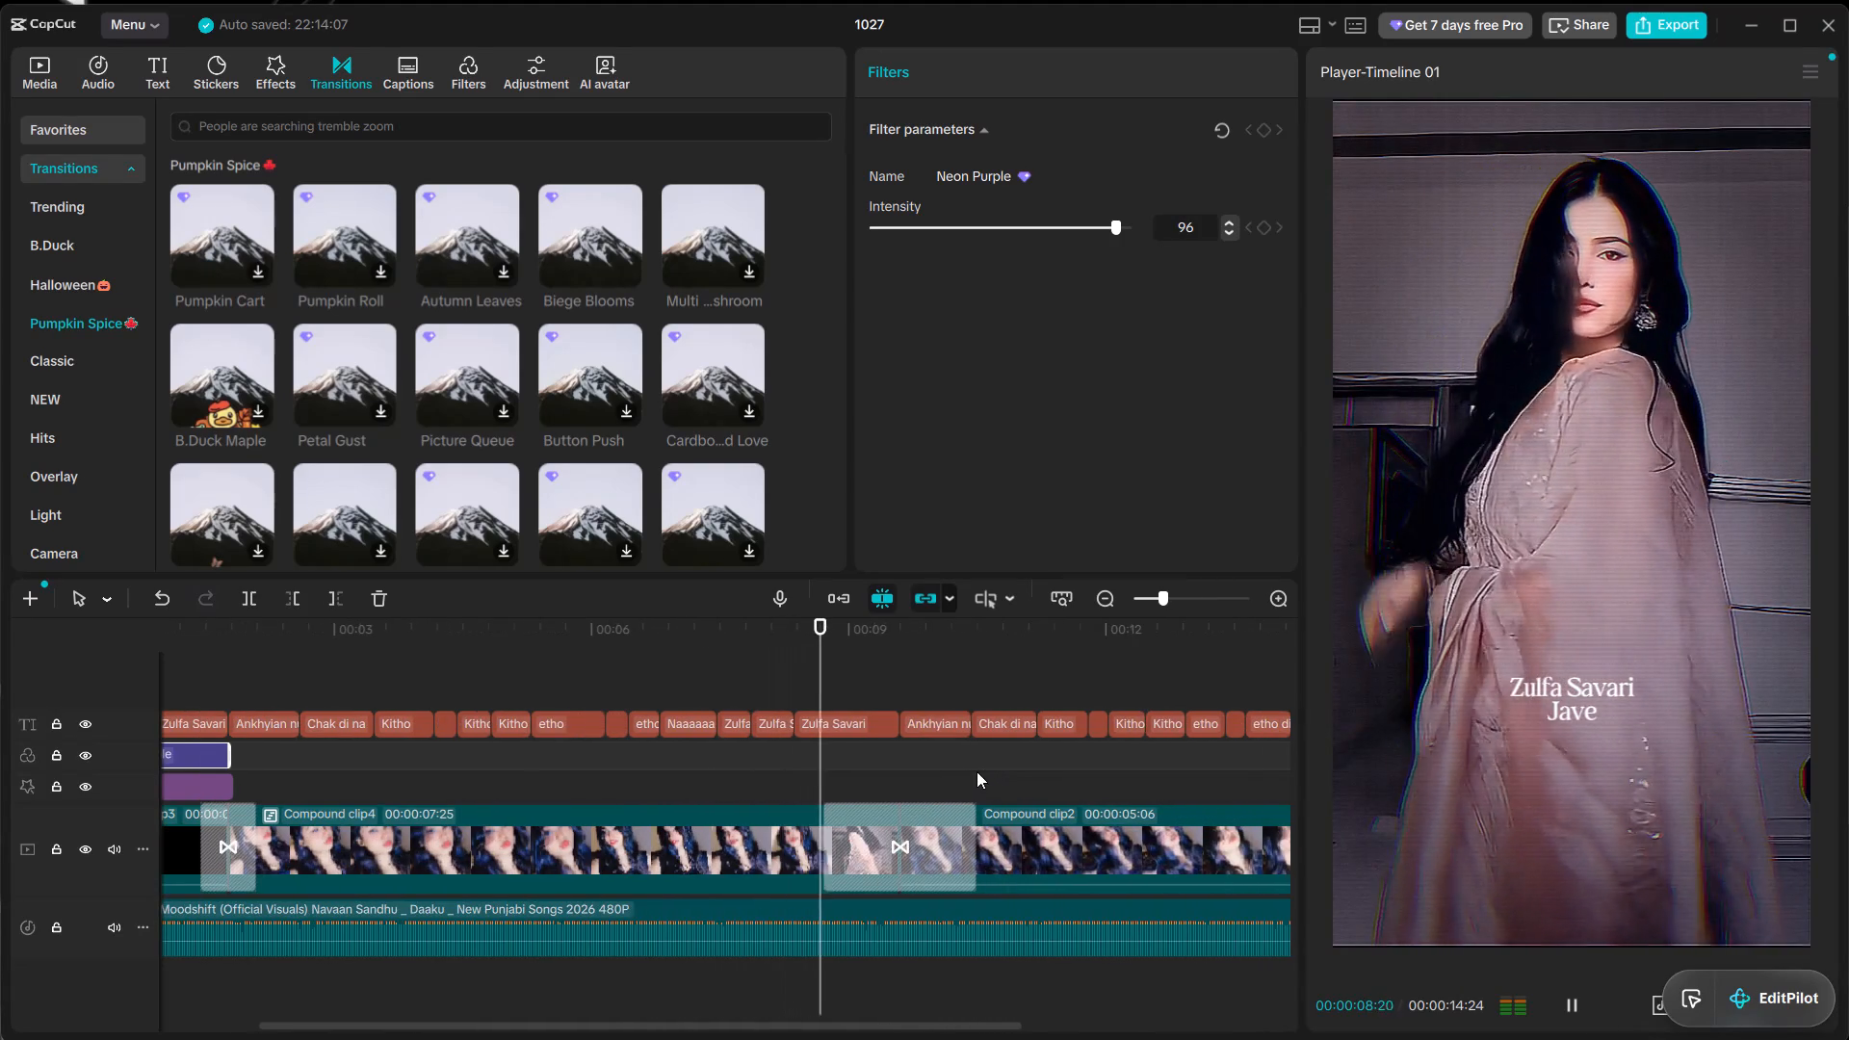
scroll(974, 768, "down", 1, "ctrl")
scroll(971, 767, "down", 2, "alt")
scroll(970, 766, "up", 2, "alt")
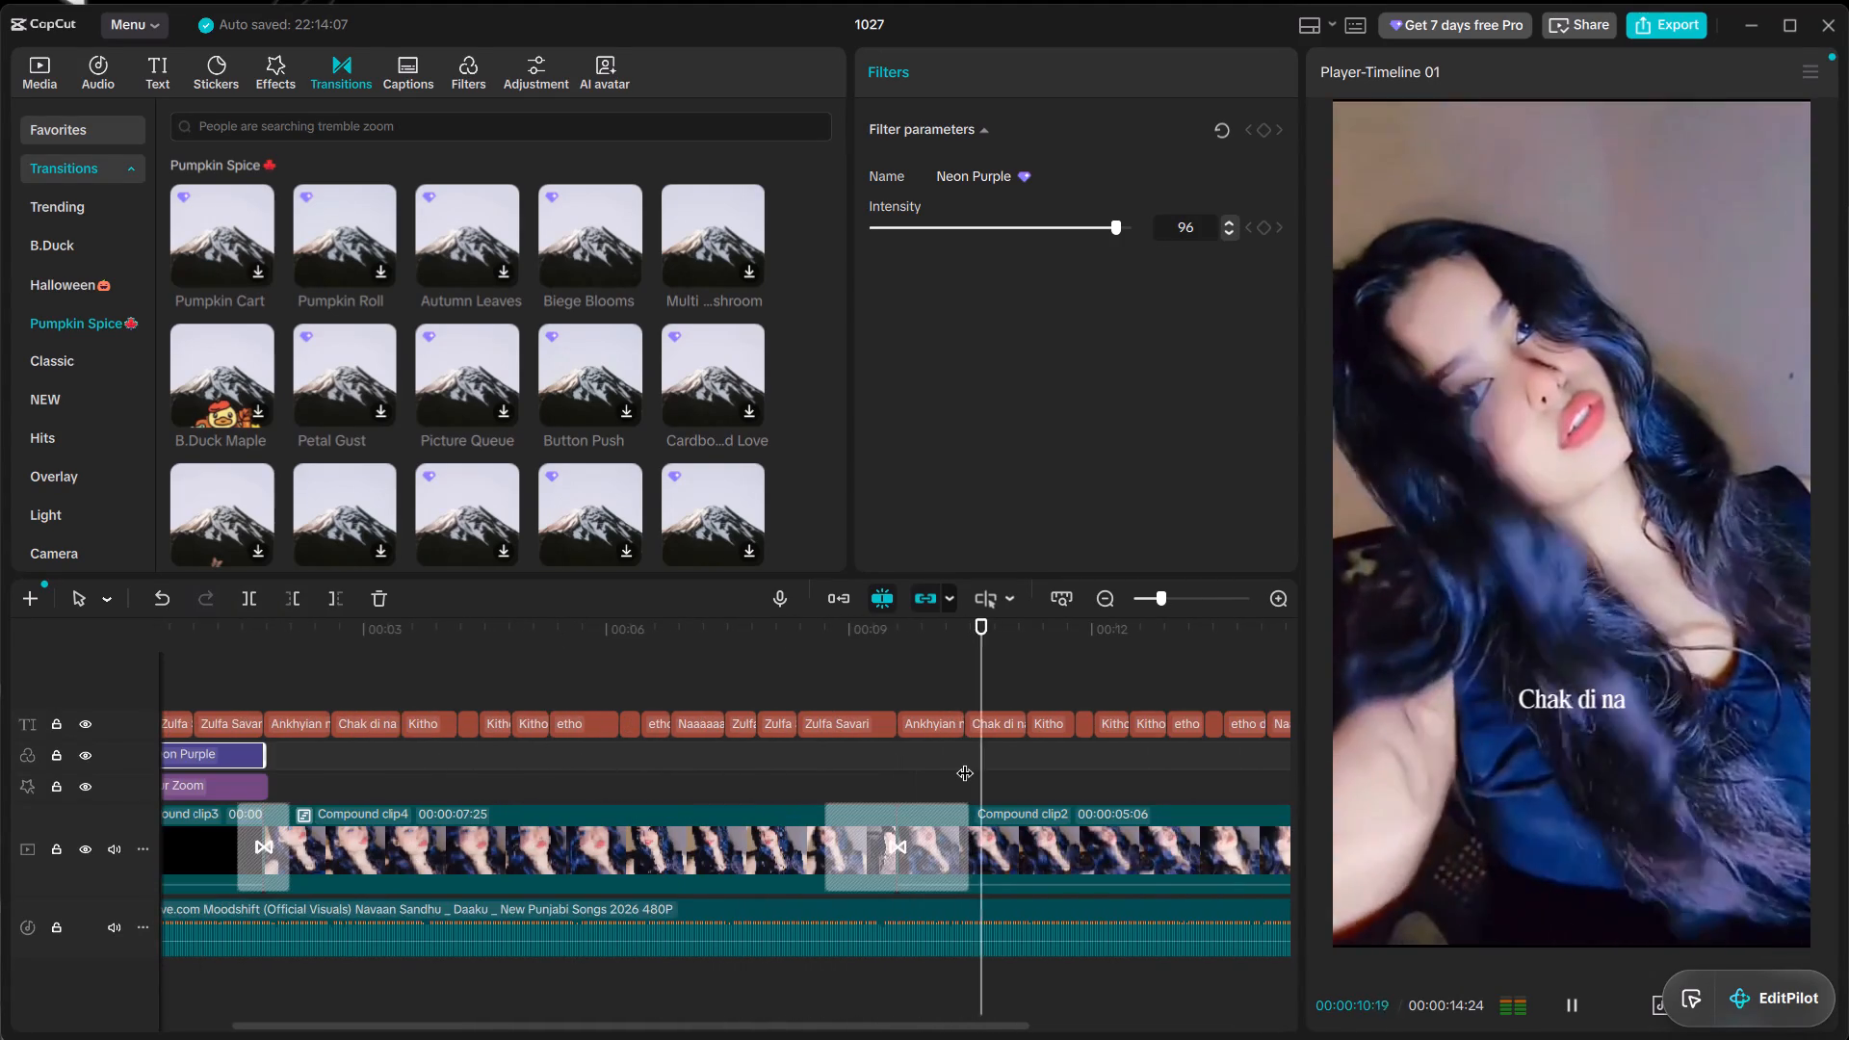
scroll(965, 761, "down", 4, "alt")
scroll(949, 750, "up", 6, "alt")
scroll(951, 749, "down", 5, "alt")
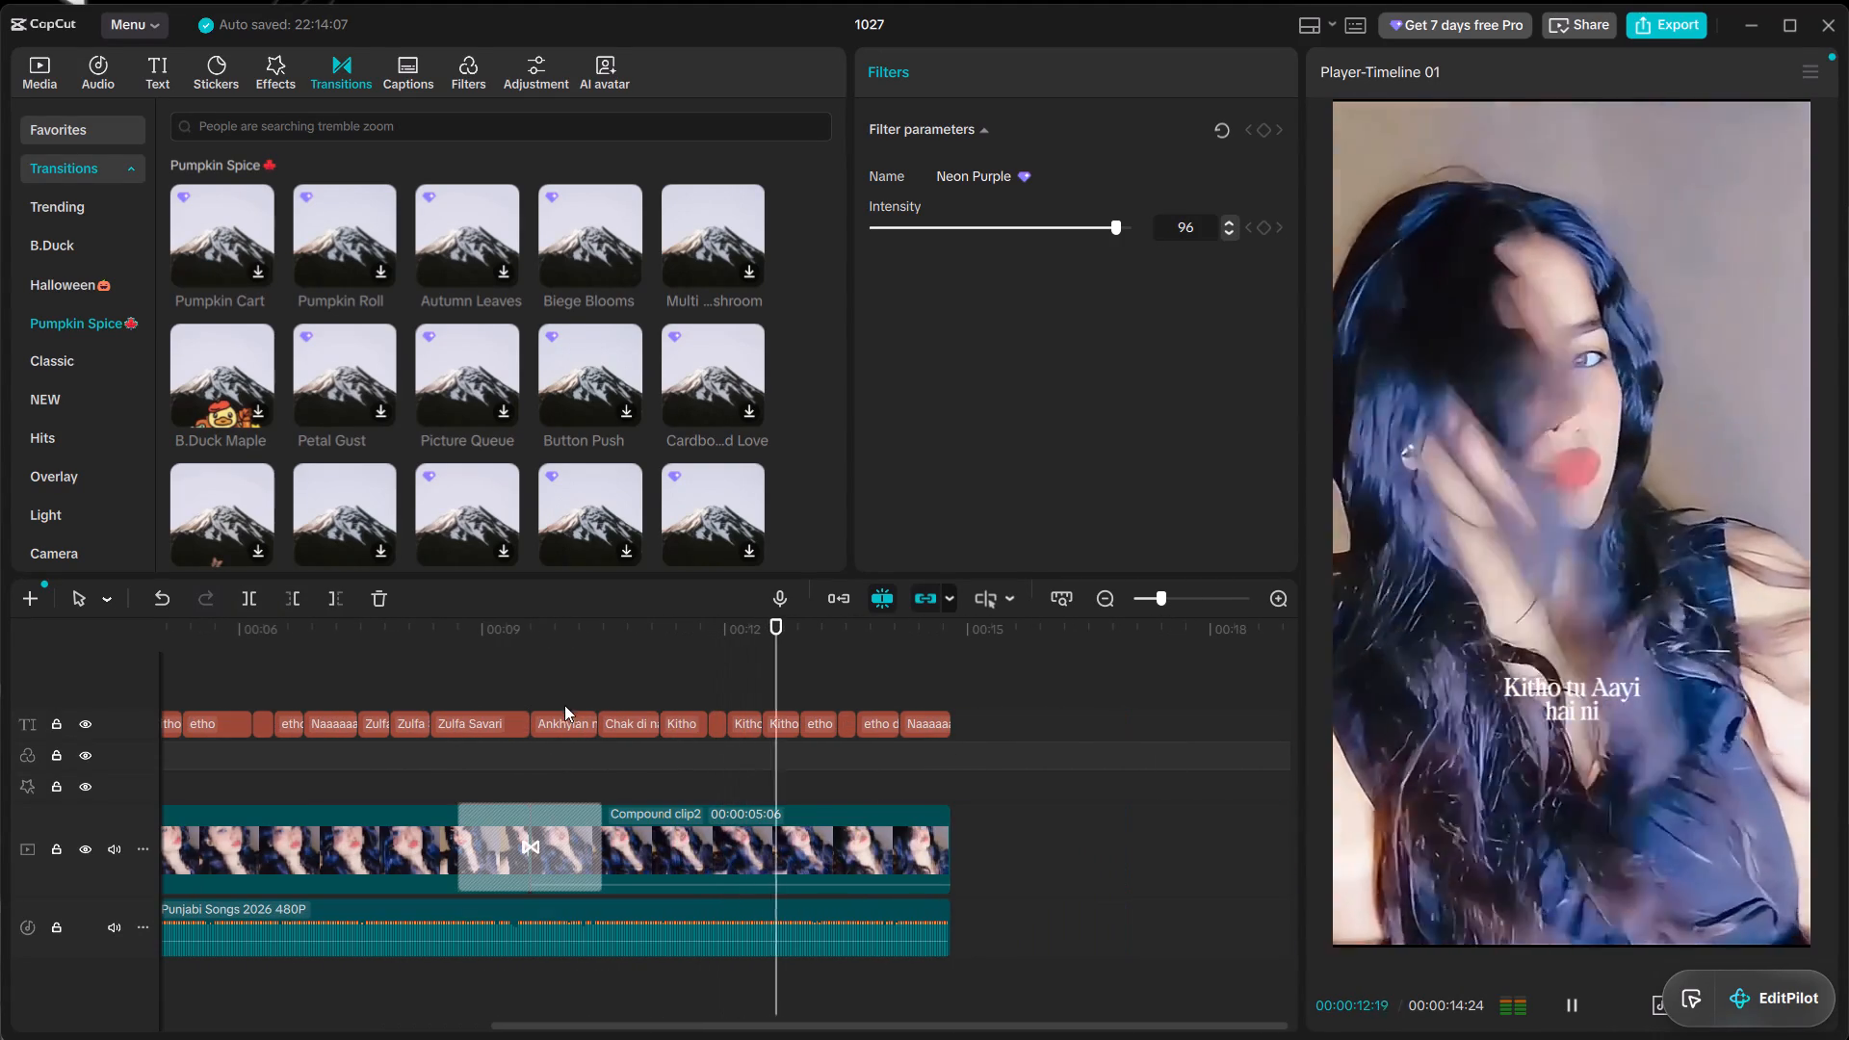
Return to the start of the timeline and set the Neon Purple filter's intensity to 49.
left_click(564, 703)
left_click_drag(563, 701, 0, 702)
left_click(243, 755)
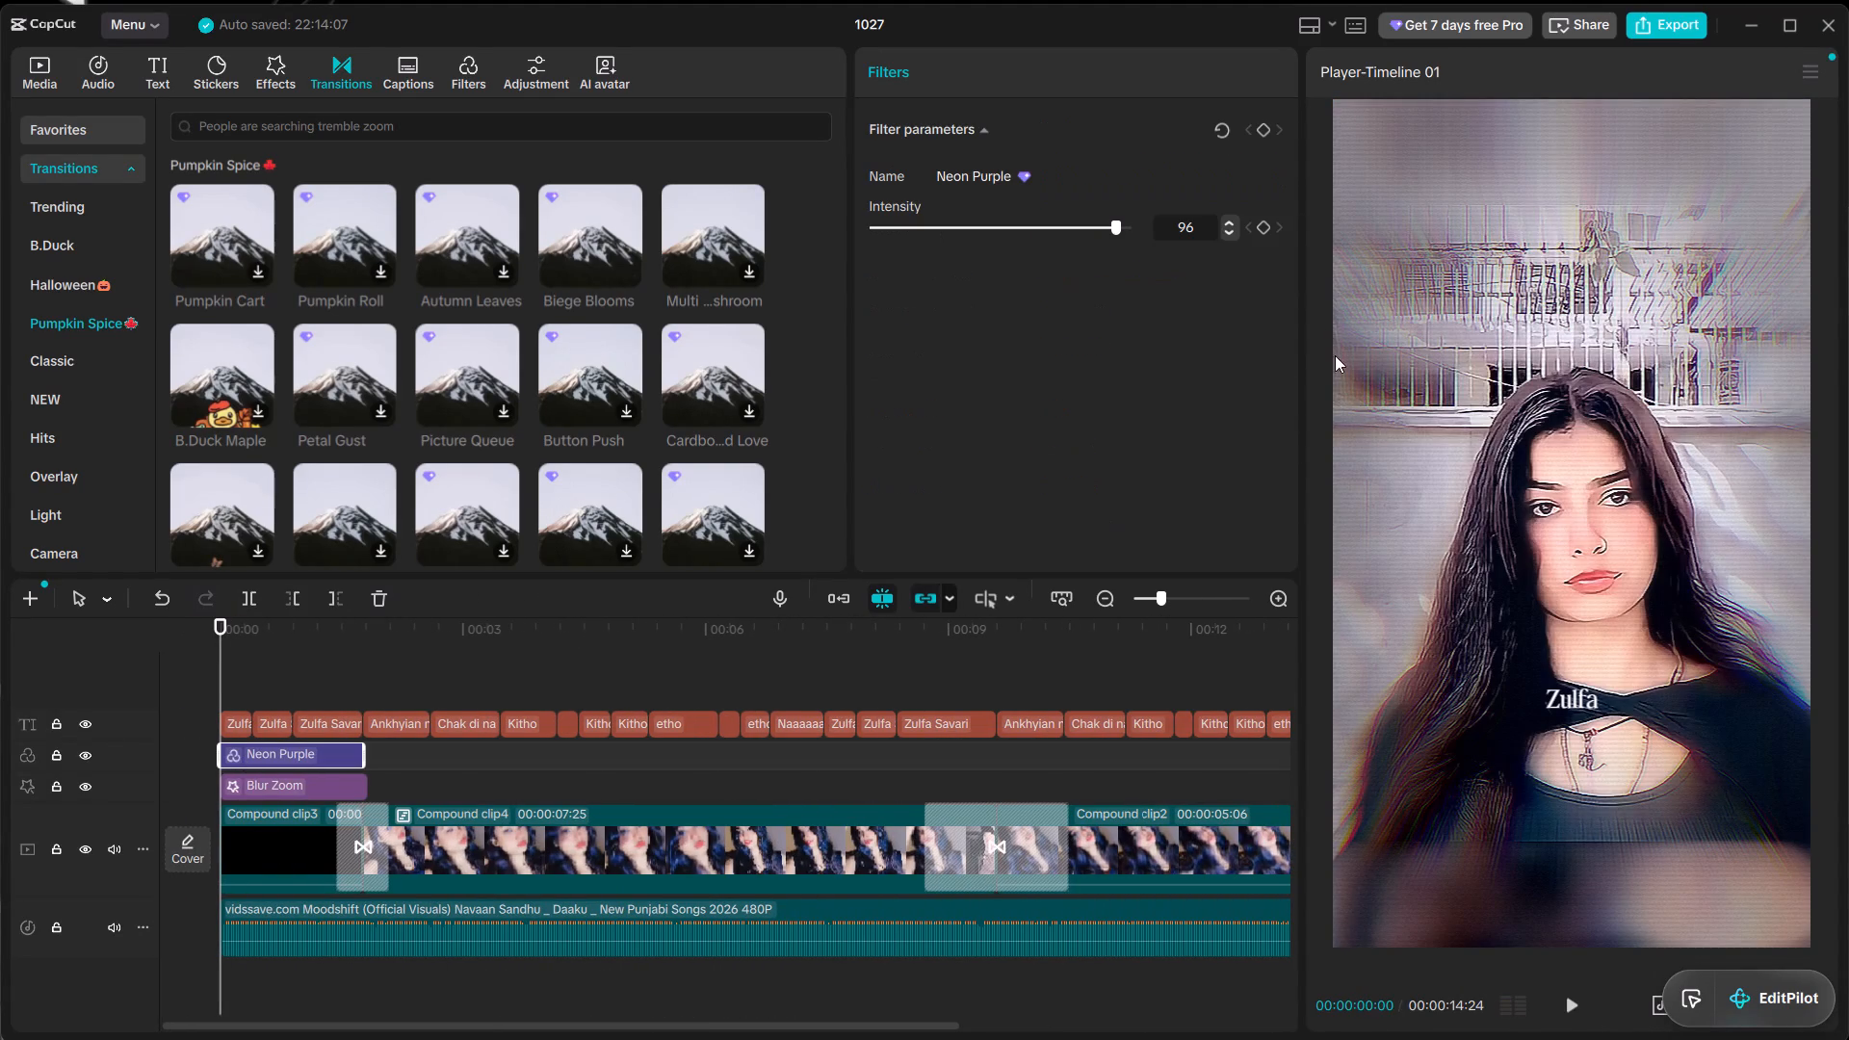
left_click_drag(1025, 229, 368, 247)
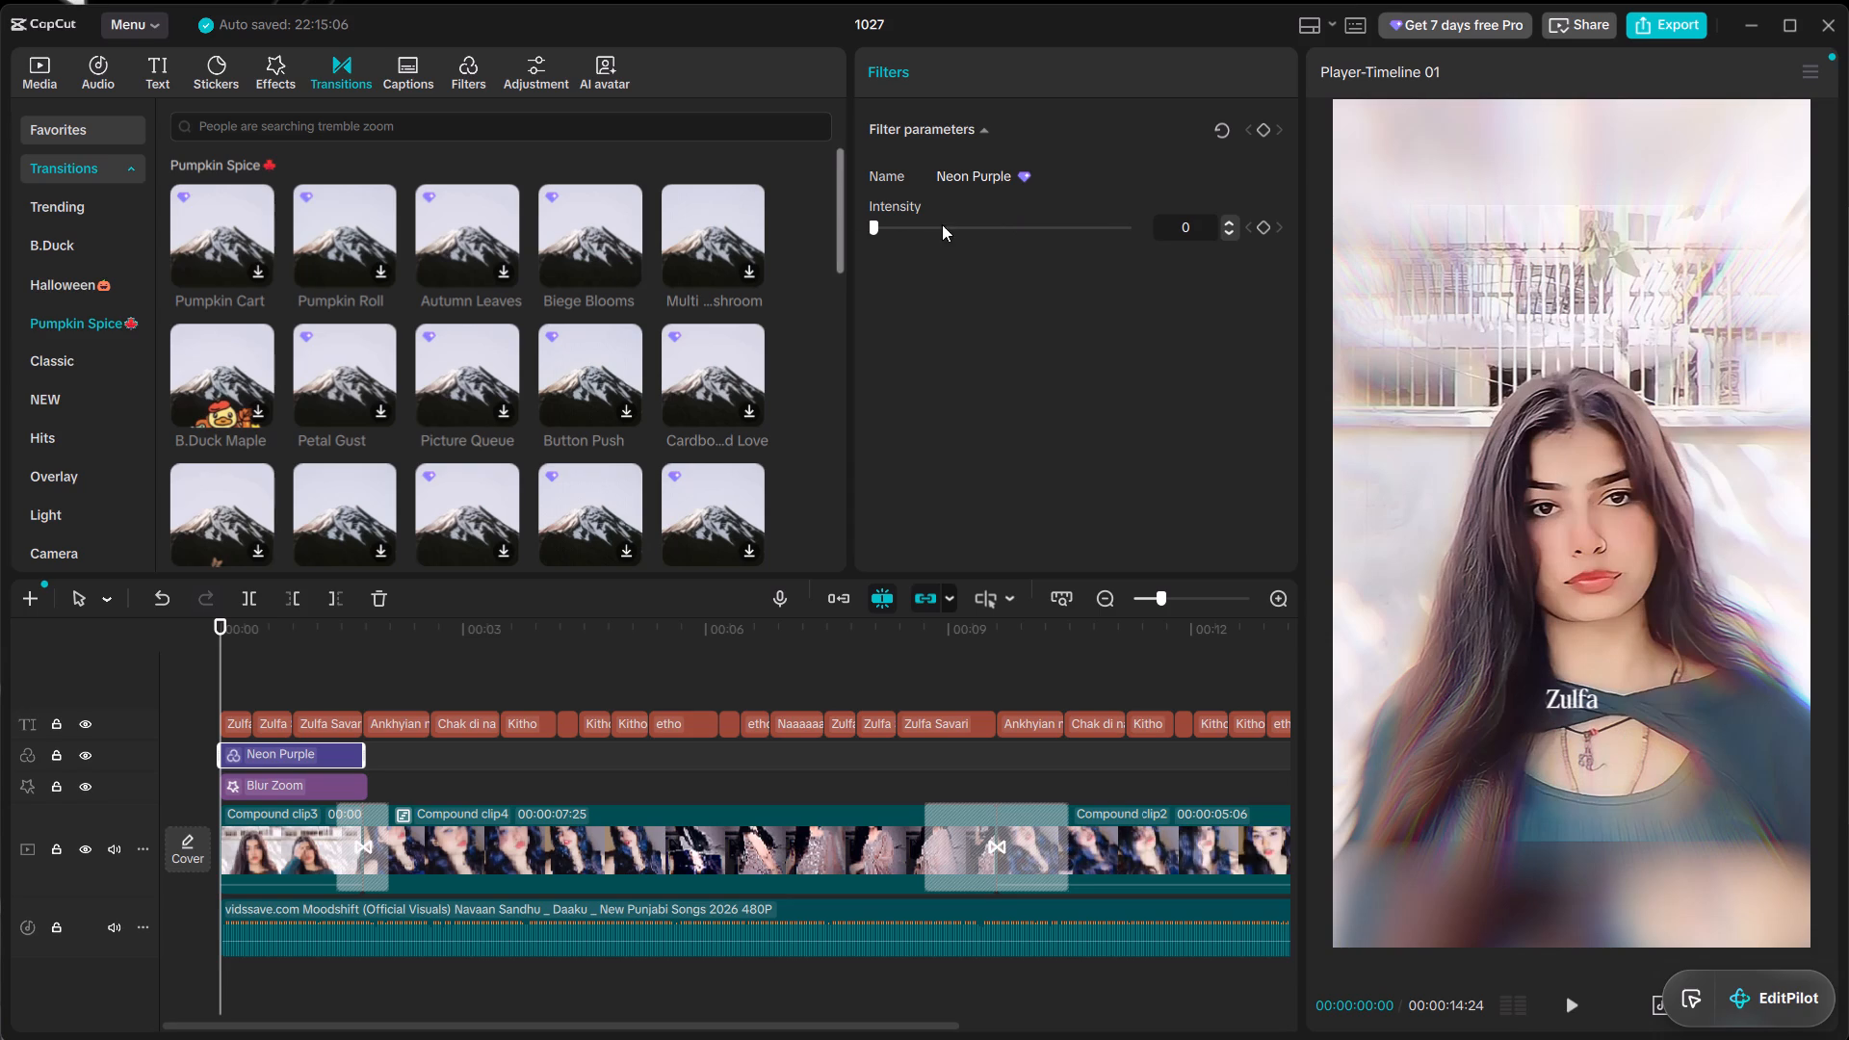
left_click_drag(942, 224, 998, 231)
Play the video from the start to examine the look with the reduced Neon Purple filter.
key("space")
scroll(581, 848, "up", 2, "ctrl")
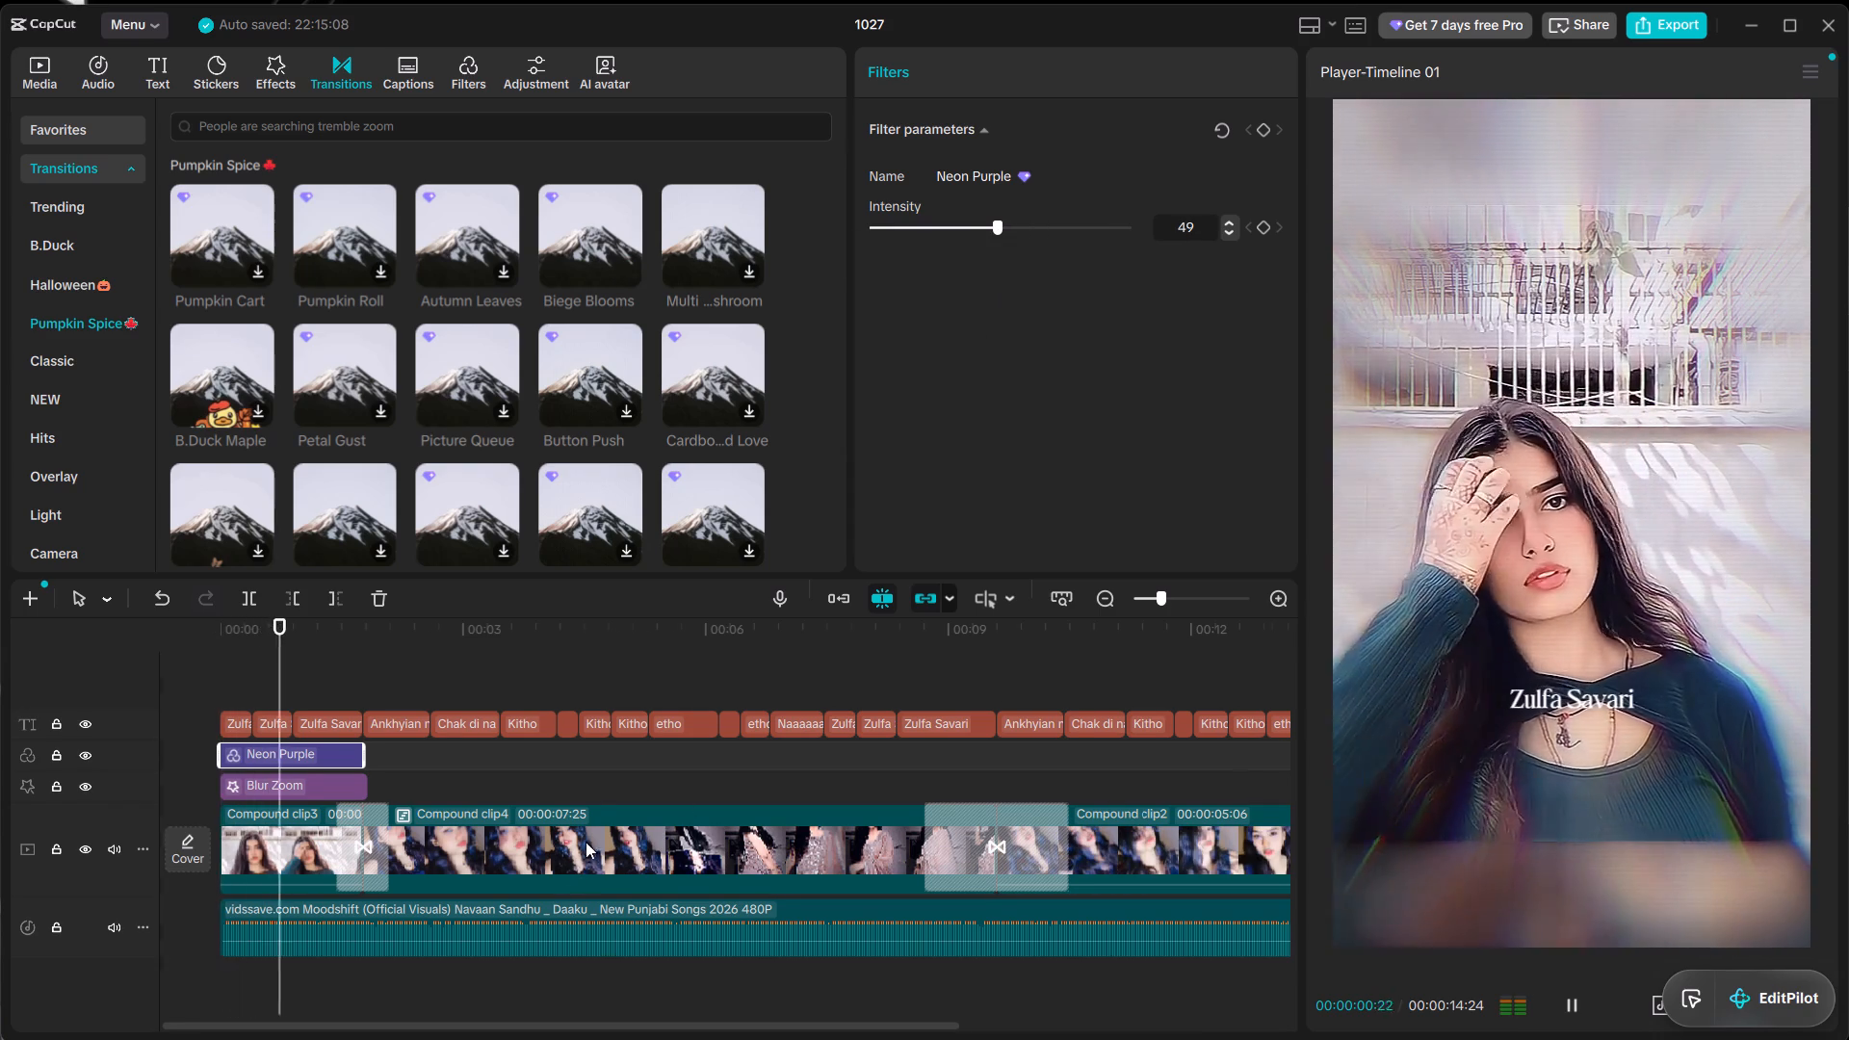
scroll(586, 842, "up", 5, "ctrl")
scroll(632, 770, "up", 5, "ctrl")
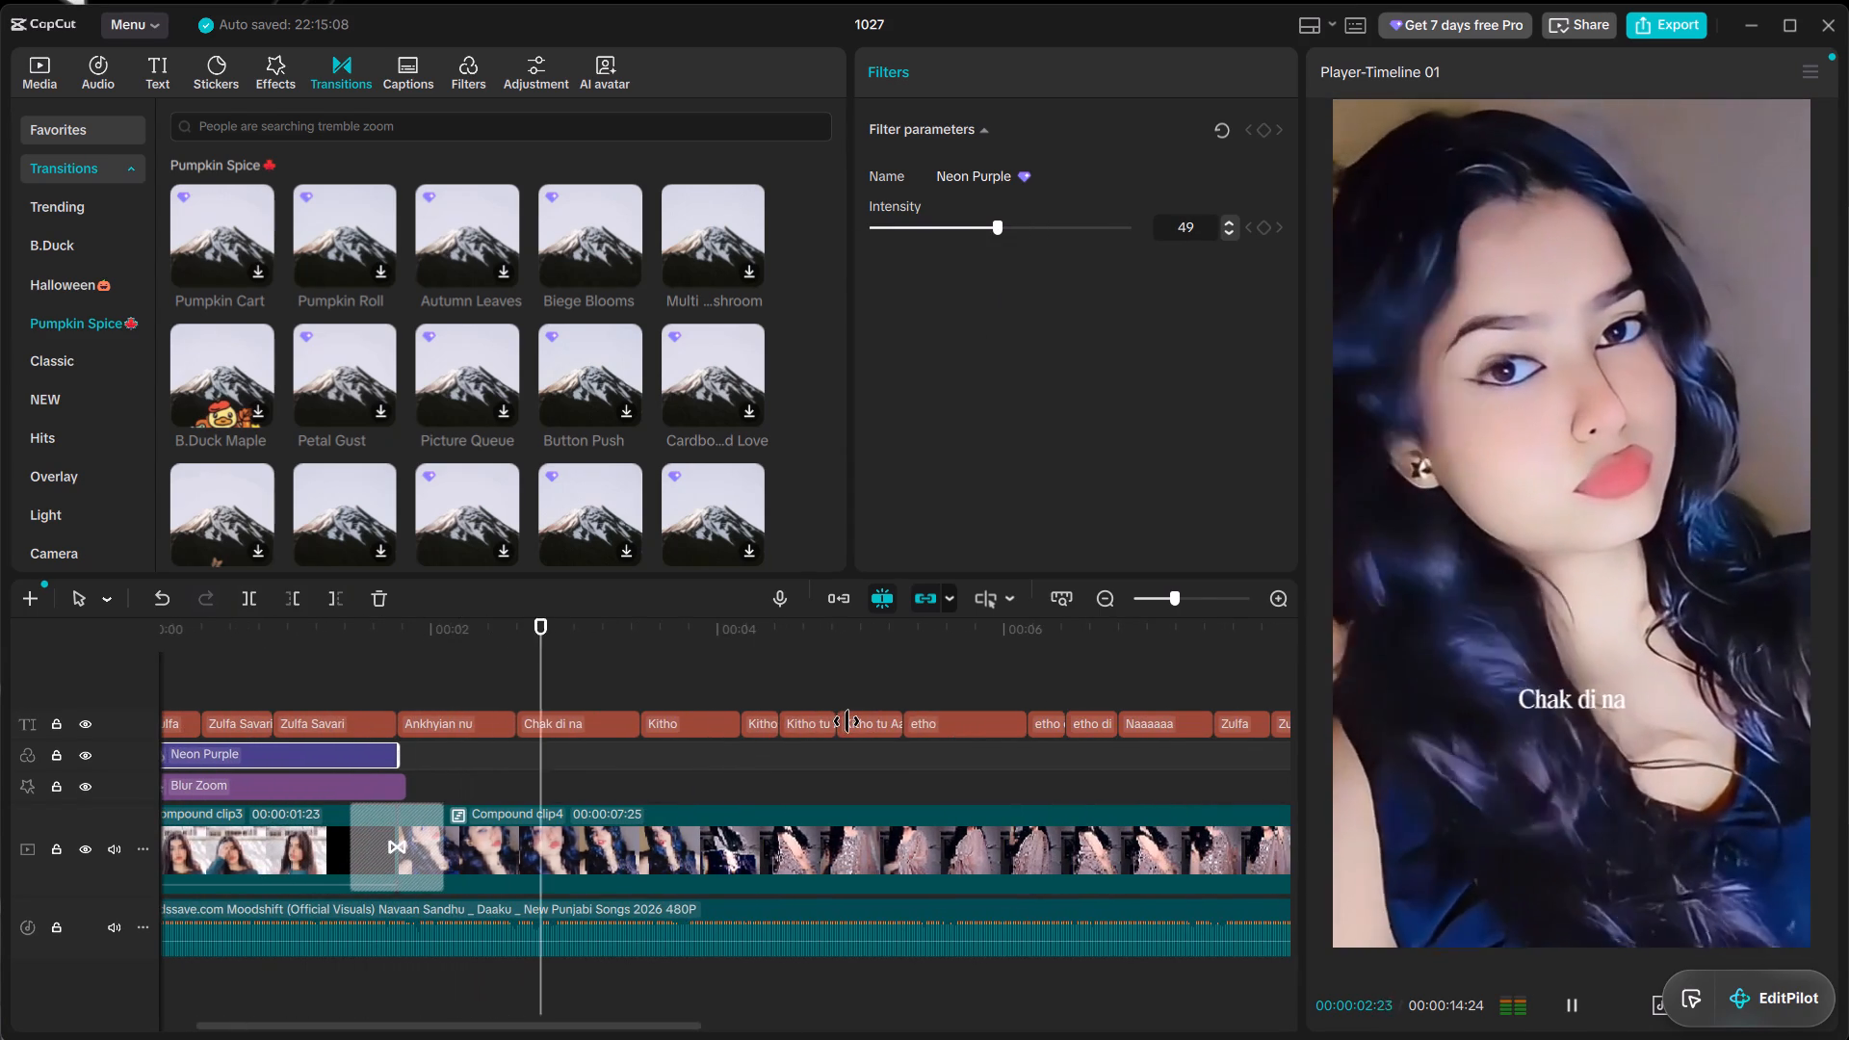
scroll(846, 721, "up", 7)
scroll(851, 720, "down", 17, "ctrl")
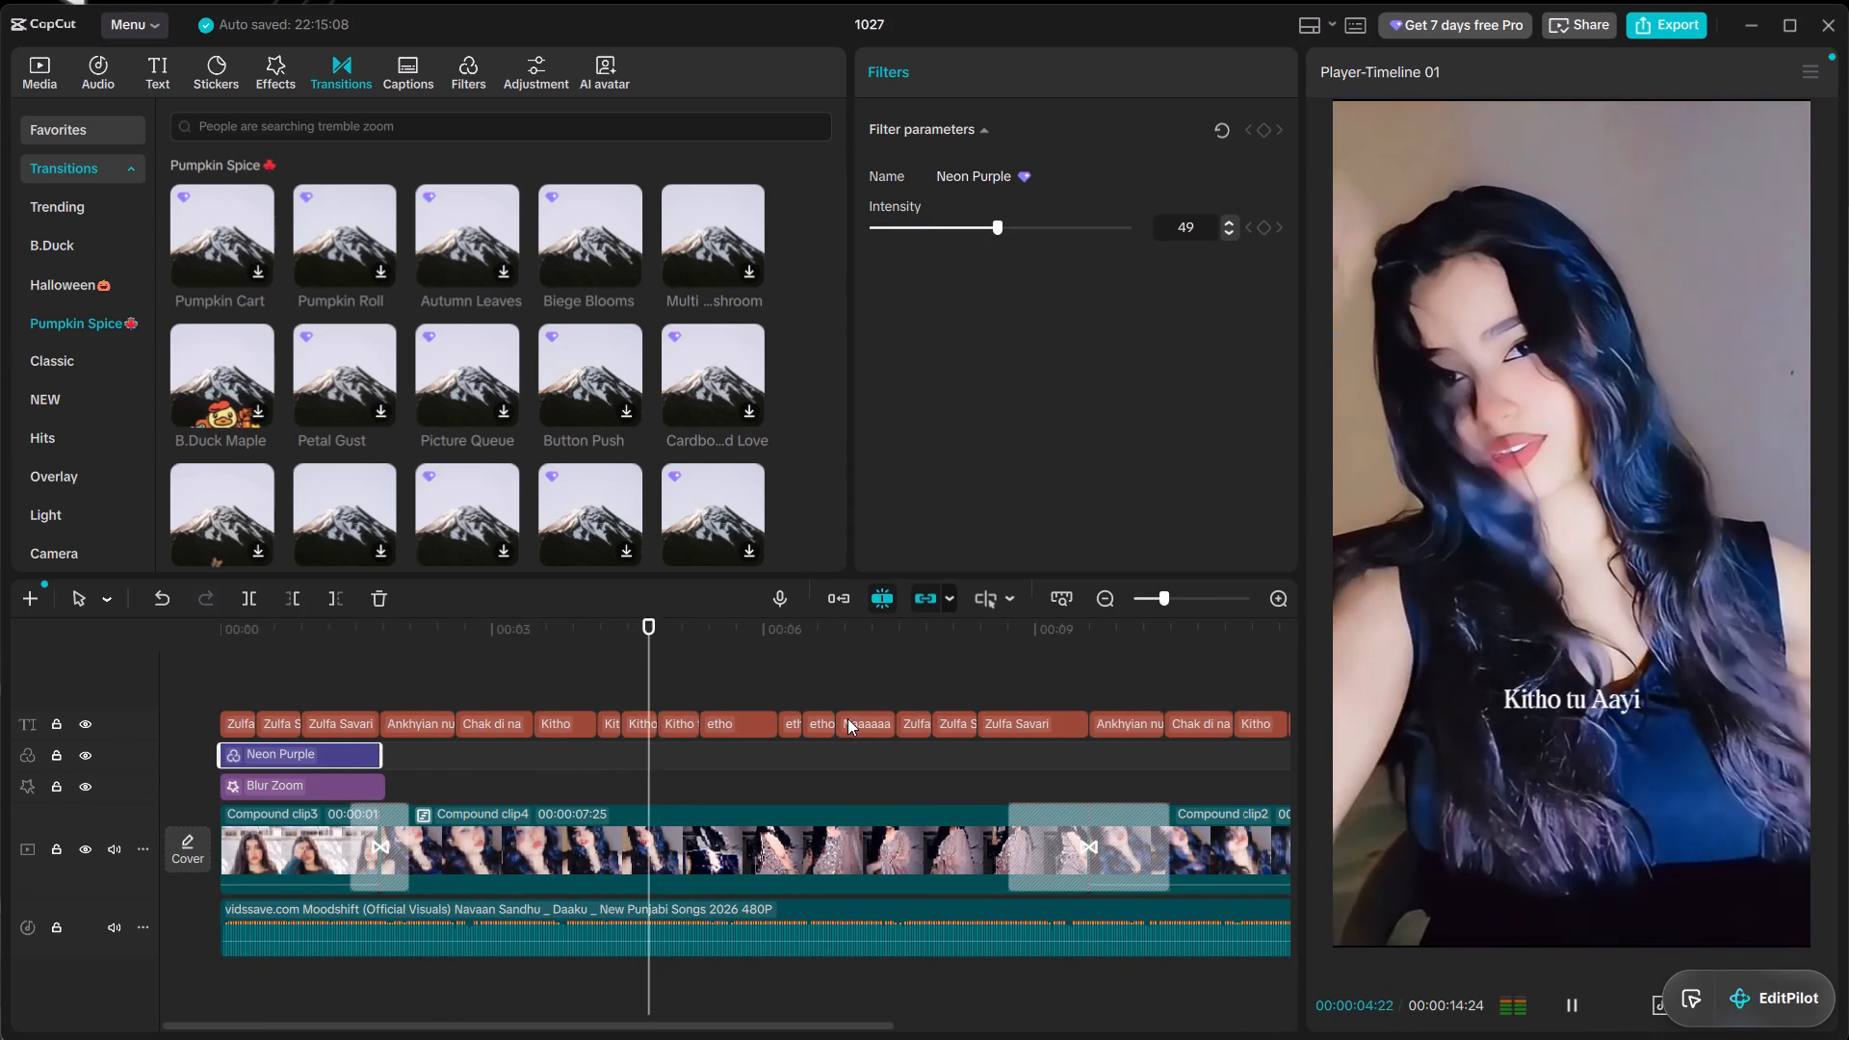
scroll(847, 718, "up", 5, "alt")
scroll(847, 718, "down", 5, "alt")
scroll(847, 718, "up", 6, "alt")
scroll(847, 716, "up", 5, "ctrl")
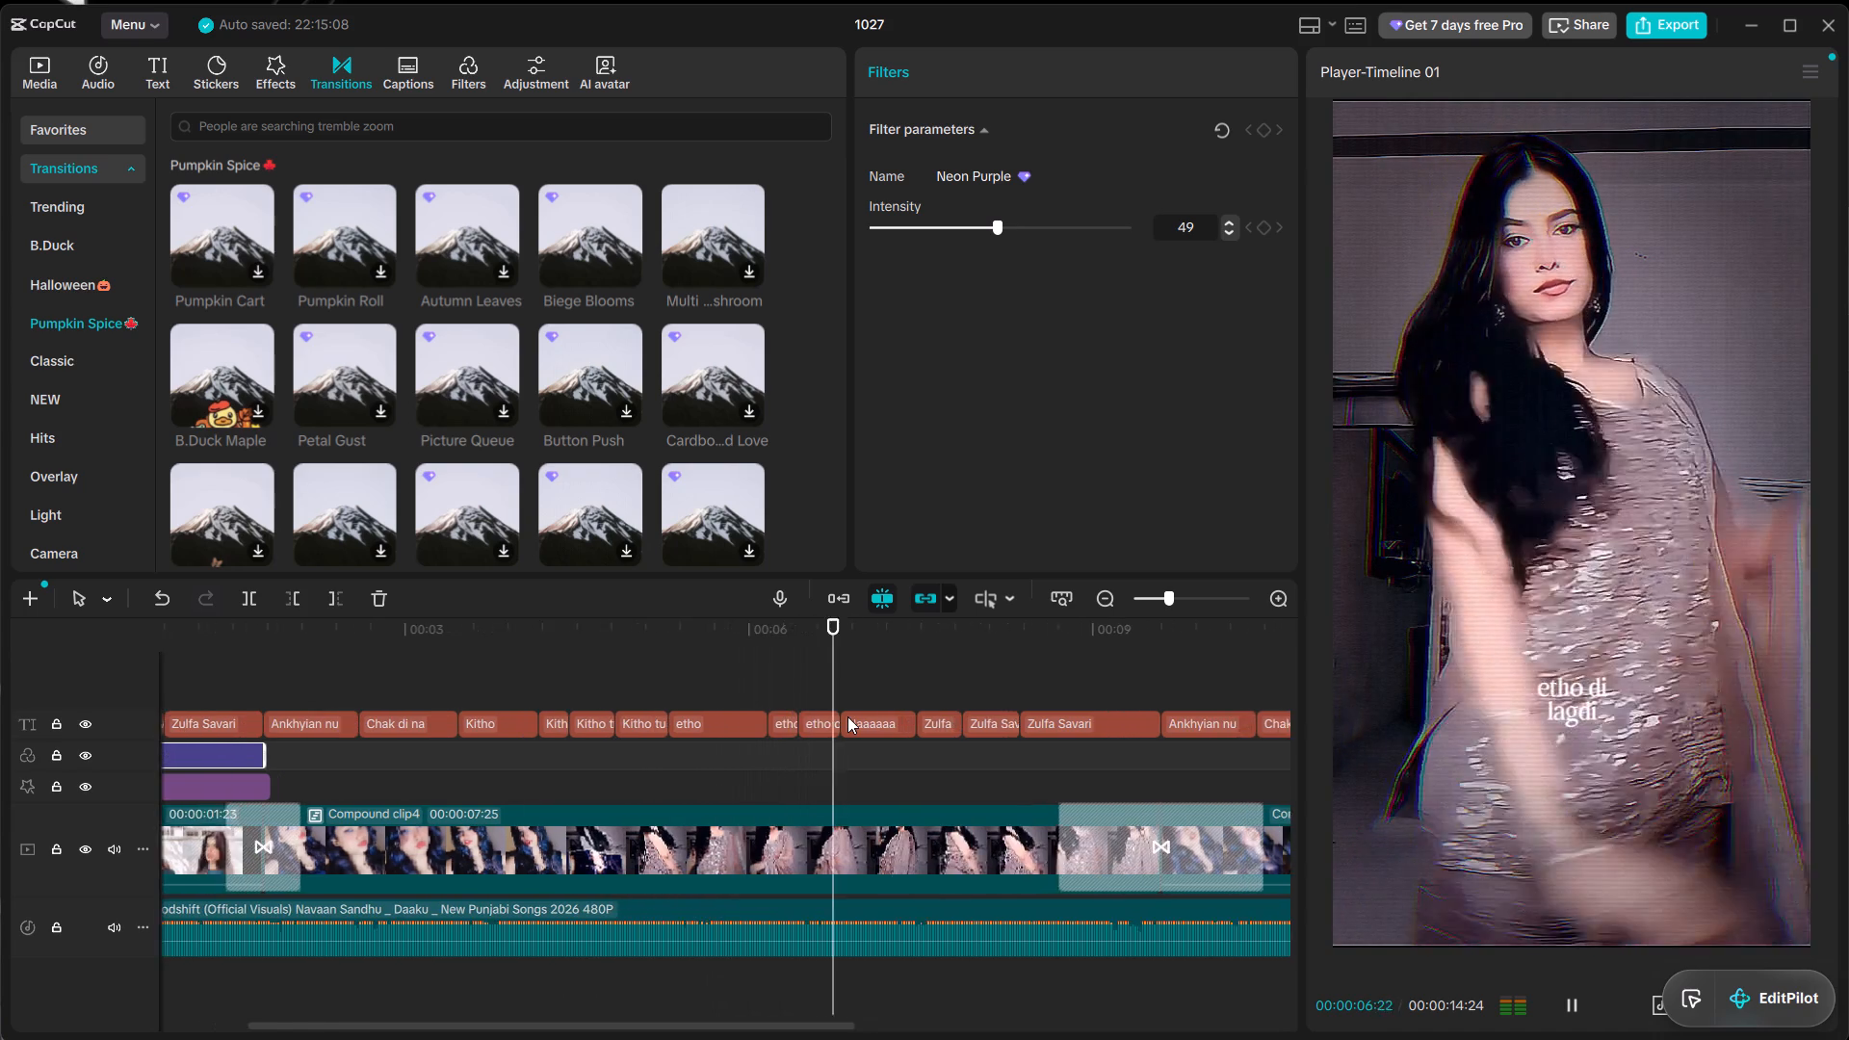
scroll(847, 716, "up", 3, "ctrl")
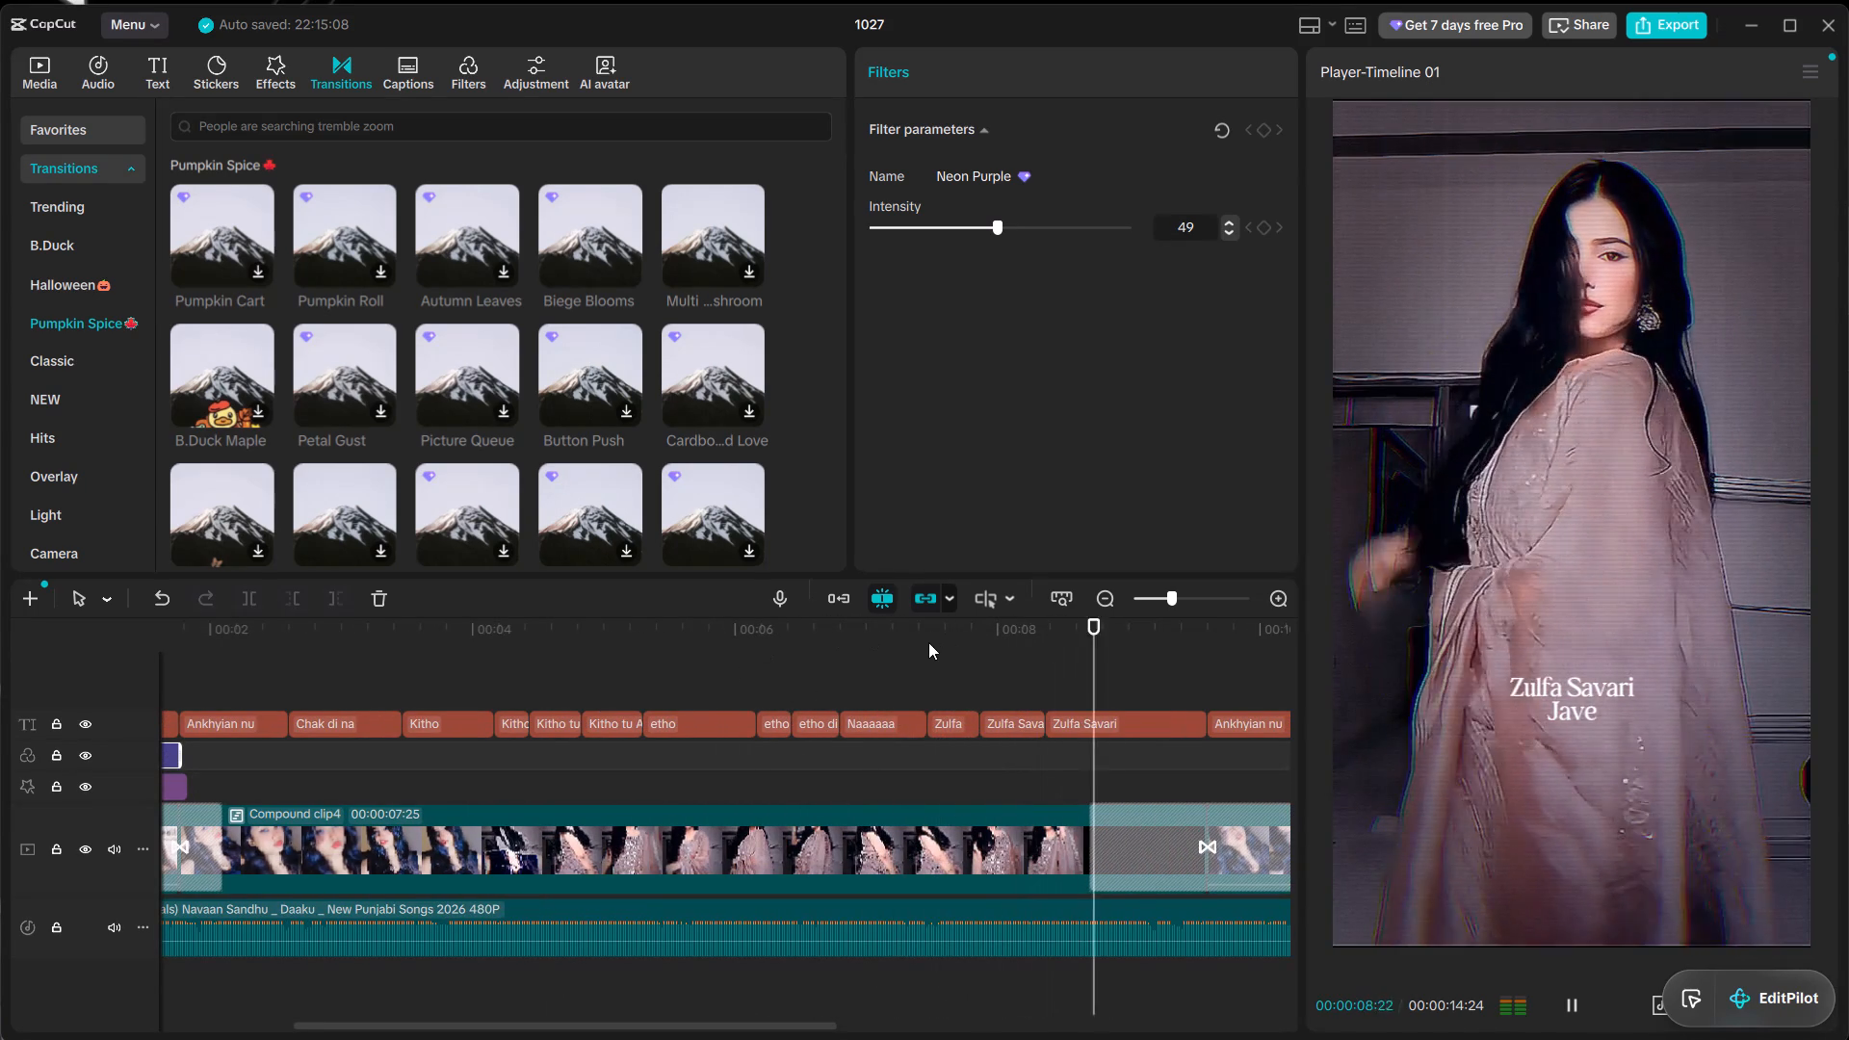
Return to the start of the timeline and preview the Bokeh Slash effect from the trending video effects.
left_click(875, 654)
left_click_drag(875, 654, 0, 684)
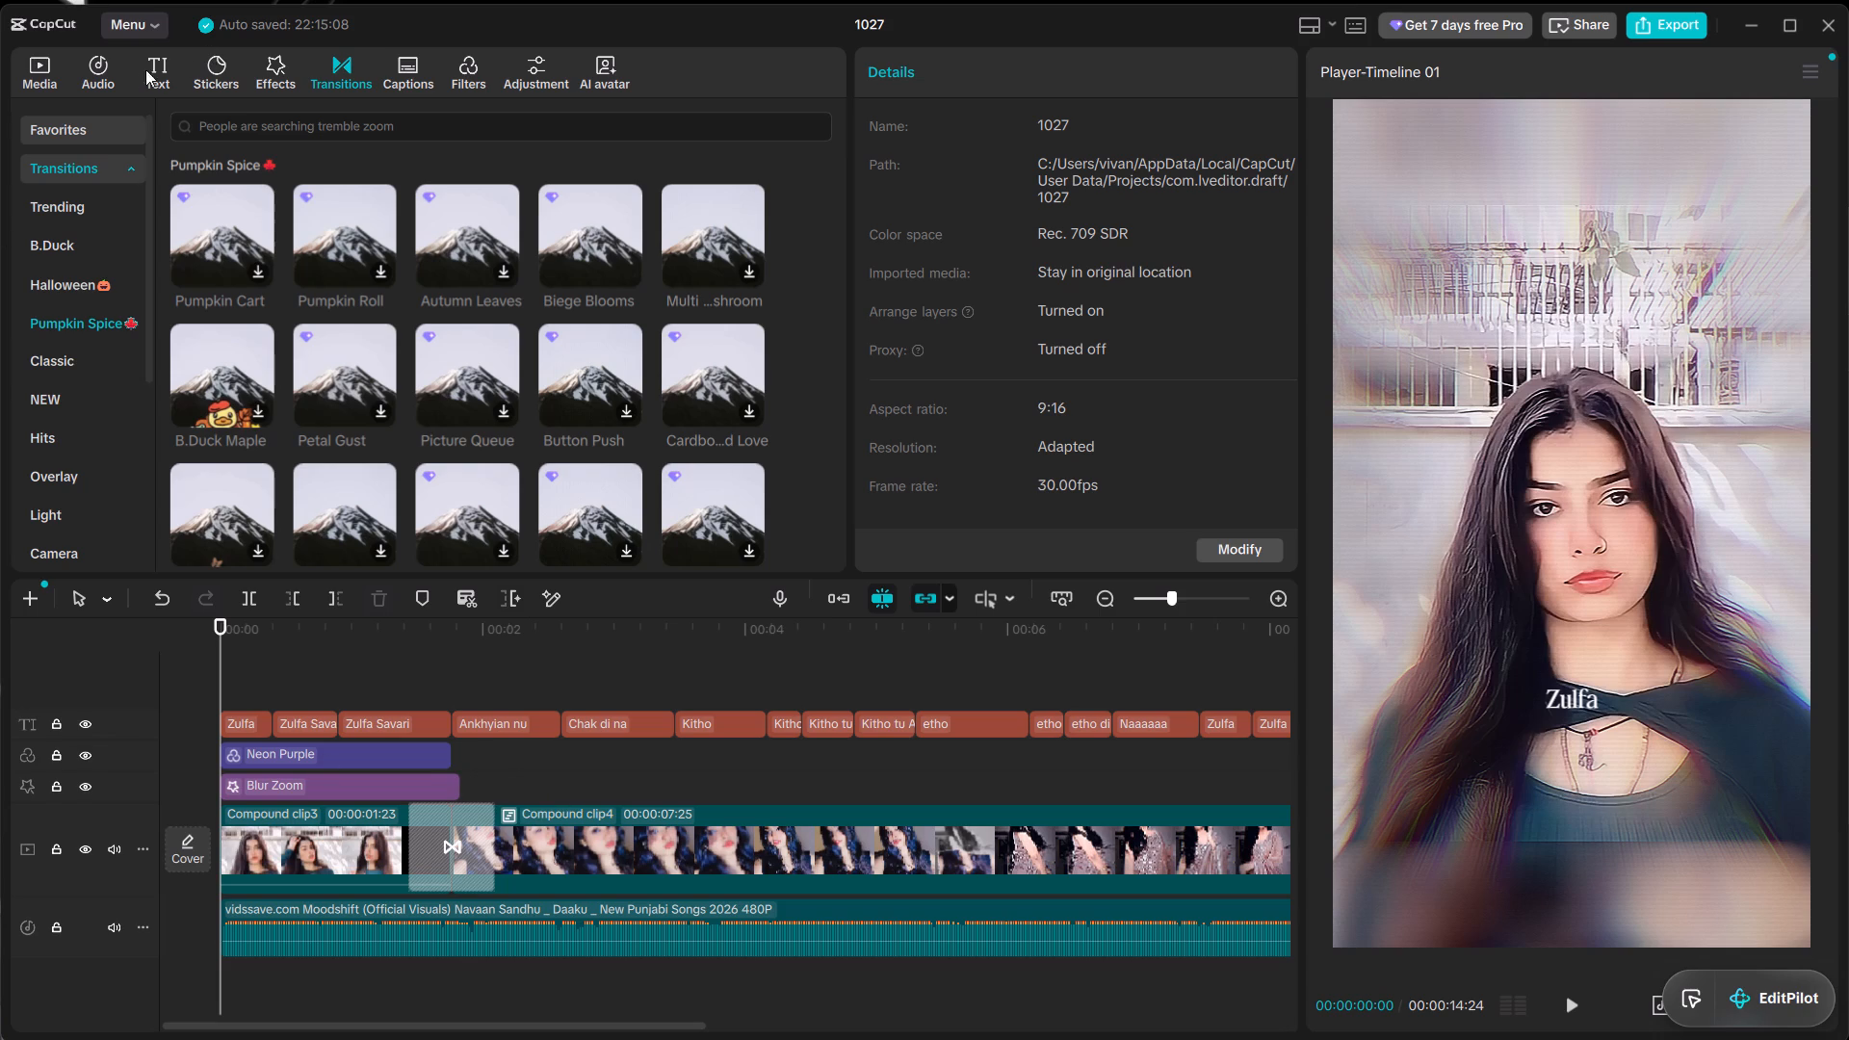
left_click(276, 69)
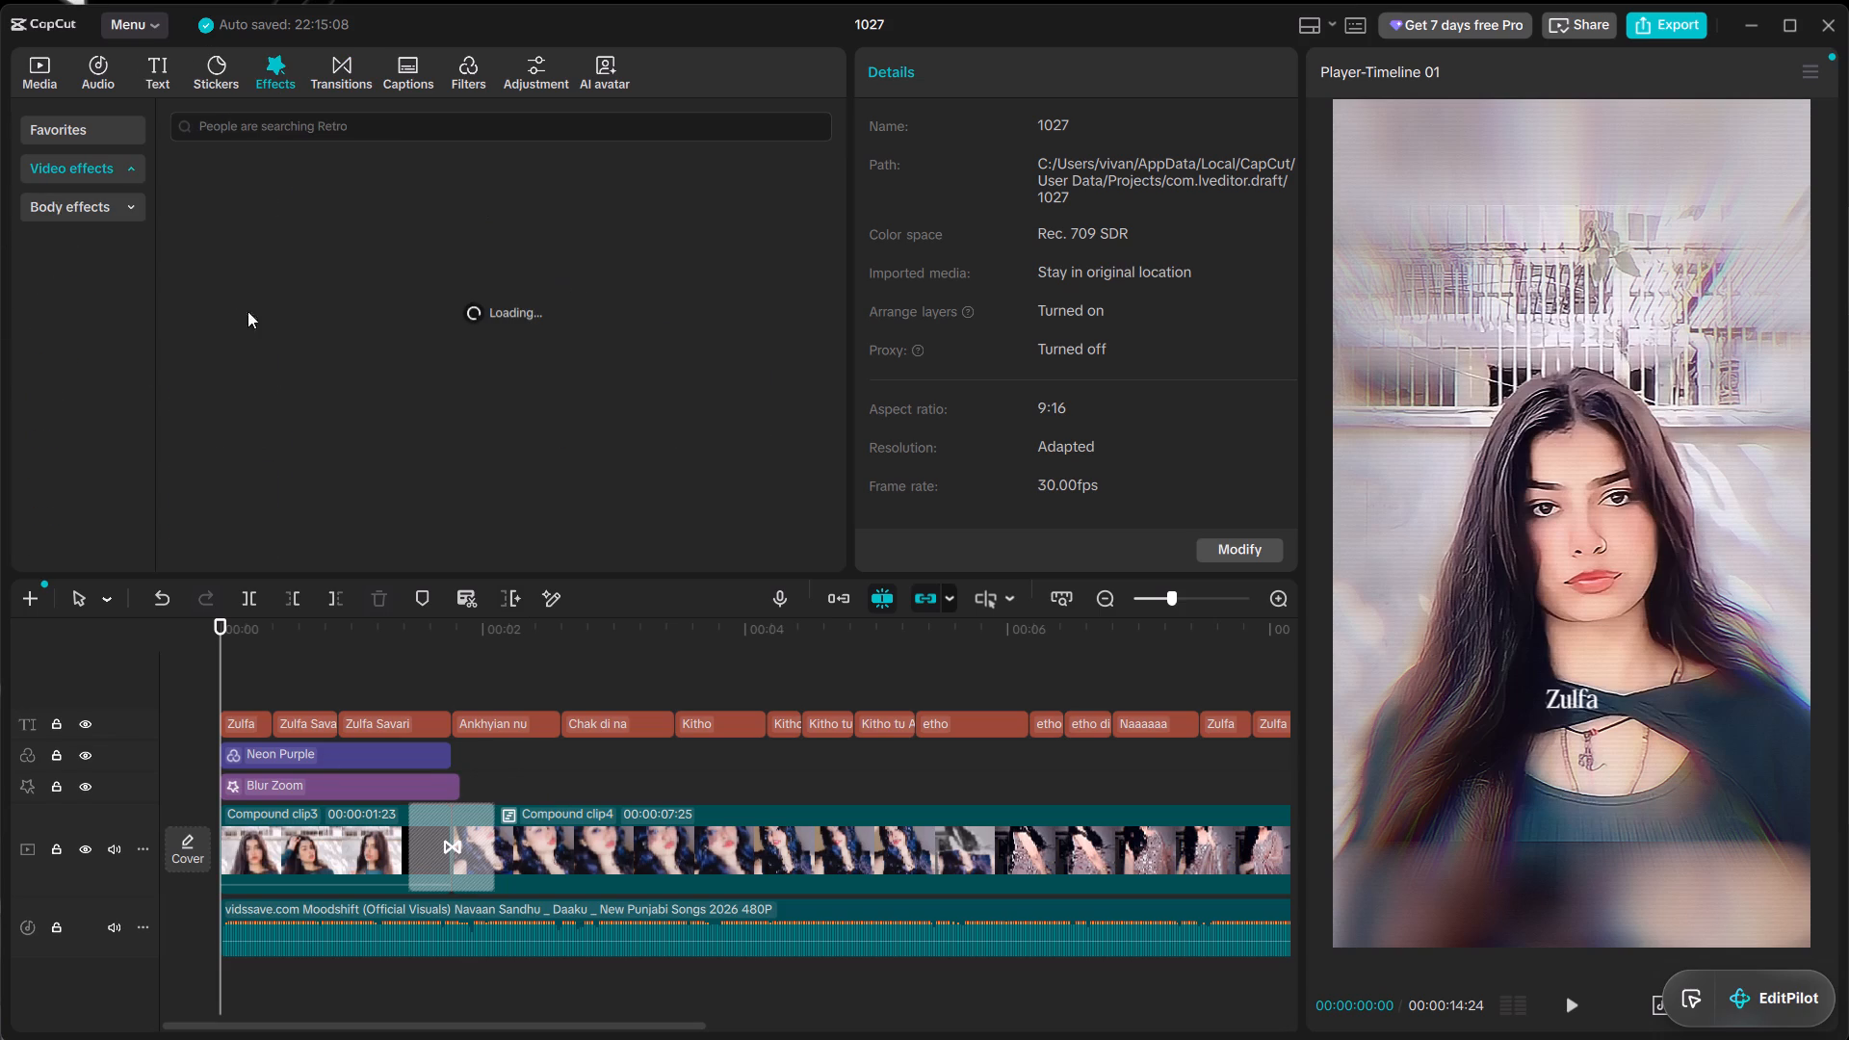
left_click(571, 389)
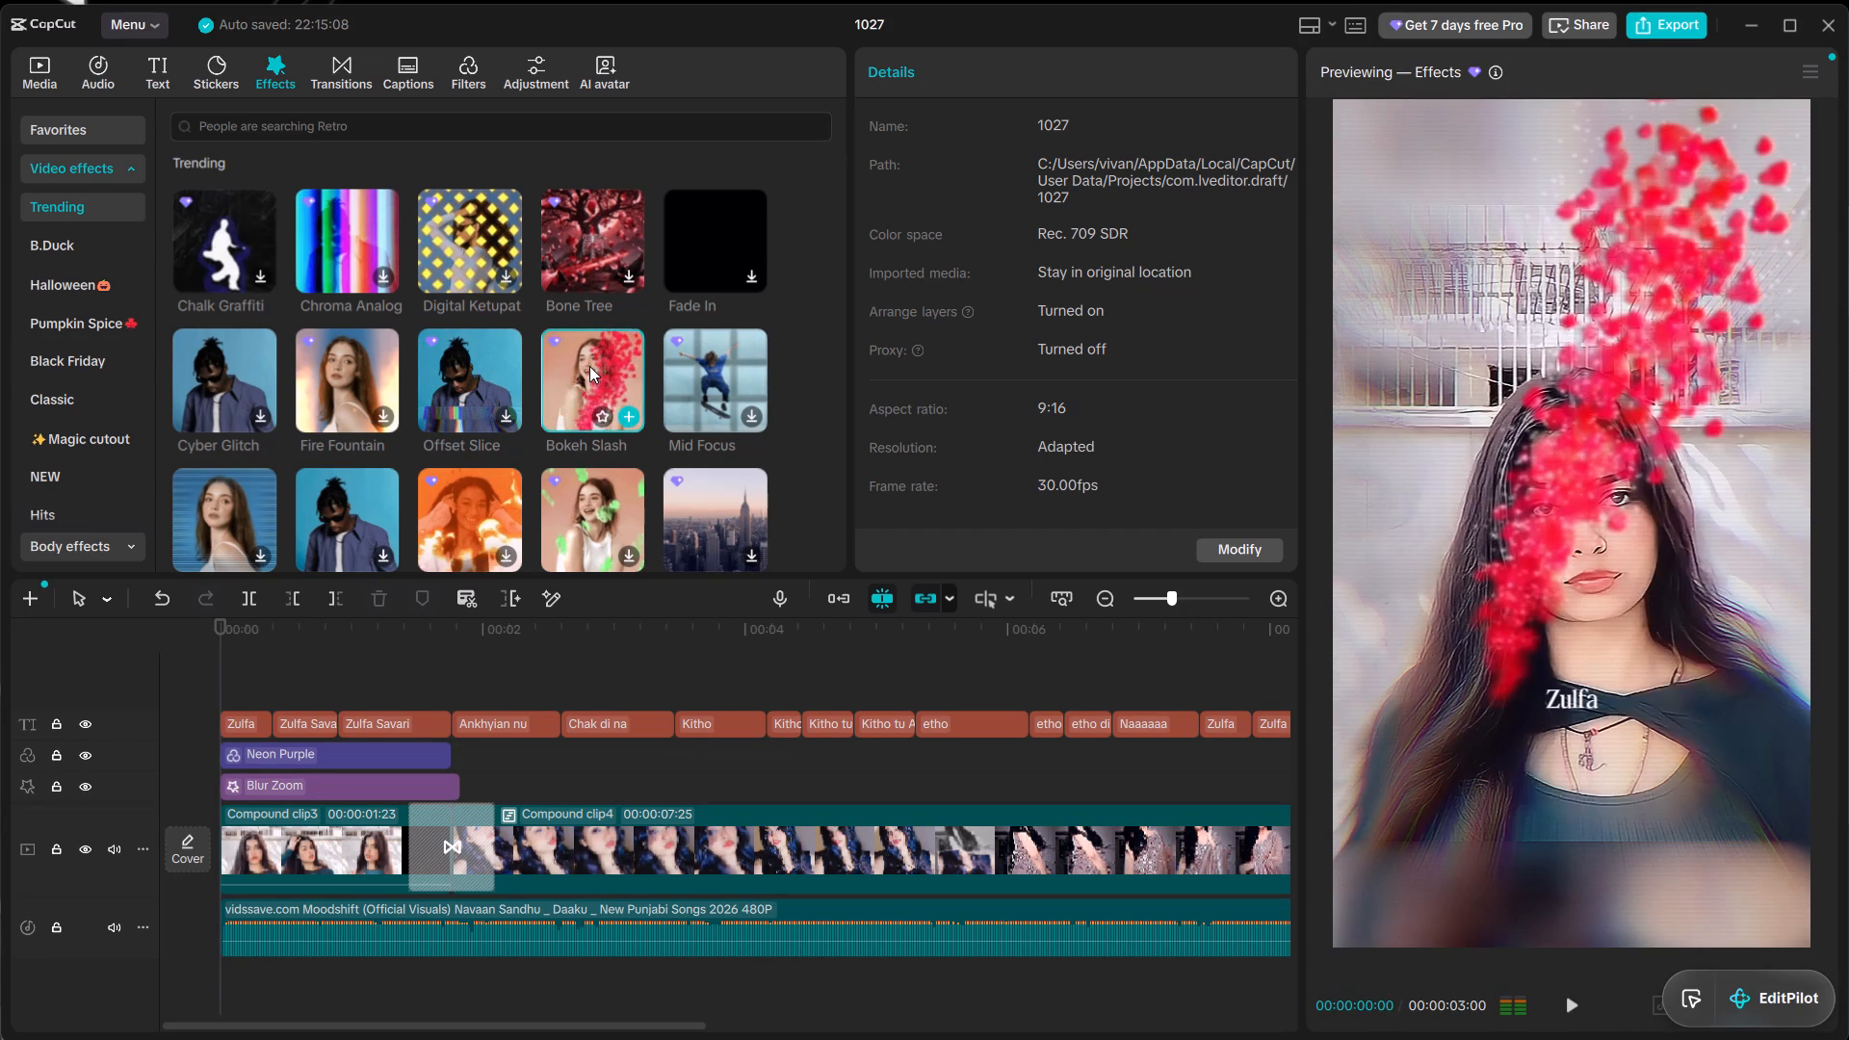
Preview the Debris Fall and Hard Snaps effects from the trending video effects.
left_click(717, 507)
scroll(563, 474, "down", 1)
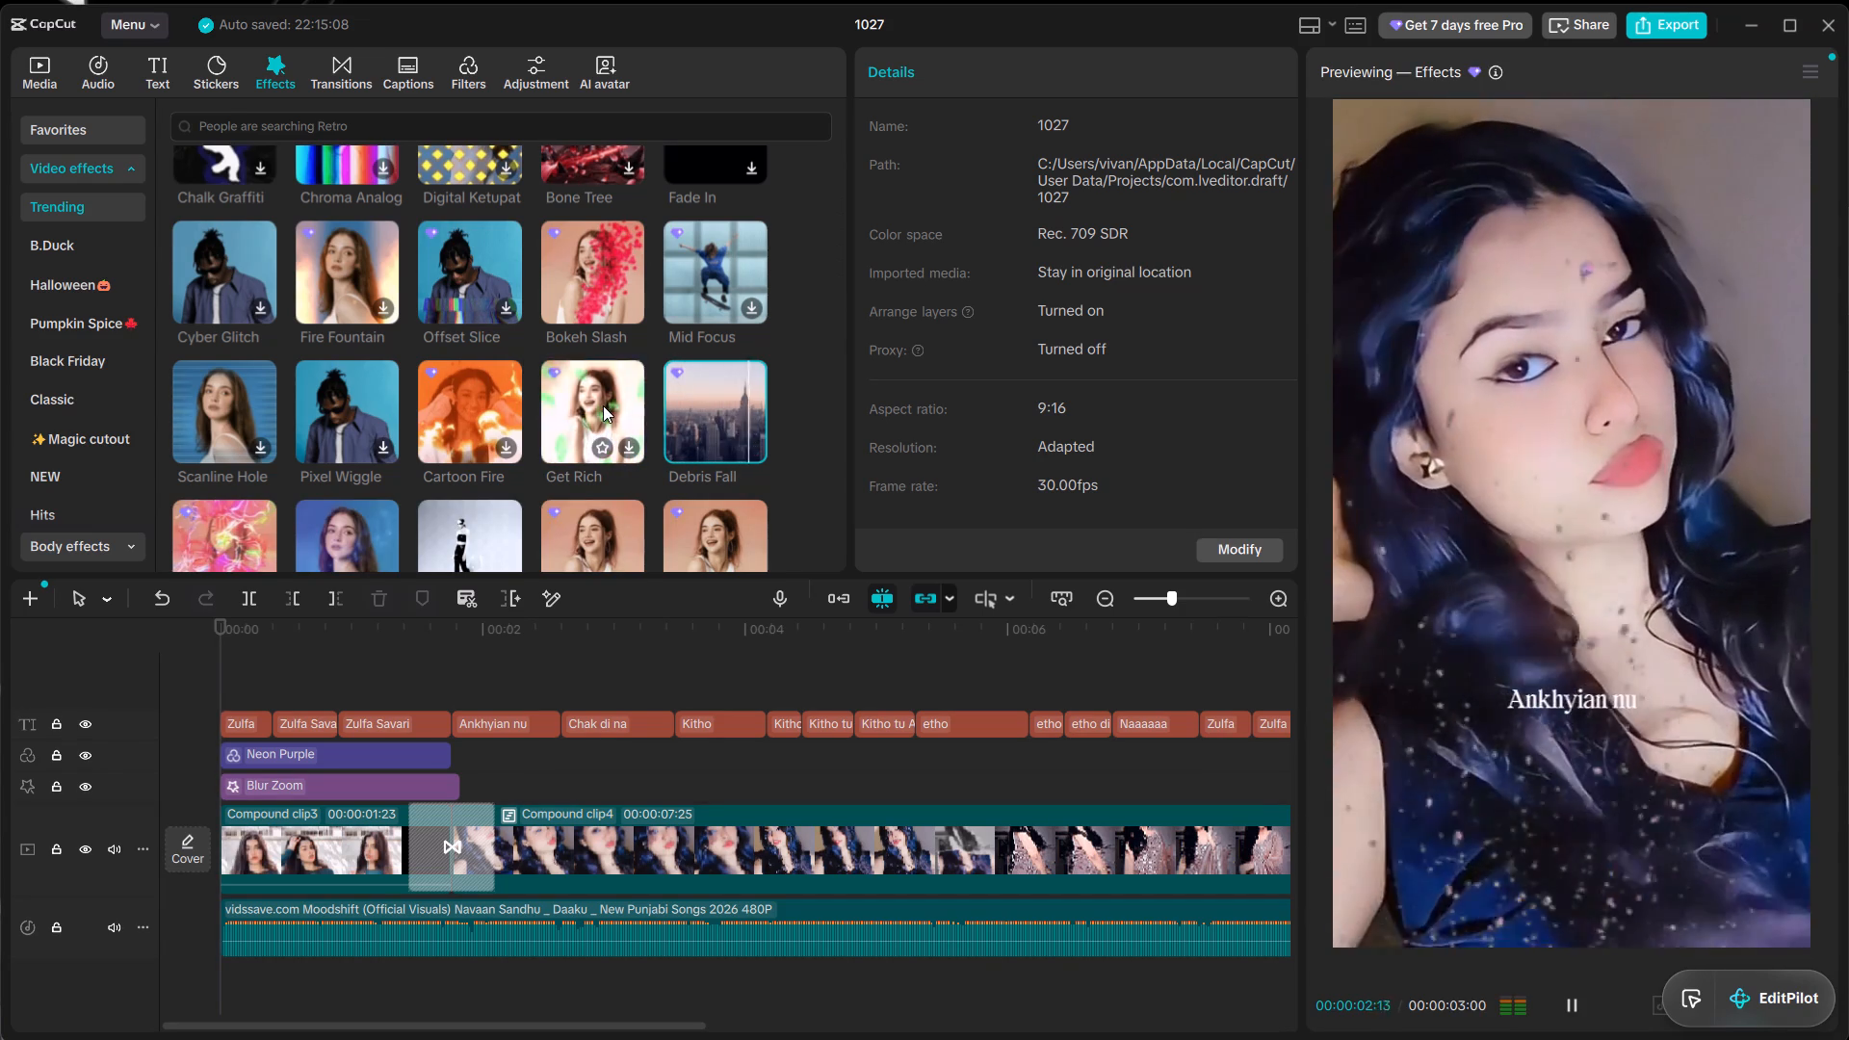
scroll(603, 405, "down", 1)
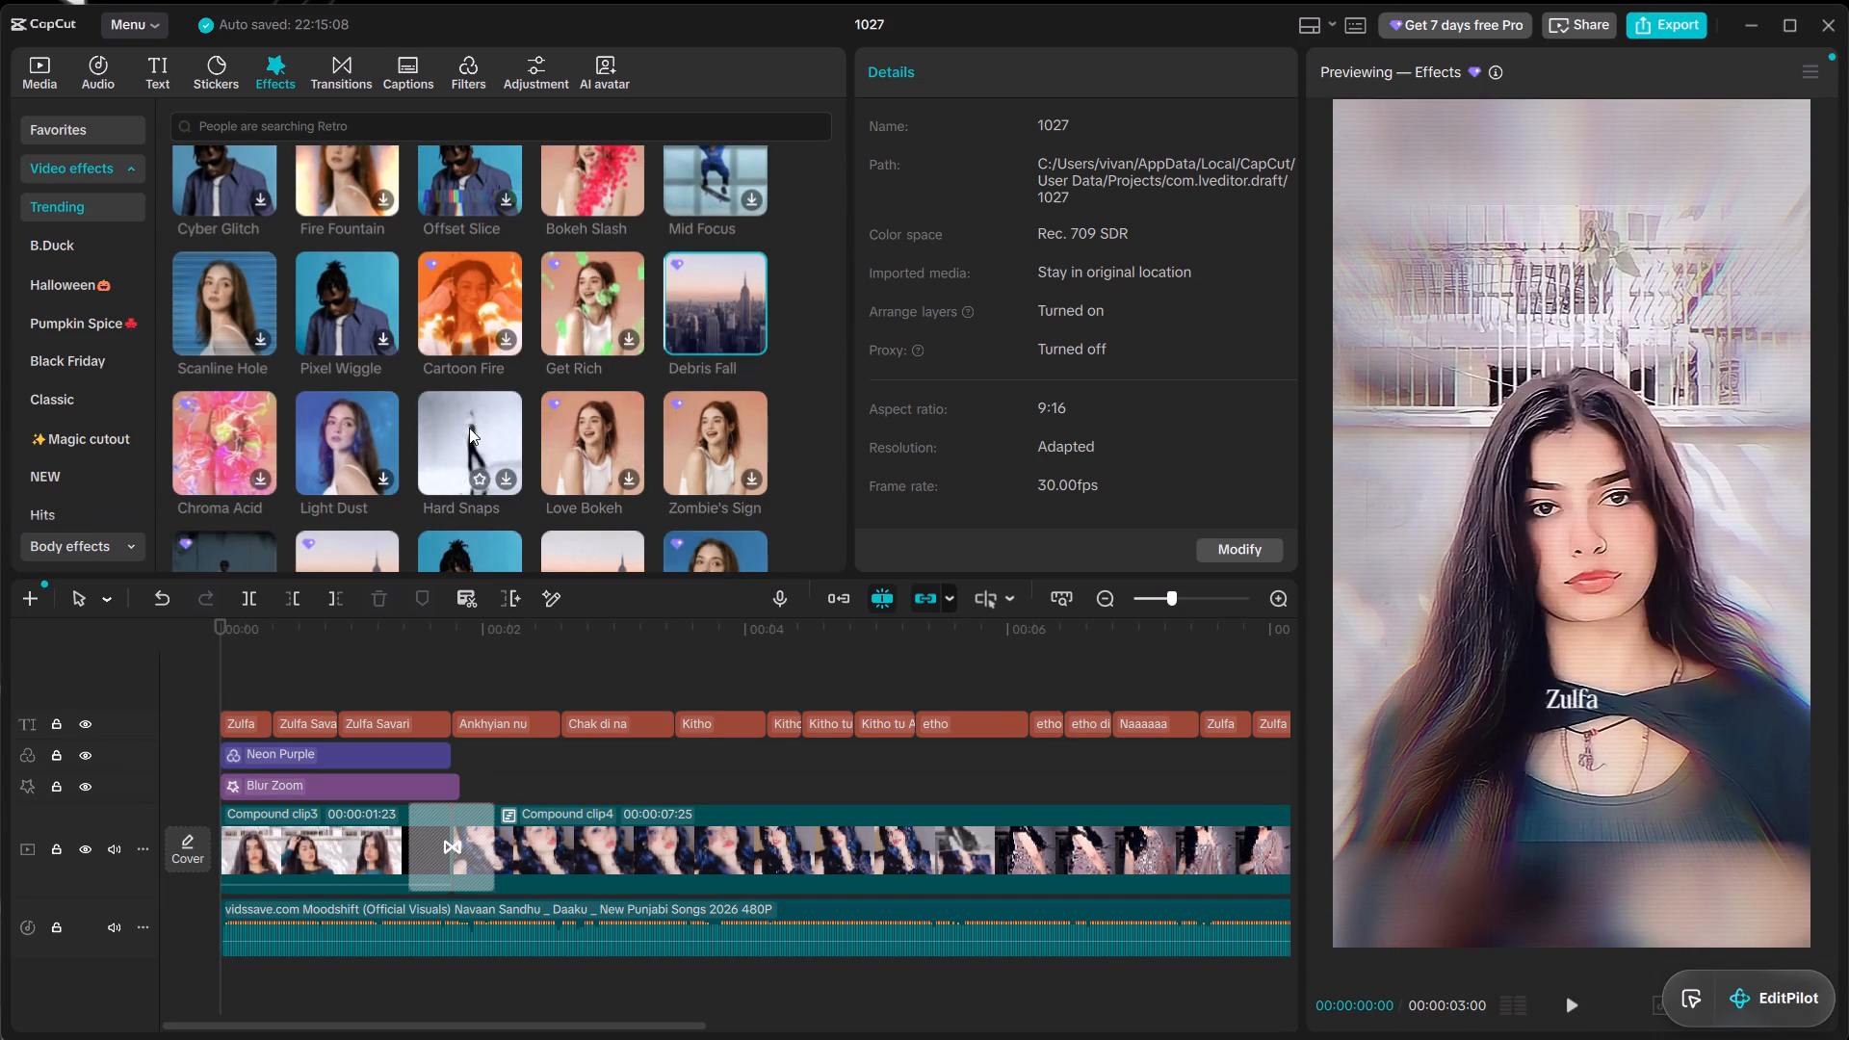
left_click(469, 428)
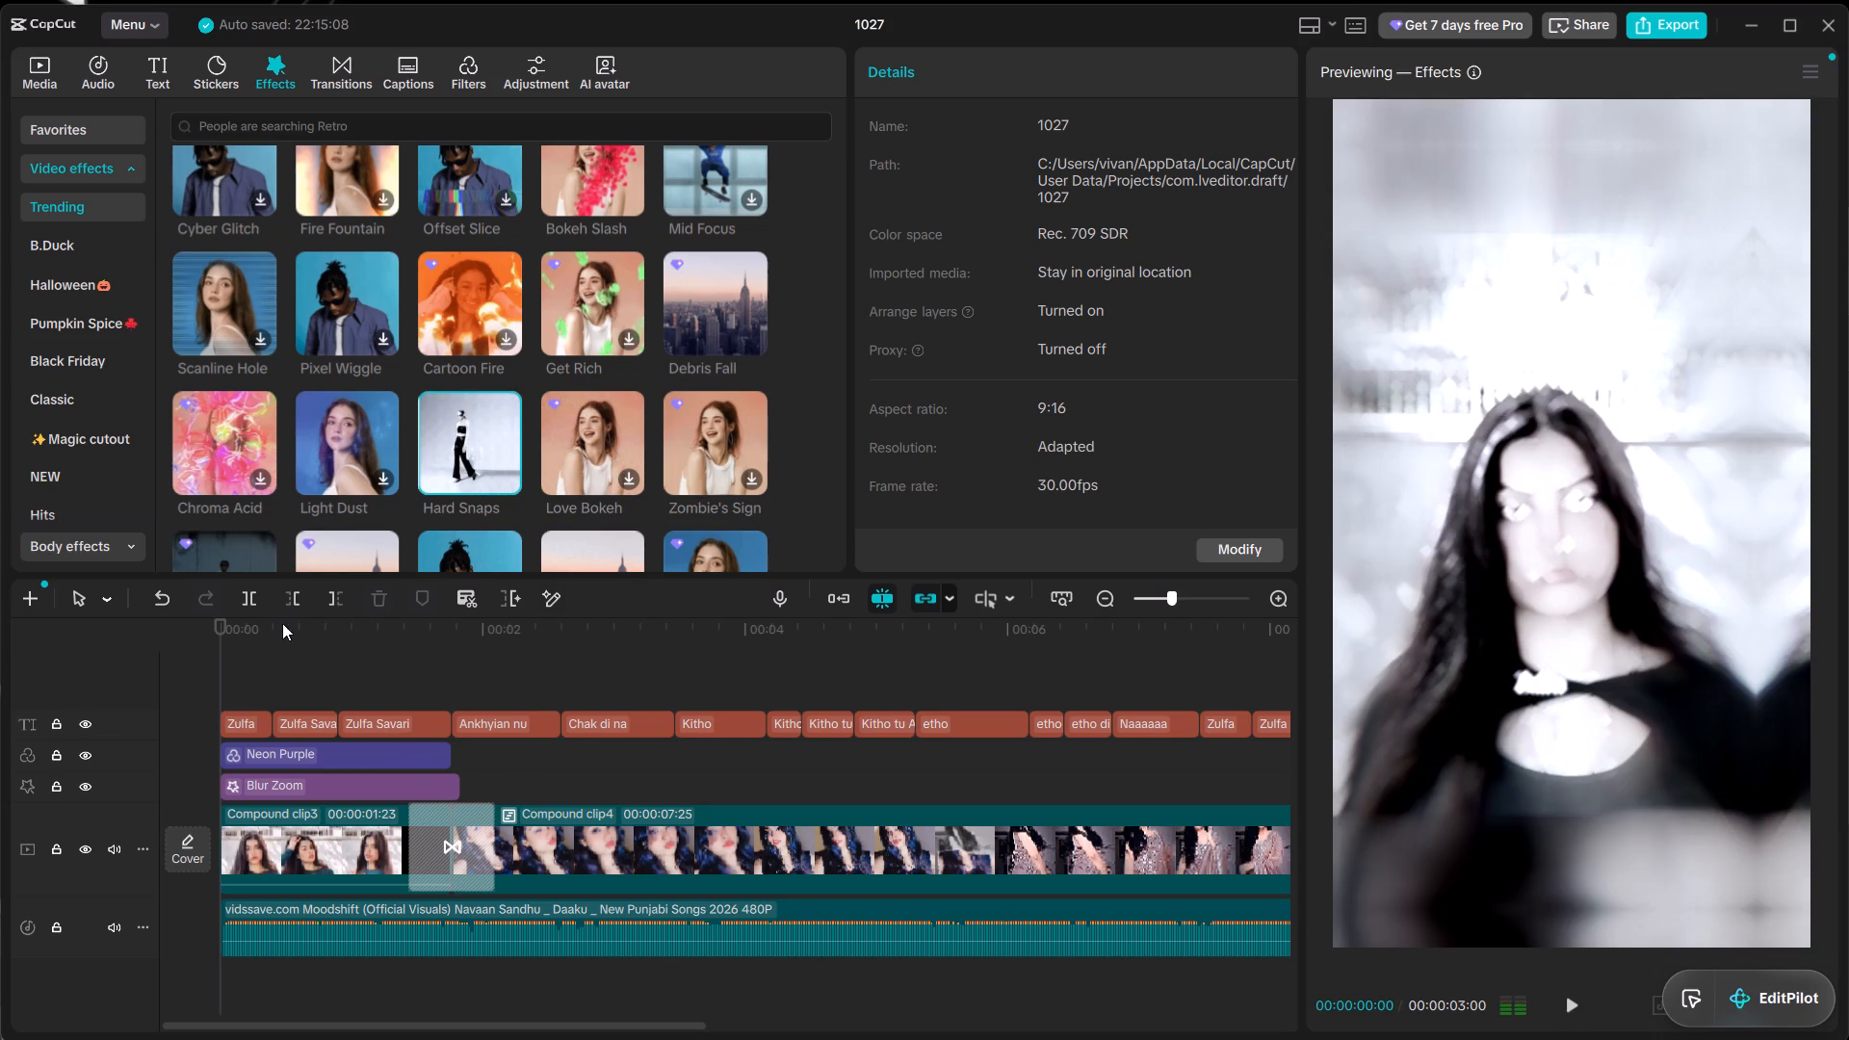
Play the video from the start through the transition into Compound clip2, reviewing the captions, effects and transitions.
left_click(282, 623)
left_click(305, 653)
left_click_drag(305, 653, 118, 632)
key("space")
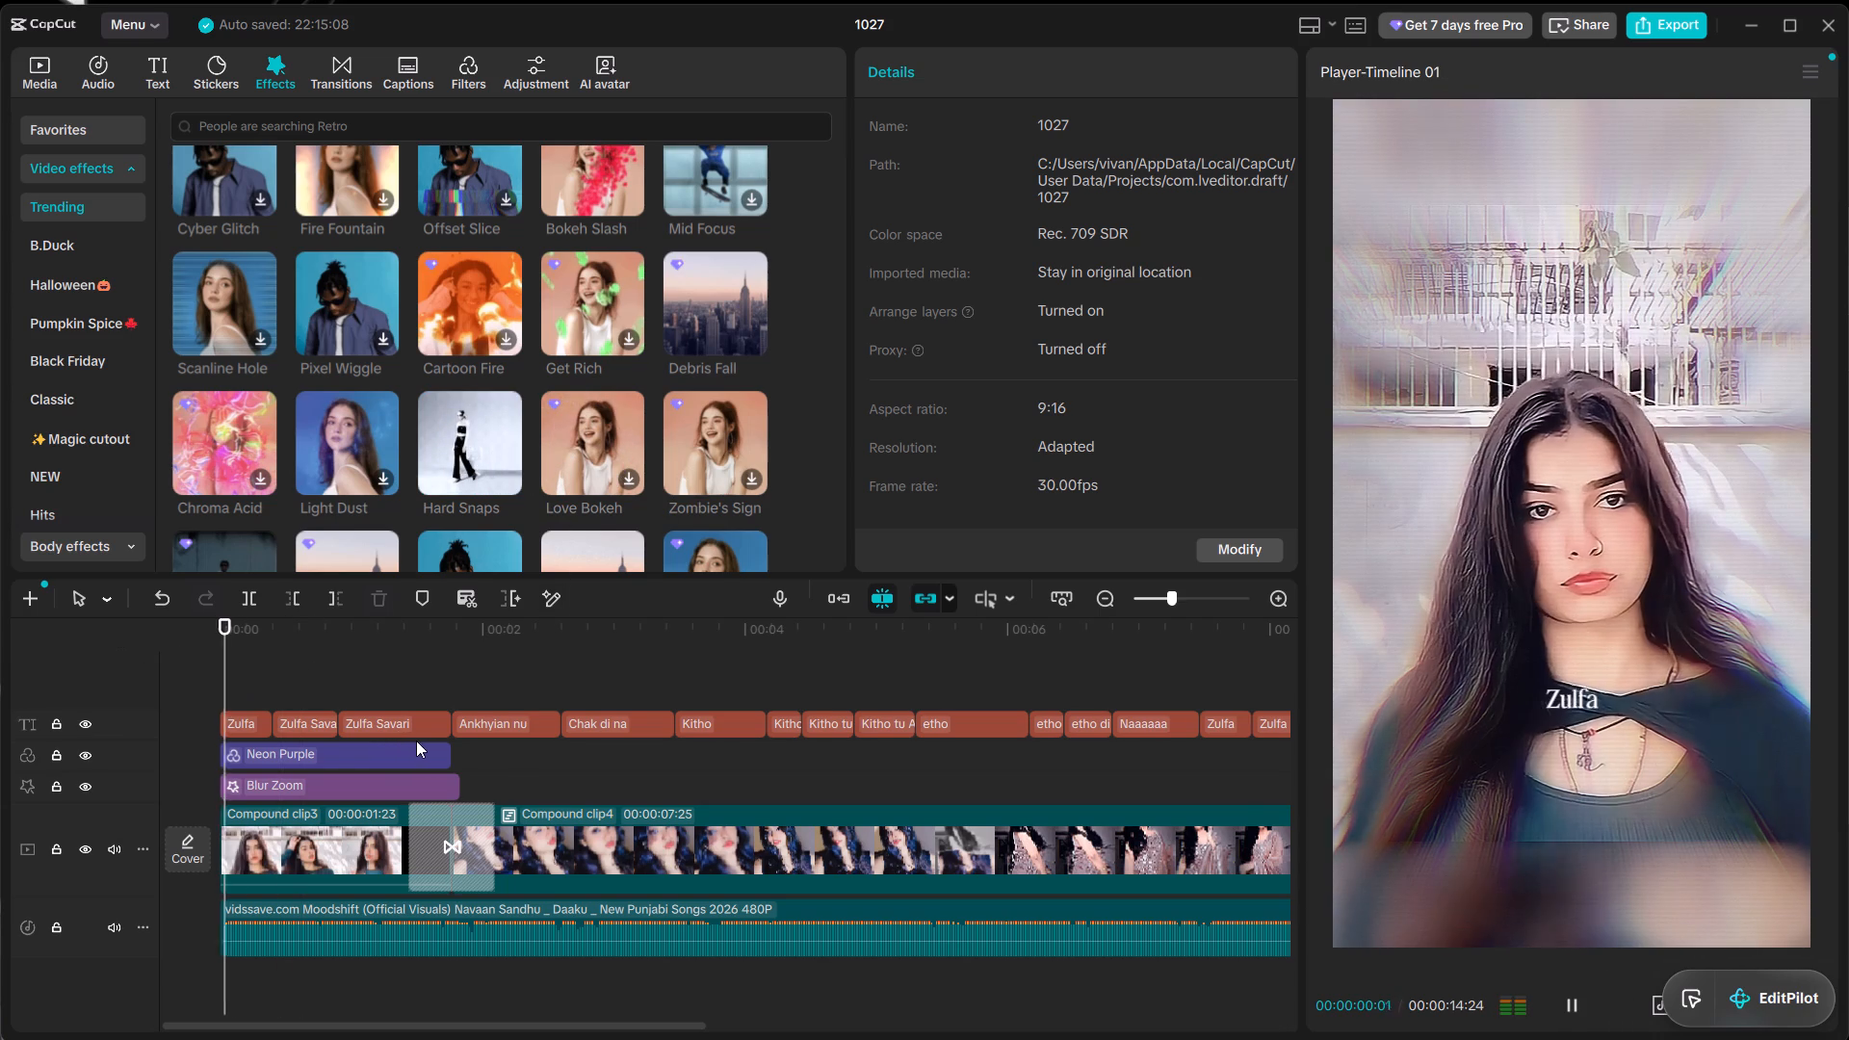
scroll(519, 741, "up", 3, "alt")
scroll(519, 741, "down", 3, "alt")
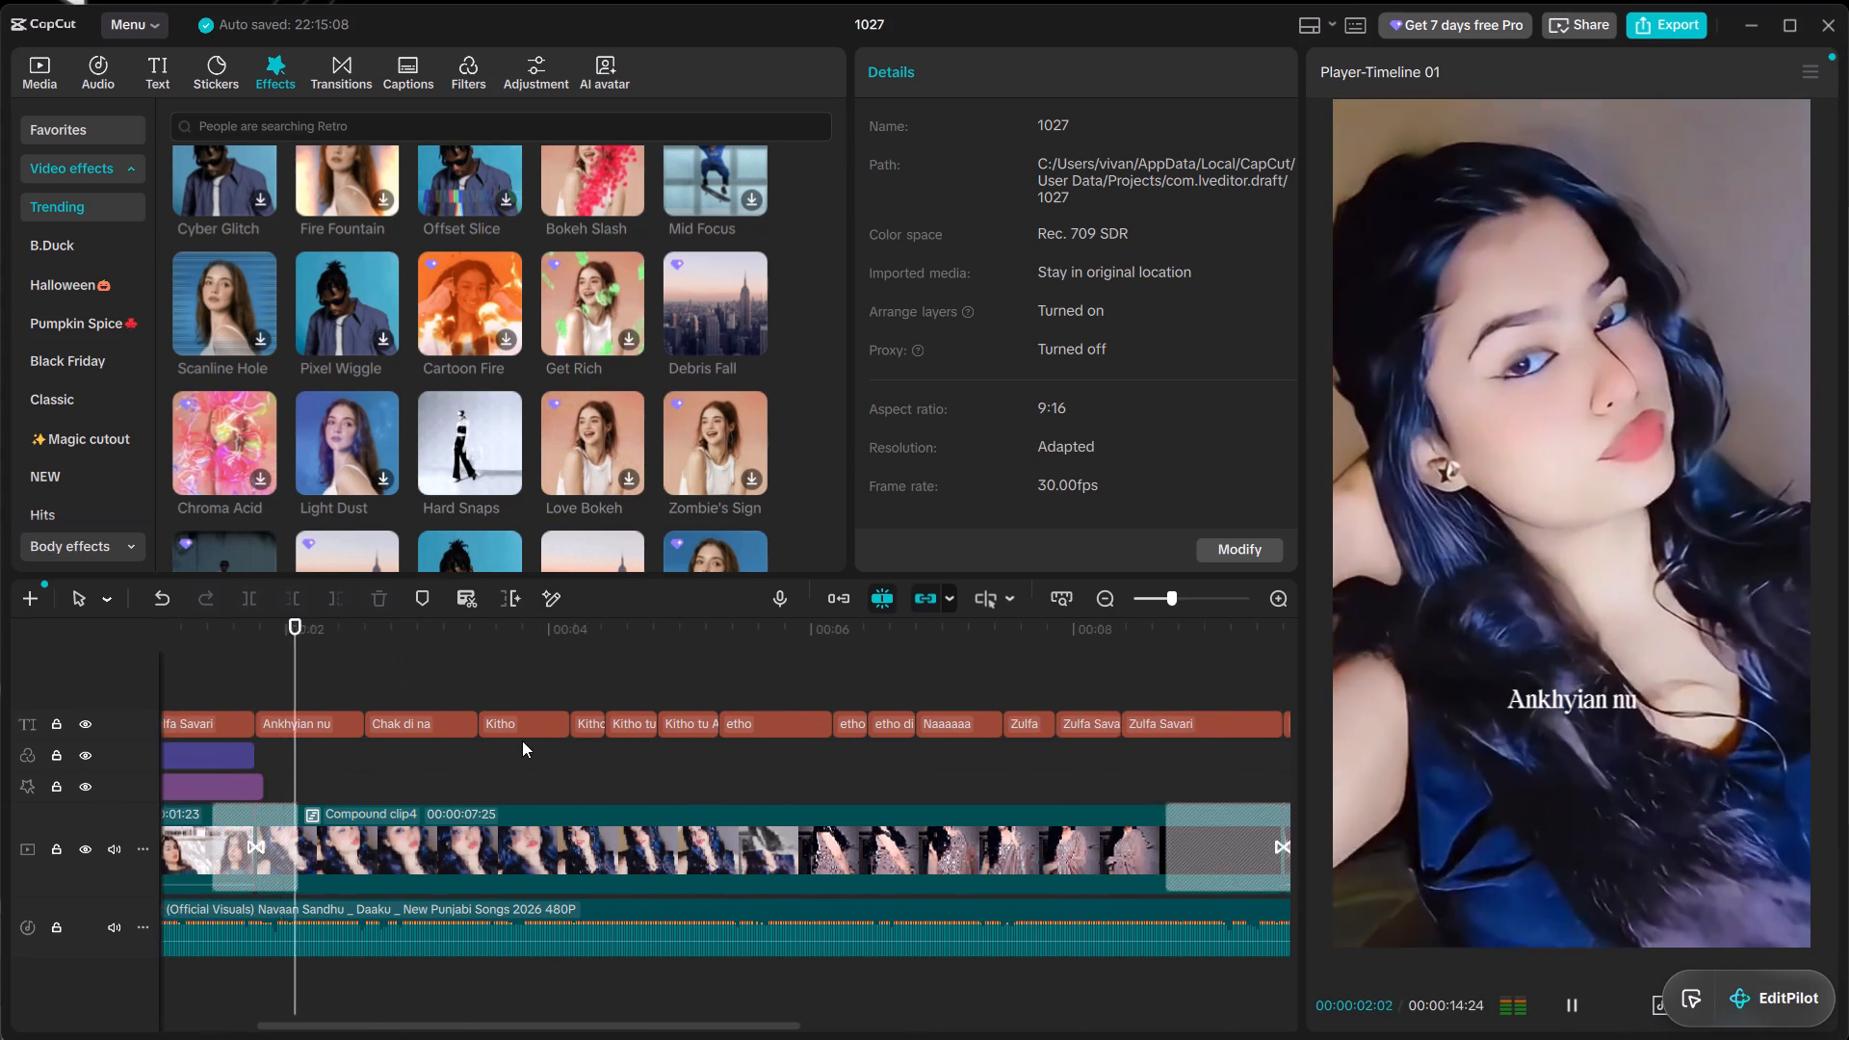
scroll(522, 741, "up", 5, "alt")
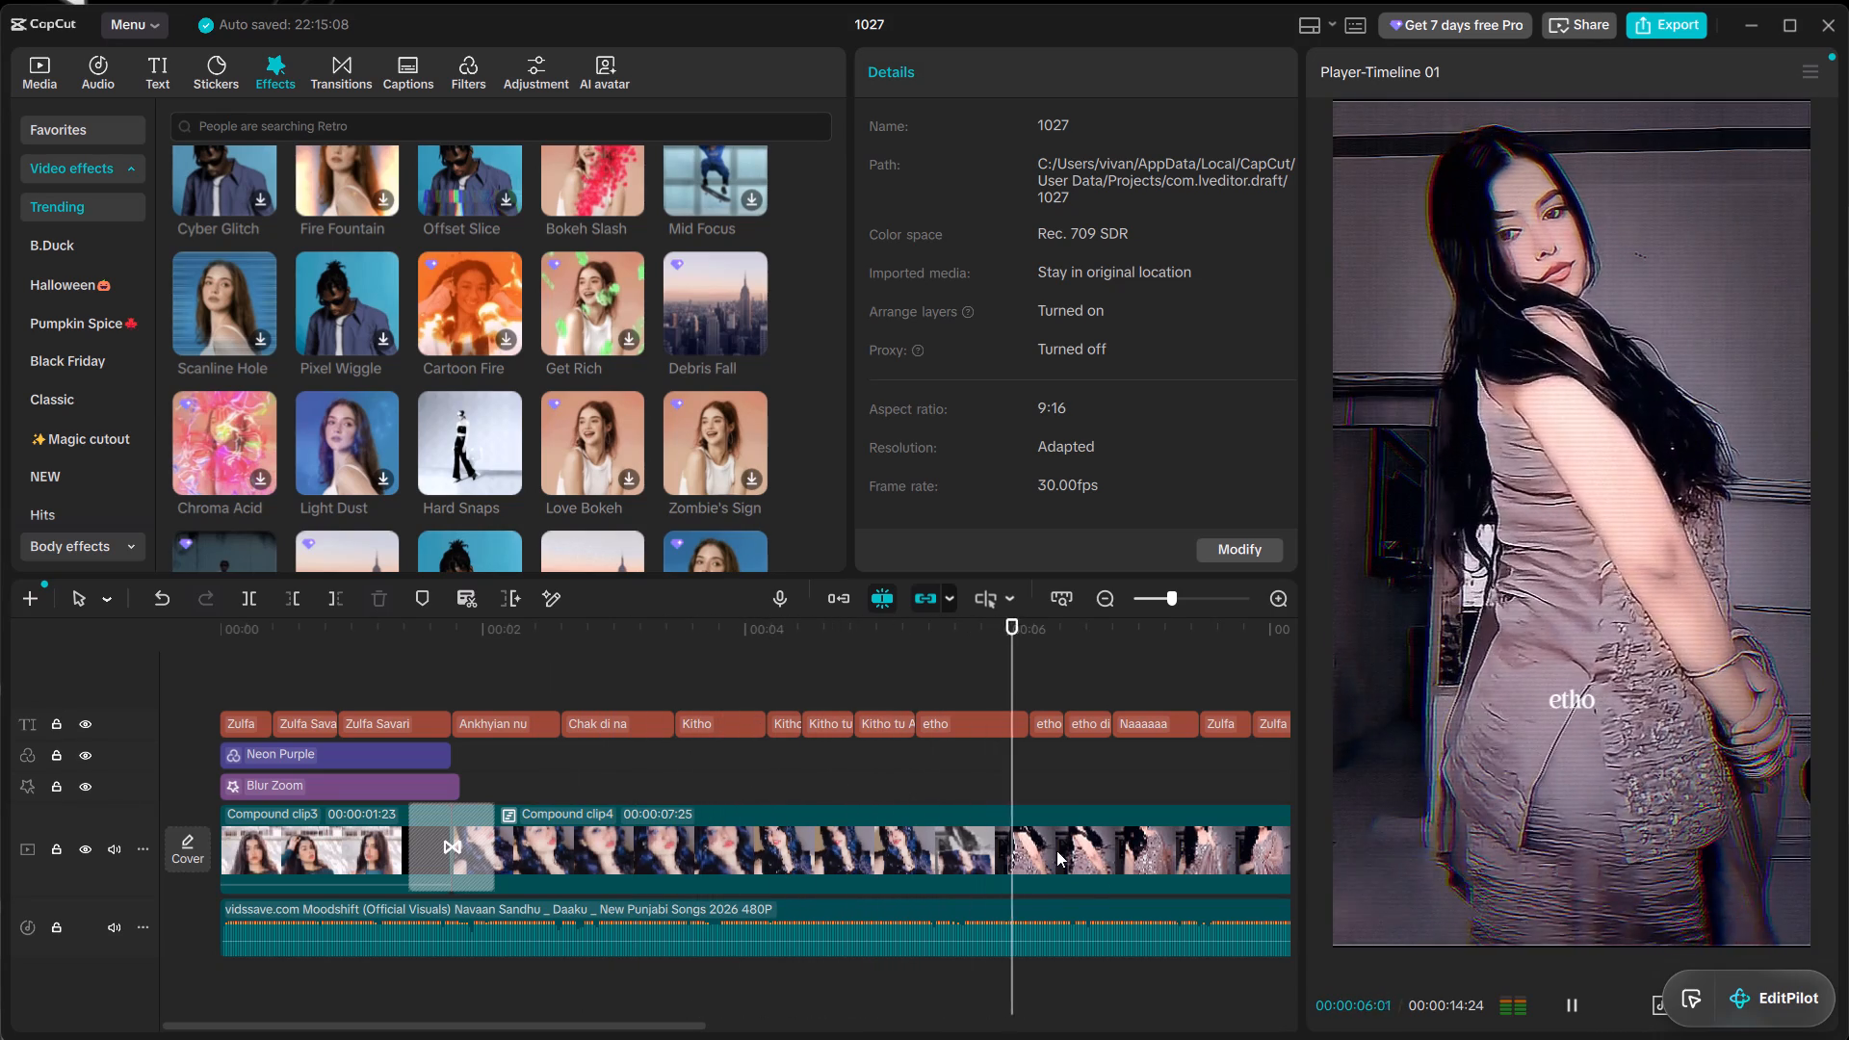
scroll(1067, 904, "down", 2, "alt")
scroll(960, 868, "down", 2, "alt")
scroll(844, 788, "up", 5, "alt")
scroll(844, 788, "down", 4, "alt")
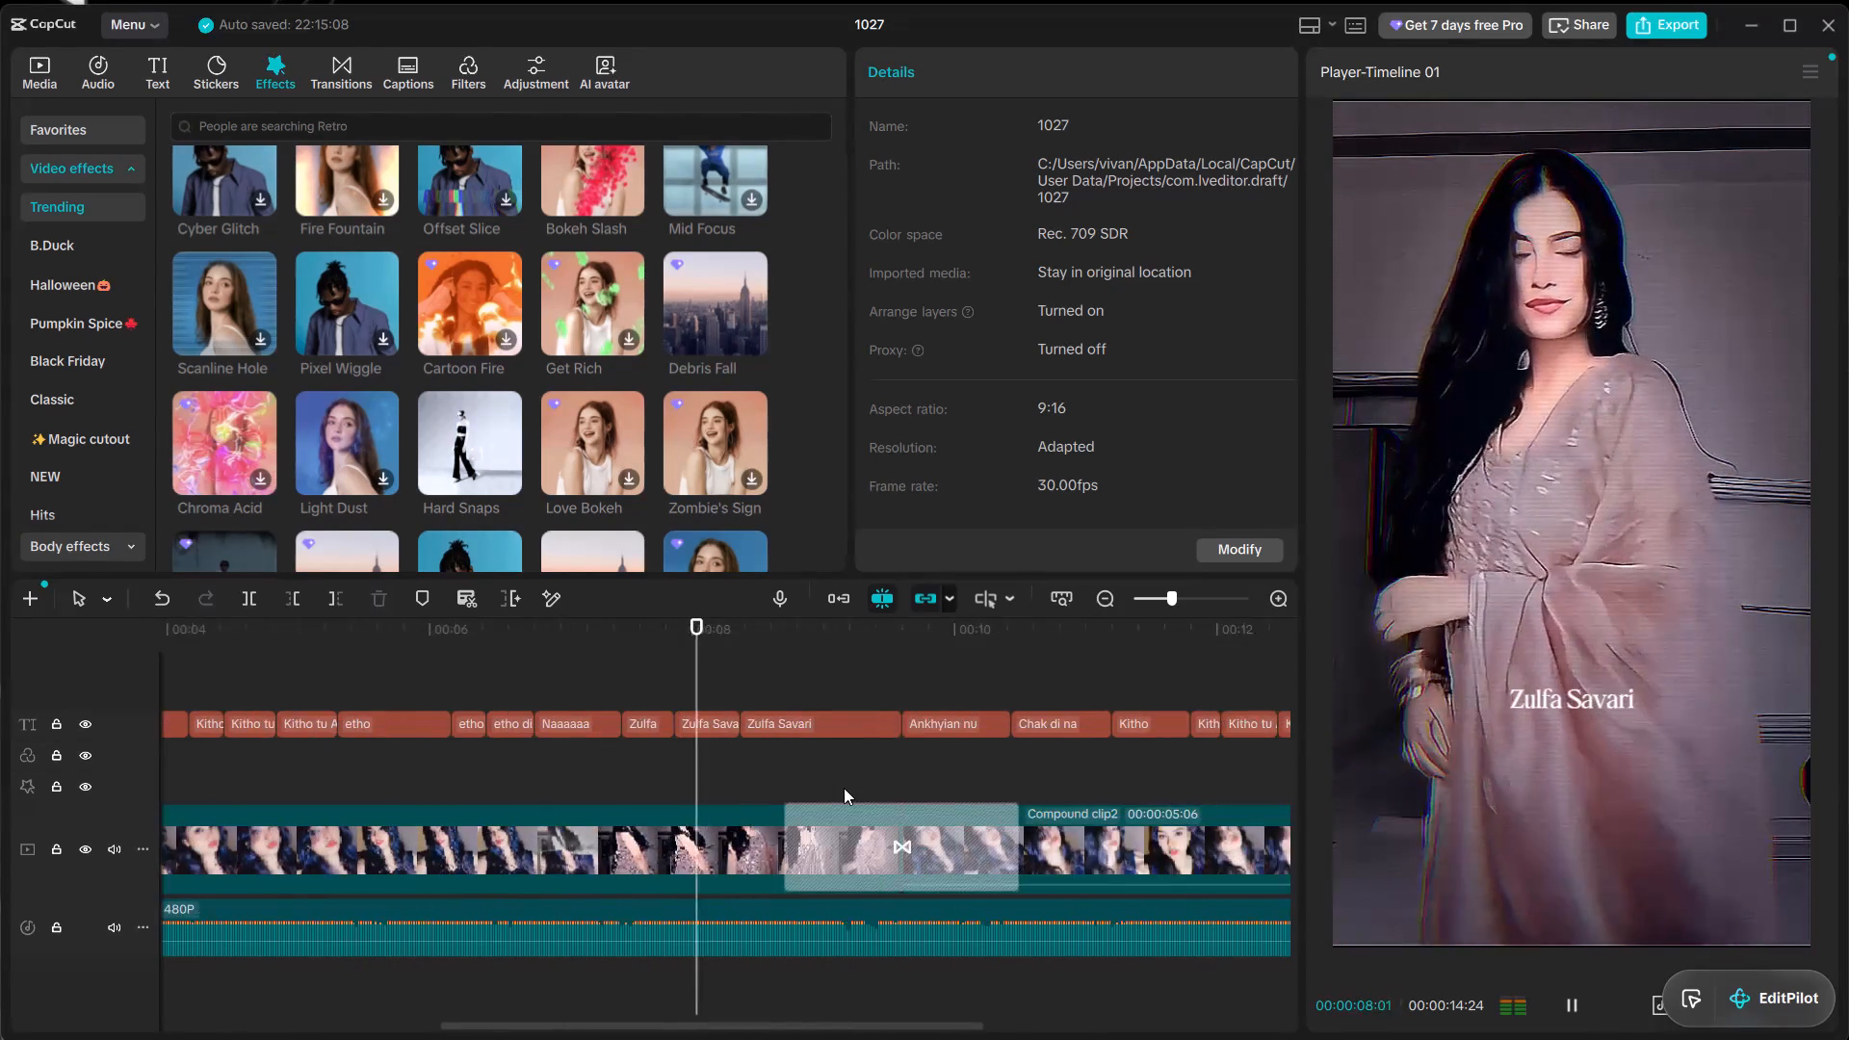
scroll(844, 788, "up", 3, "alt")
scroll(844, 788, "down", 5, "alt")
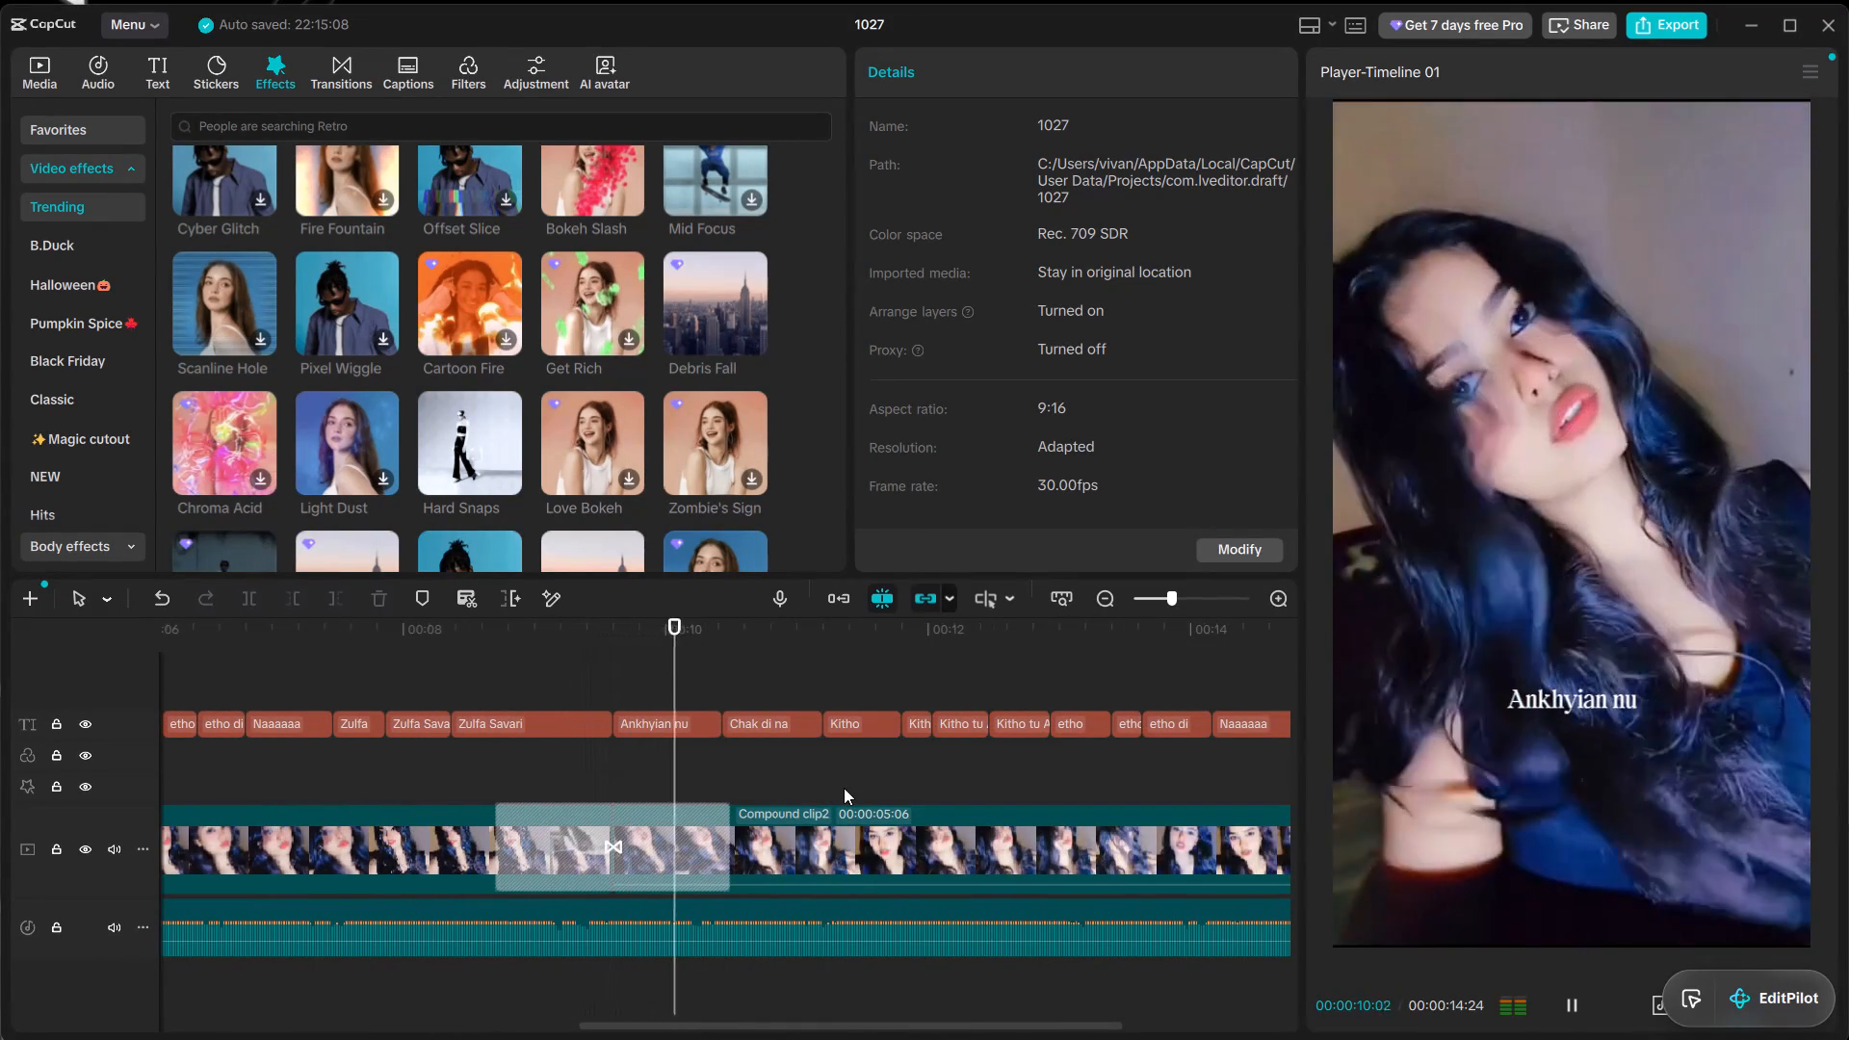
Pause playback and delete the transition between Compound clip4 and Compound clip2.
key("space")
left_click(644, 841)
key("BackSpace")
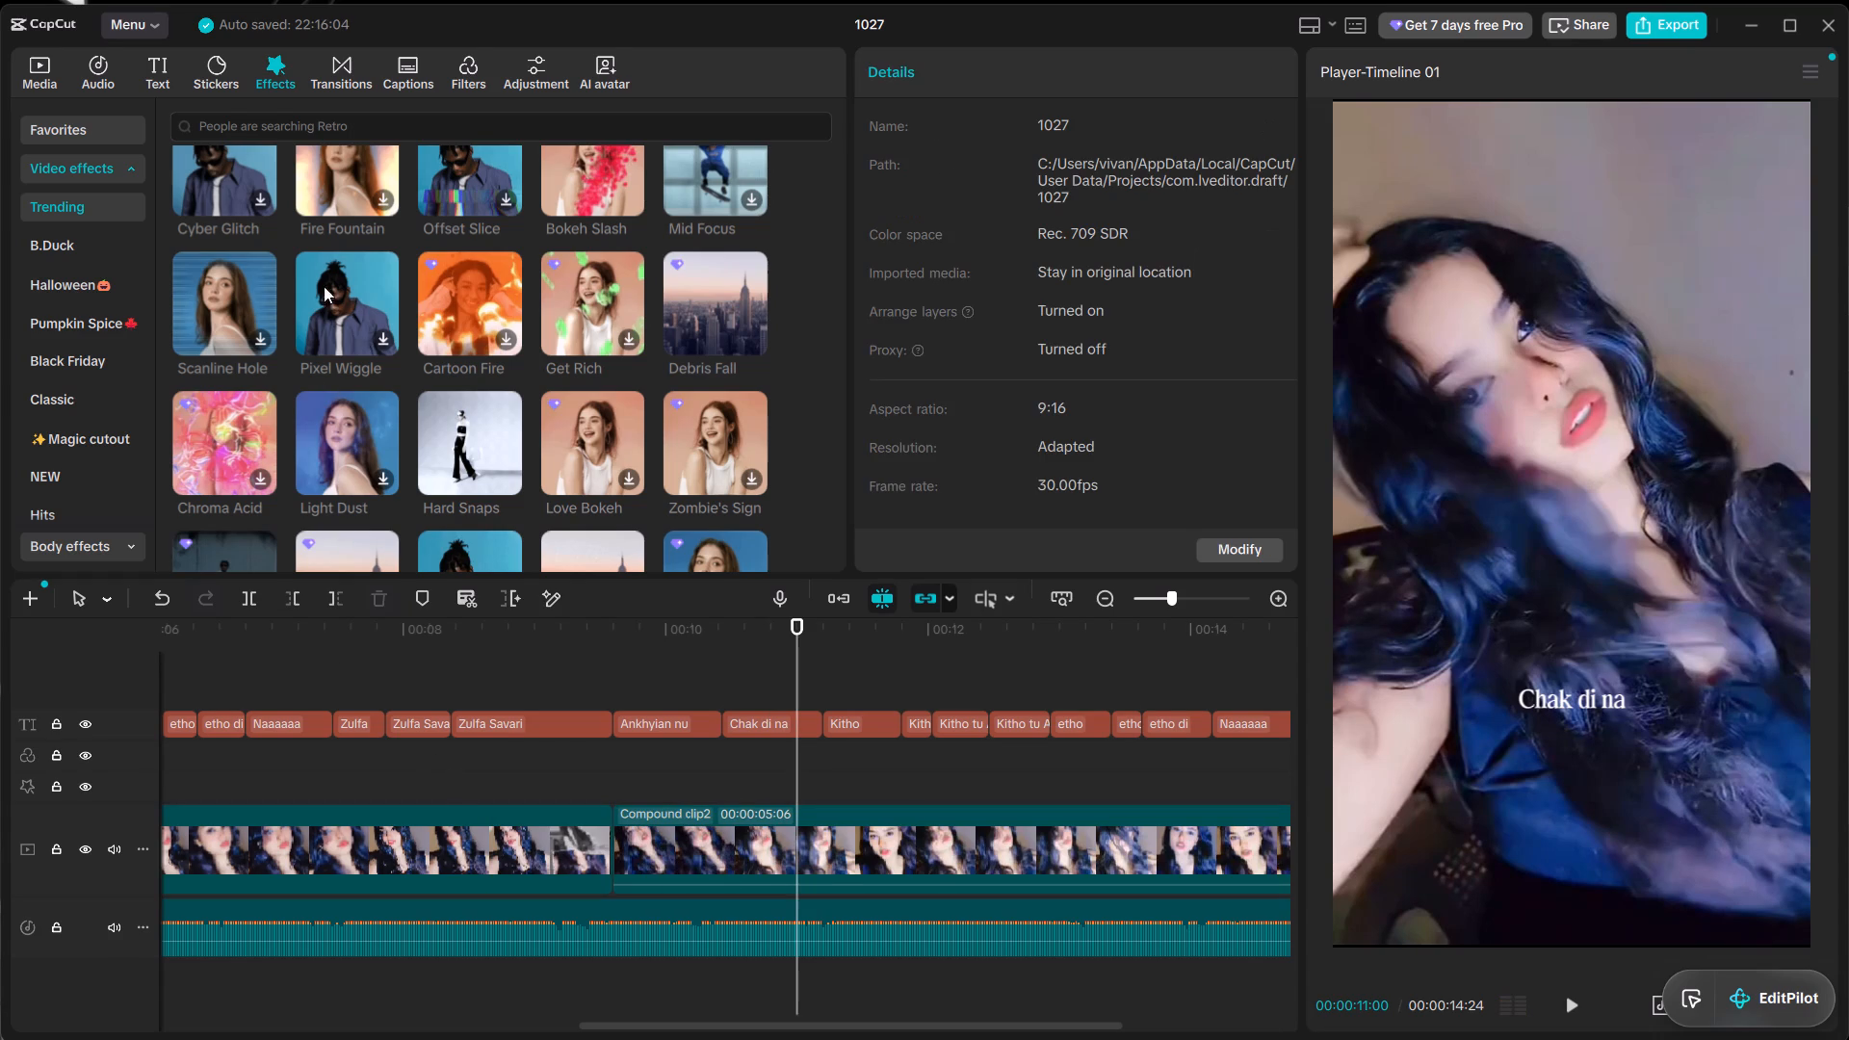
Play from about 8 seconds onward to examine the cut into Compound clip2 and the closing captions.
left_click(382, 681)
key("space")
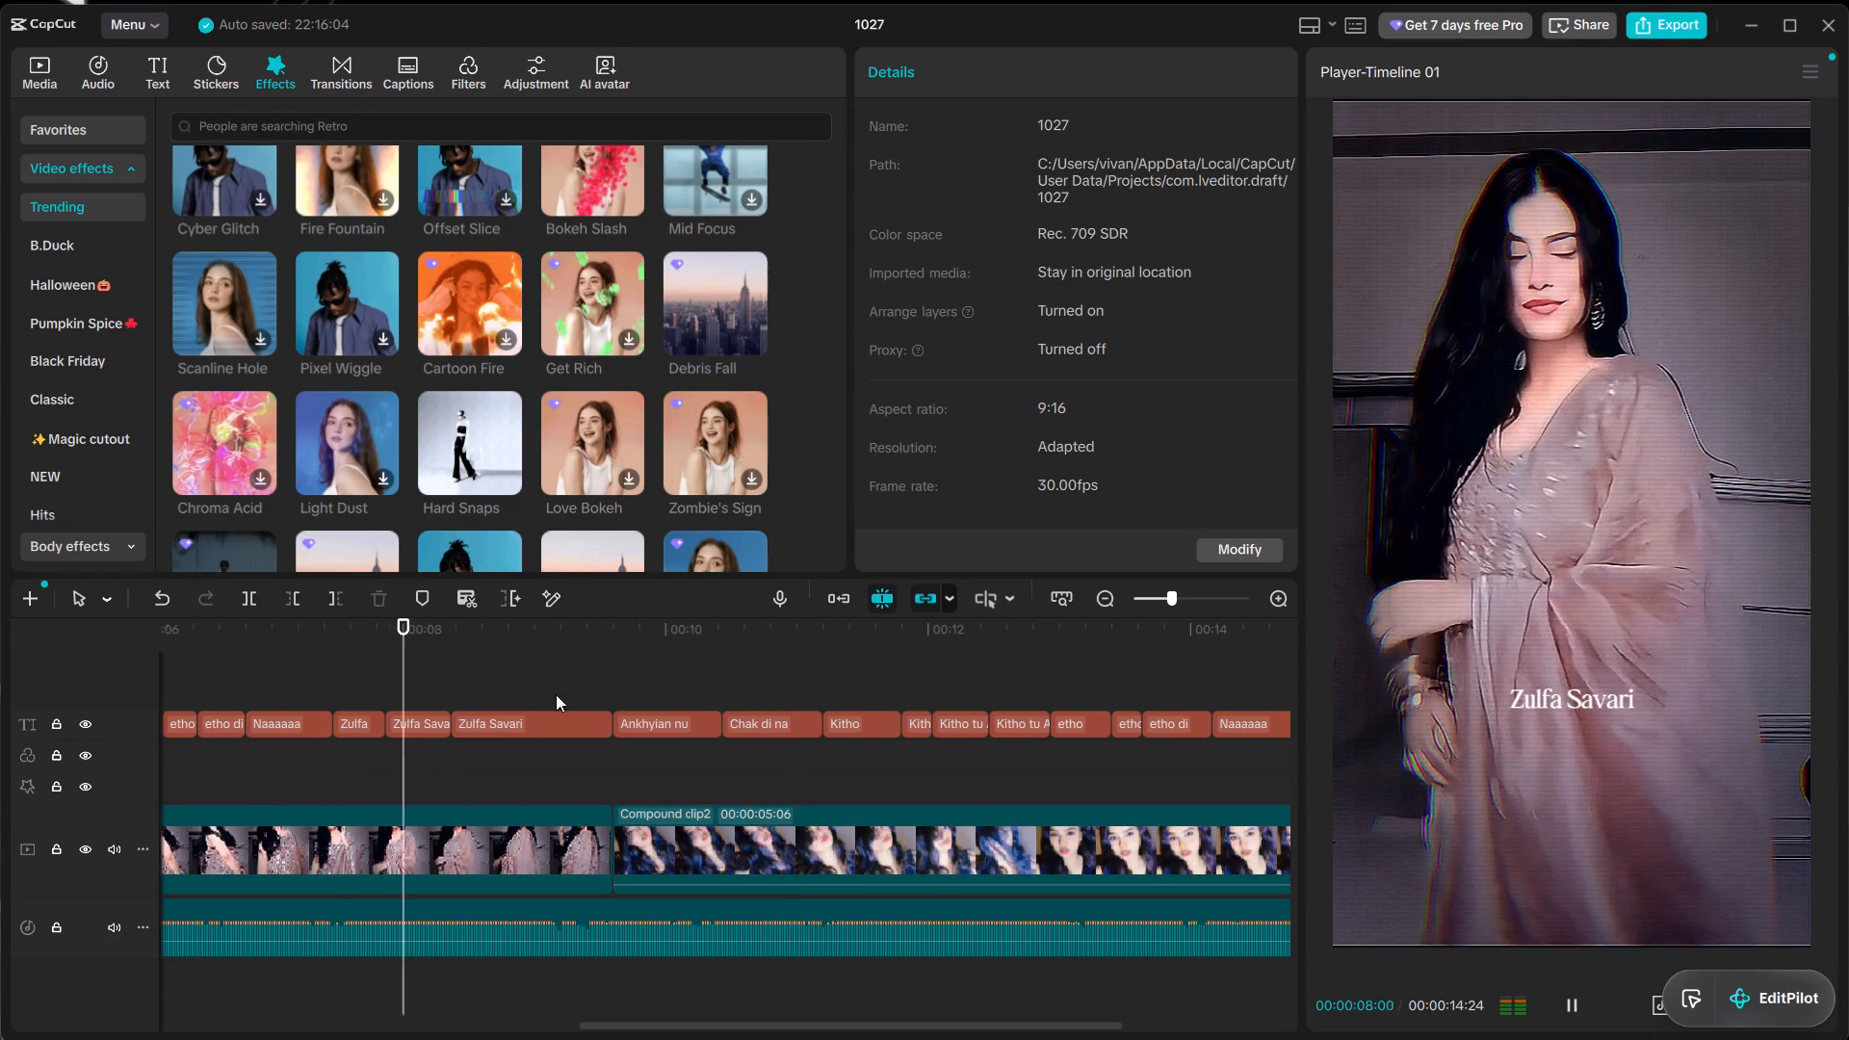
scroll(652, 726, "up", 3, "alt")
scroll(666, 731, "down", 5, "alt")
scroll(669, 733, "up", 5, "alt")
scroll(669, 733, "down", 5, "alt")
scroll(663, 729, "up", 5, "alt")
scroll(662, 727, "down", 4, "alt")
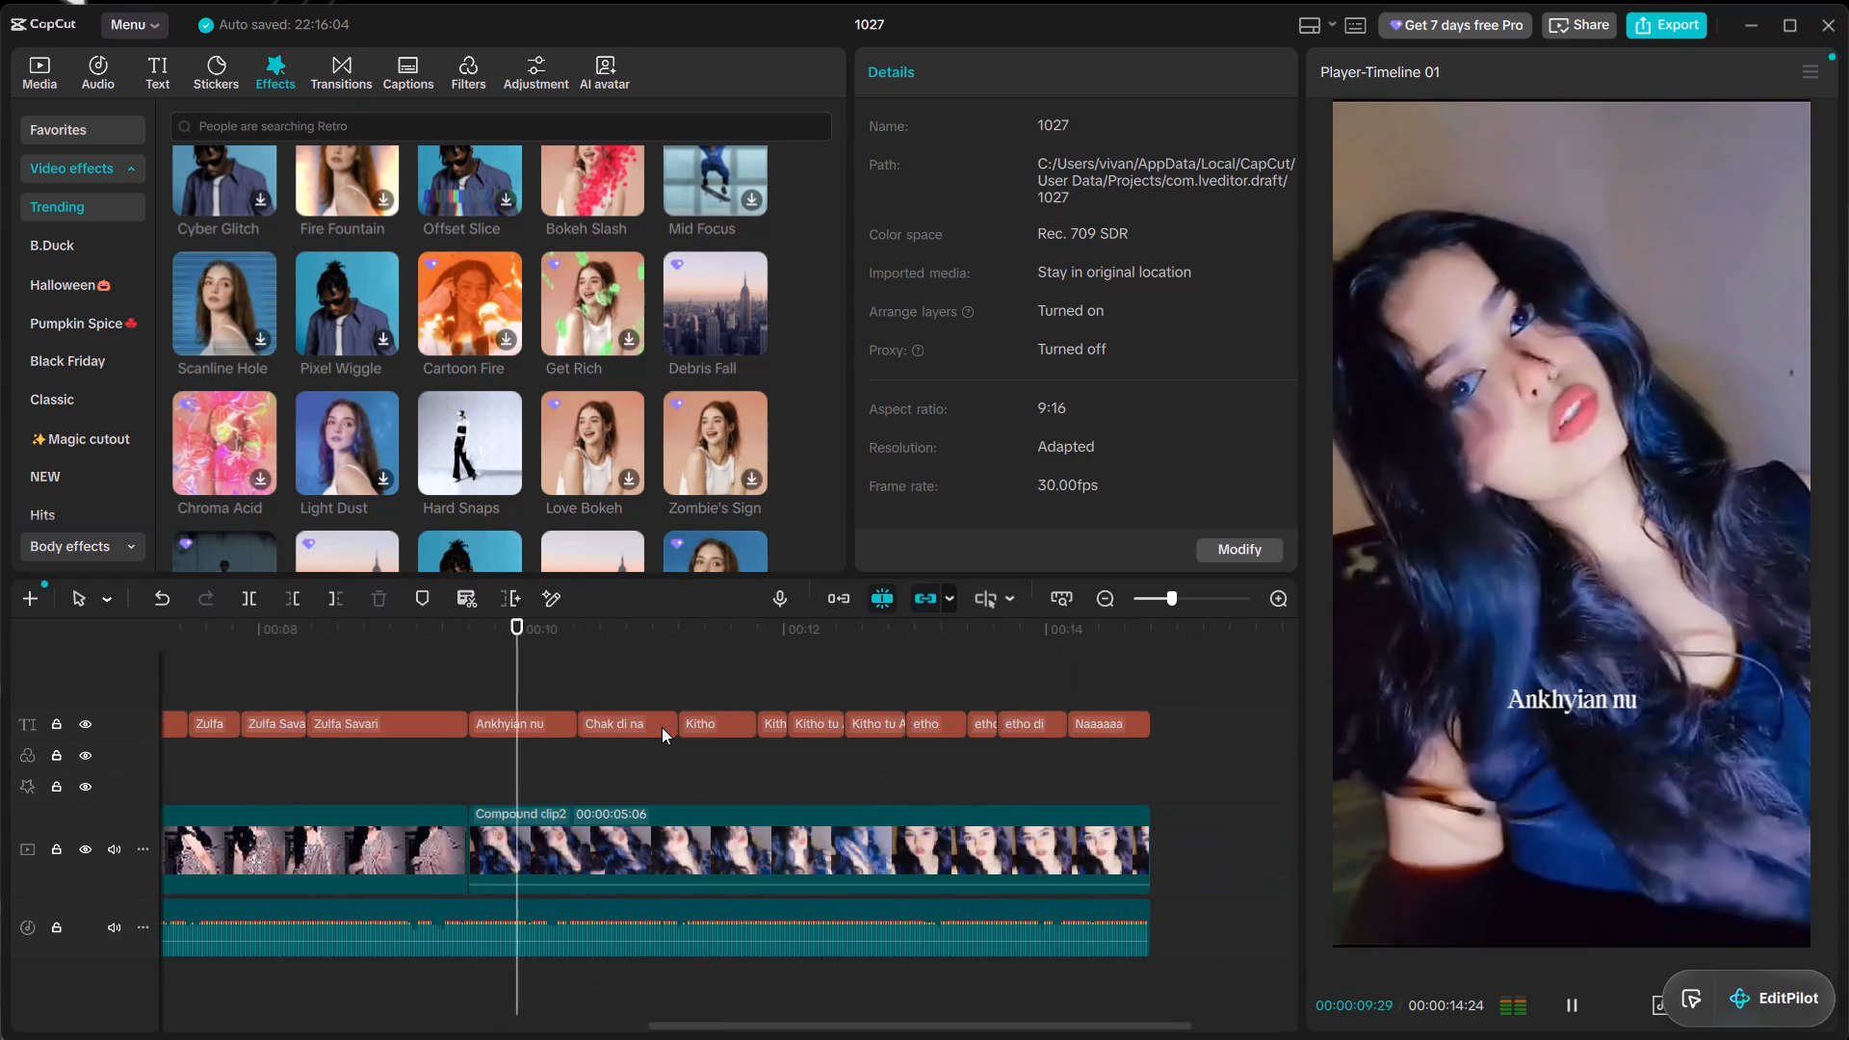
scroll(662, 727, "up", 2, "alt")
scroll(662, 726, "down", 5, "alt")
scroll(657, 712, "up", 6, "alt")
scroll(657, 712, "down", 6, "alt")
scroll(654, 704, "up", 7, "alt")
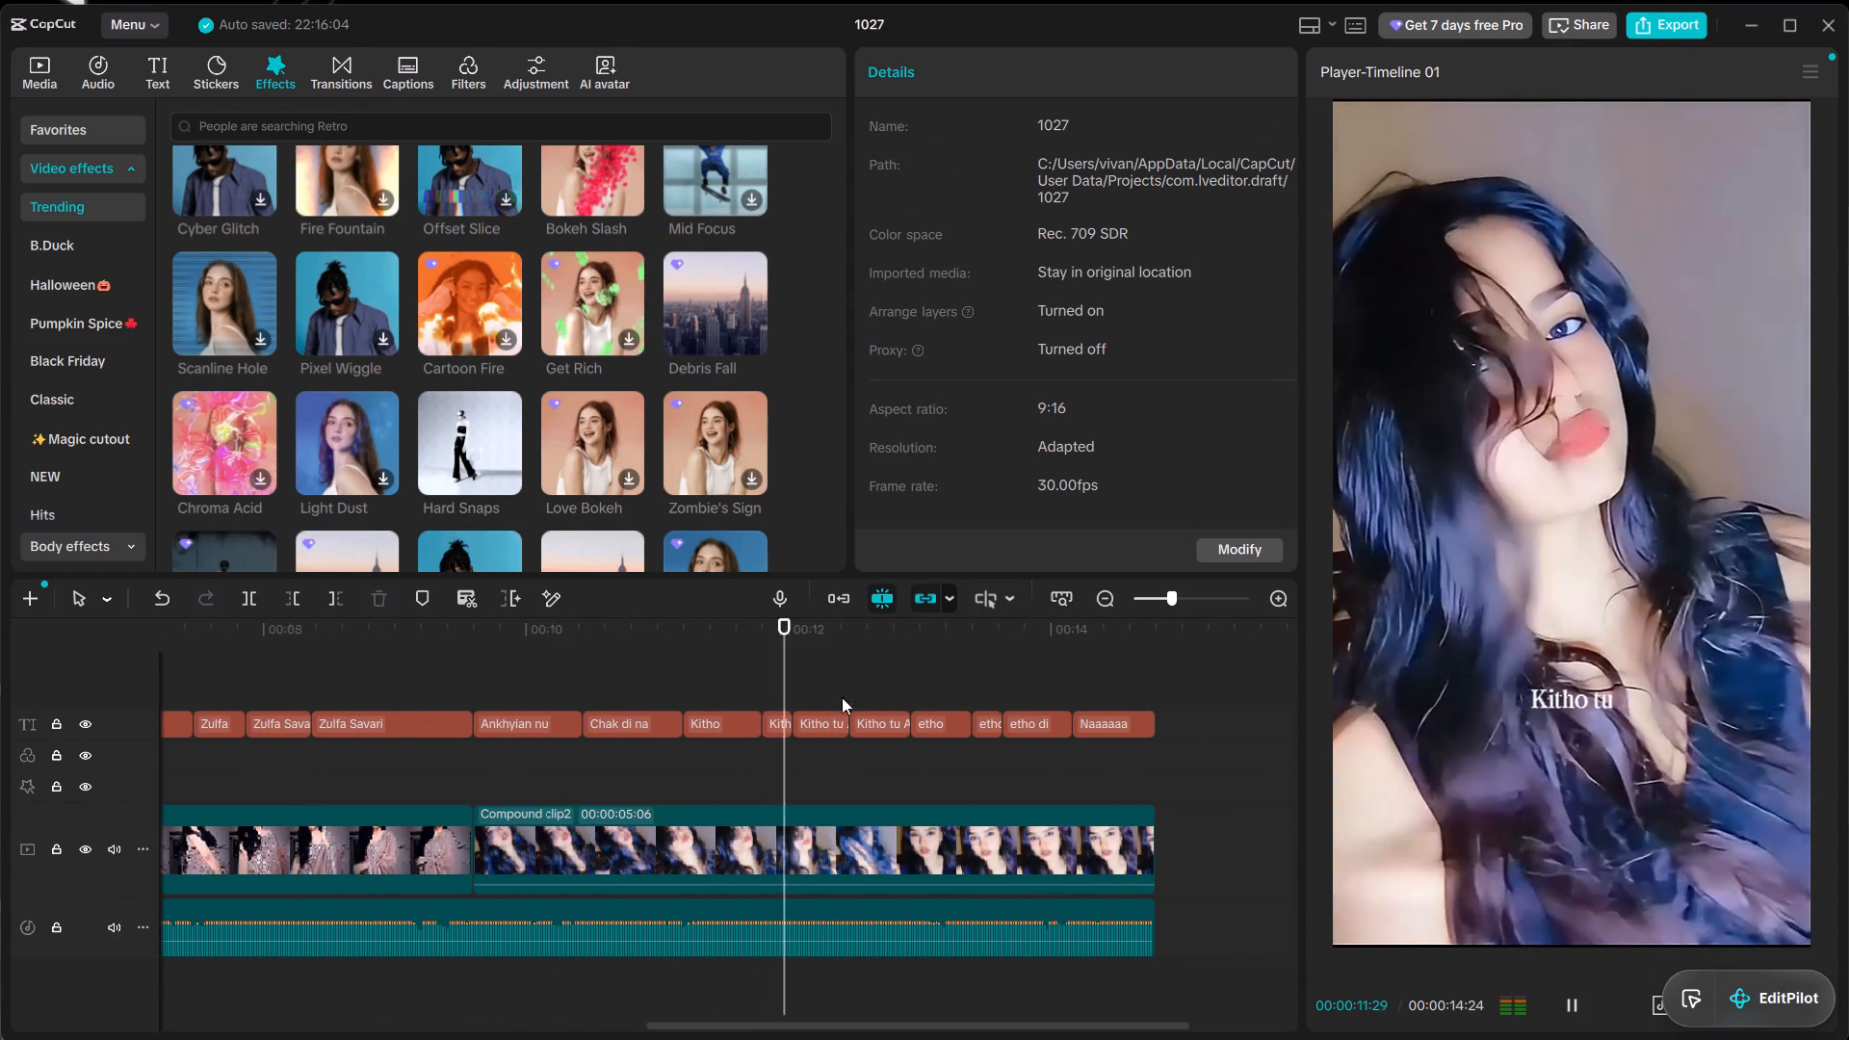
scroll(909, 704, "down", 5, "alt")
scroll(909, 705, "up", 4, "alt")
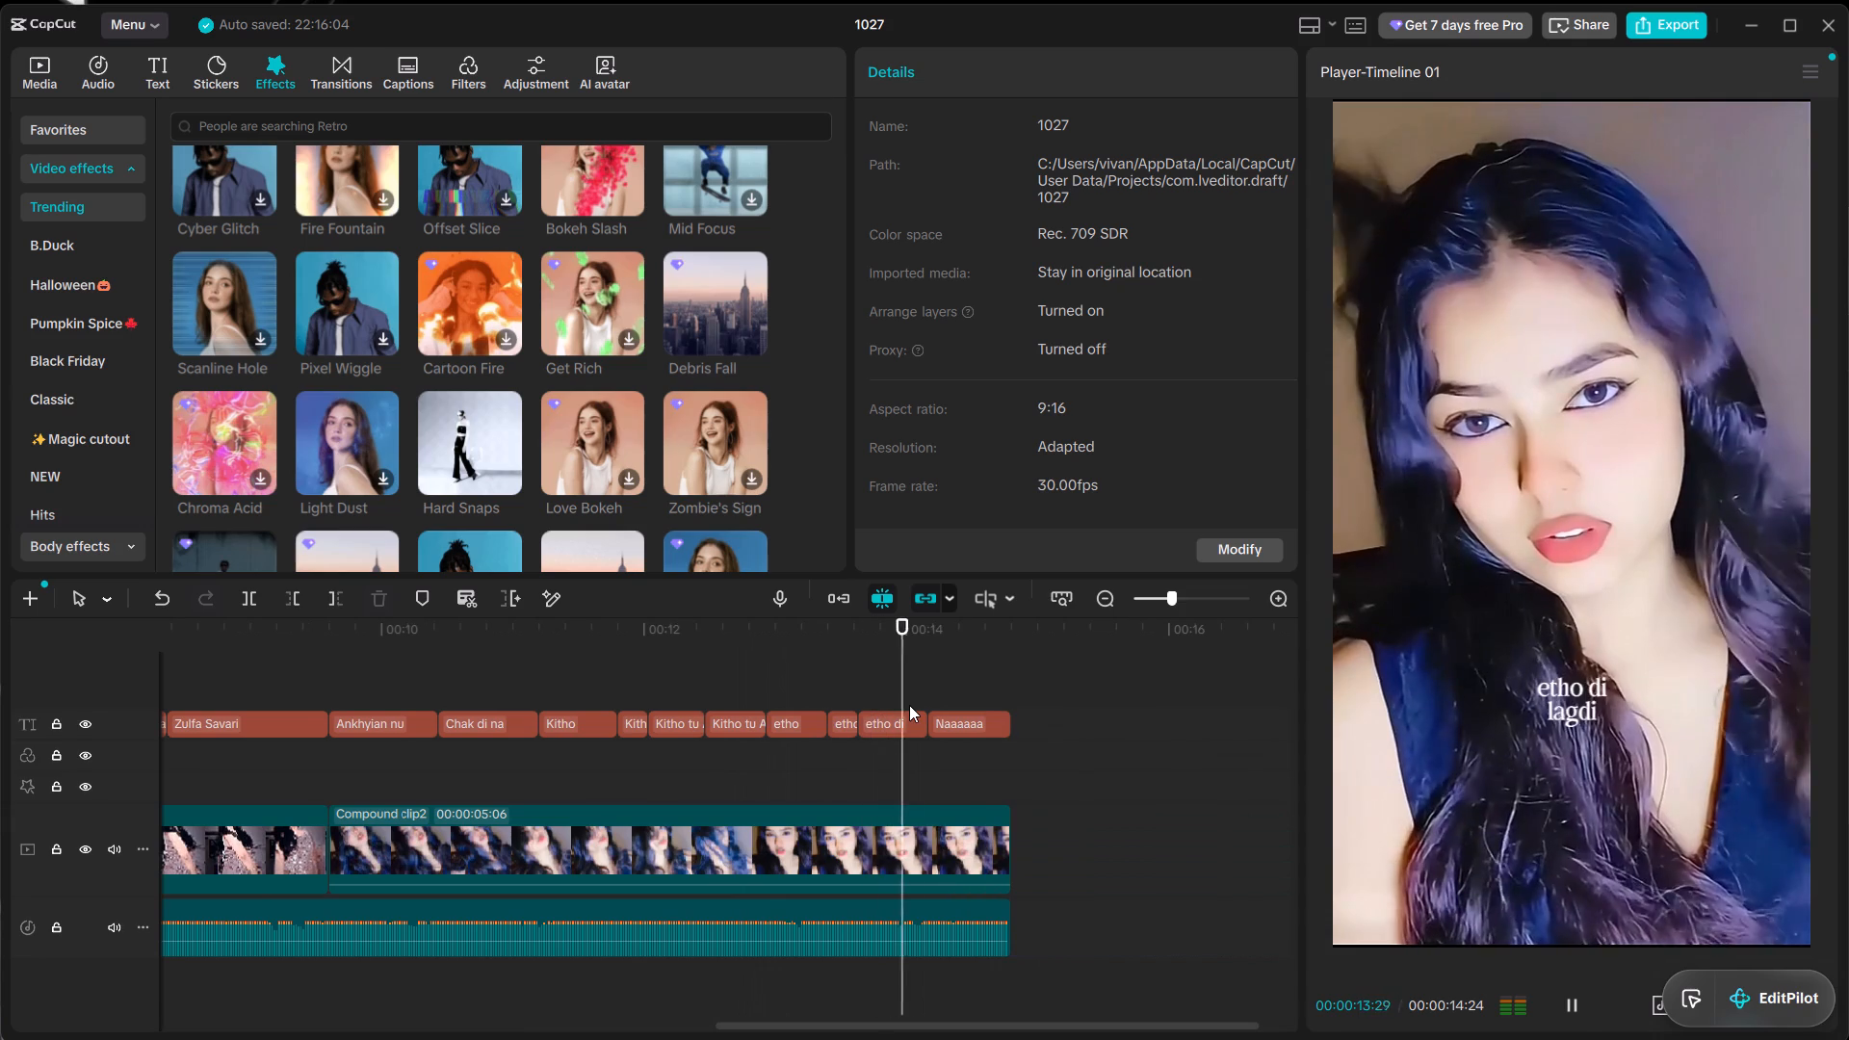
Replay the opening from the start of the timeline to review the Blur Zoom effect, first transition and captions.
left_click(718, 687)
left_click_drag(718, 687, 0, 727)
key("space")
scroll(593, 754, "up", 5, "alt")
scroll(594, 755, "down", 5, "alt")
scroll(594, 755, "up", 5, "alt")
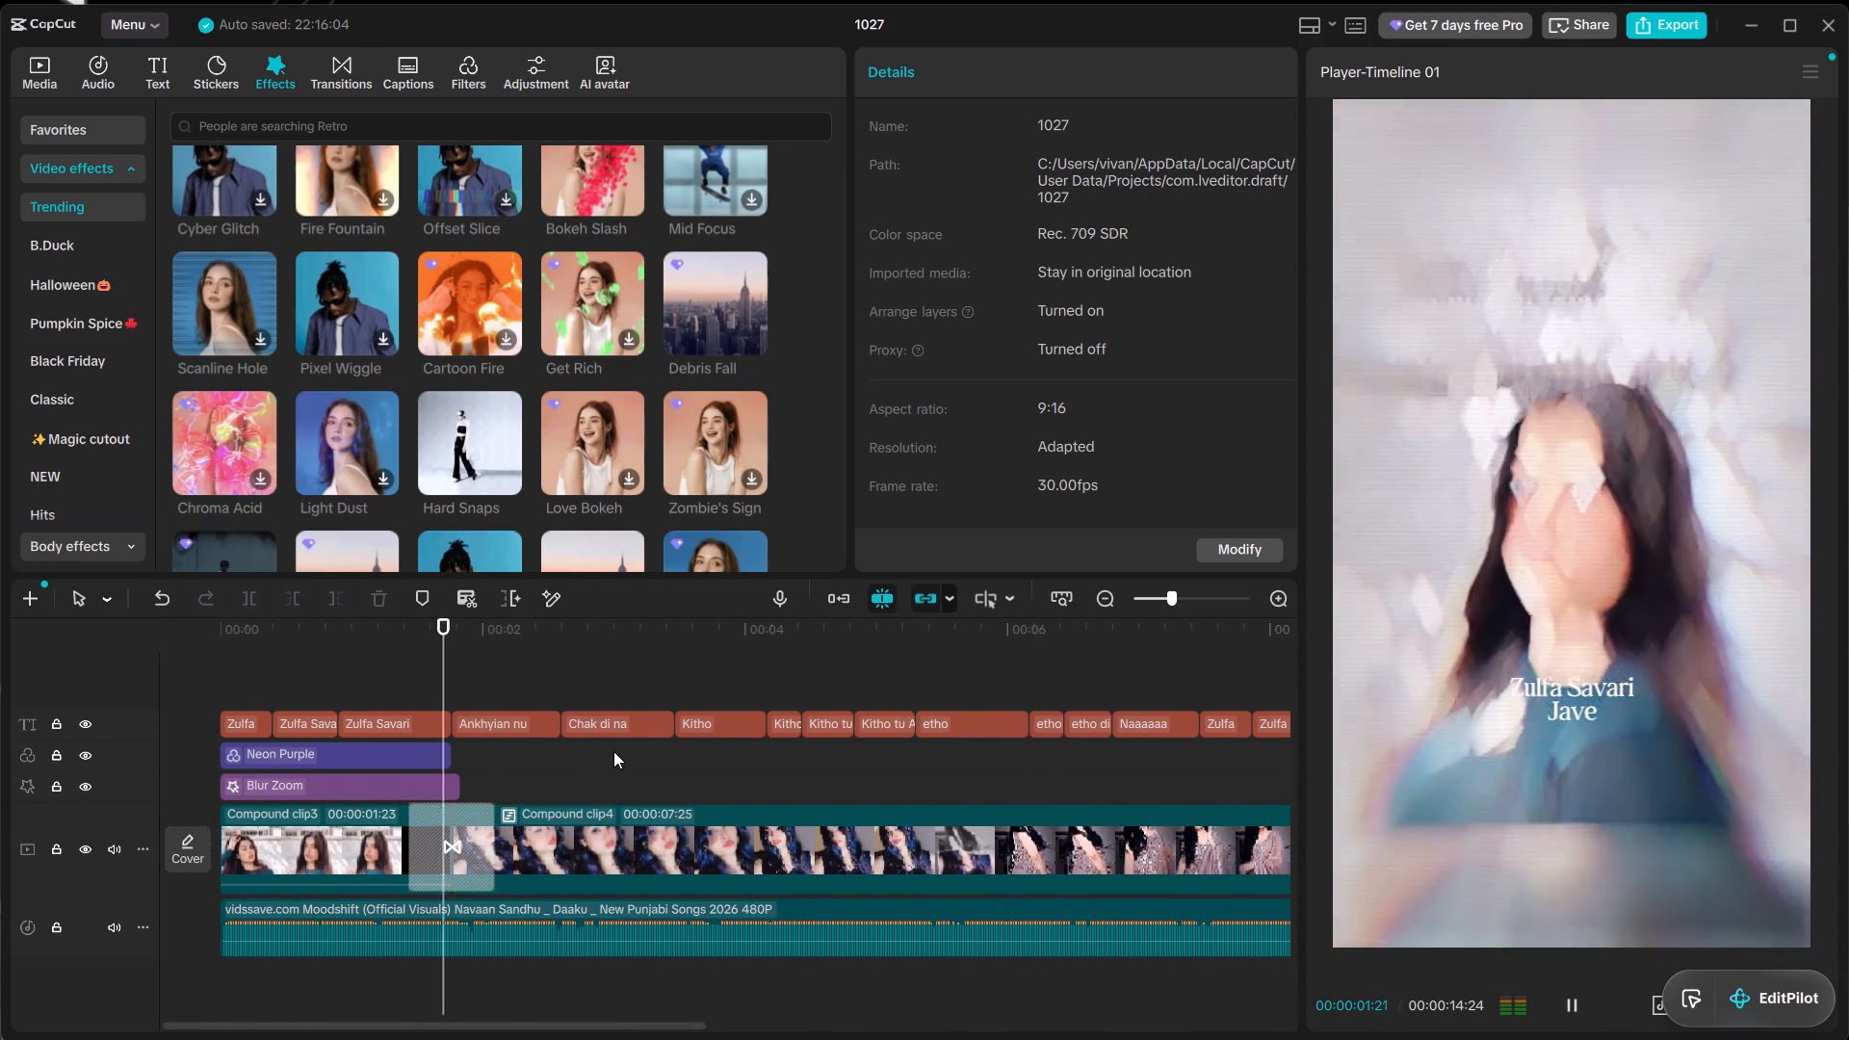
scroll(769, 772, "up", 3, "alt")
scroll(801, 777, "down", 3, "alt")
scroll(801, 777, "up", 4, "alt")
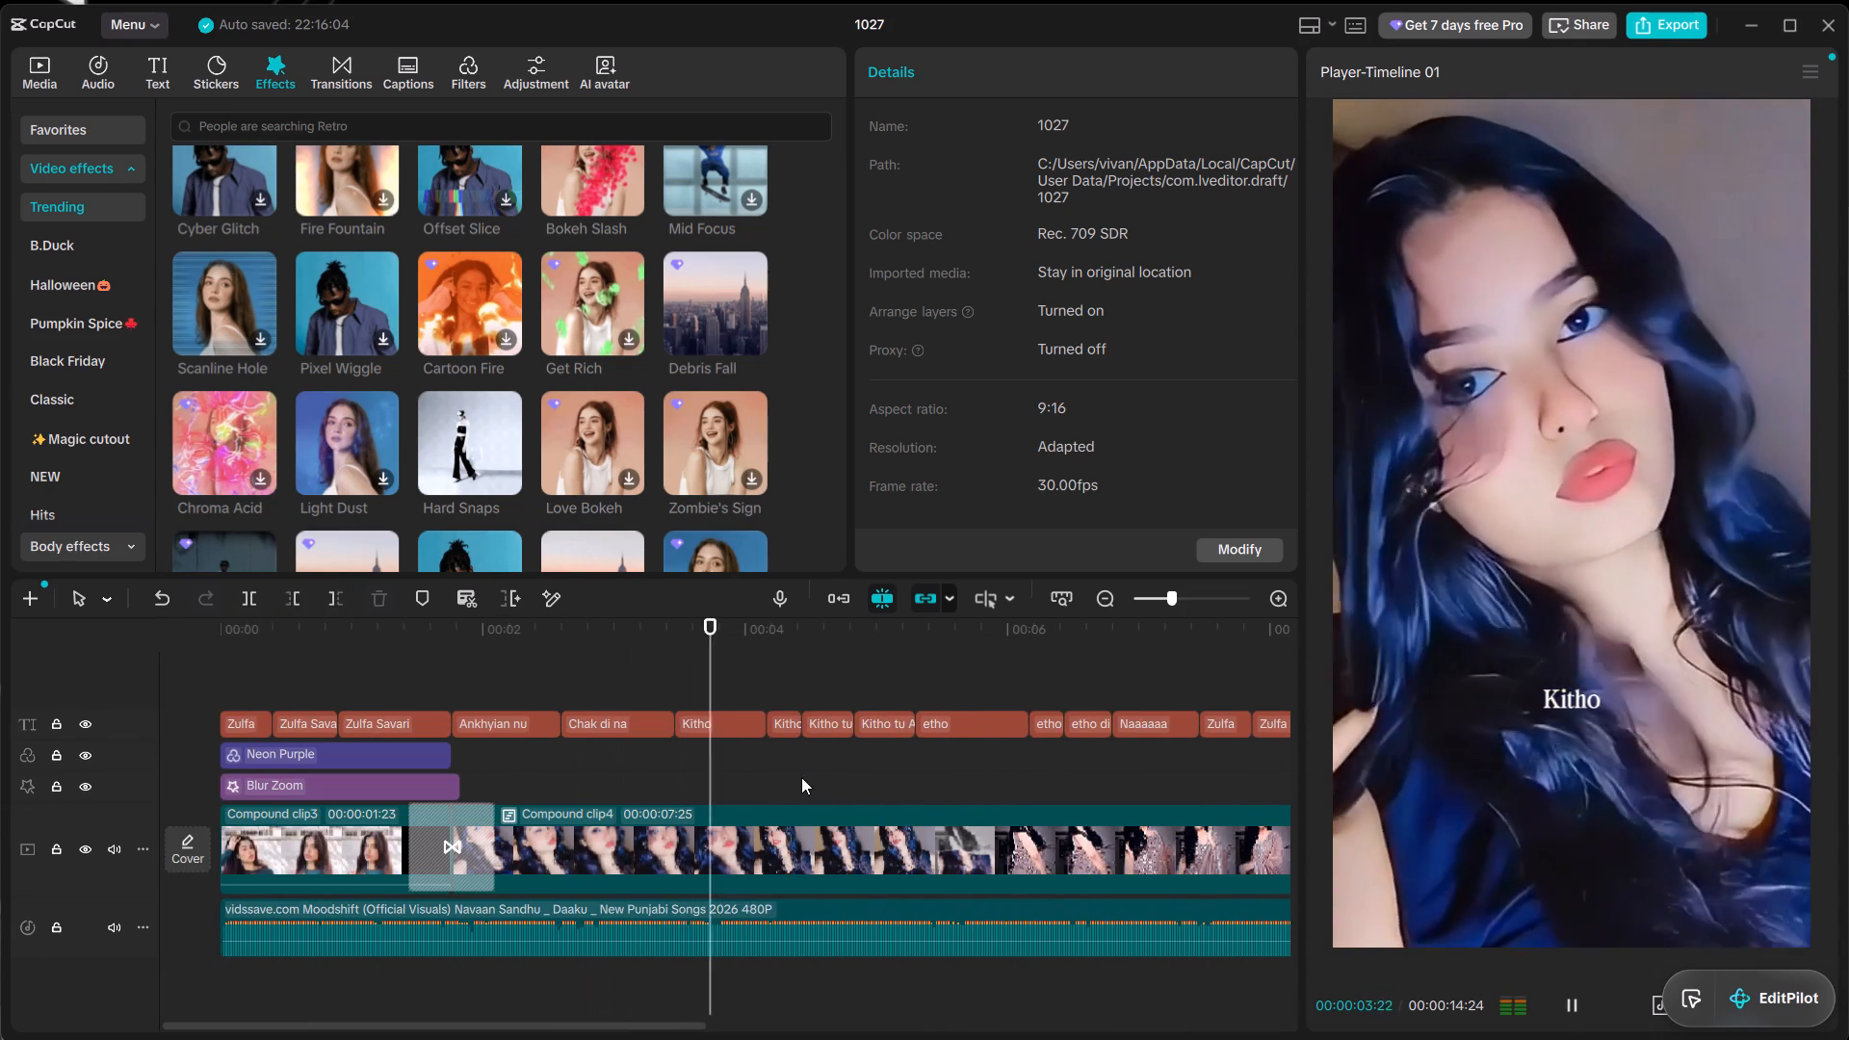
Pause playback, select everything on the timeline and combine it into one compound clip.
key("ctrl+a")
key("space")
right_click(854, 846)
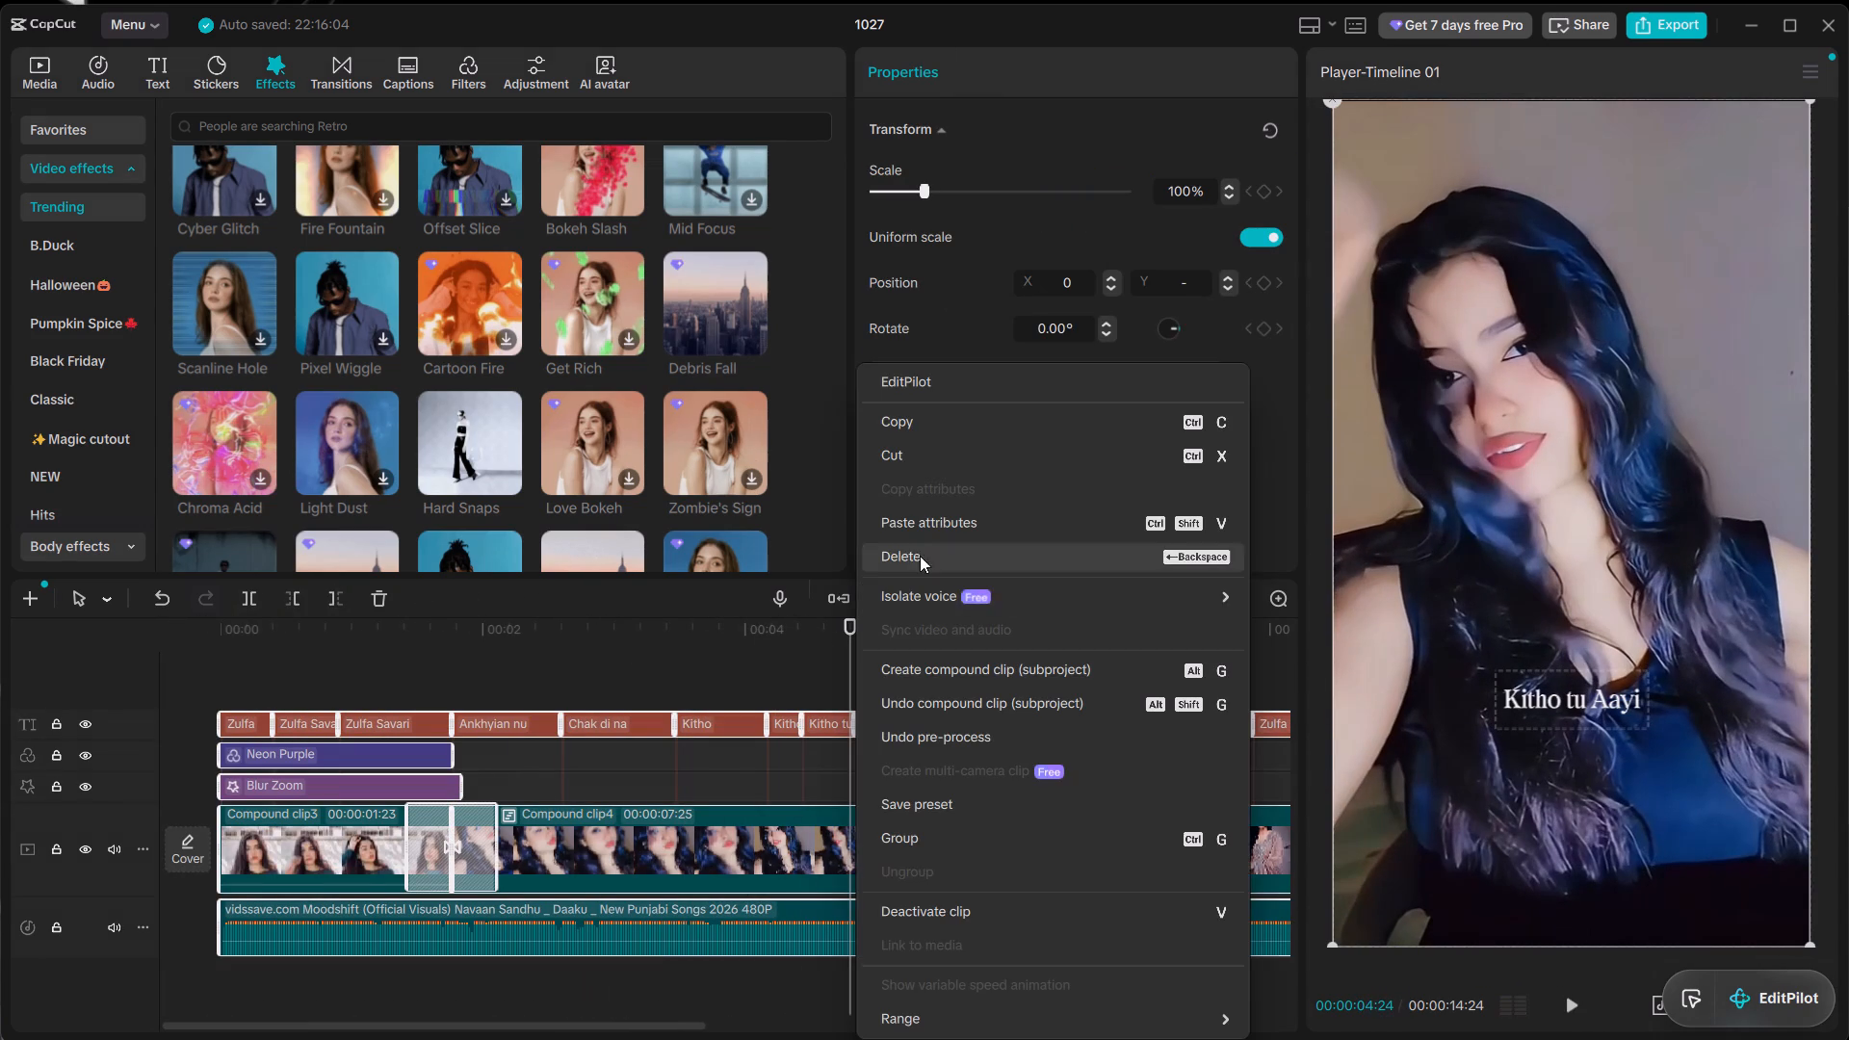
left_click(998, 680)
Turn on Motion blur for the new compound clip in its basic video properties.
left_click(944, 85)
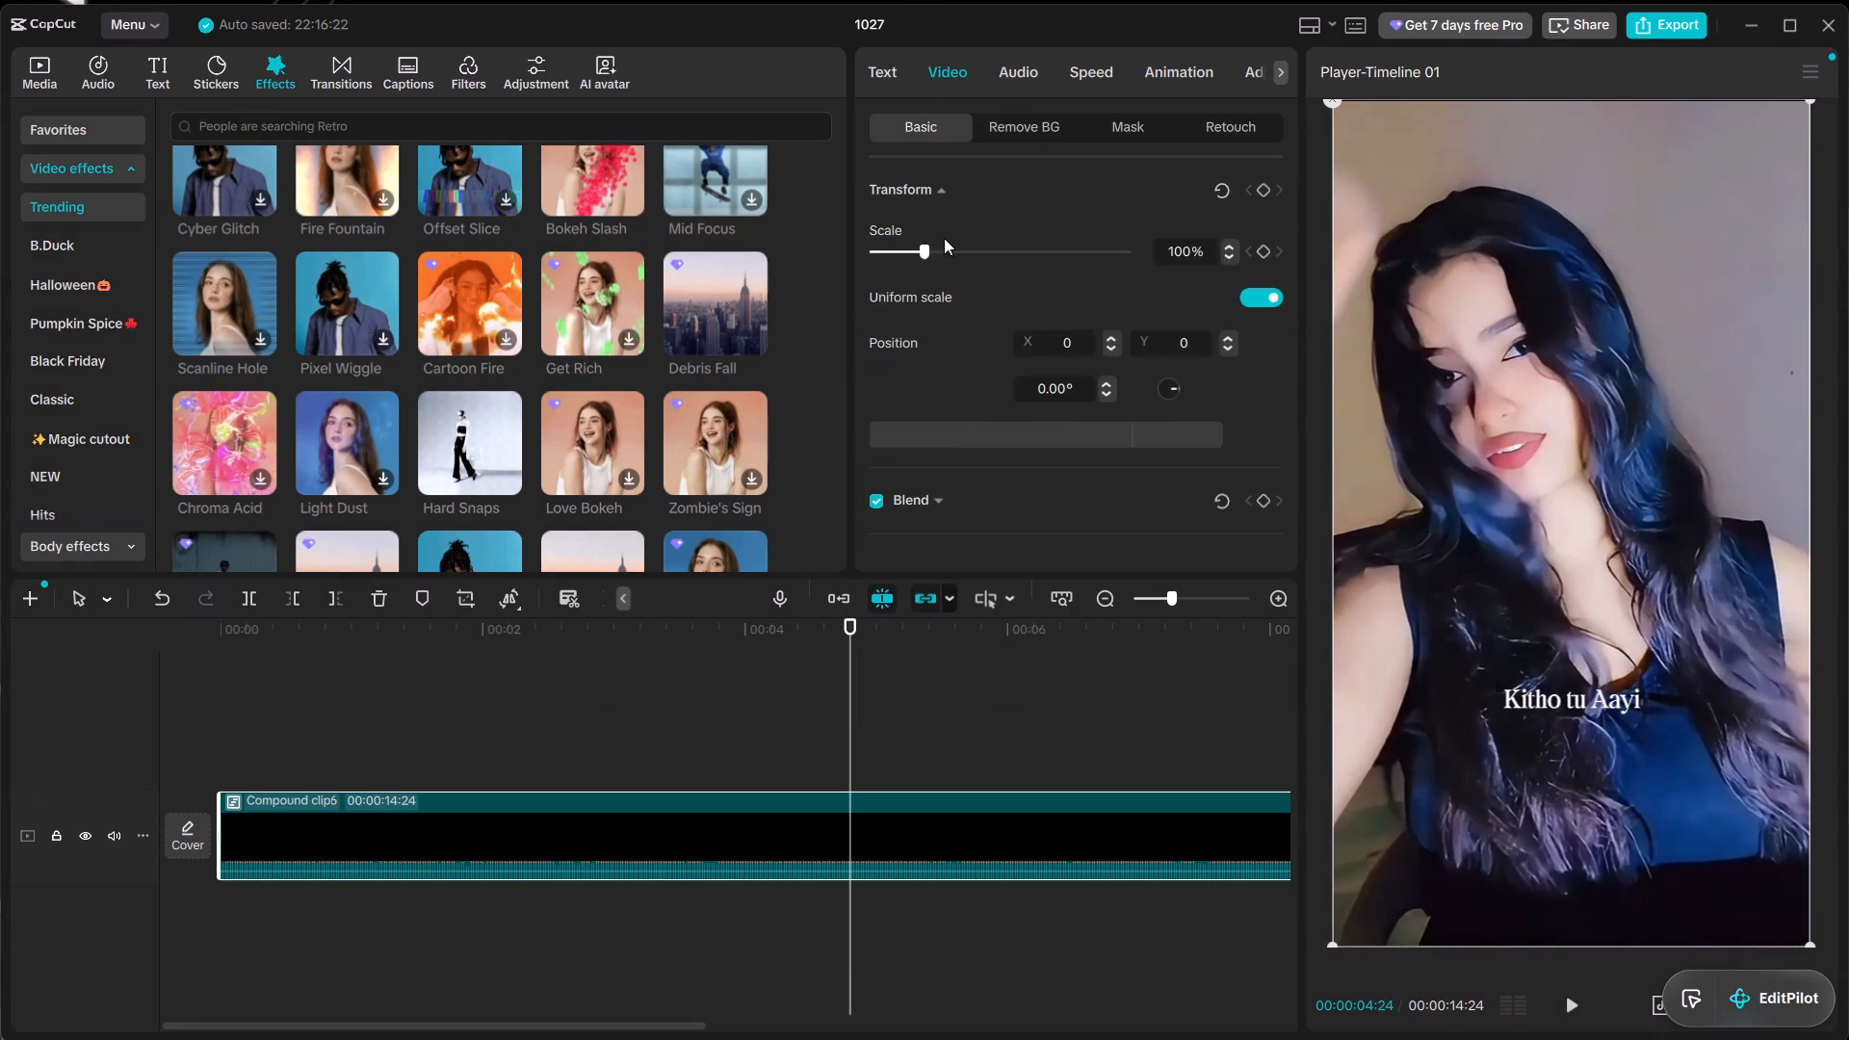
scroll(972, 489, "down", 7)
left_click(866, 450)
left_click(880, 454)
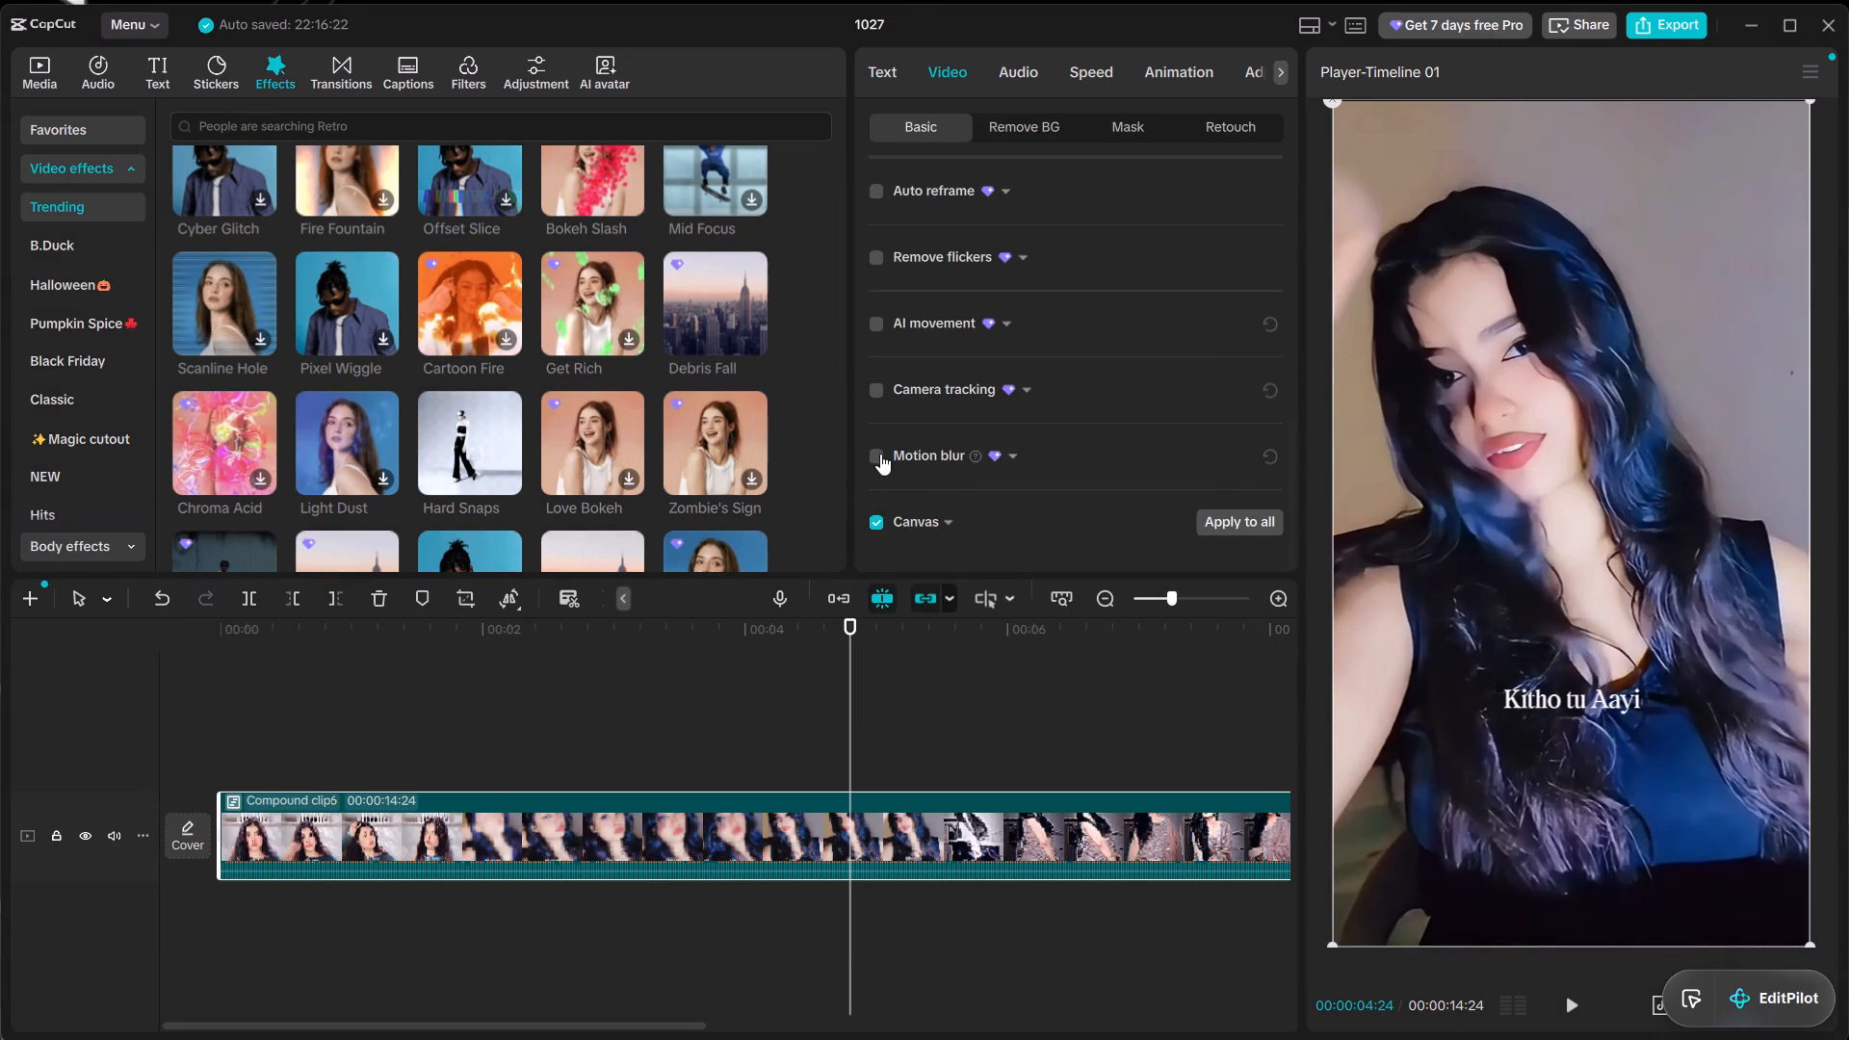
left_click_drag(948, 519, 476, 455)
scroll(955, 476, "down", 2)
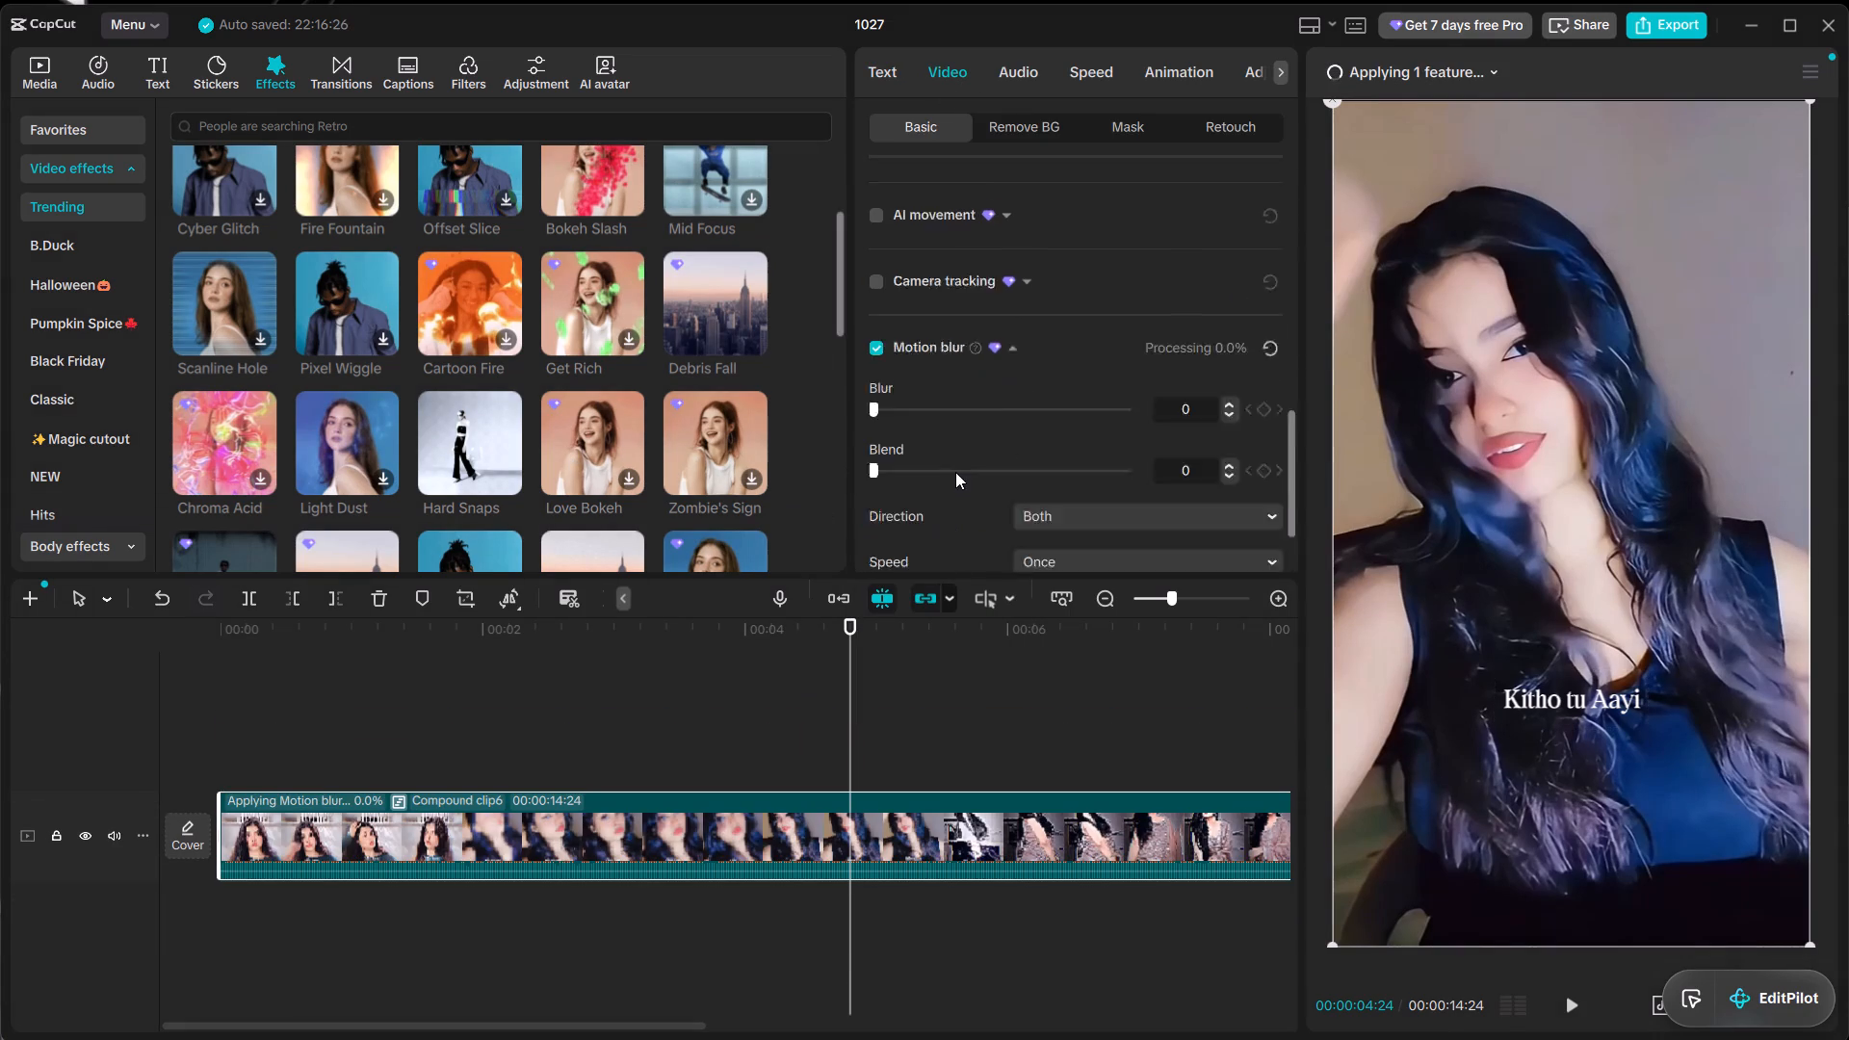
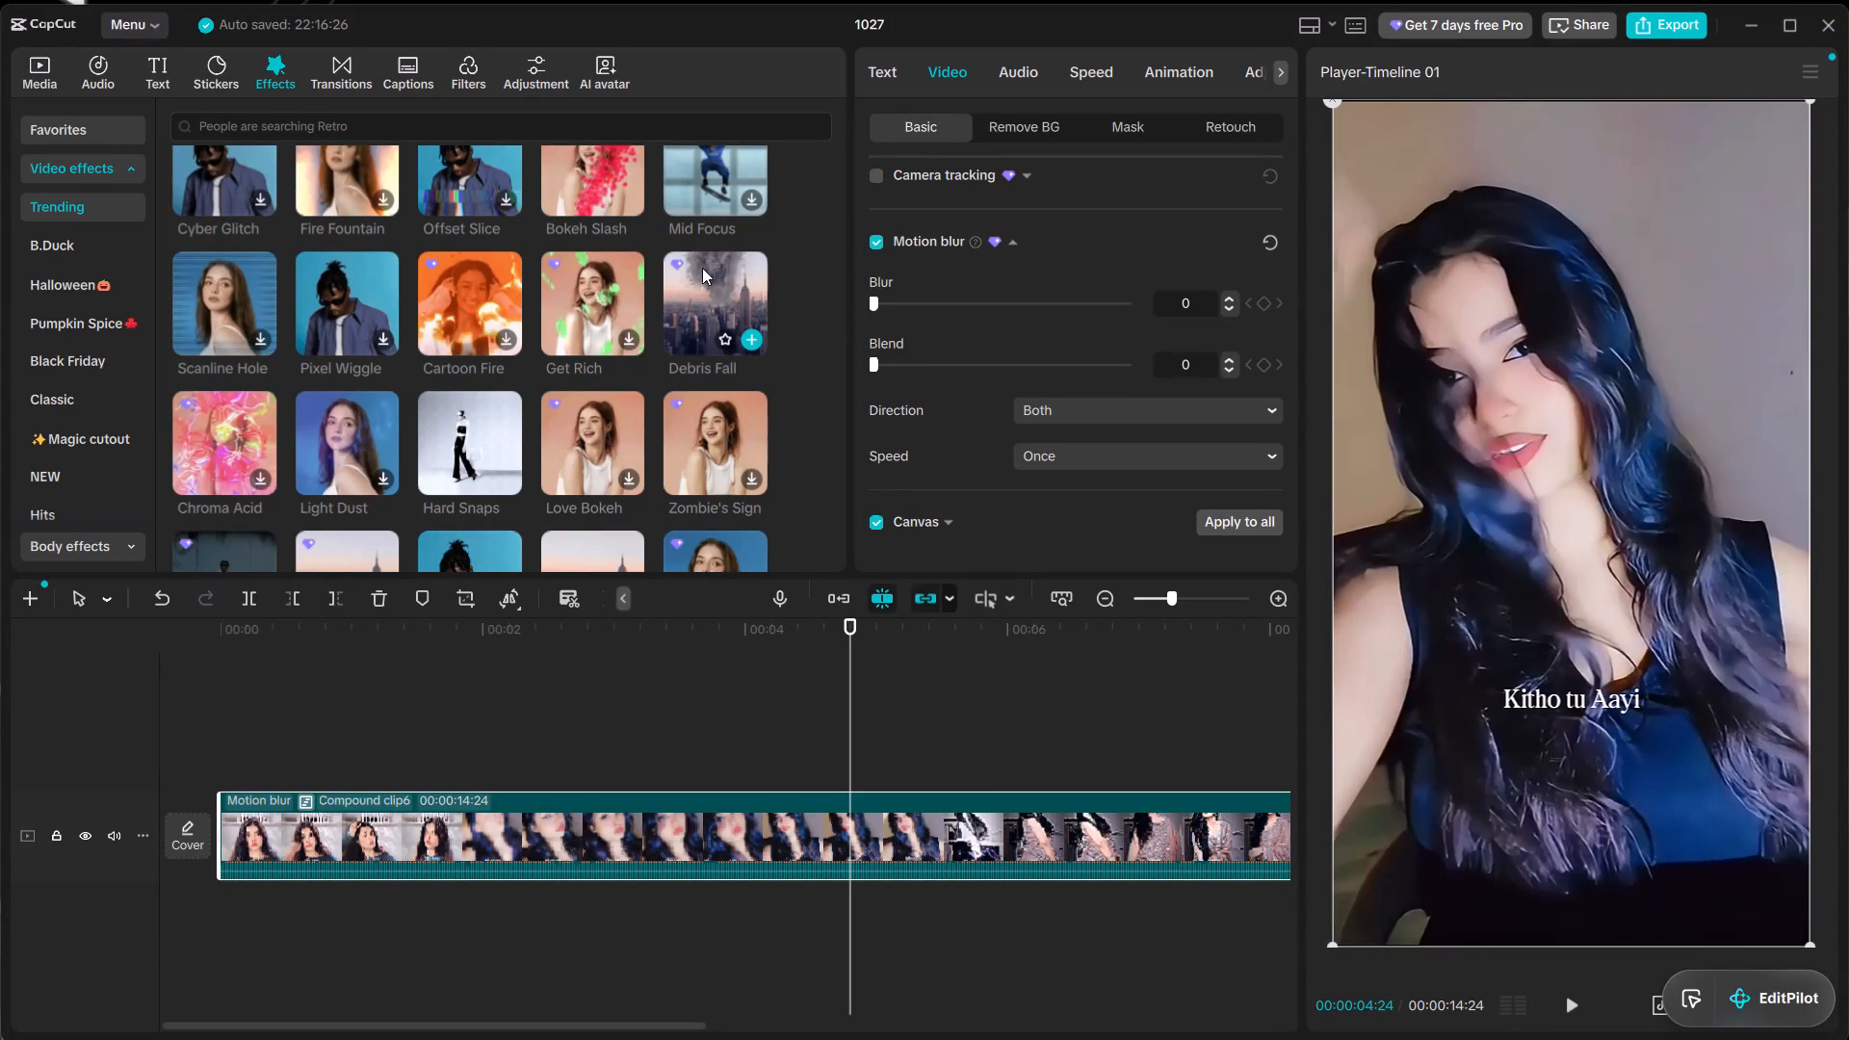
Play the compound clip from the start to examine the motion blur across the edit, checking its Motion blur properties.
left_click(518, 732)
left_click_drag(519, 730, 0, 573)
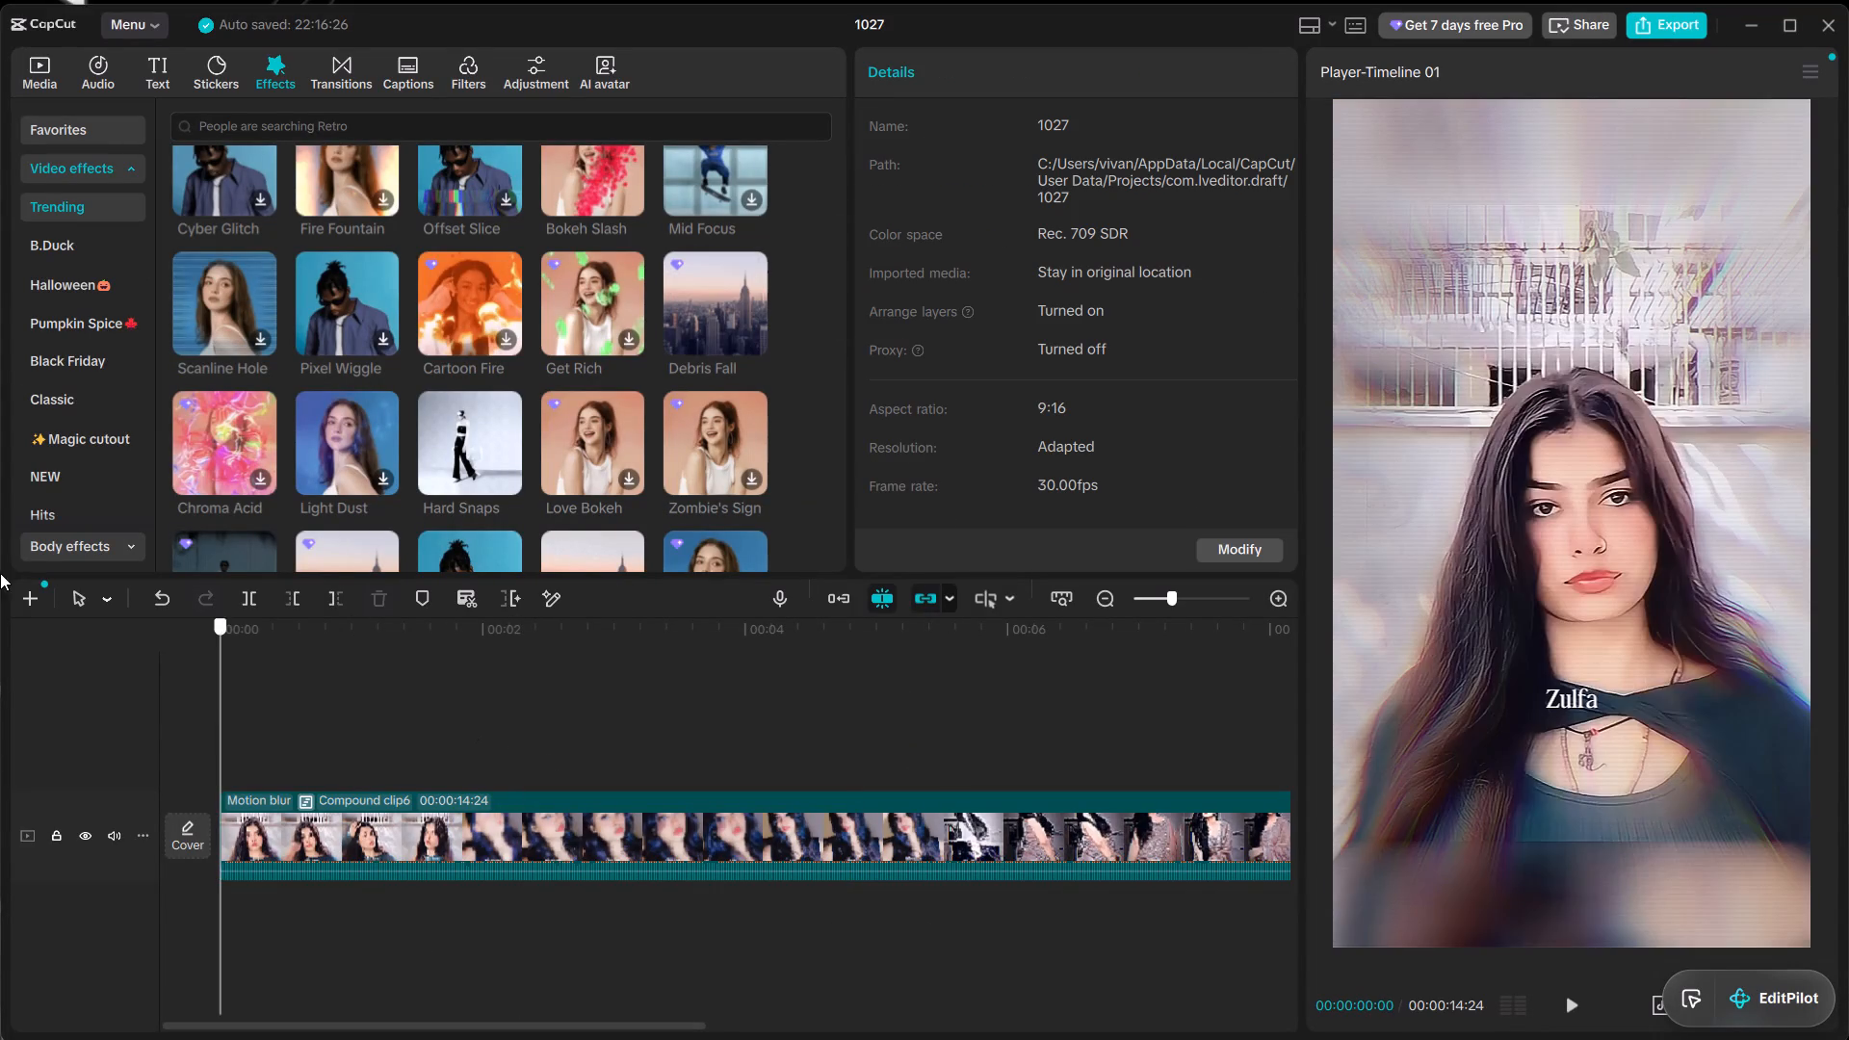
left_click_drag(0, 573, 5, 574)
key("space")
scroll(754, 763, "up", 8, "ctrl")
scroll(753, 755, "down", 4, "ctrl")
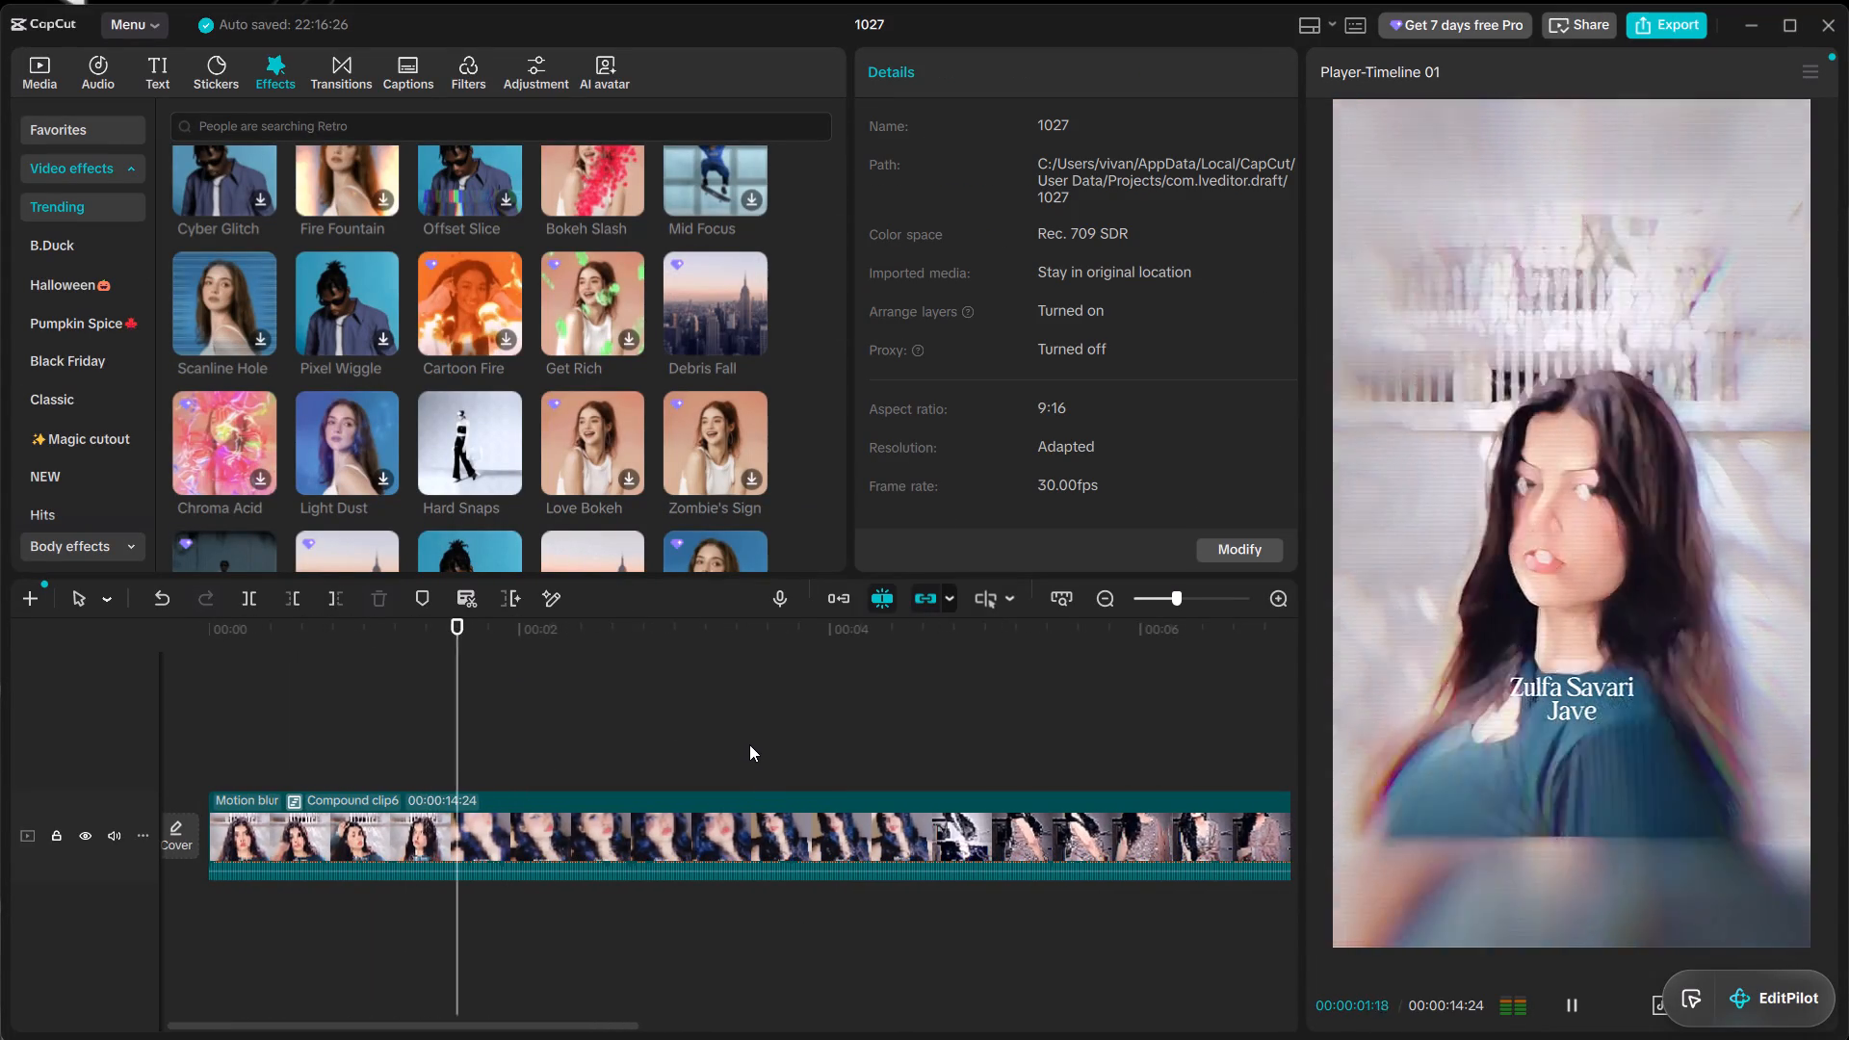
scroll(754, 762, "down", 8, "ctrl")
left_click(706, 848)
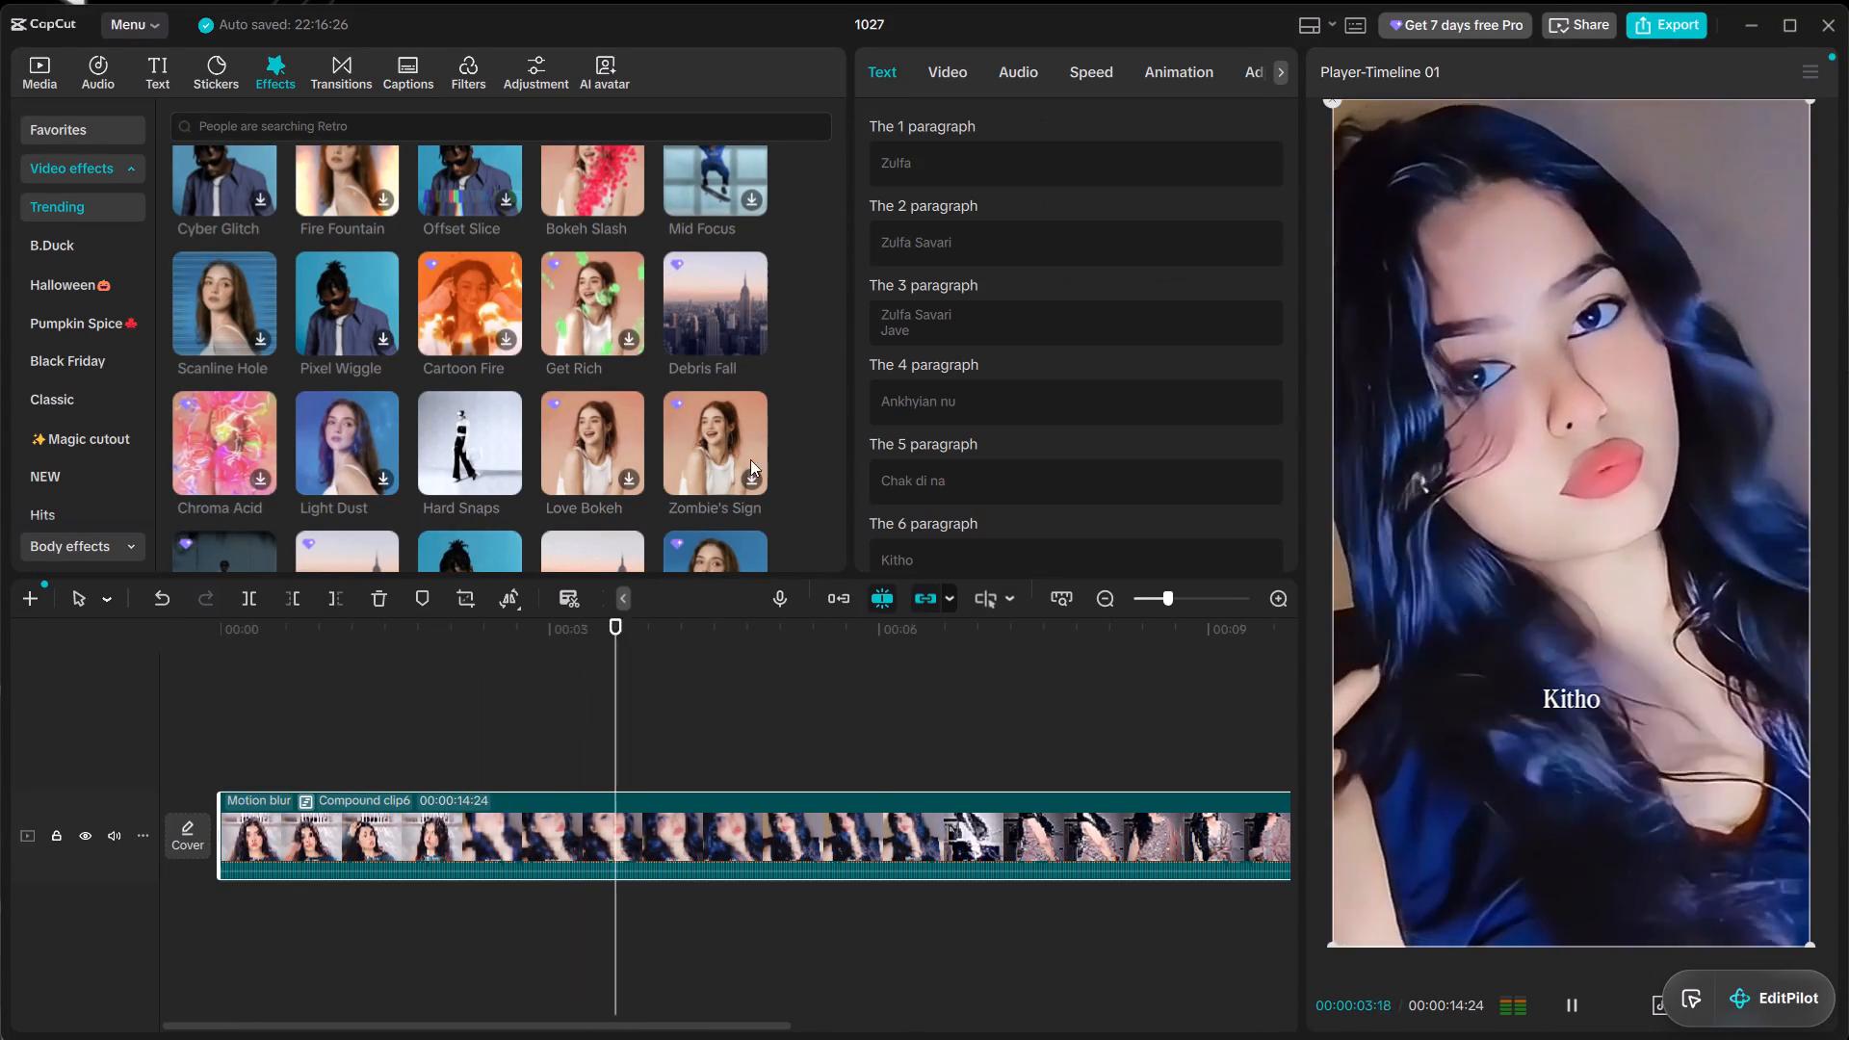
left_click(958, 67)
scroll(959, 274, "down", 12)
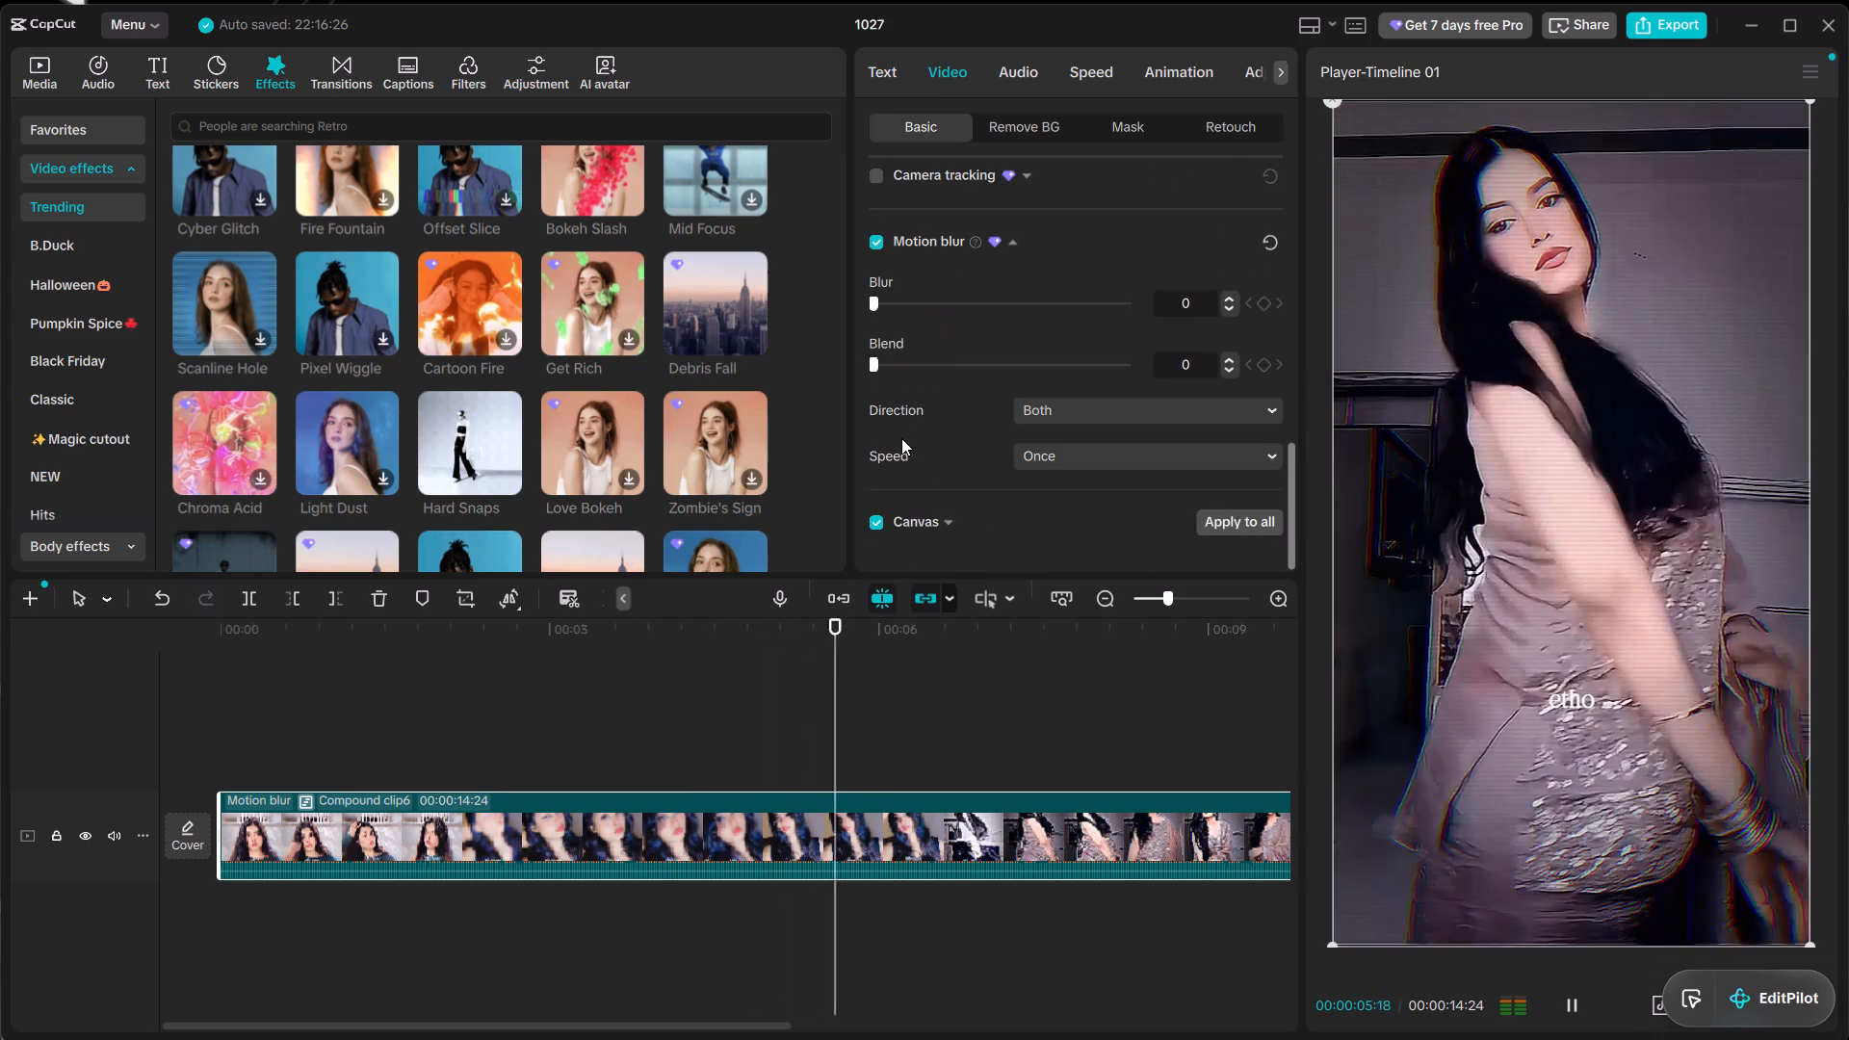
scroll(874, 223, "up", 1)
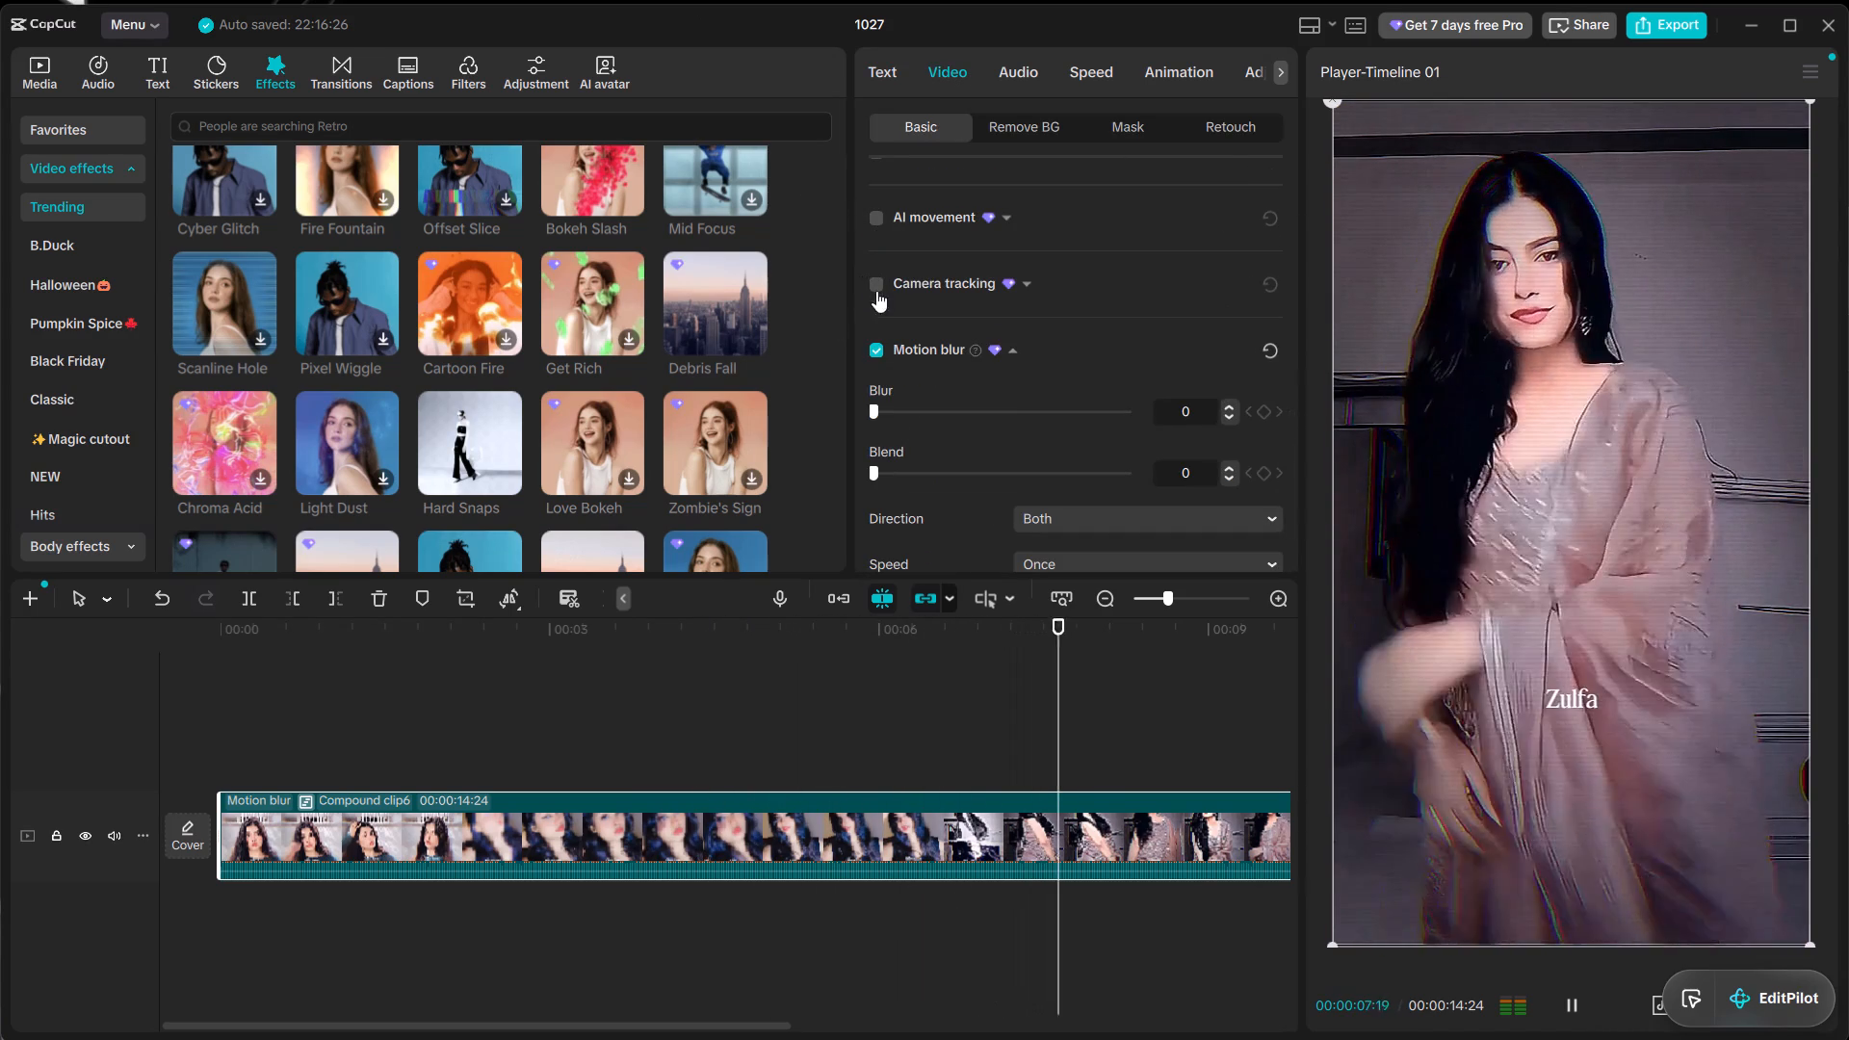
key("space")
key("space")
key("space")
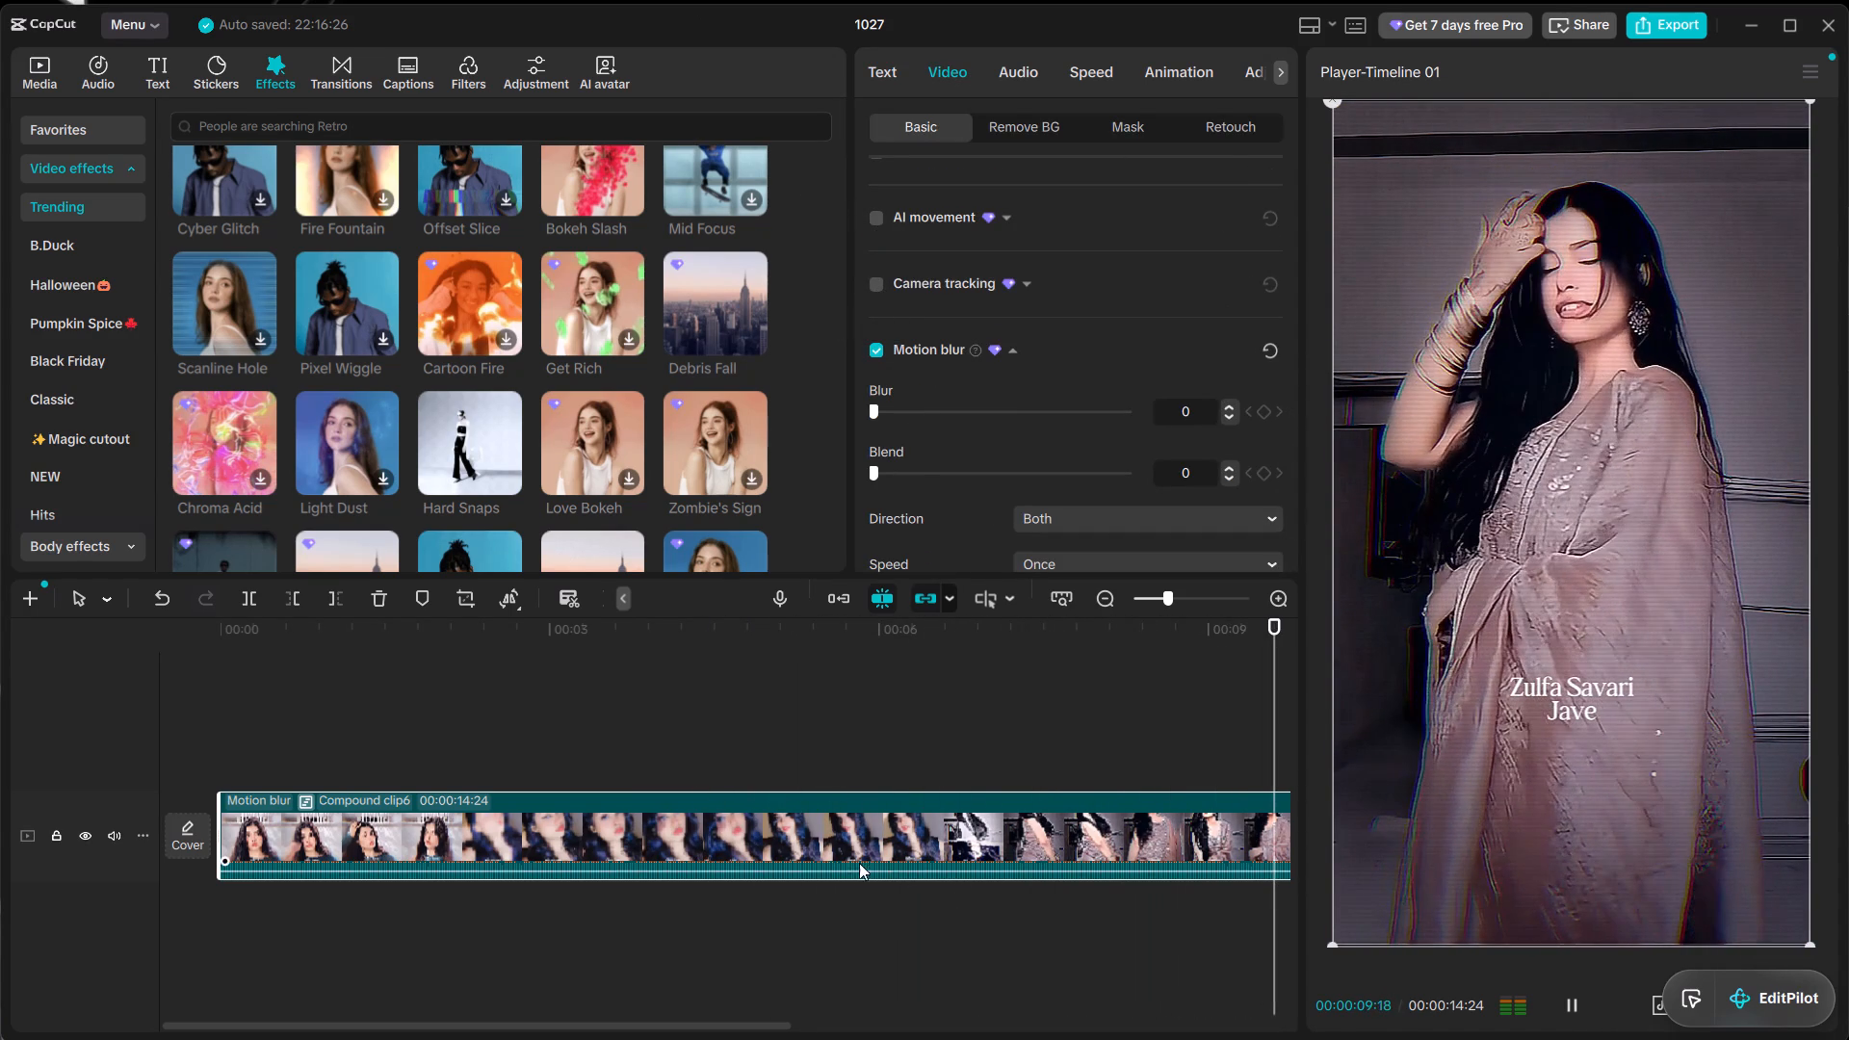
Fit the compound clip in view and replay its opening from the start to about 5 seconds to recheck the motion blur.
scroll(903, 847, "down", 4)
scroll(912, 788, "down", 5, "alt")
scroll(773, 776, "down", 8, "ctrl")
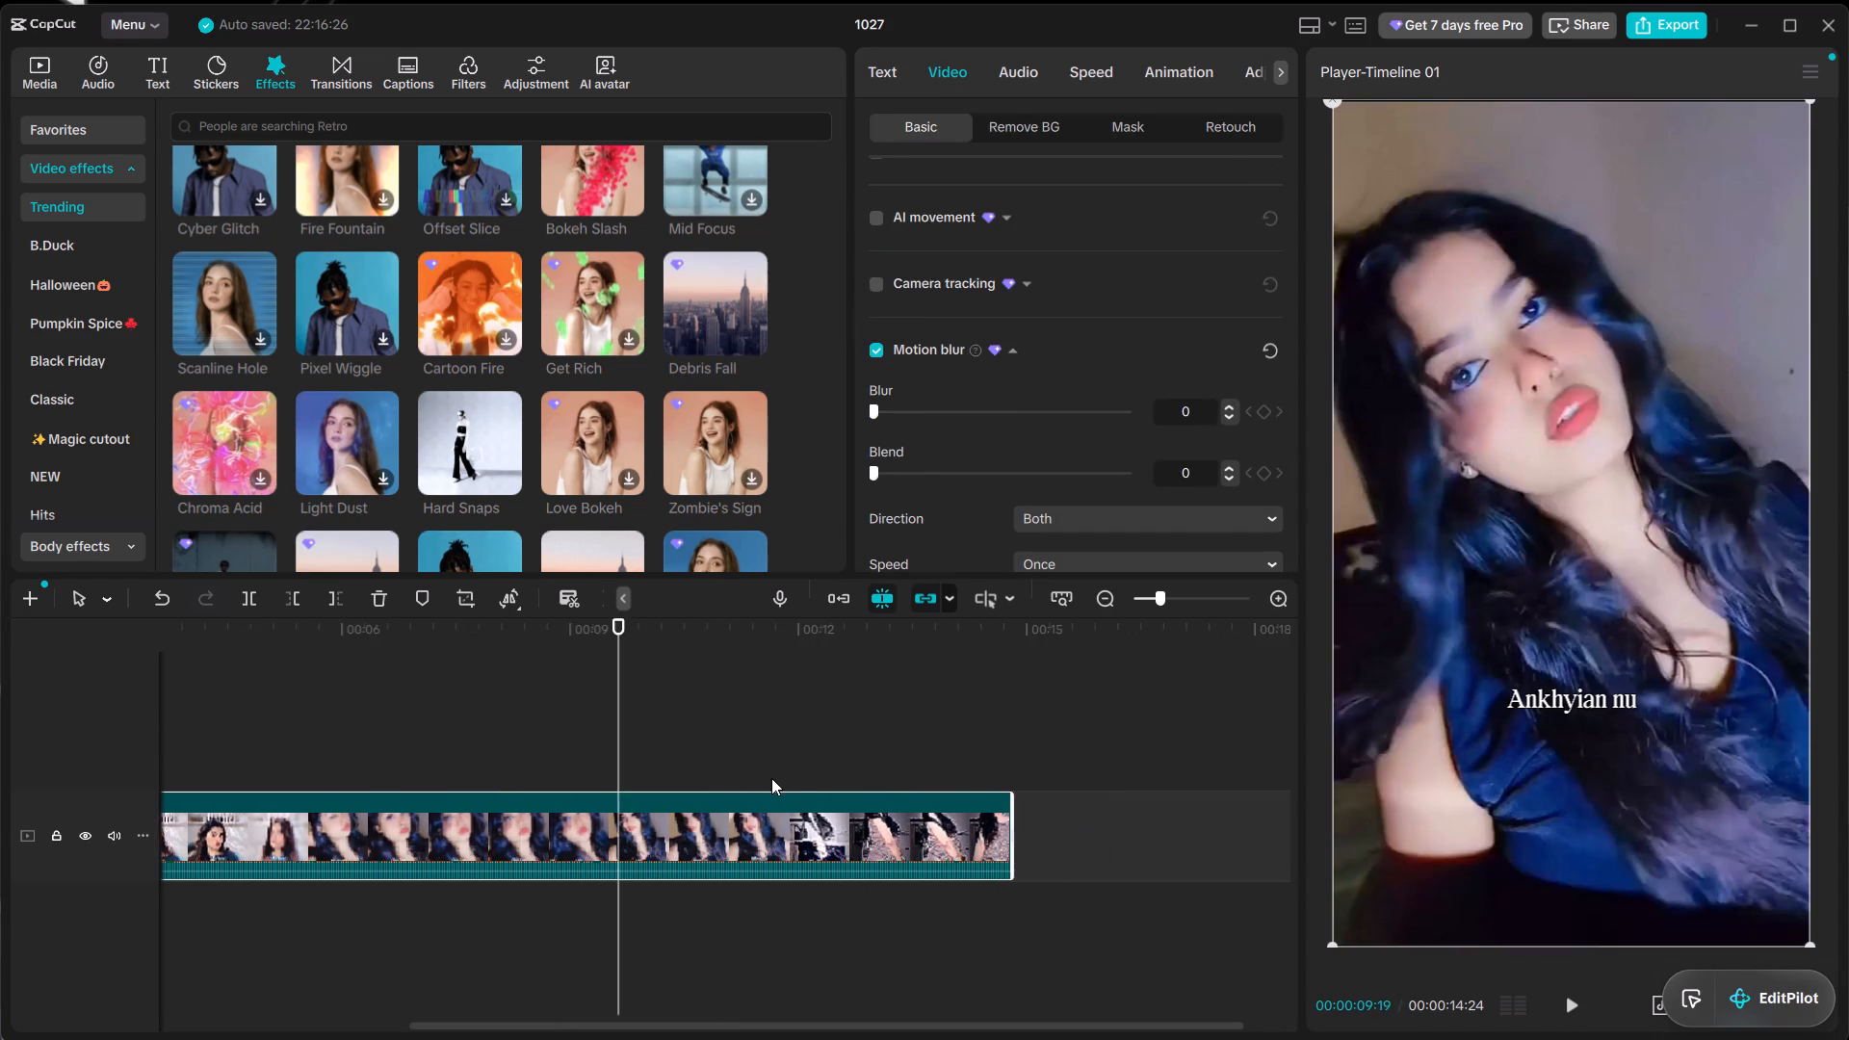
scroll(771, 778, "down", 6, "ctrl")
right_click(597, 845)
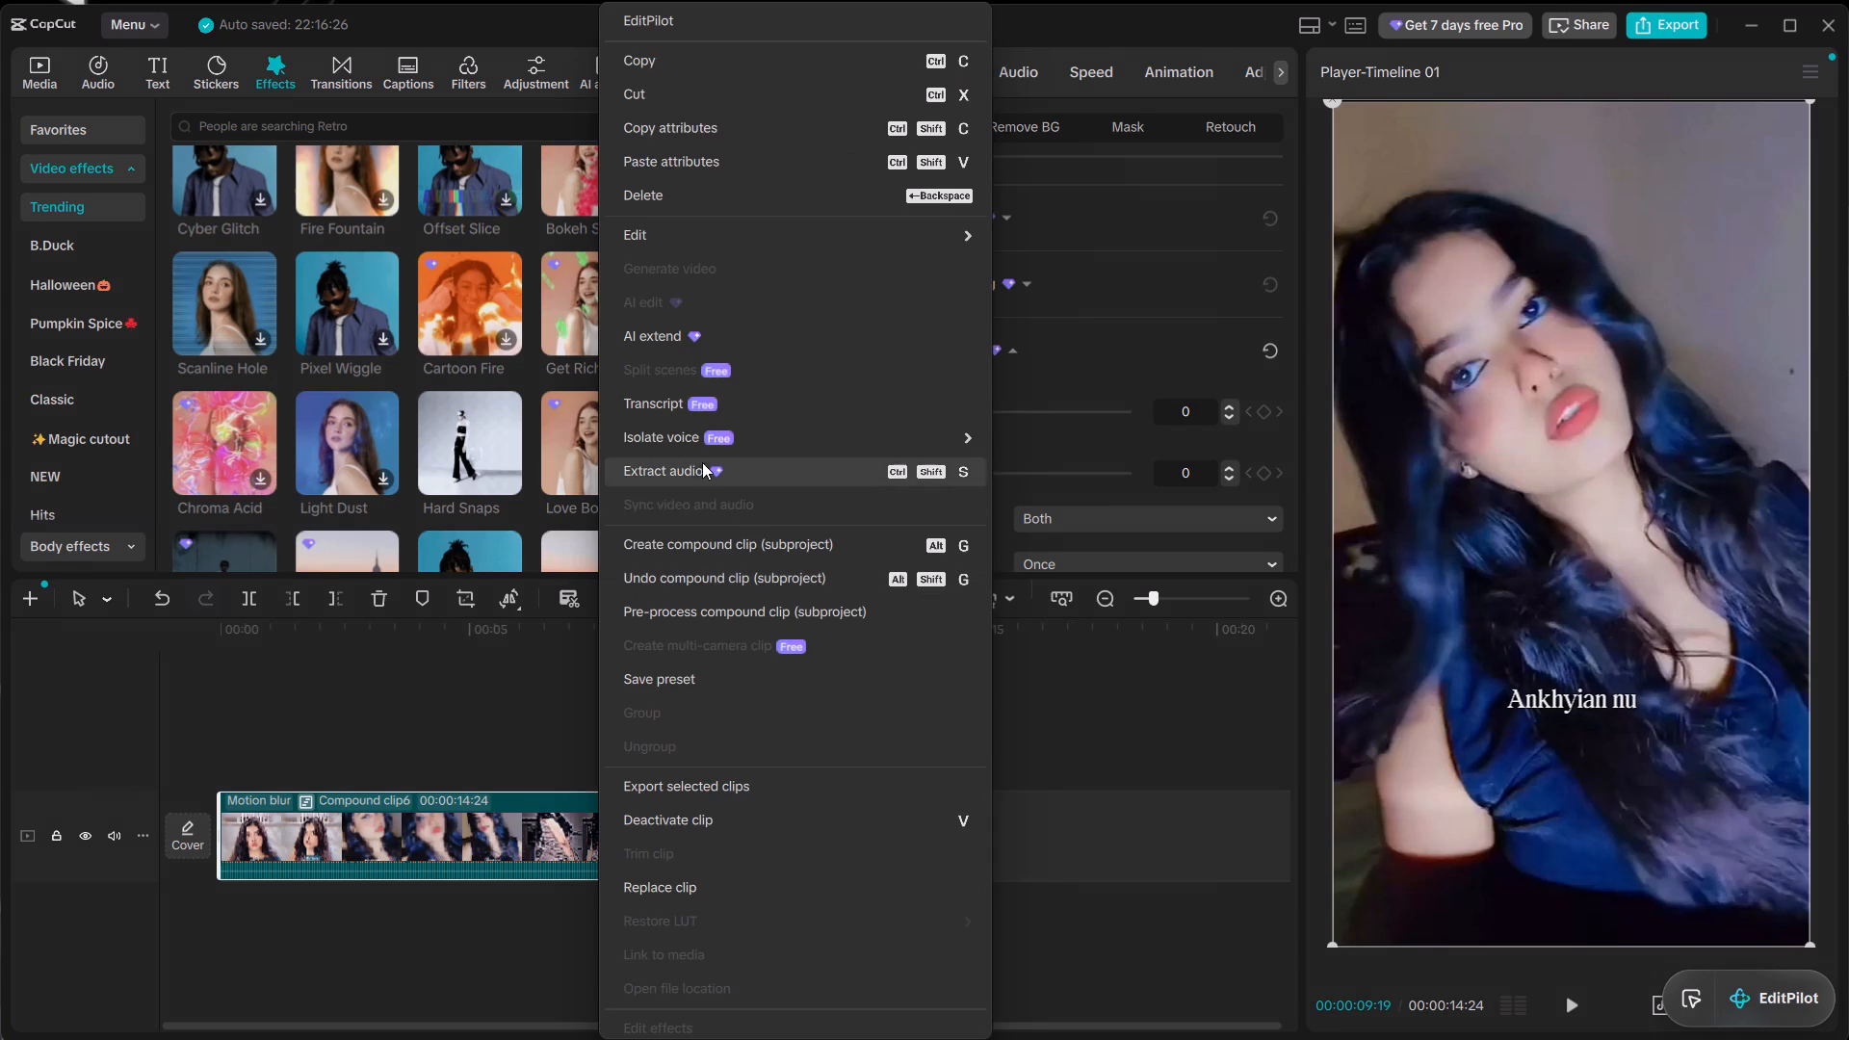
double_click(415, 713)
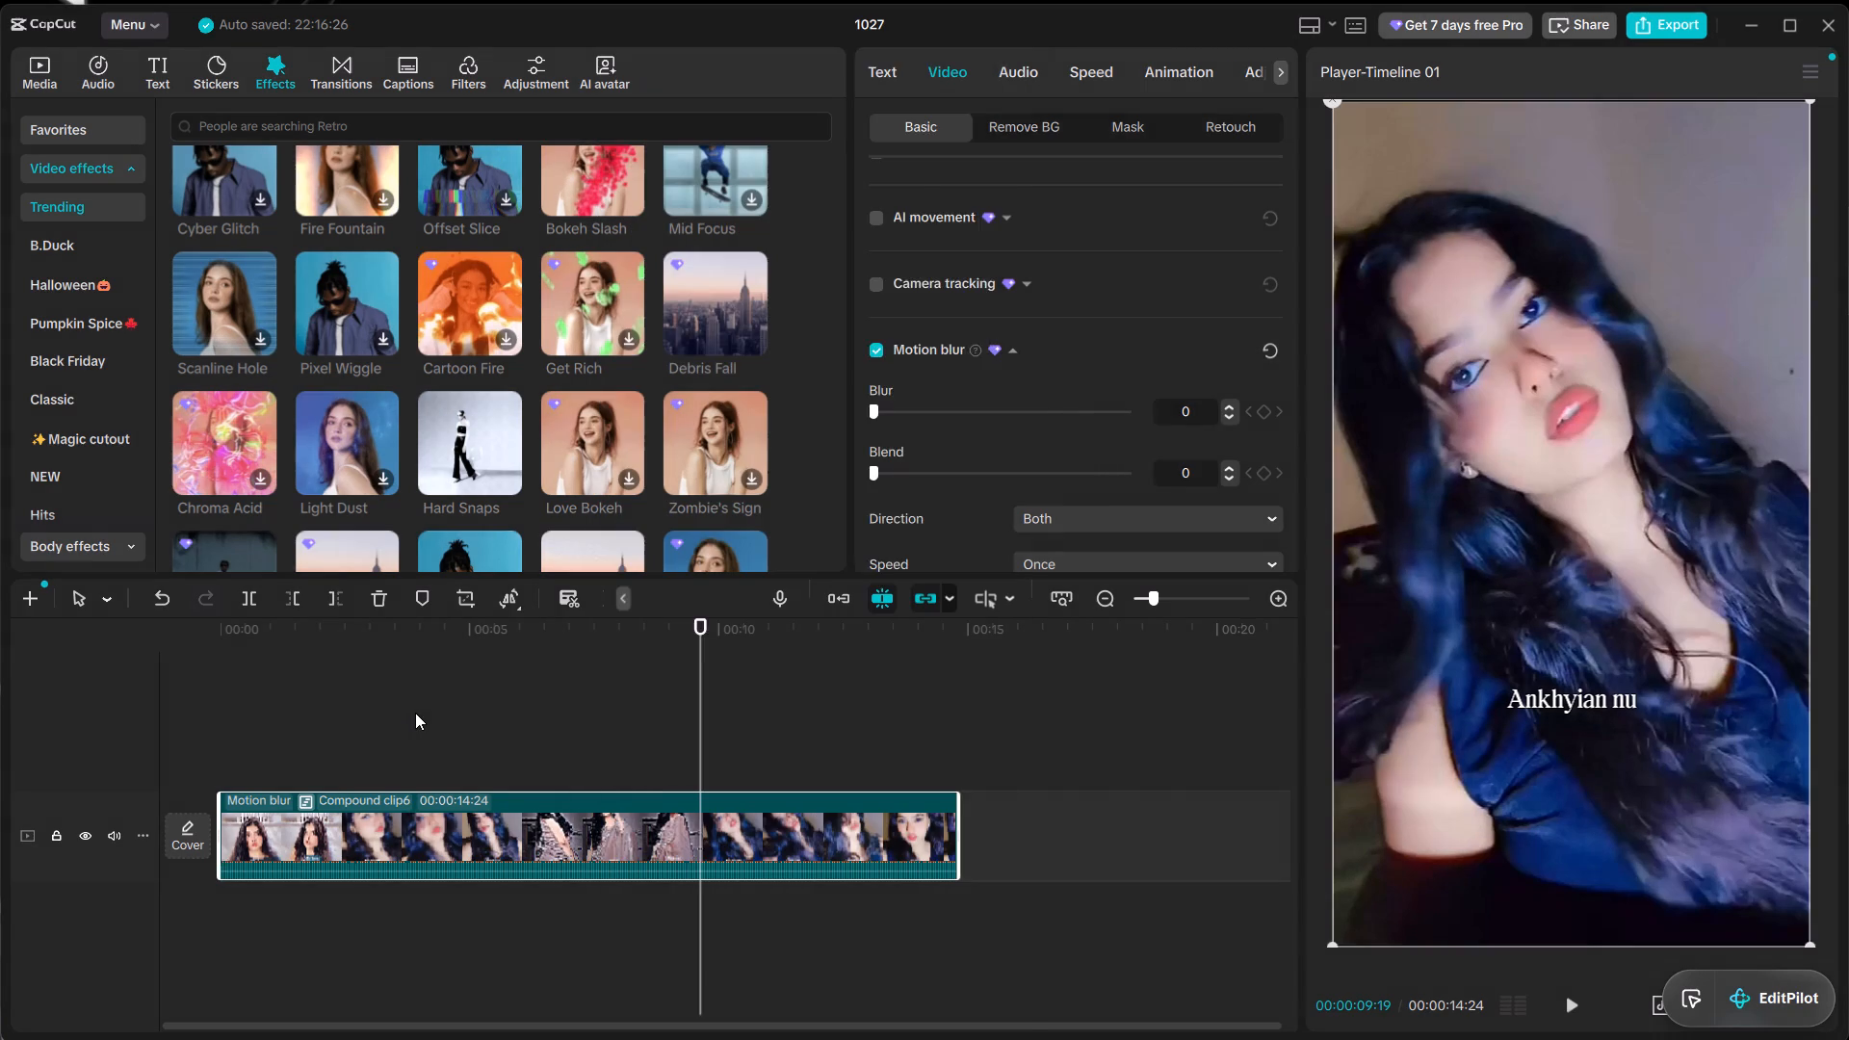
left_click(374, 710)
left_click(214, 703)
key("space")
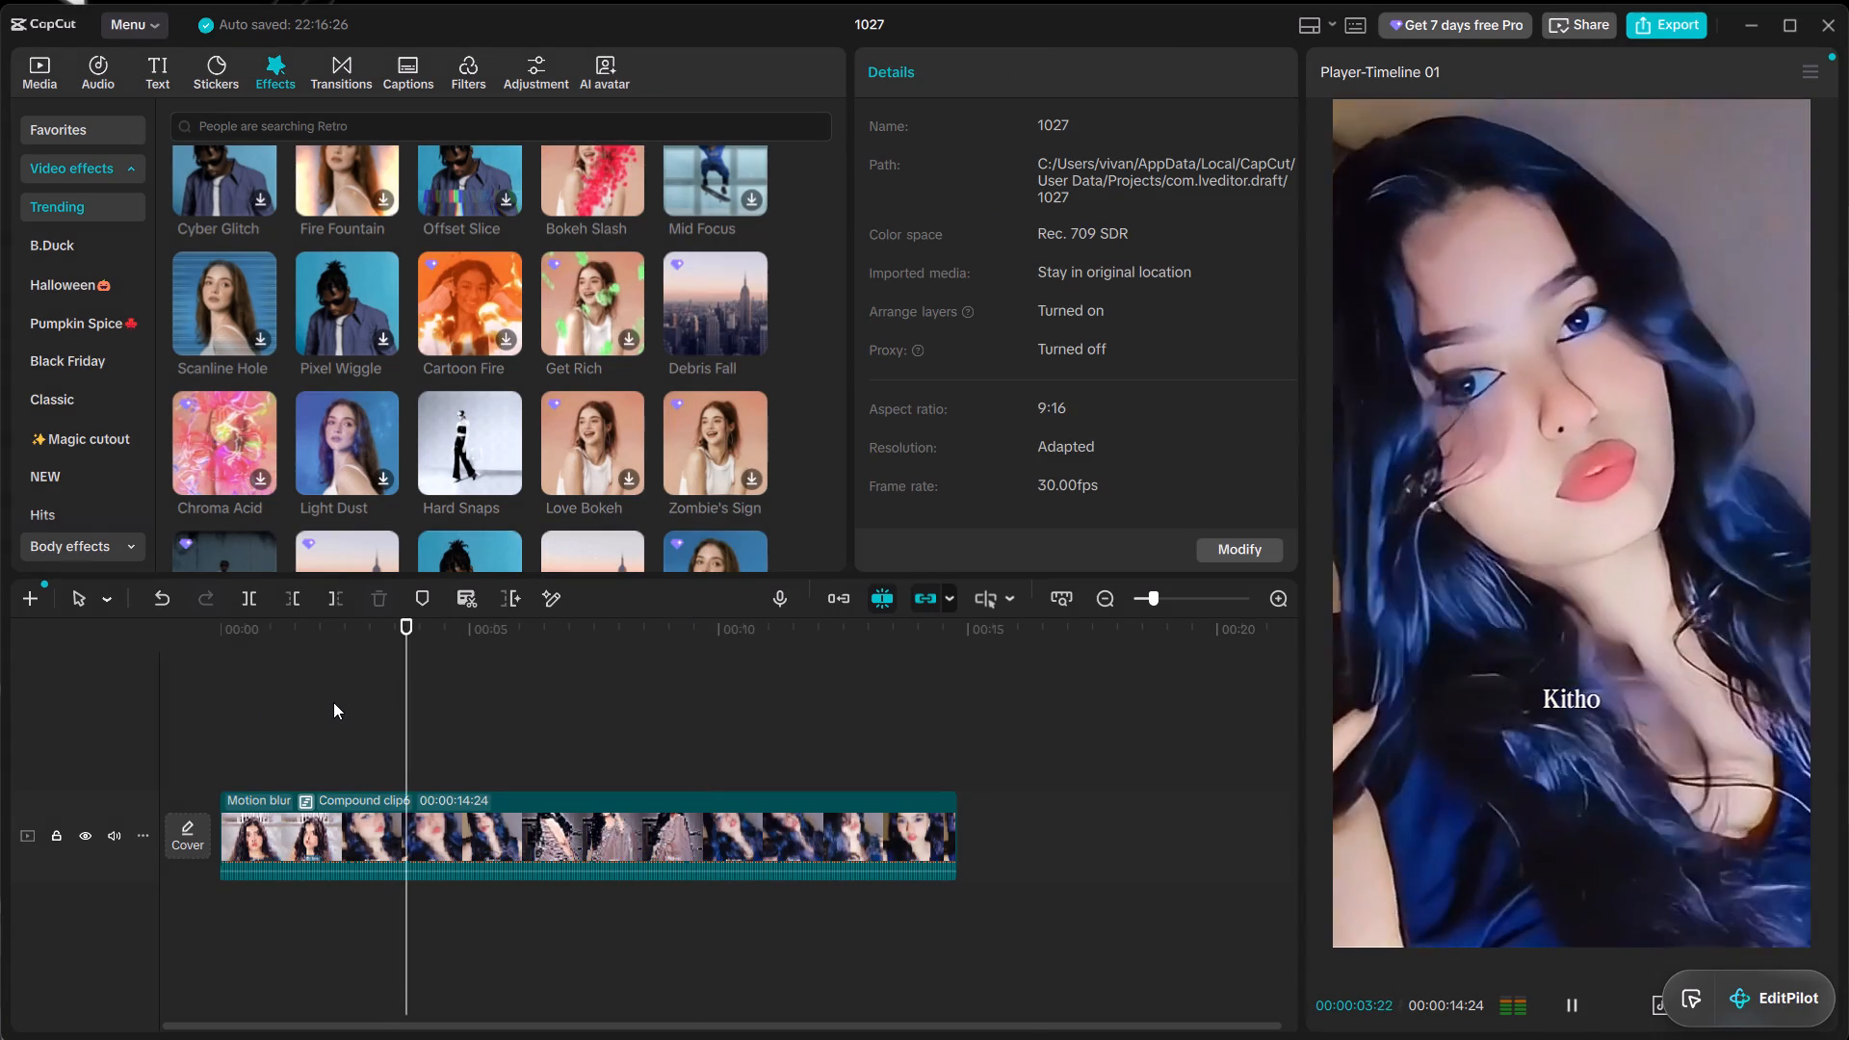
key("space")
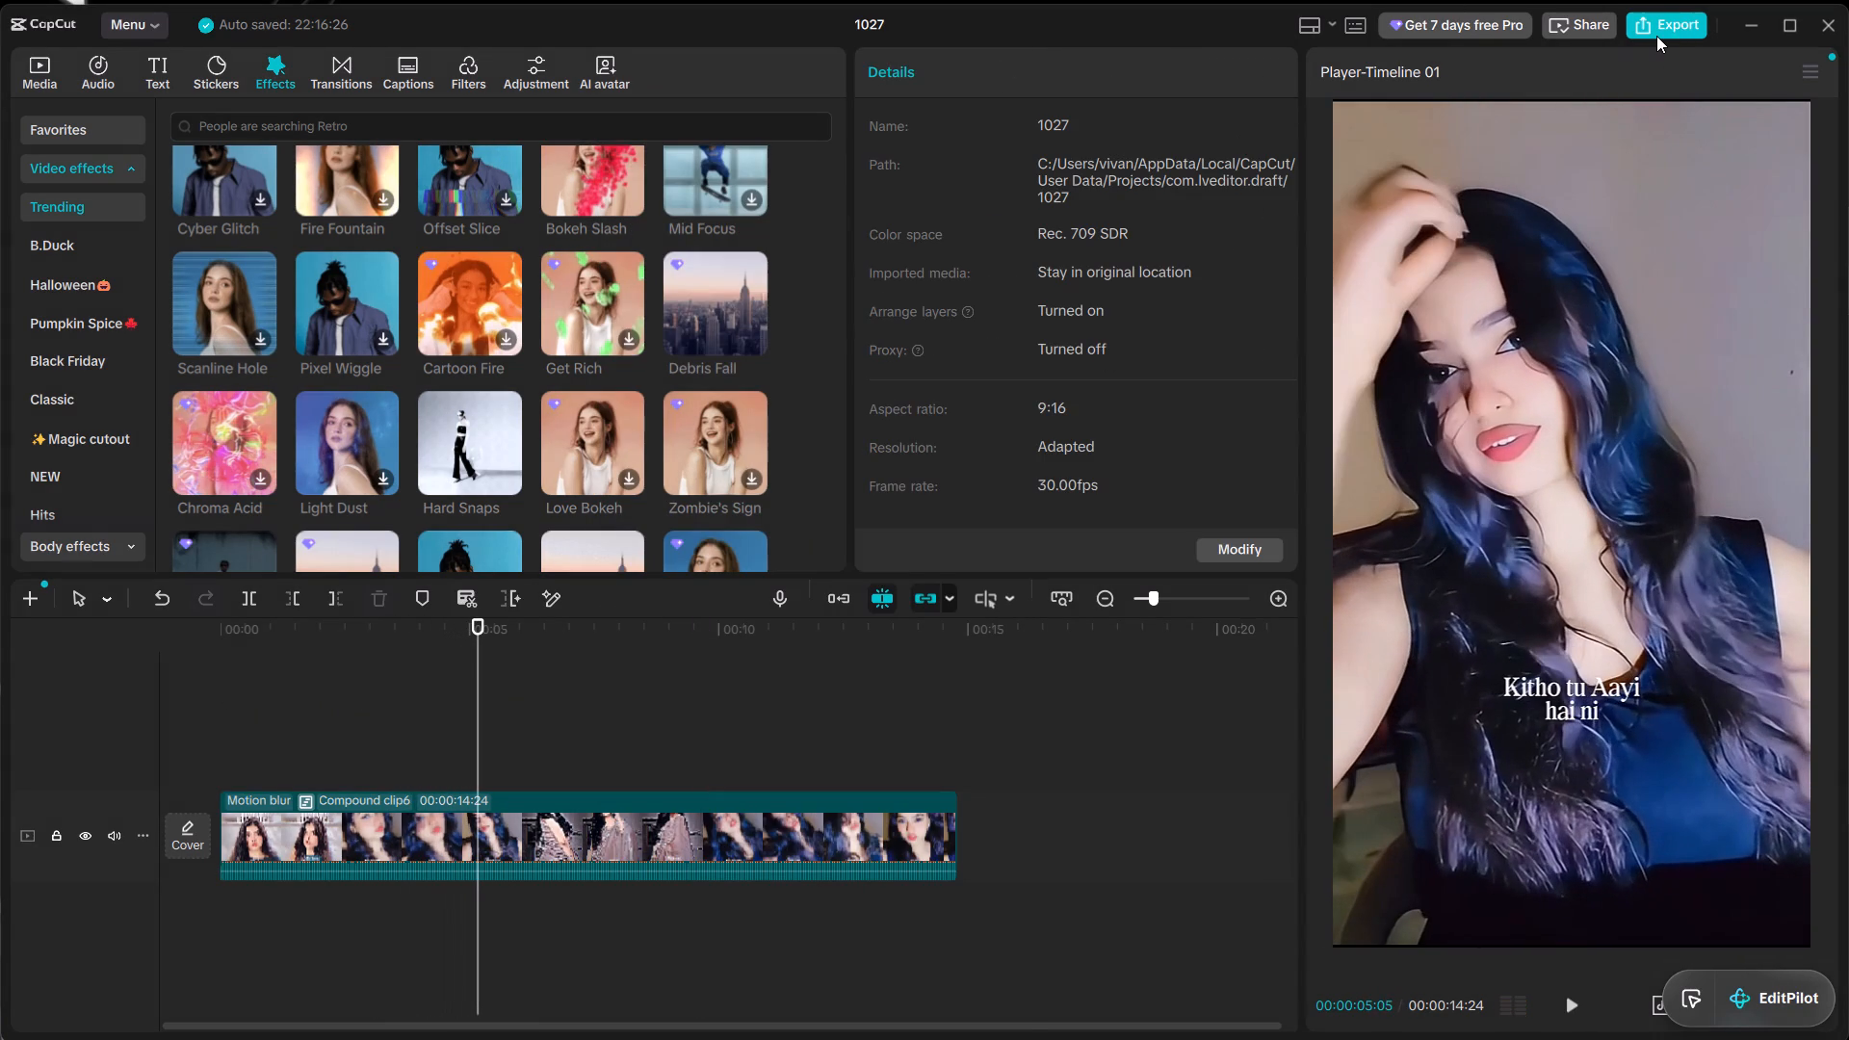
In File Explorer, browse from the Local AppData folder to CapCut > User Data > Projects > com.lveditor.draft > 1027 > Resources > videoAlg.
key("super+r")
key("Return")
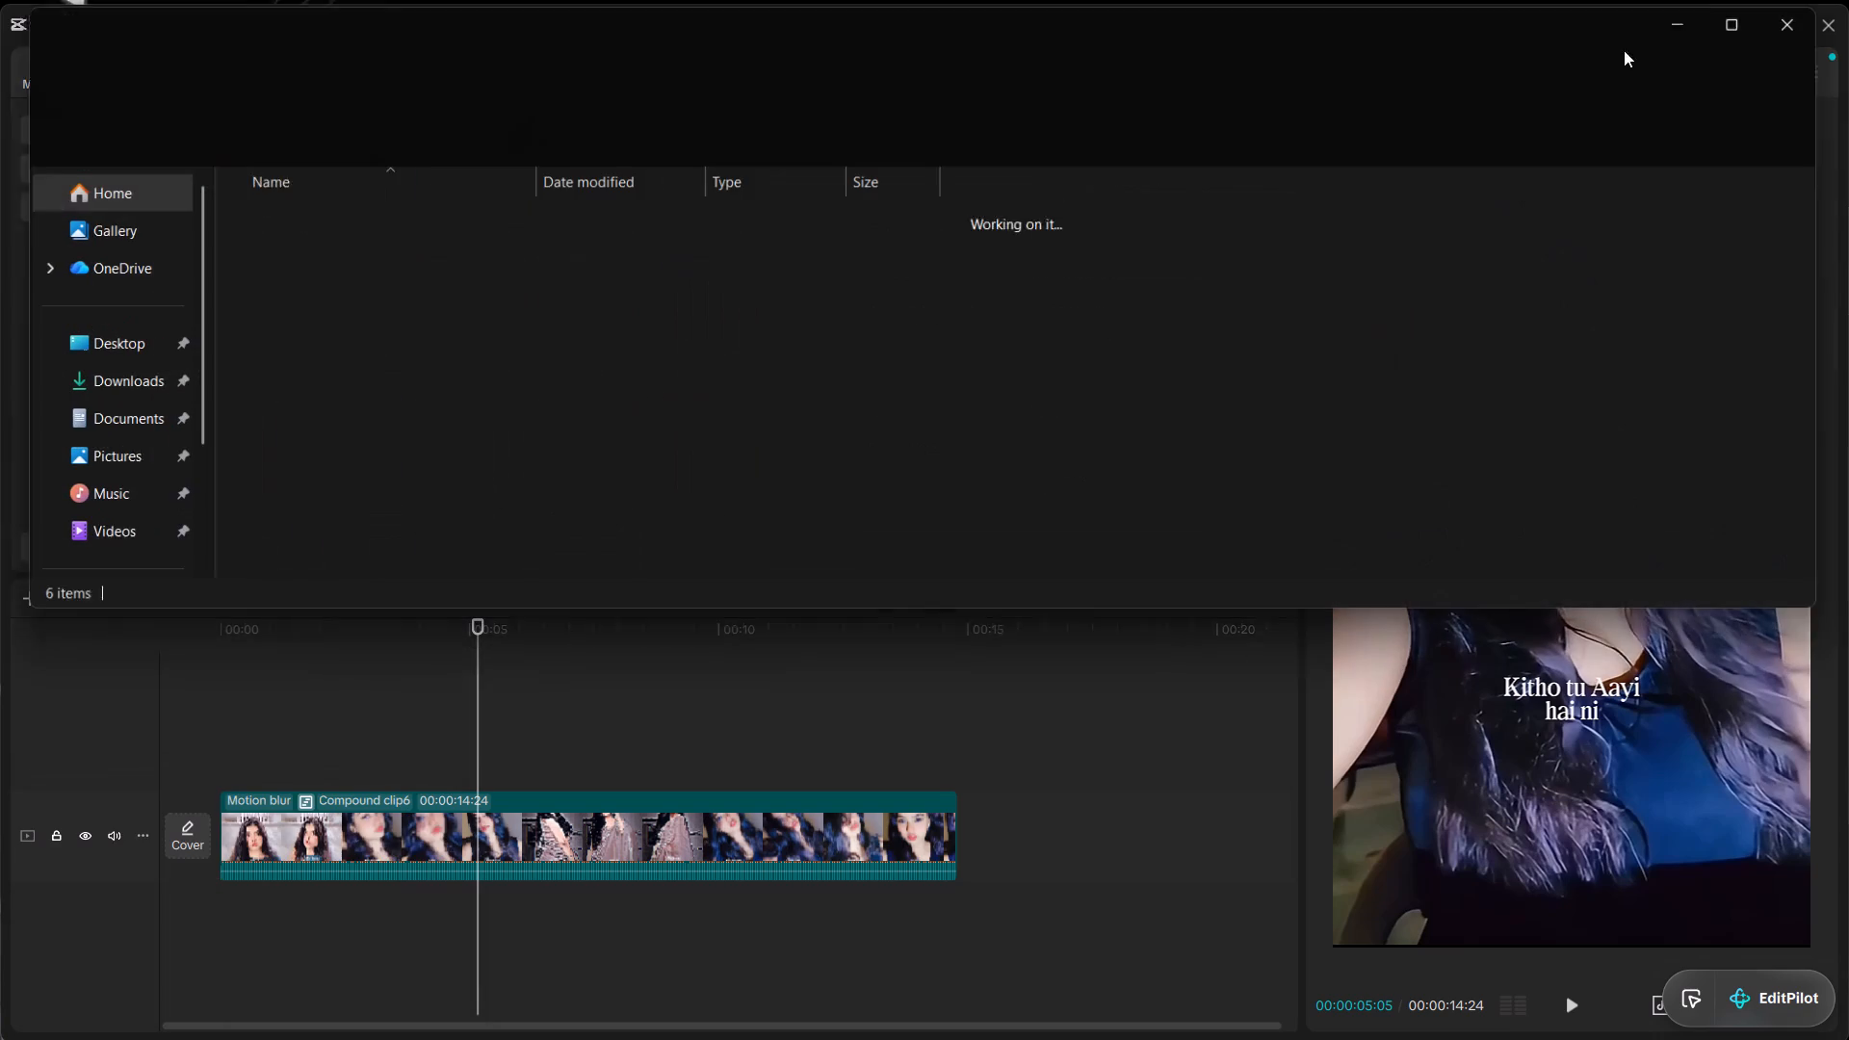
double_click(324, 224)
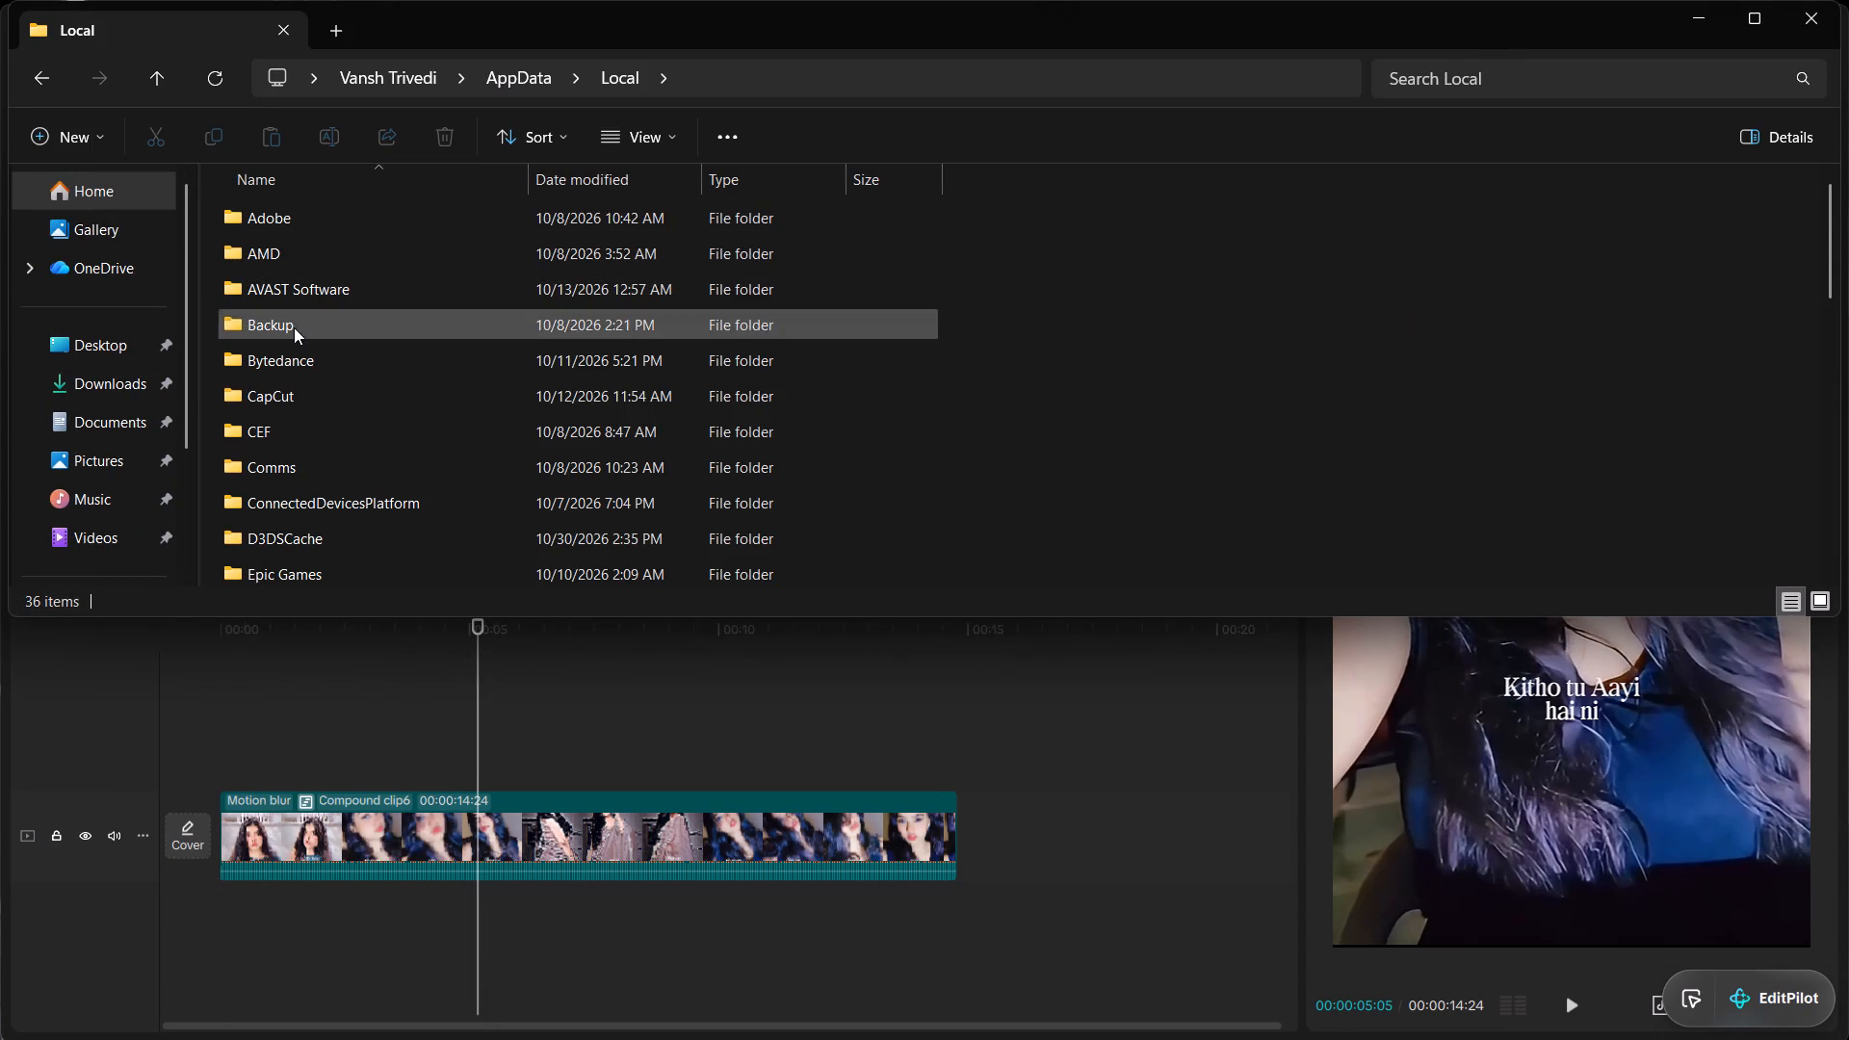
scroll(307, 427, "down", 1)
left_click(297, 337)
double_click(299, 328)
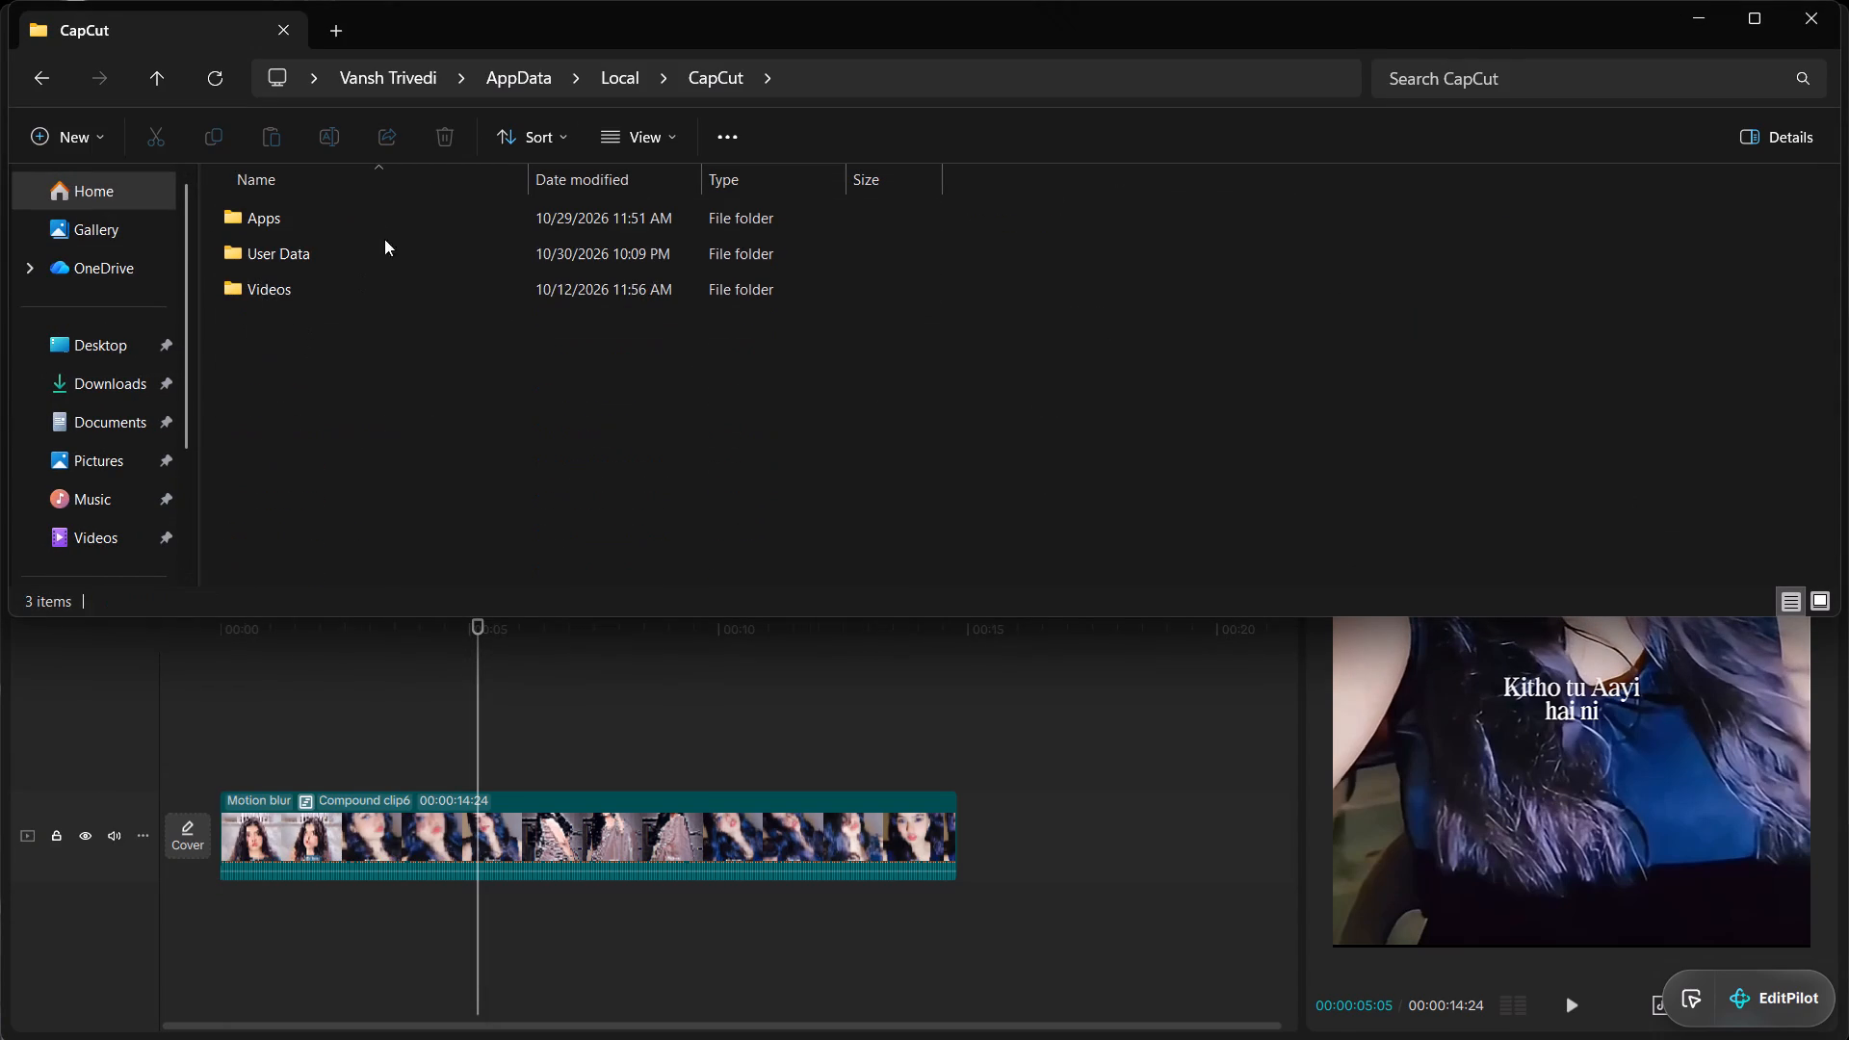
double_click(345, 246)
scroll(416, 447, "down", 2)
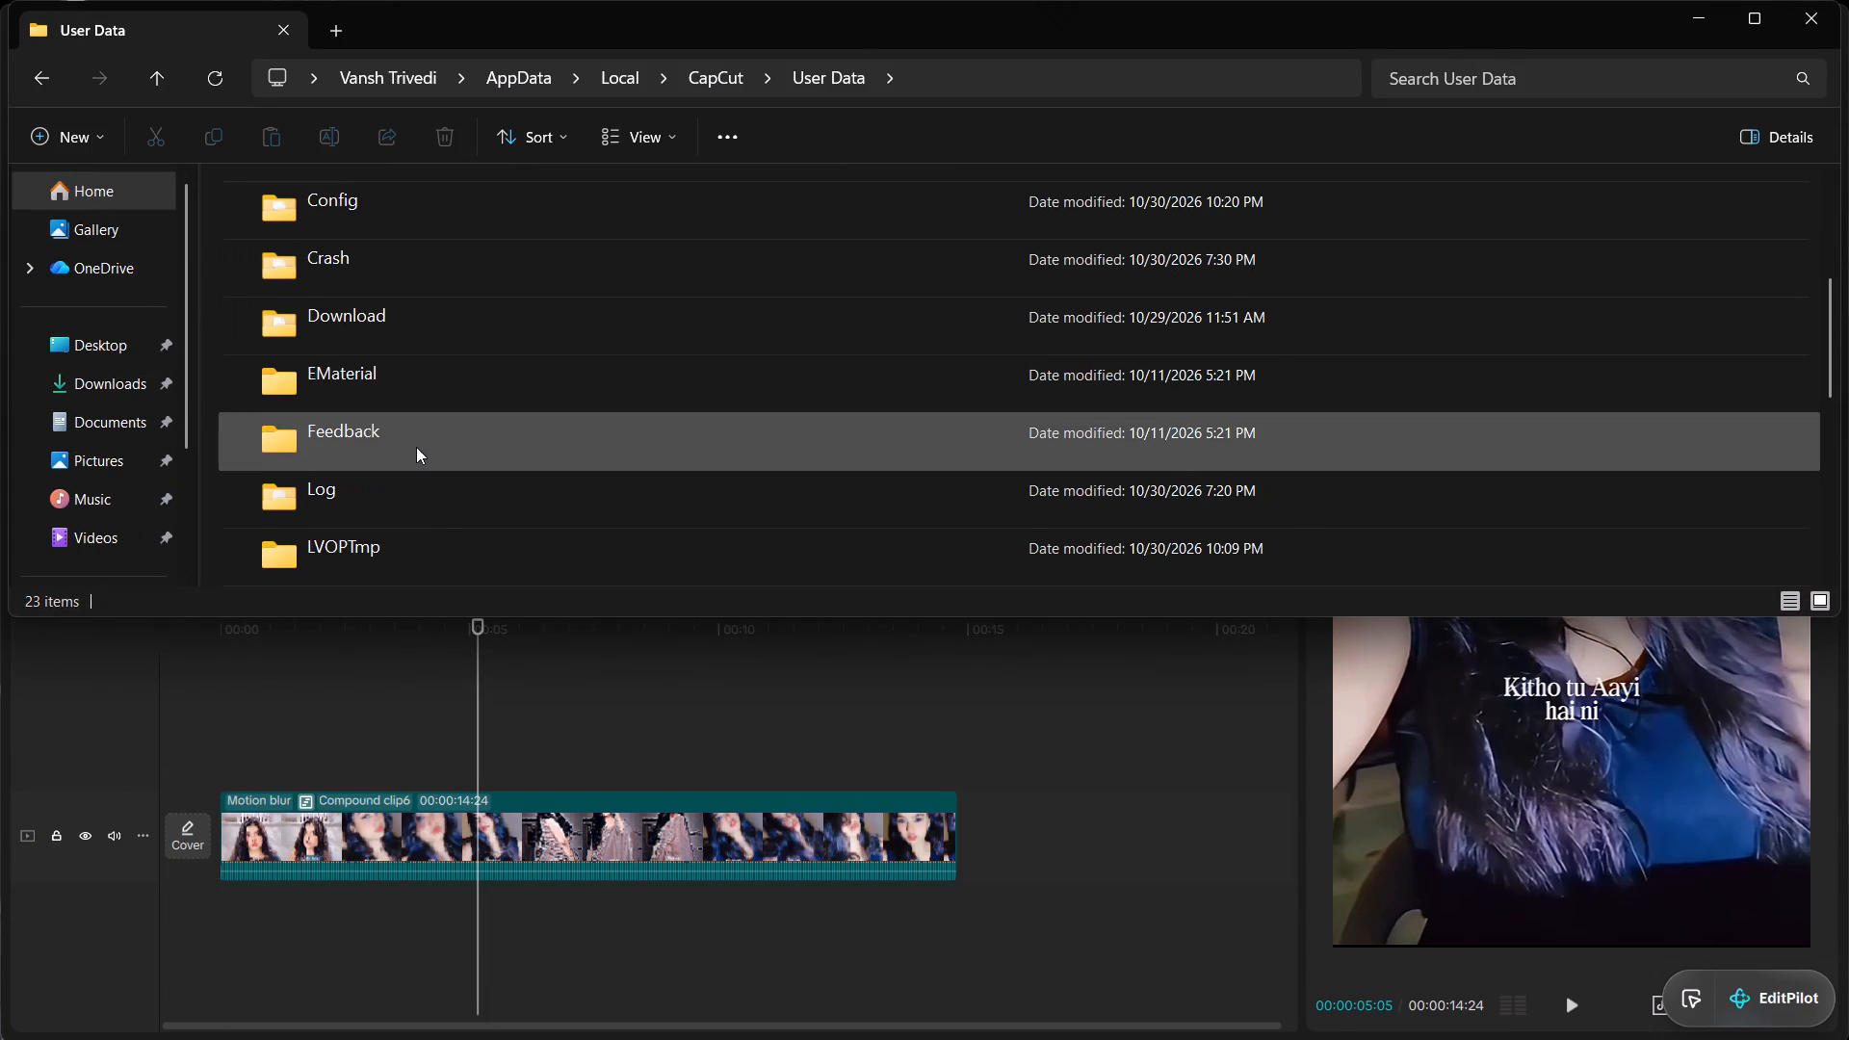
scroll(393, 447, "down", 3)
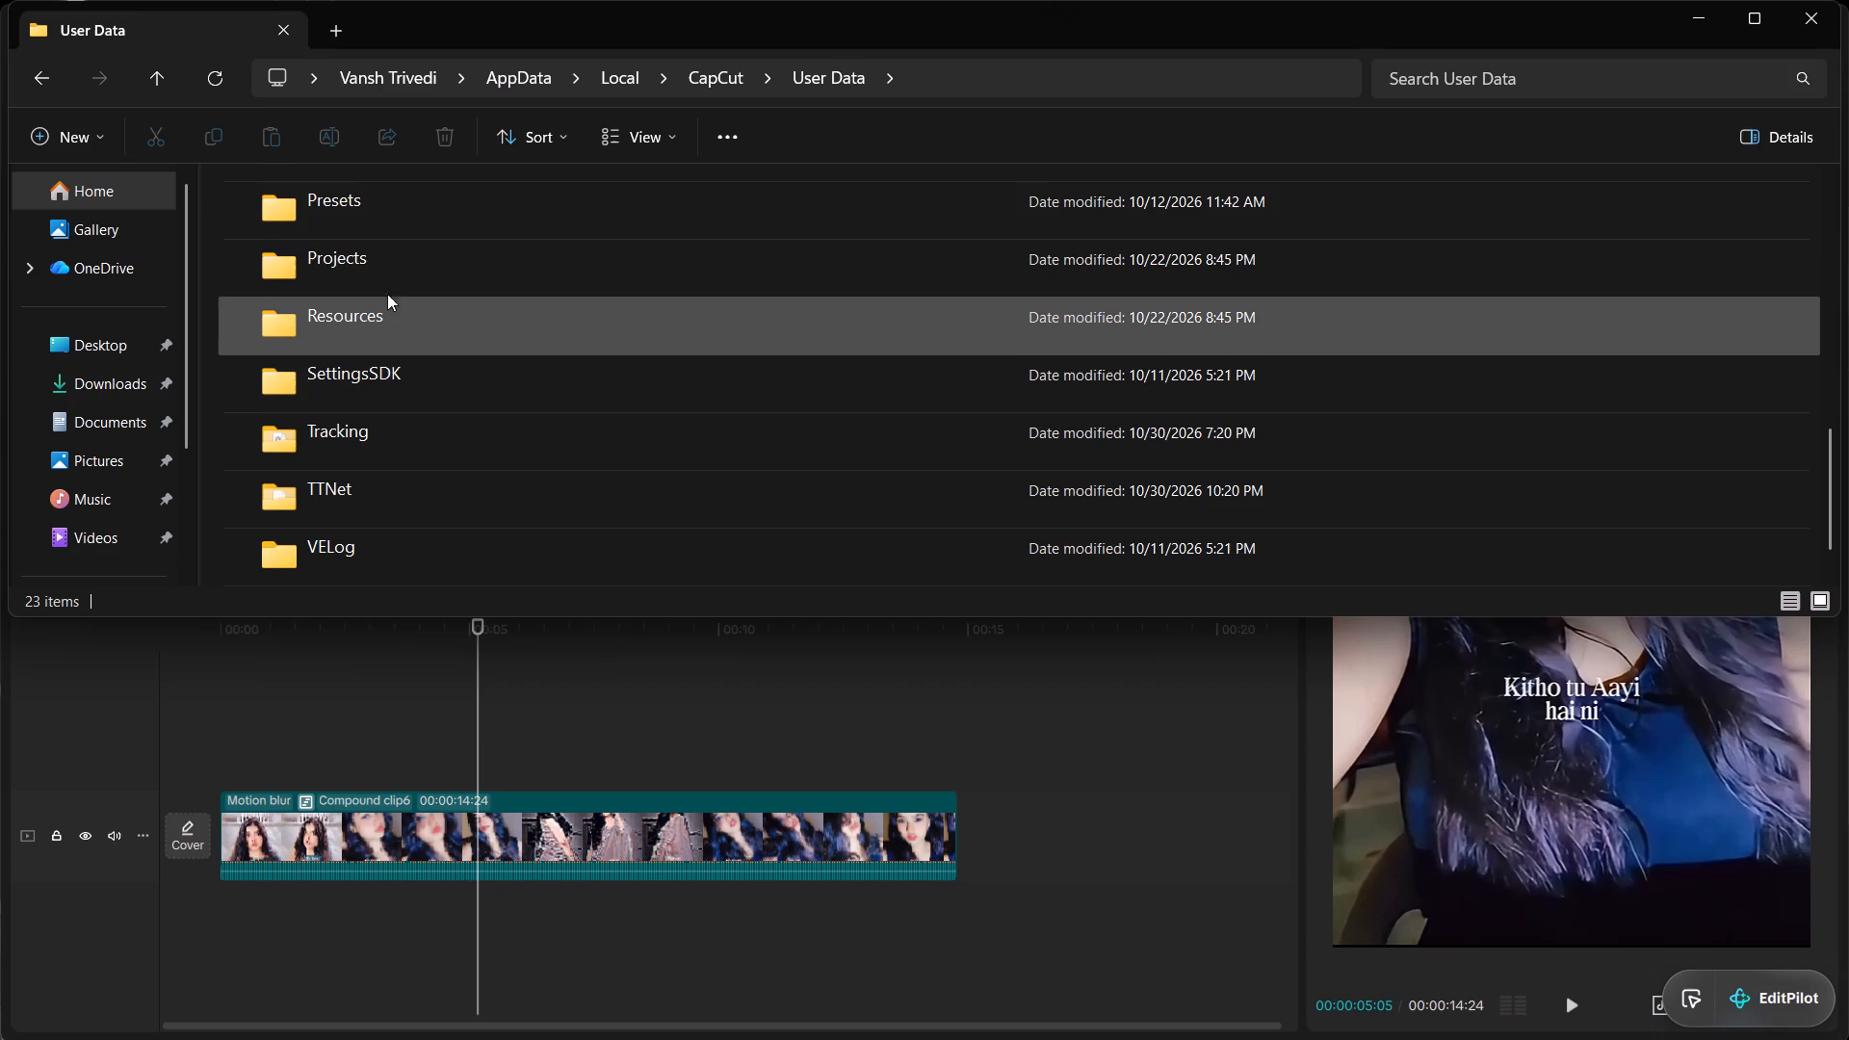
double_click(401, 256)
double_click(339, 248)
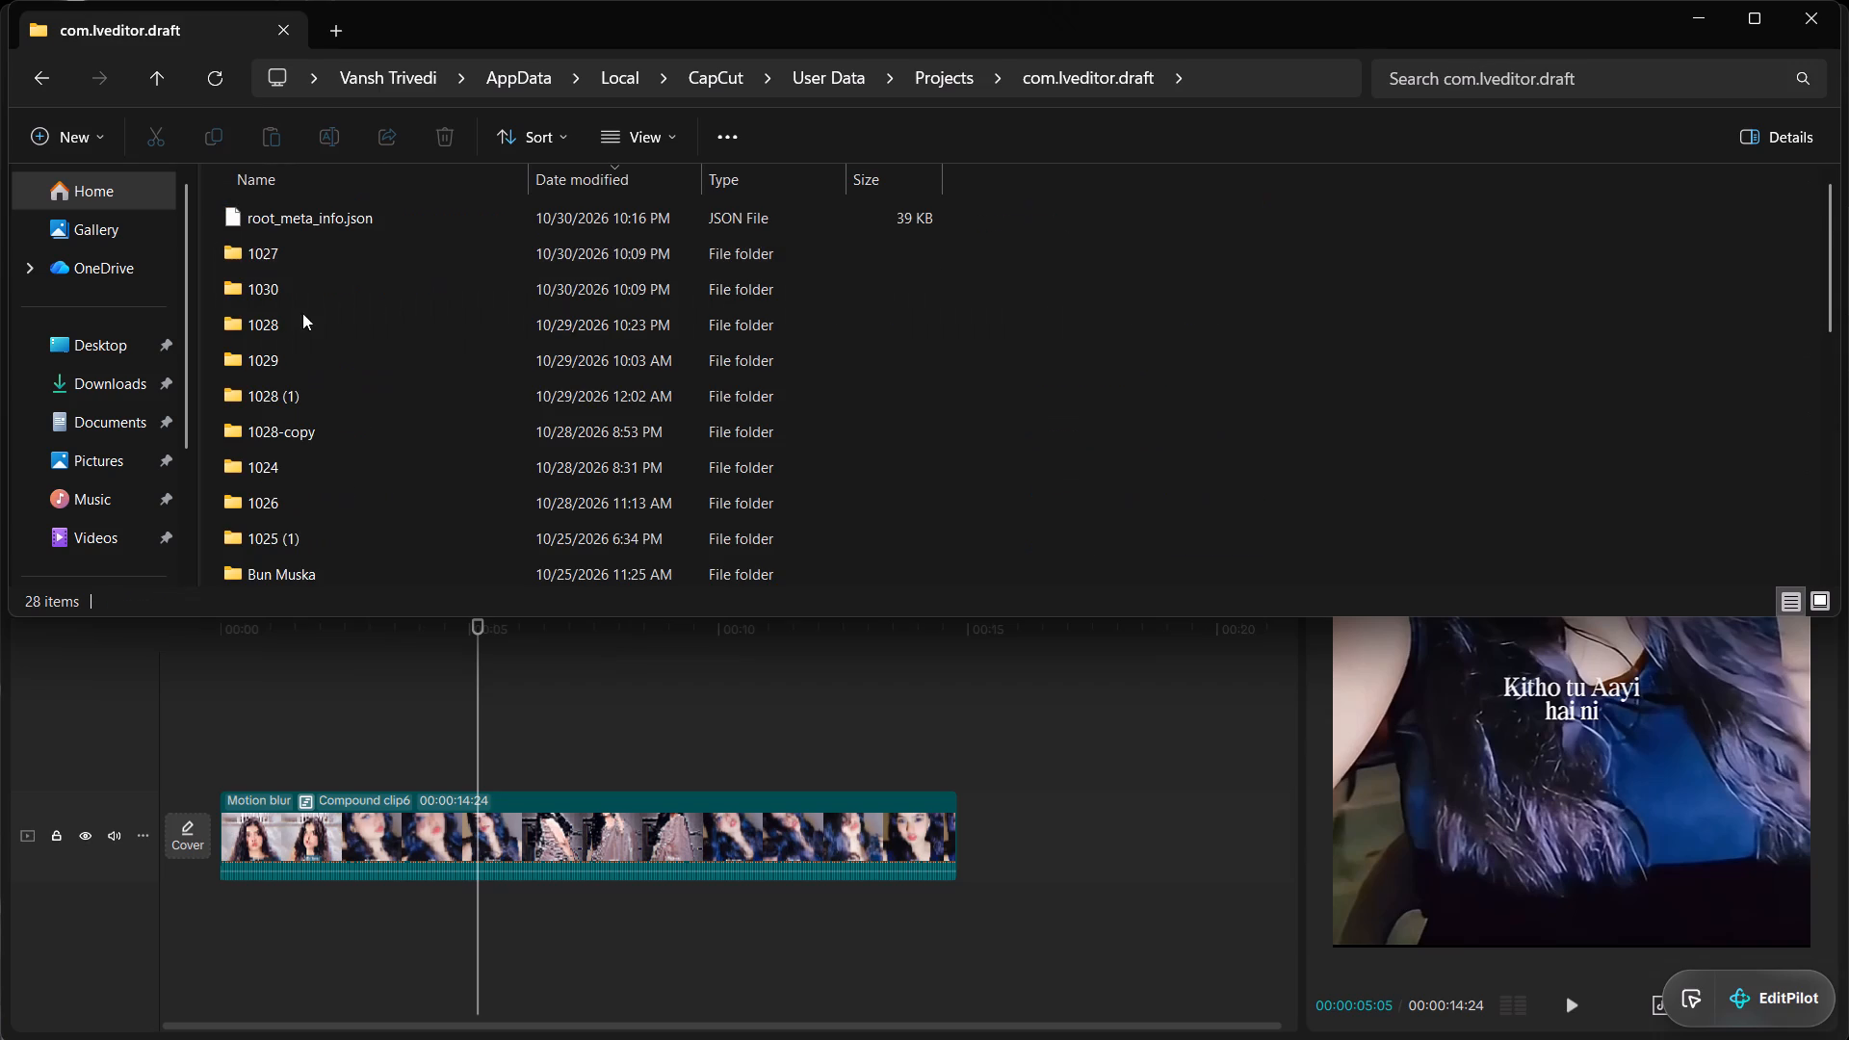
double_click(260, 247)
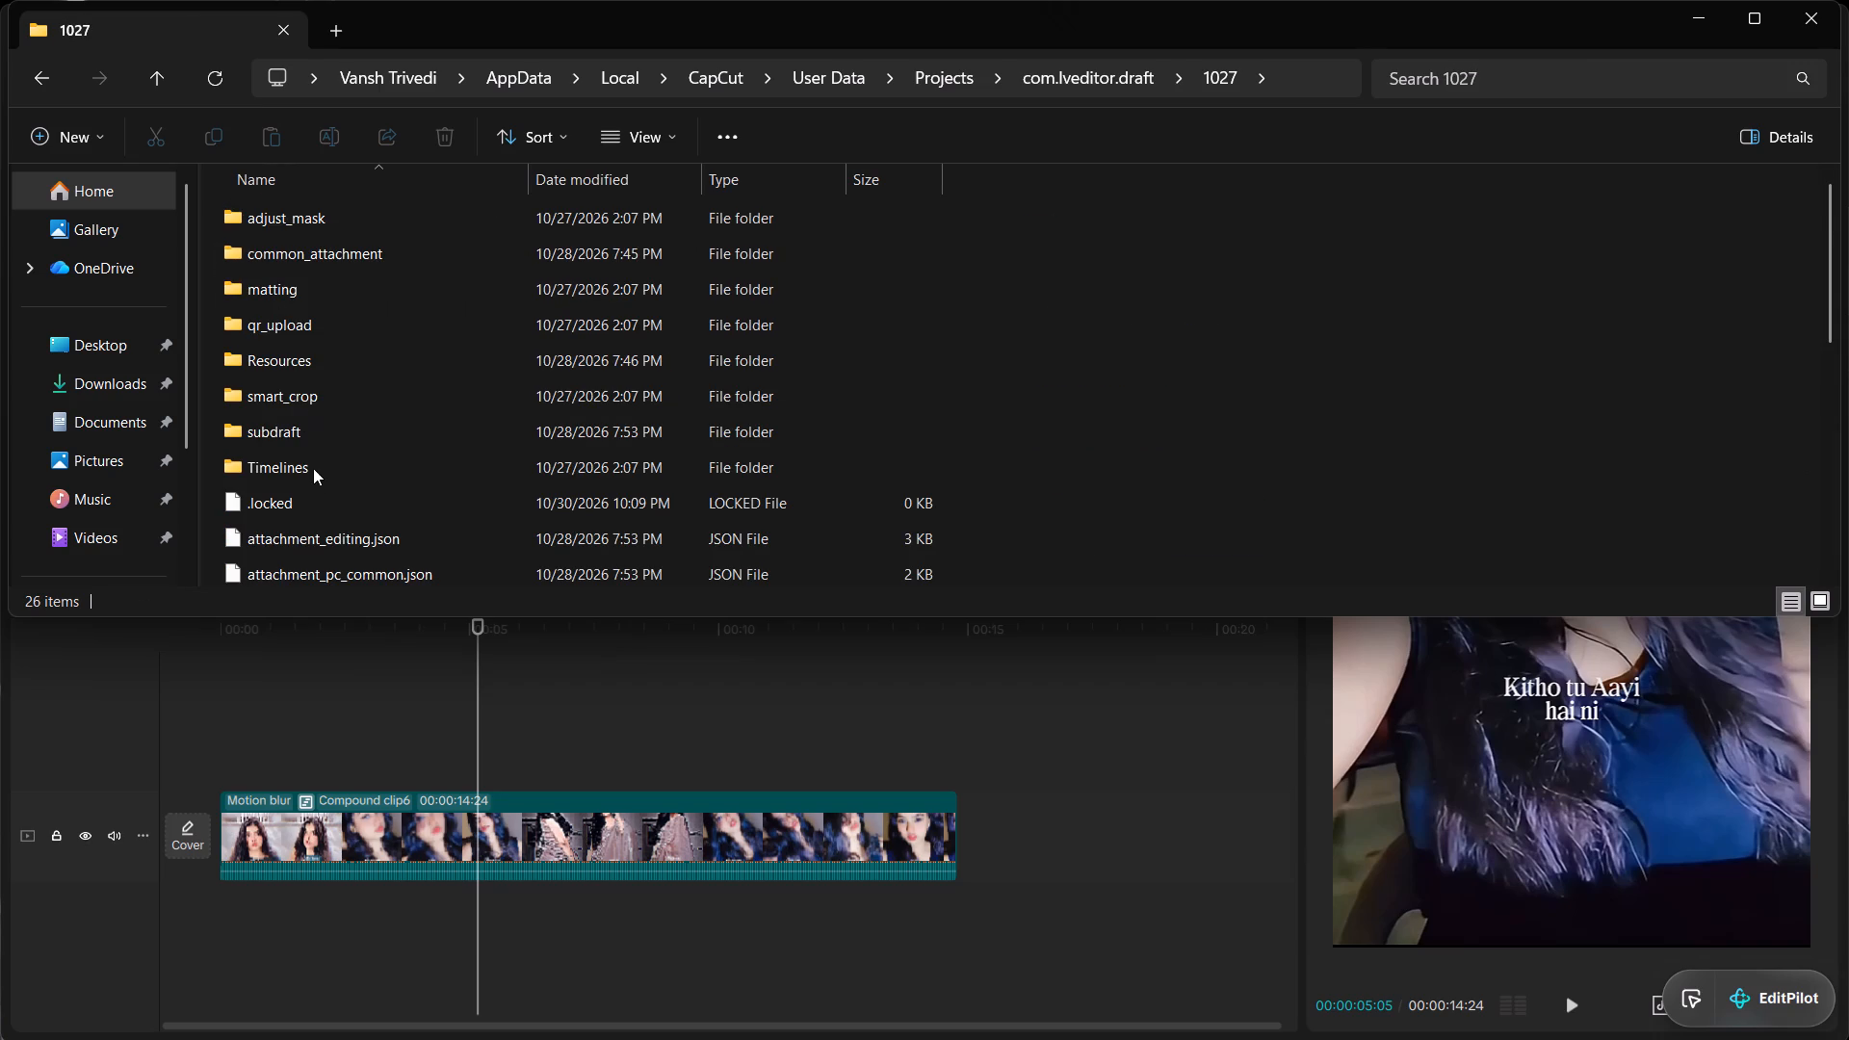
double_click(306, 367)
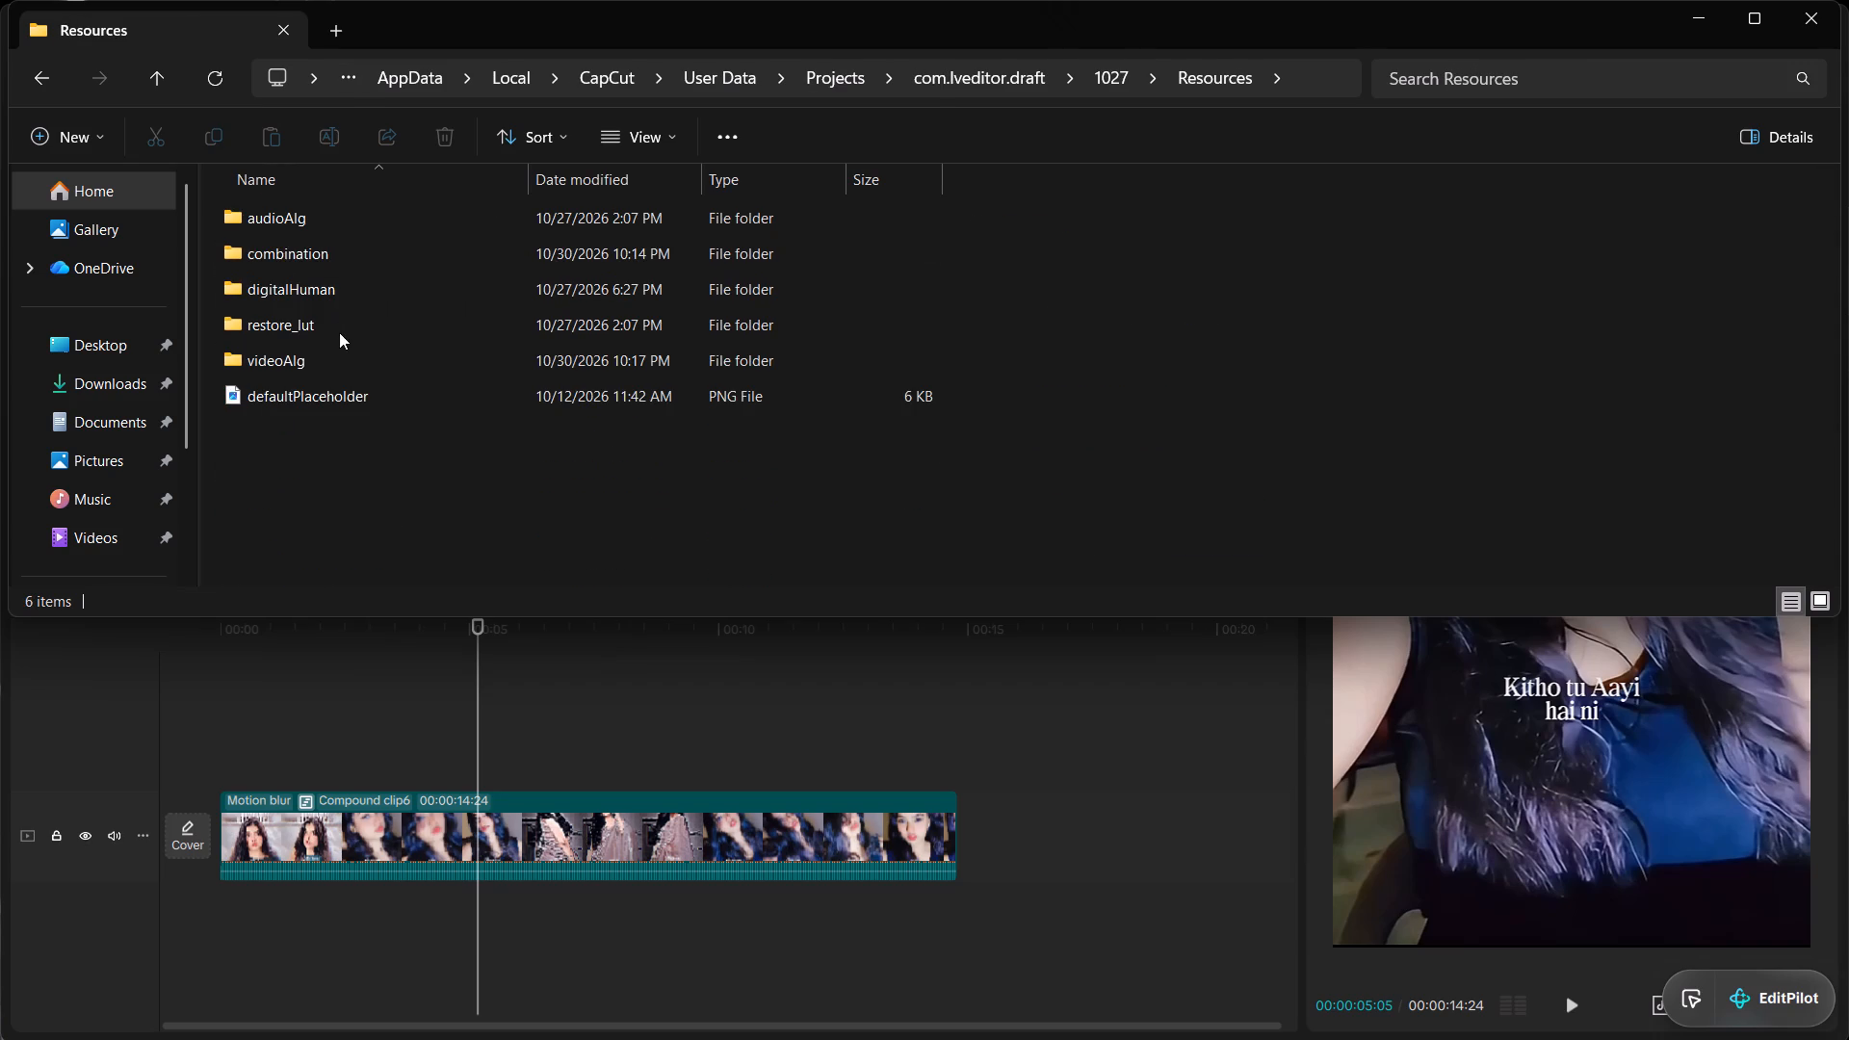
double_click(351, 365)
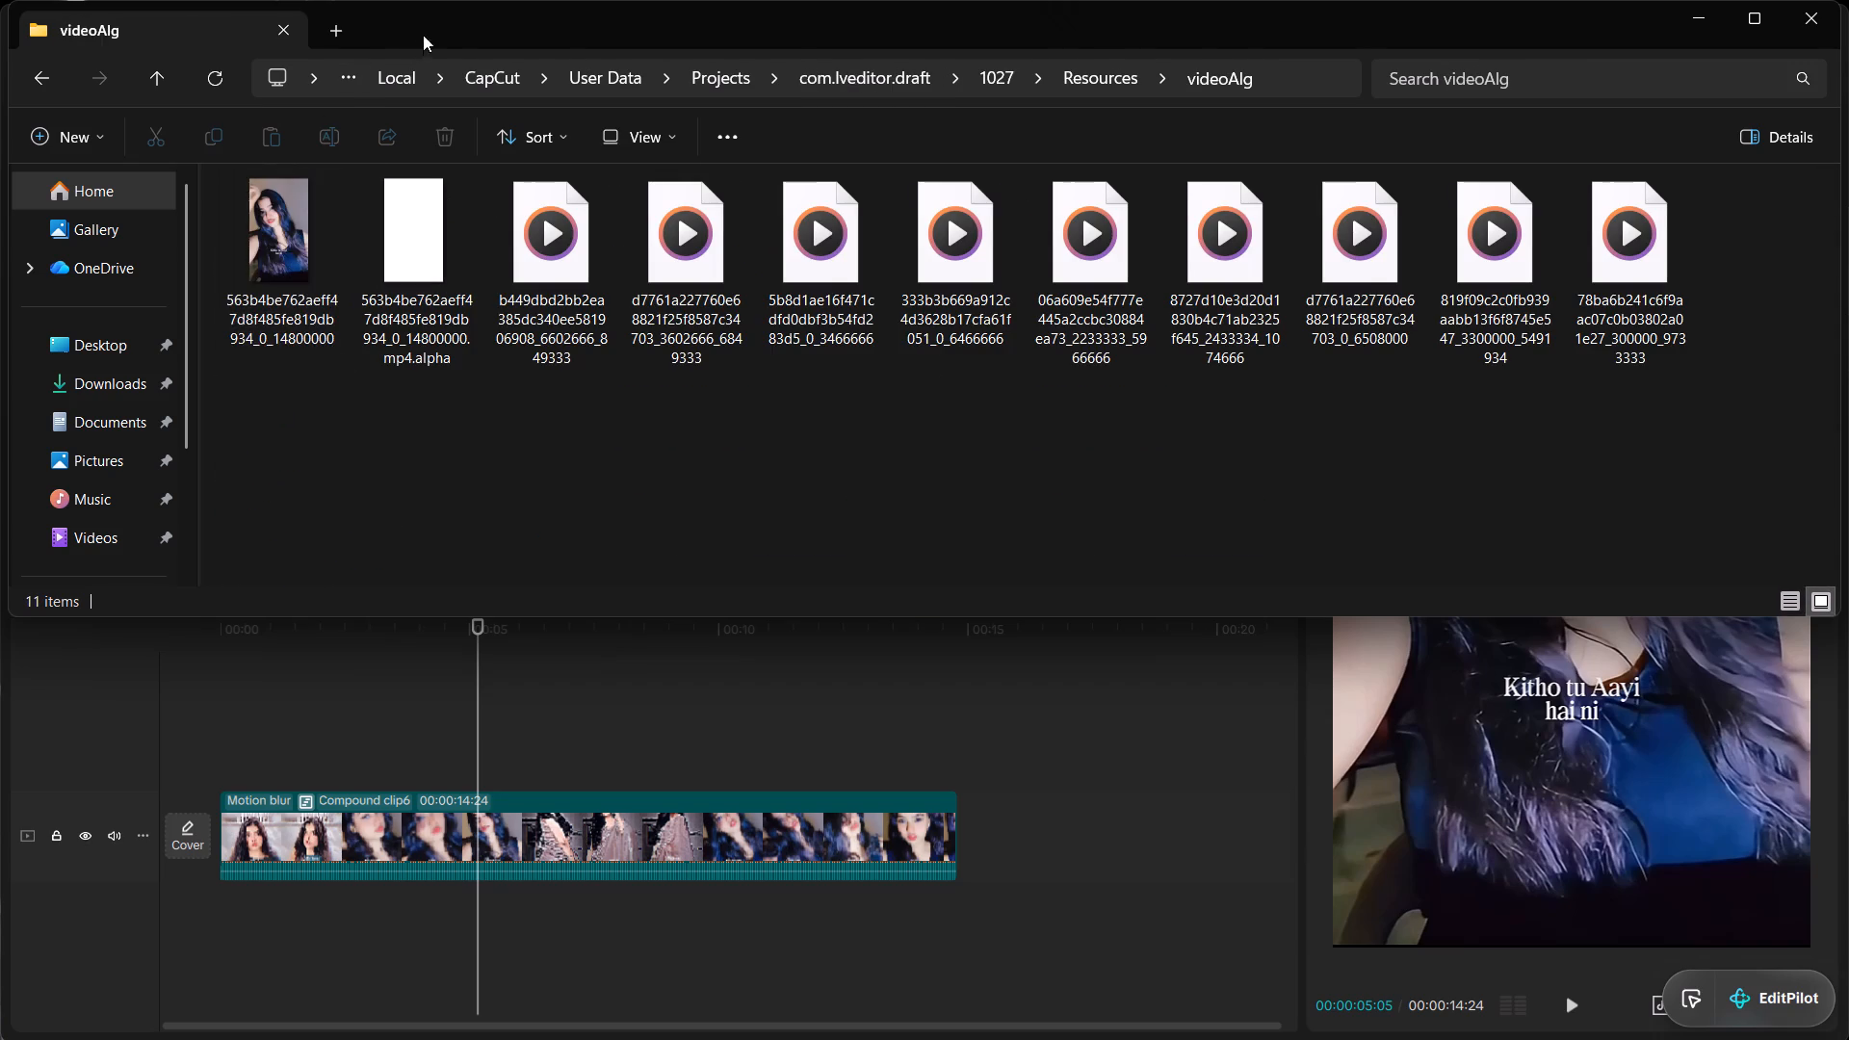
Add the rendered 563b4be… video from videoAlg to CapCut's main track, leaving a gap after the compound clip so it starts around 17:14.
left_click_drag(427, 35, 1302, 152)
right_click(1243, 523)
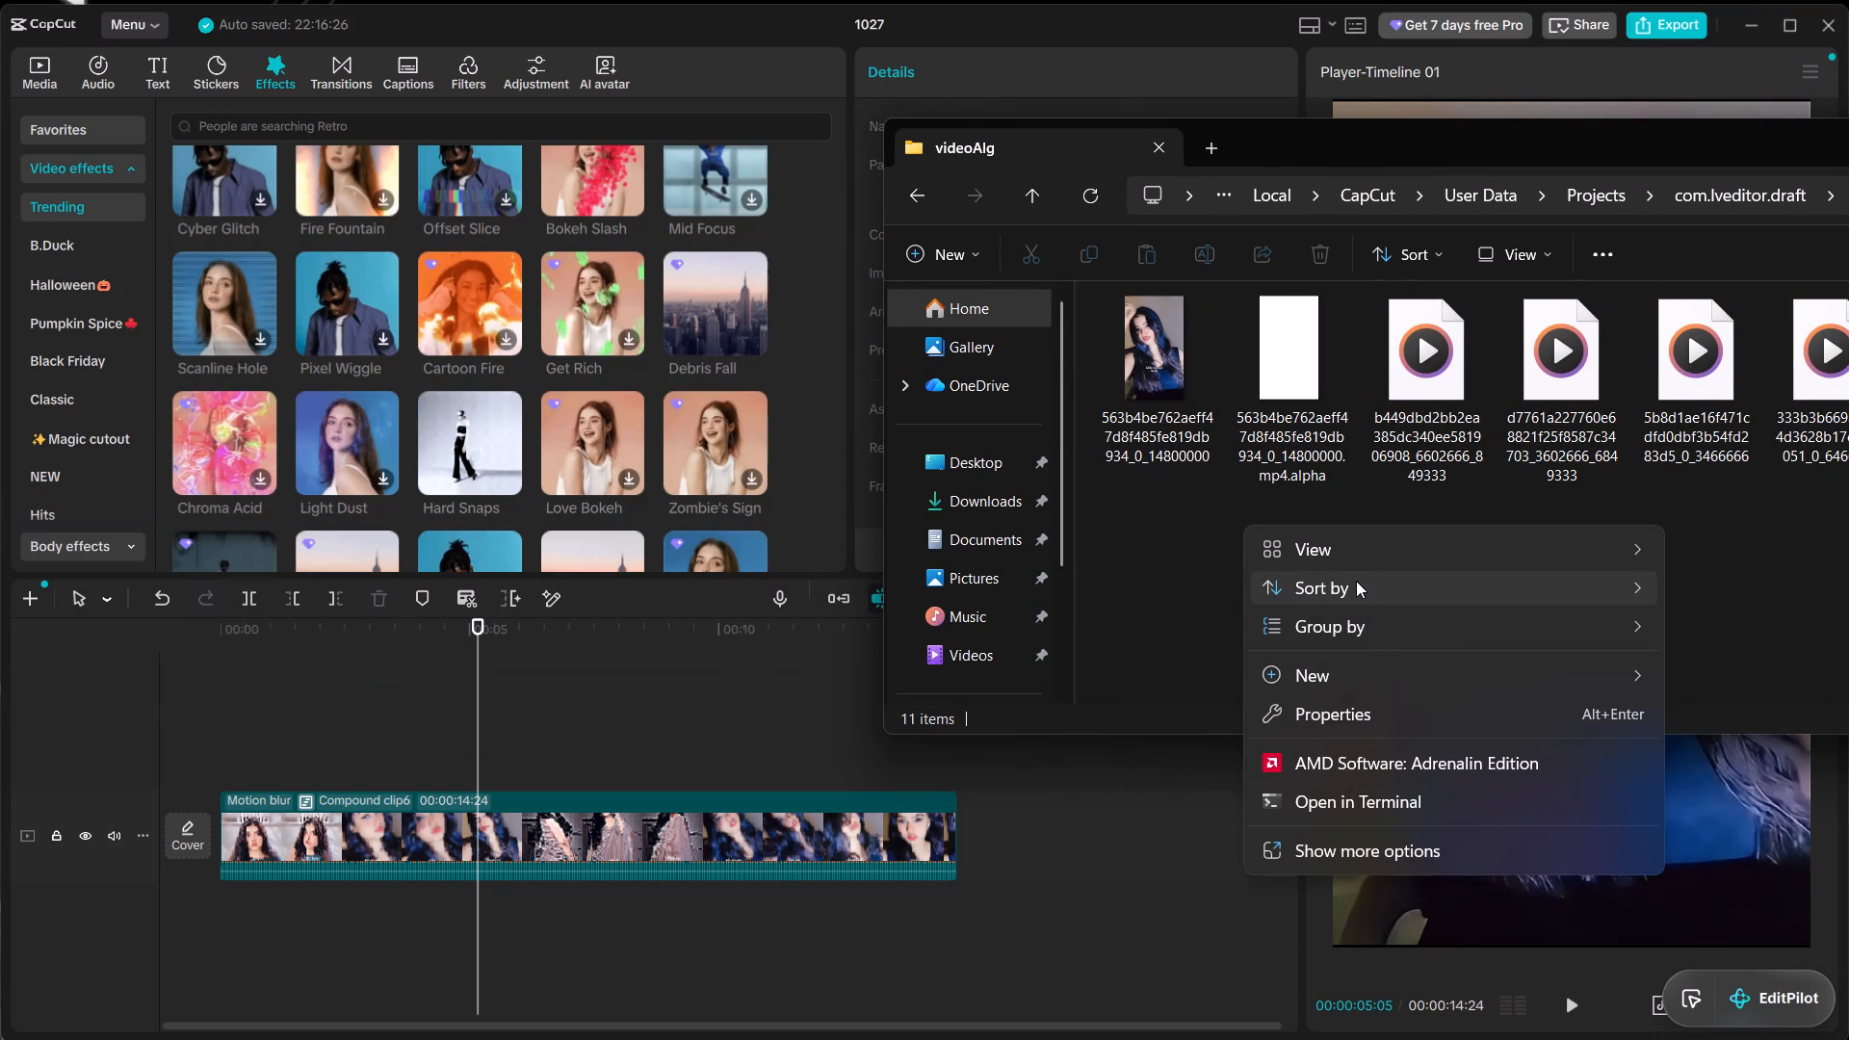
left_click(1142, 587)
left_click_drag(1133, 397, 766, 774)
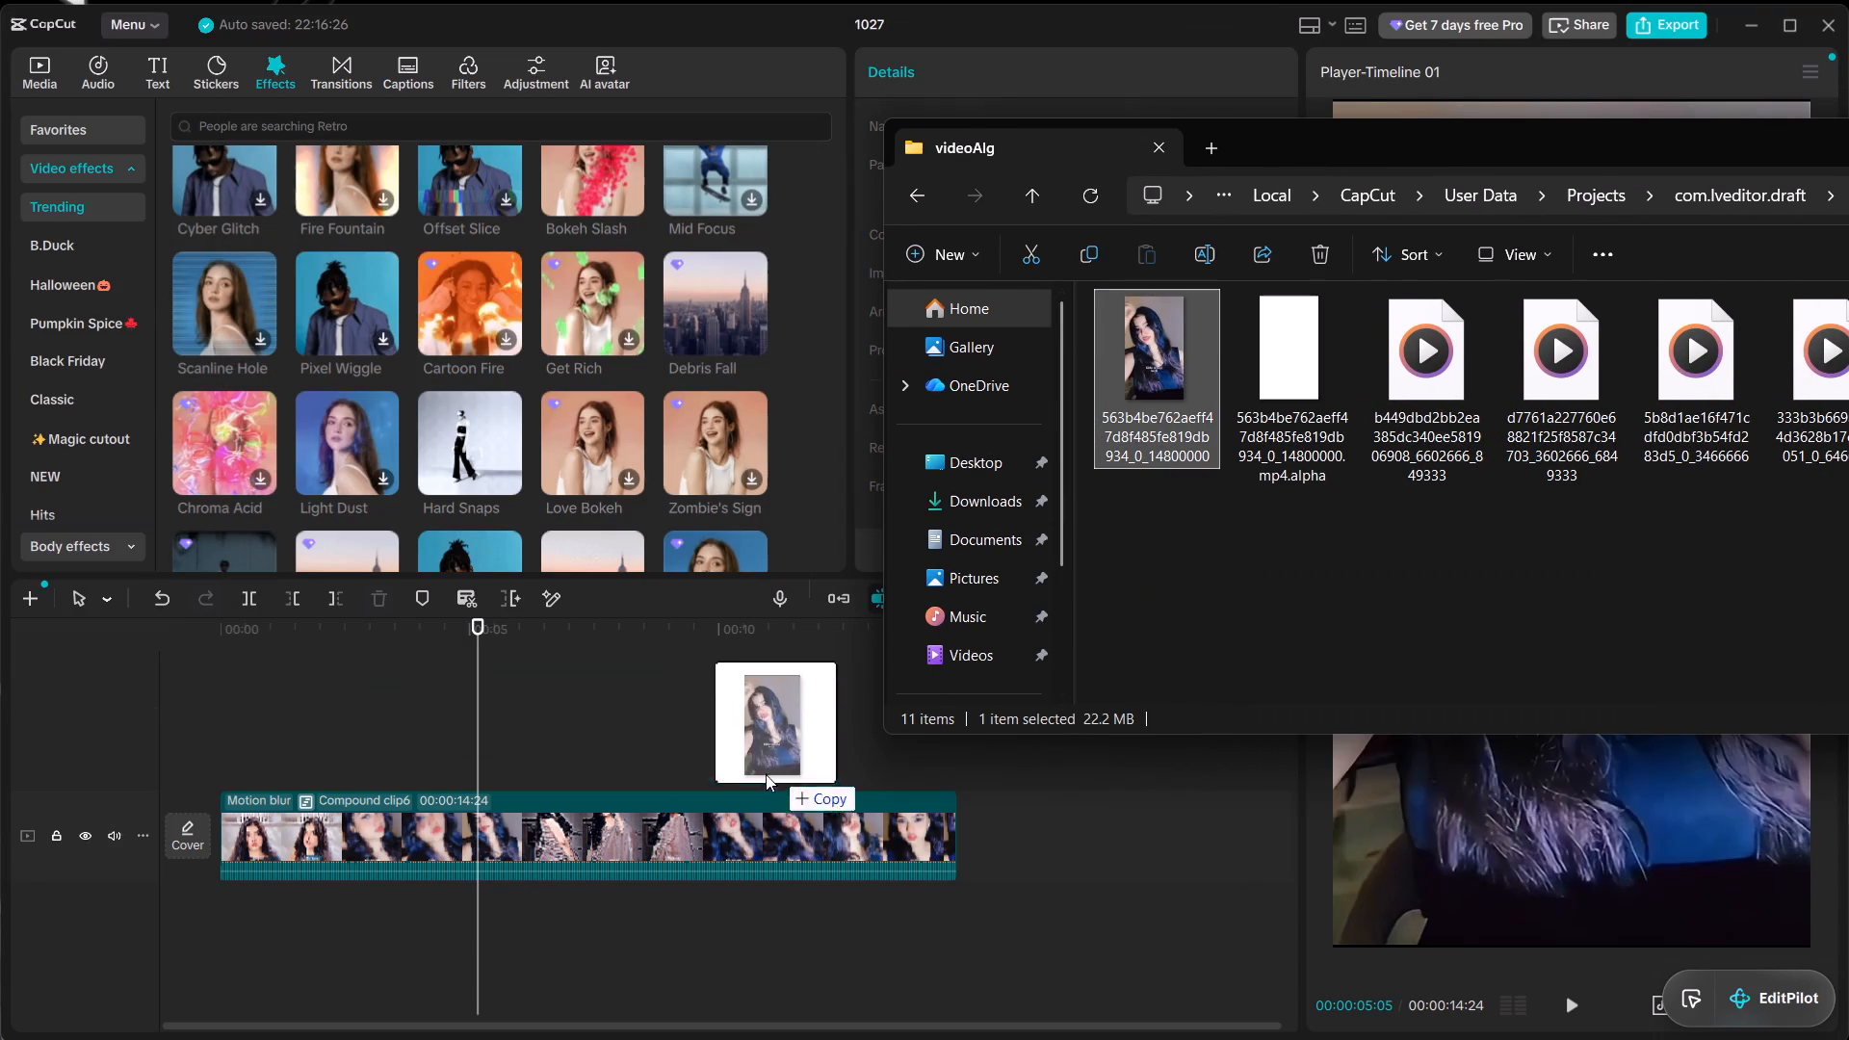
left_click_drag(766, 774, 1173, 878)
left_click_drag(753, 773, 1273, 847)
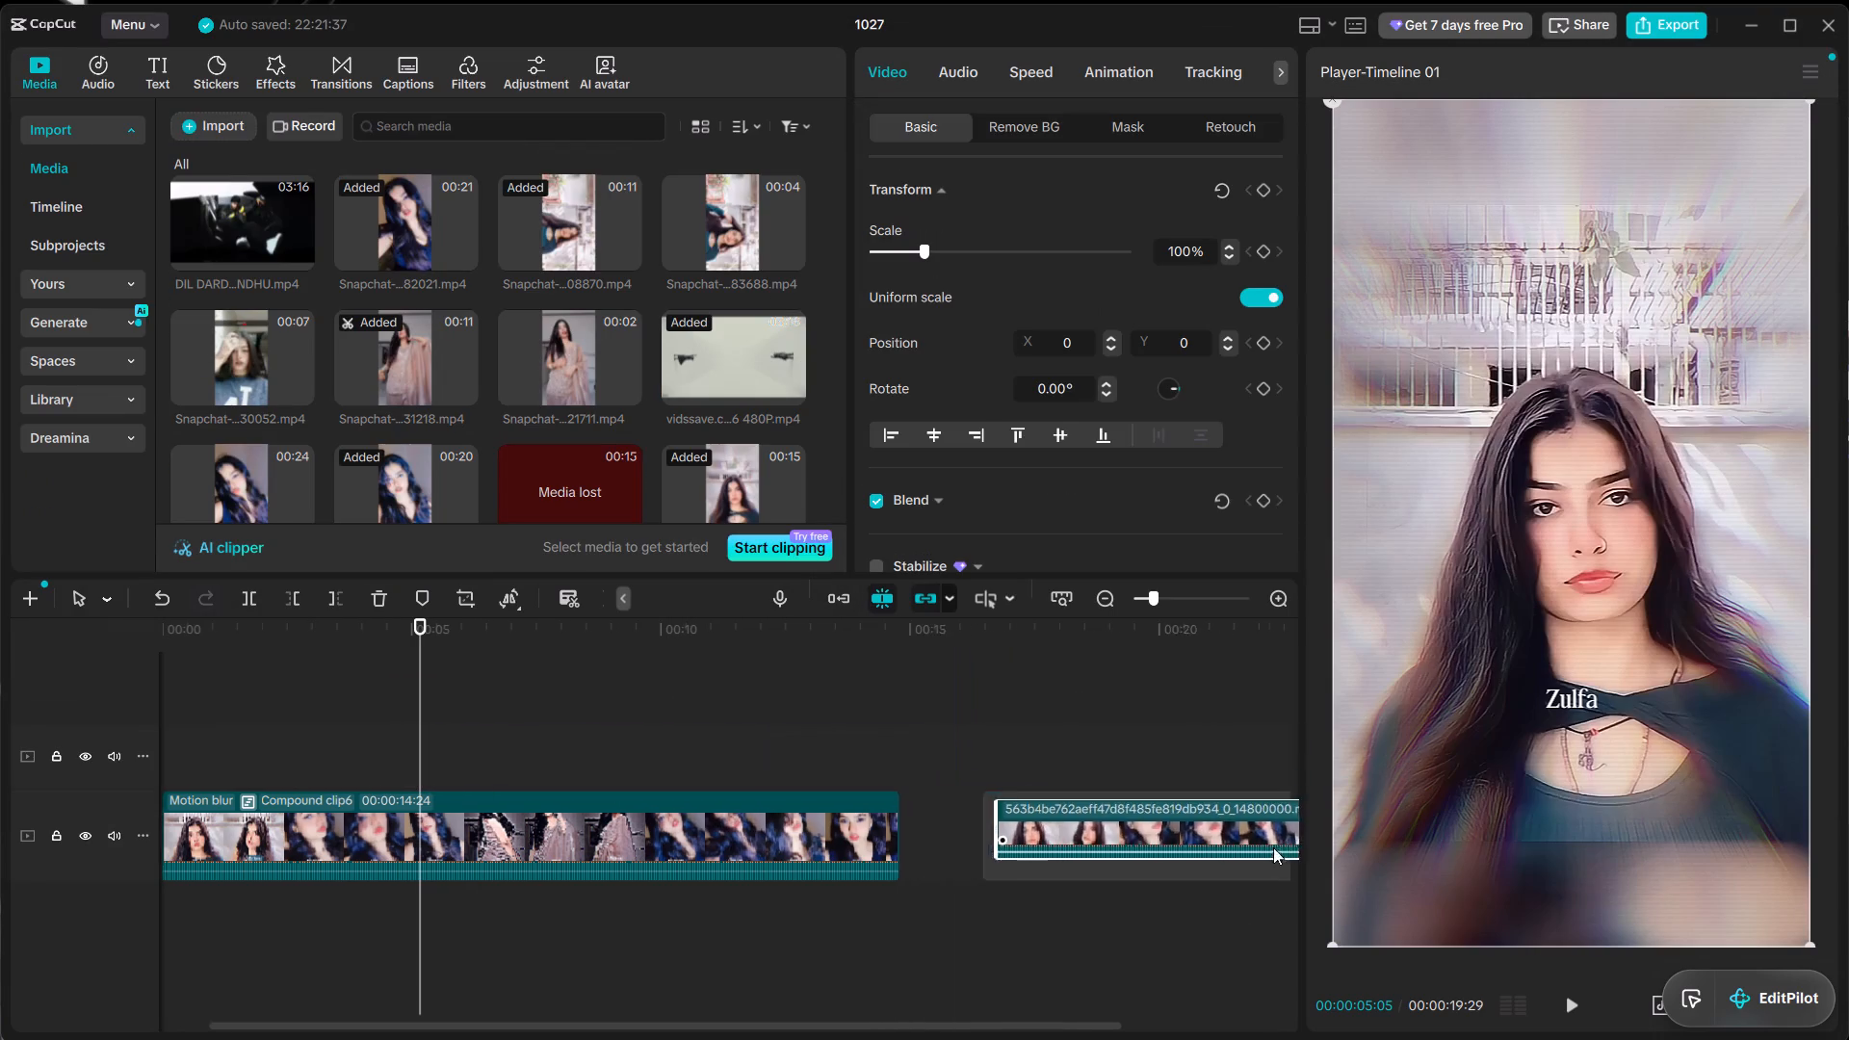
left_click_drag(1273, 847, 1102, 852)
Preview the opening of the added rendered clip and set the export in point at its start, 00:00:17:14.
left_click(850, 758)
left_click_drag(850, 758, 821, 749)
key("space")
scroll(846, 756, "down", 4, "alt")
key("space")
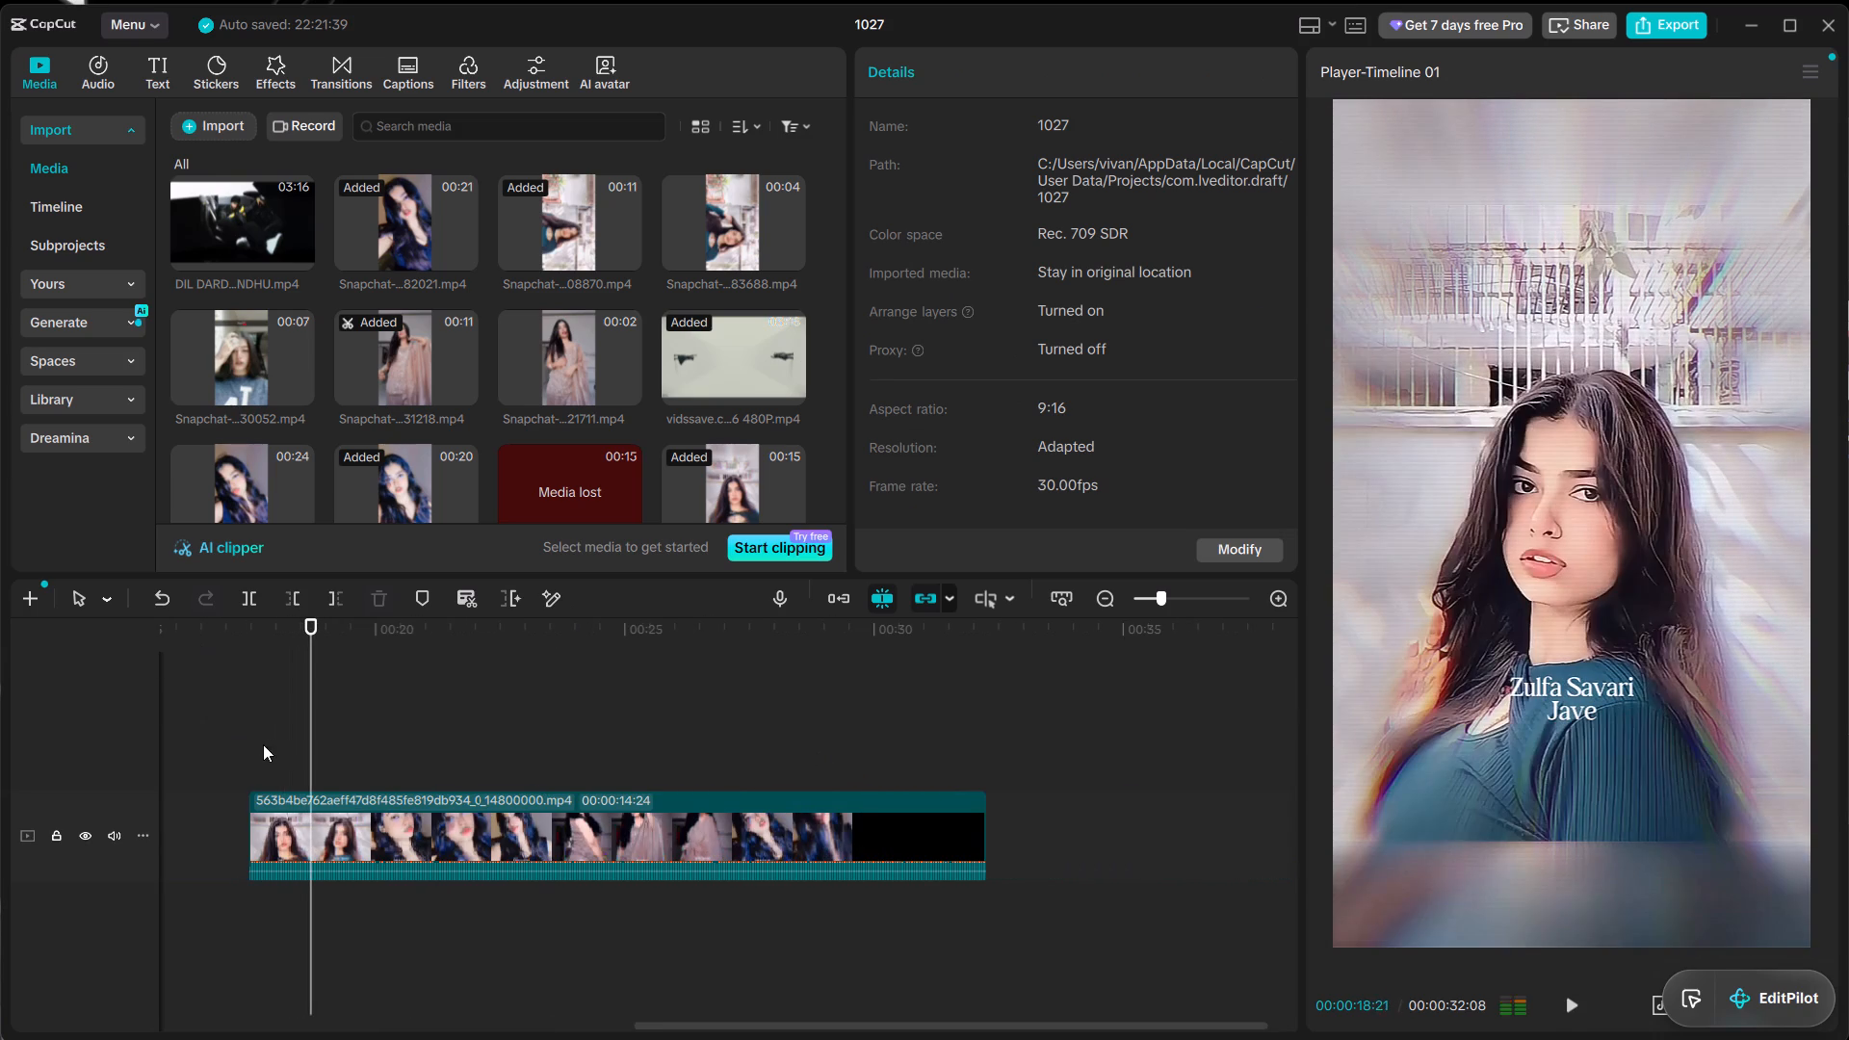
left_click(251, 744)
key("i")
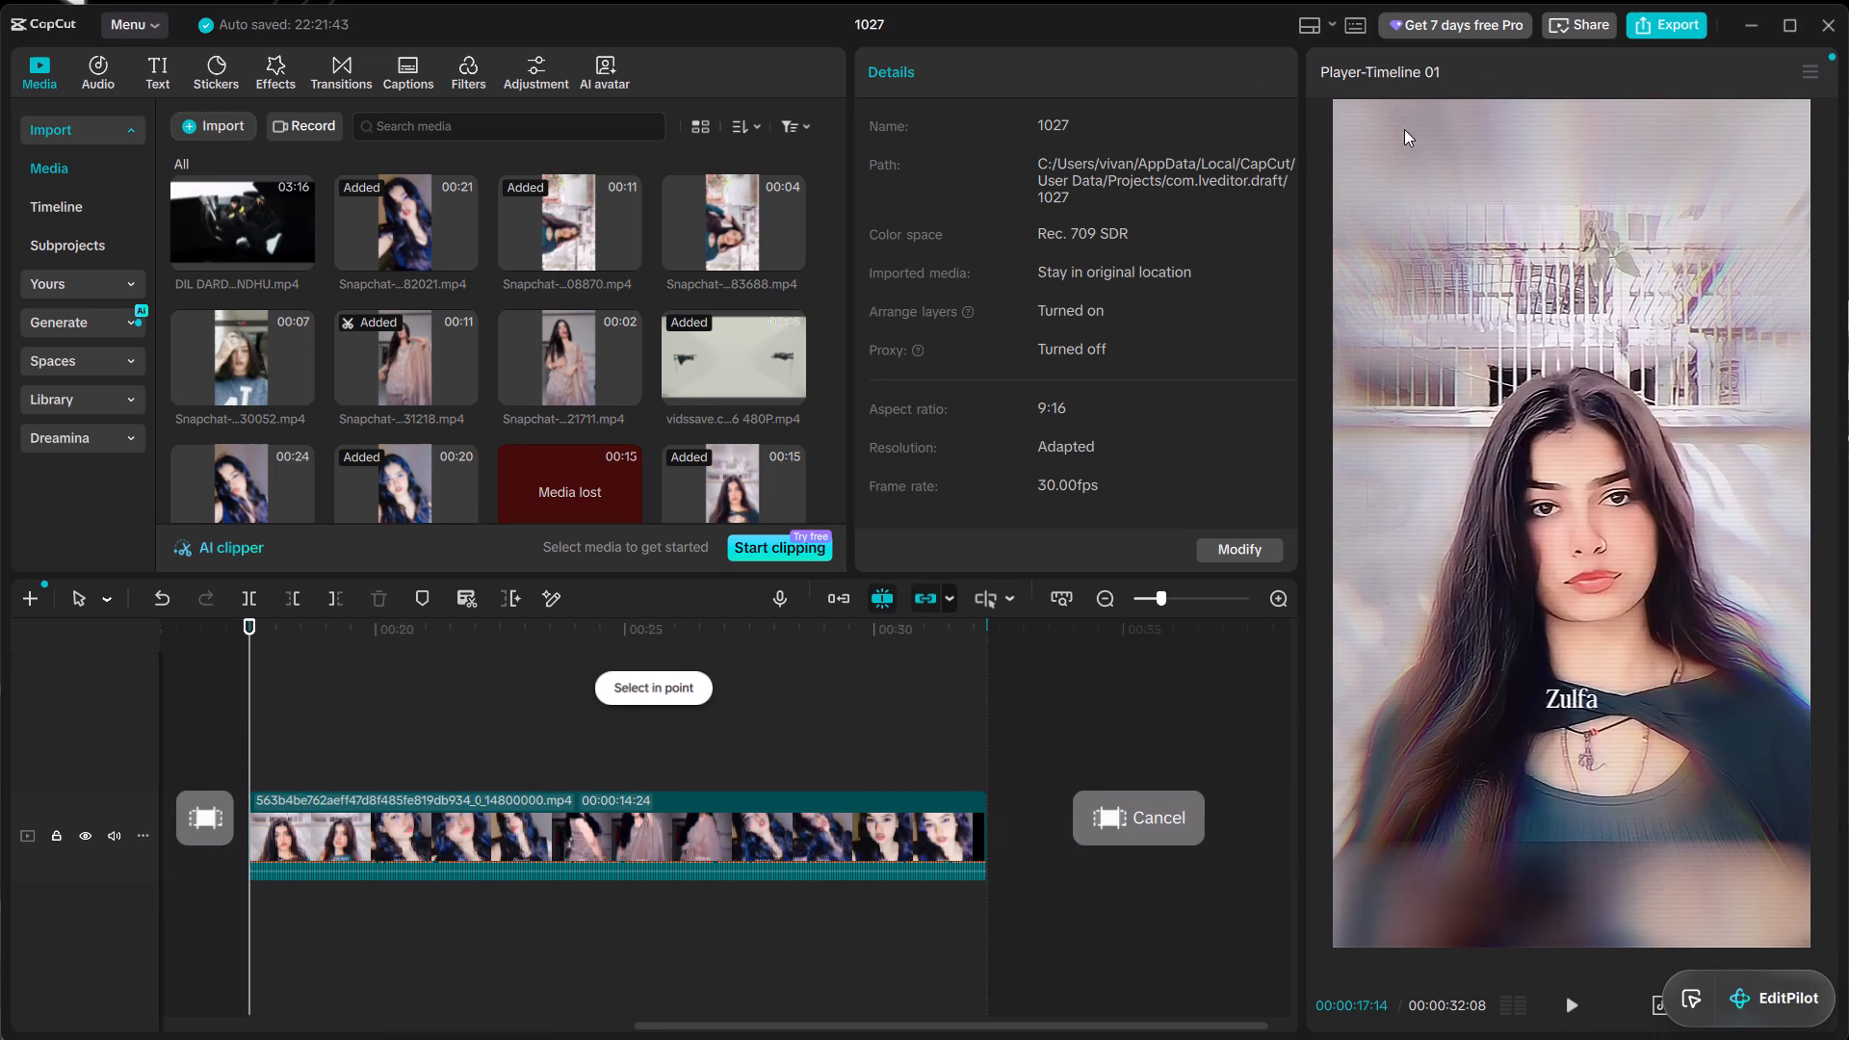
Export the marked range as 1027(1) at 1080P, 18000 Kbps VBR, H.264 mp4 and 30fps.
left_click_drag(1622, 11, 1643, 22)
left_click(1677, 39)
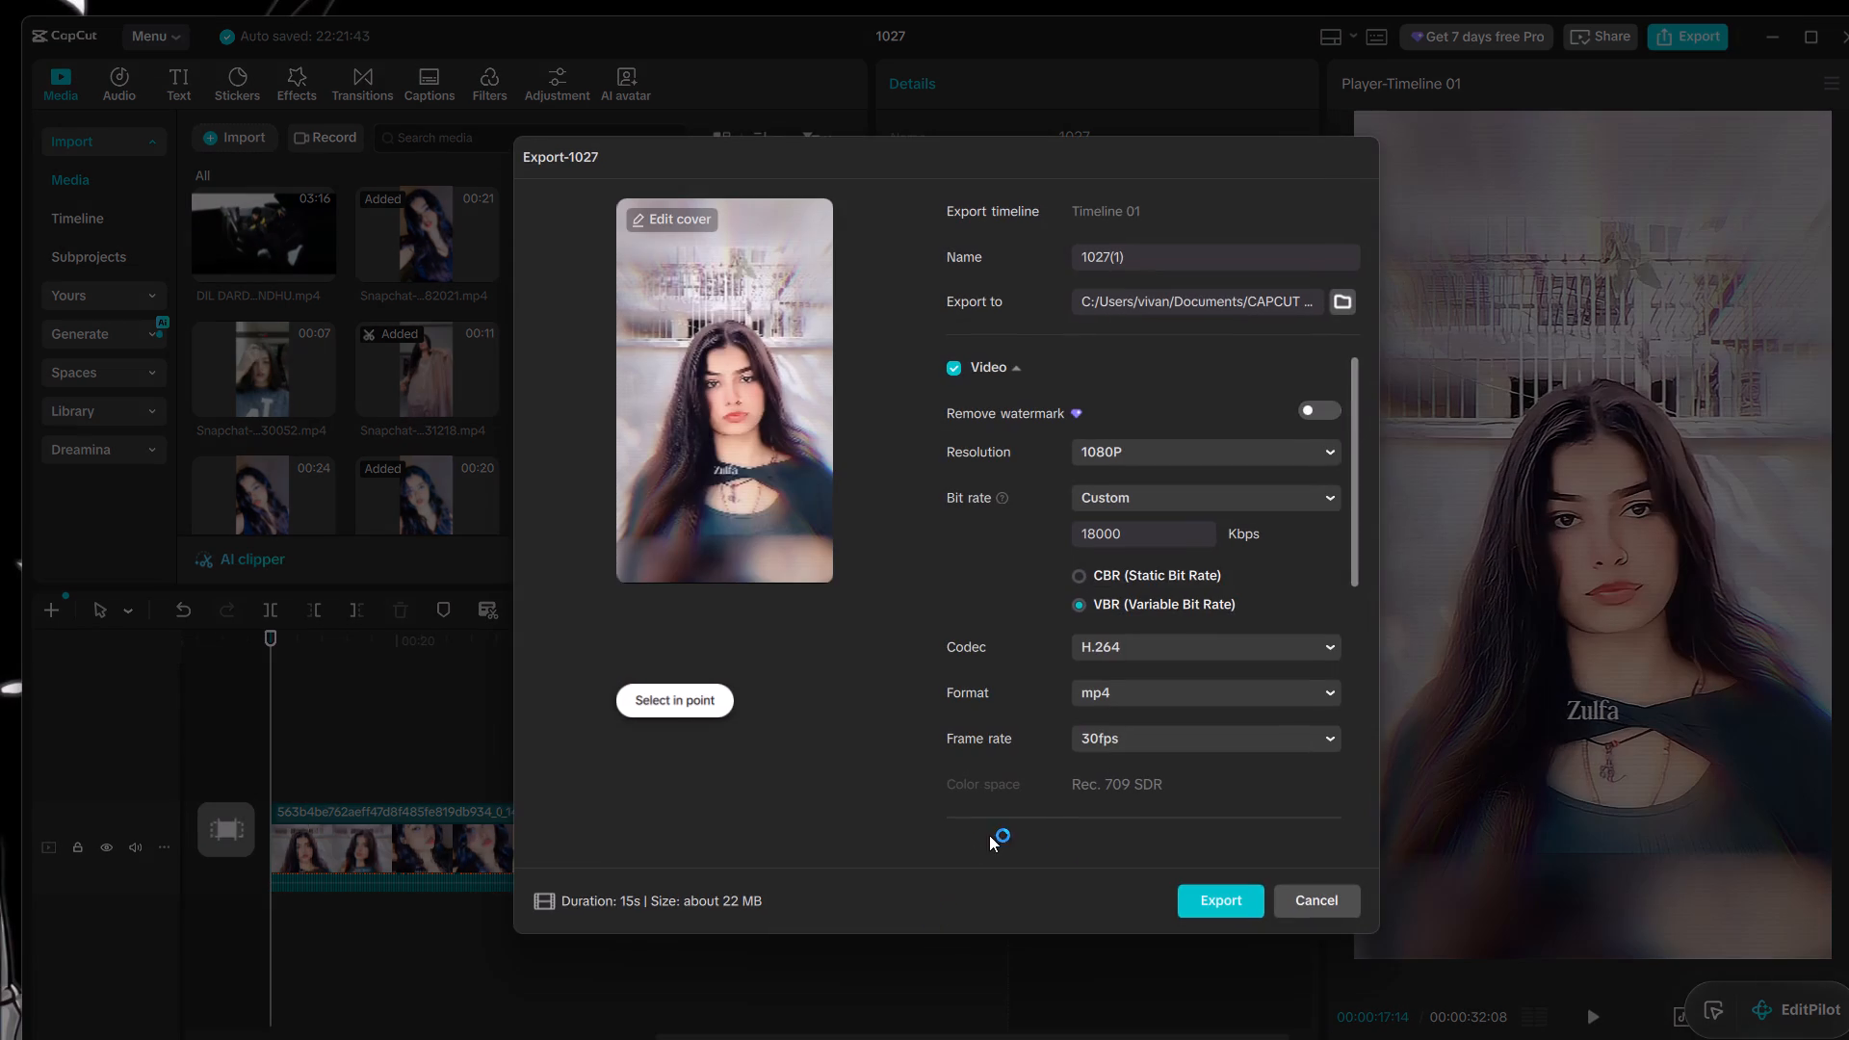
left_click(1200, 901)
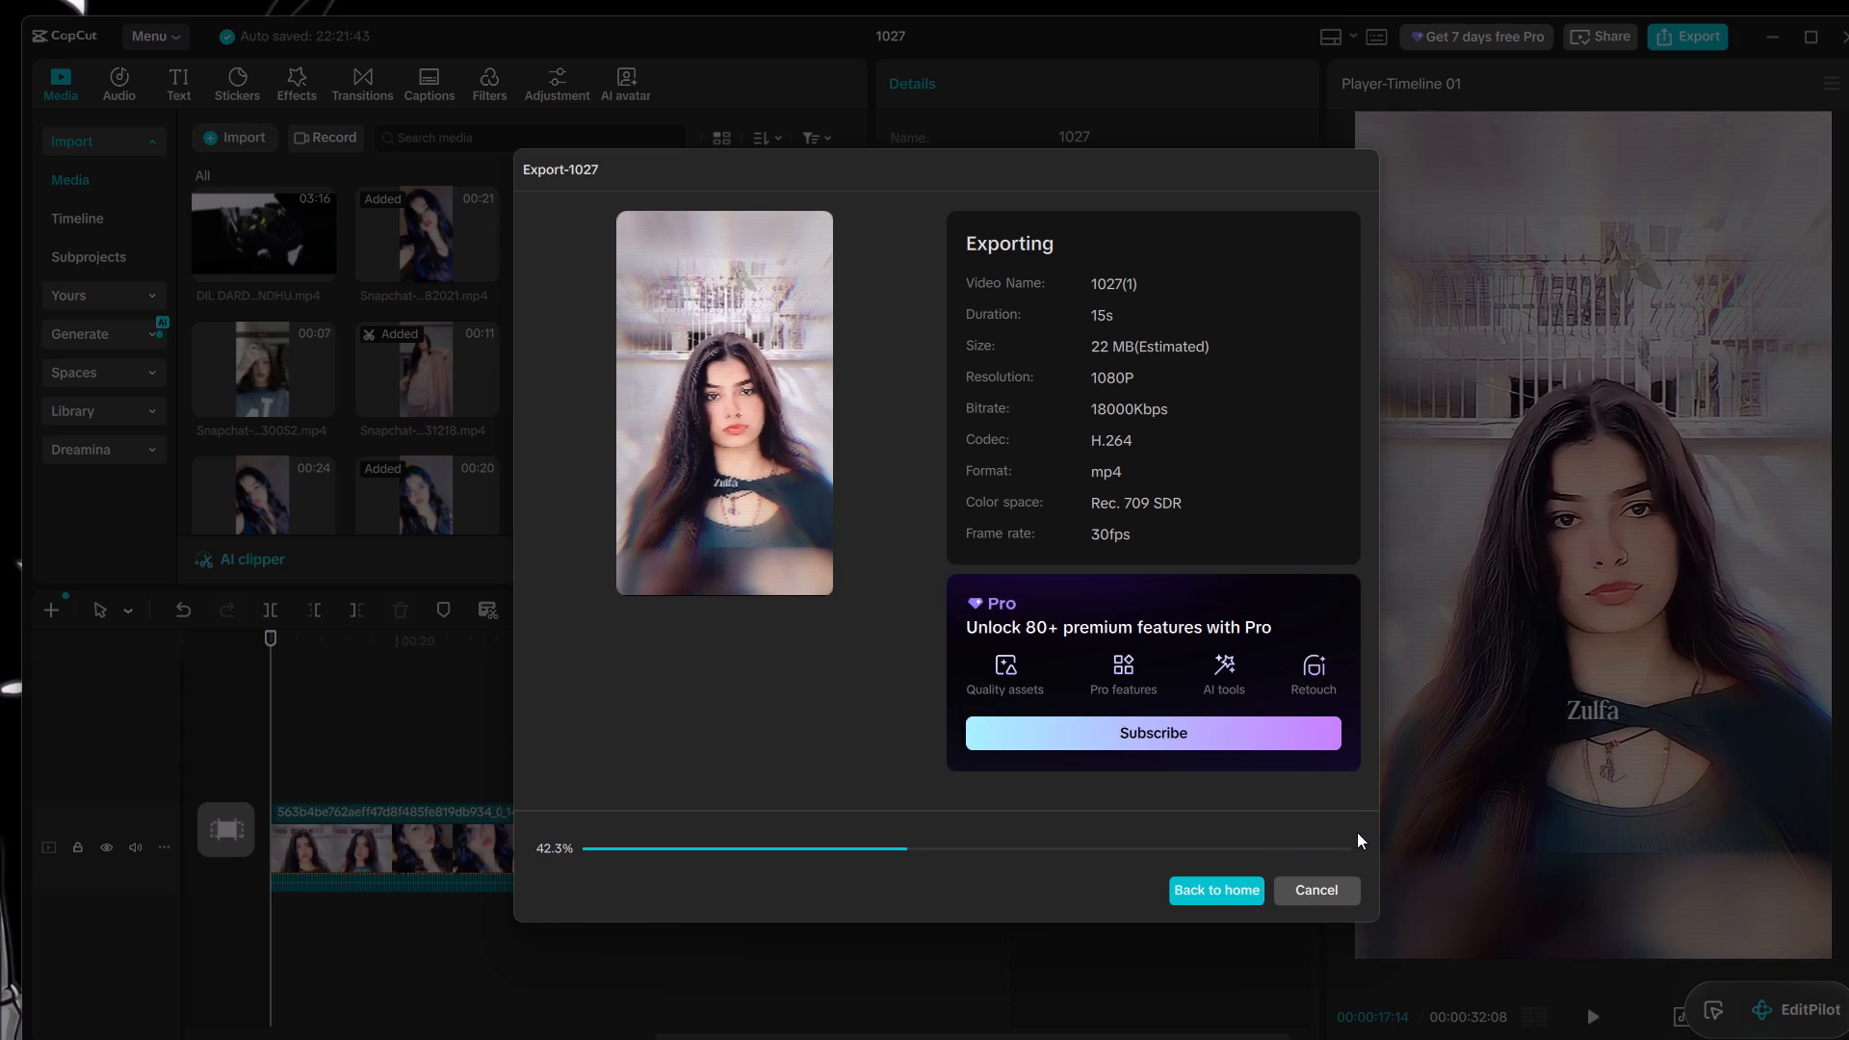
Close the export dialog once the 1027(1) export has completed, and minimize CapCut to get back to the File Explorer windows.
left_click(1330, 899)
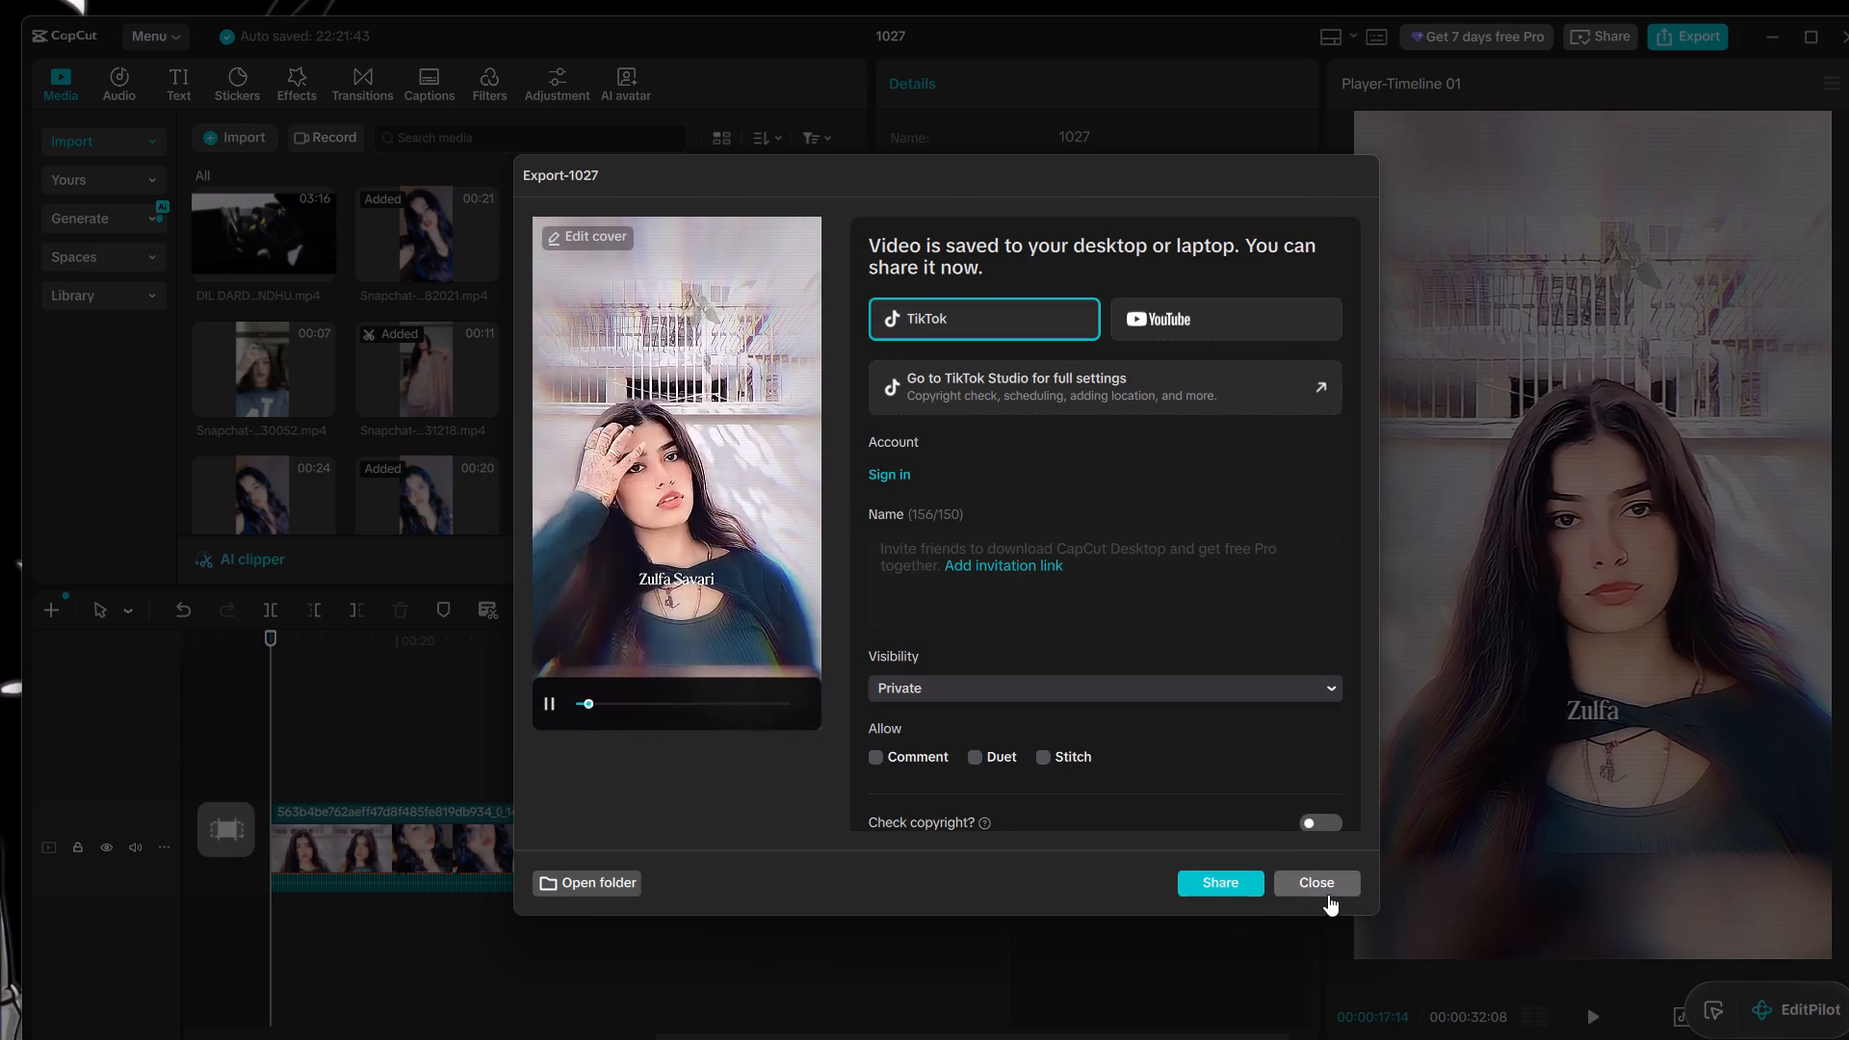
left_click(1320, 890)
left_click(1775, 48)
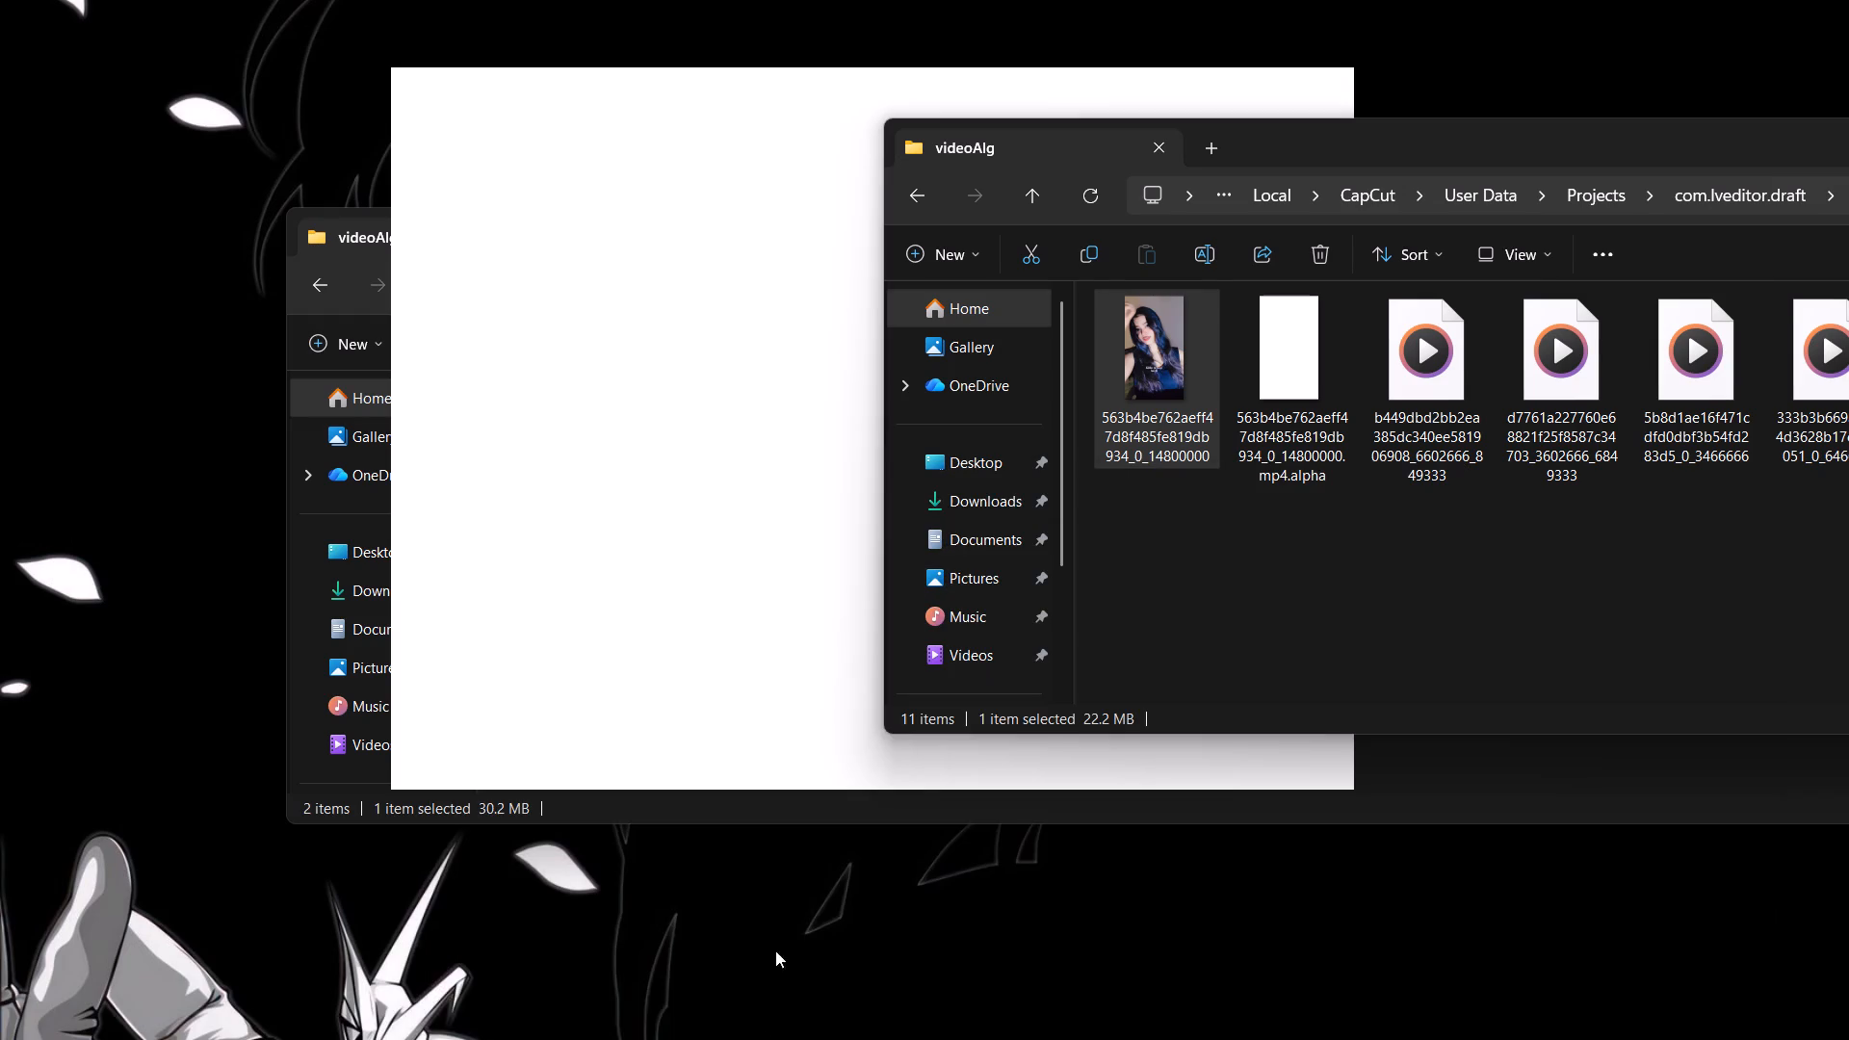
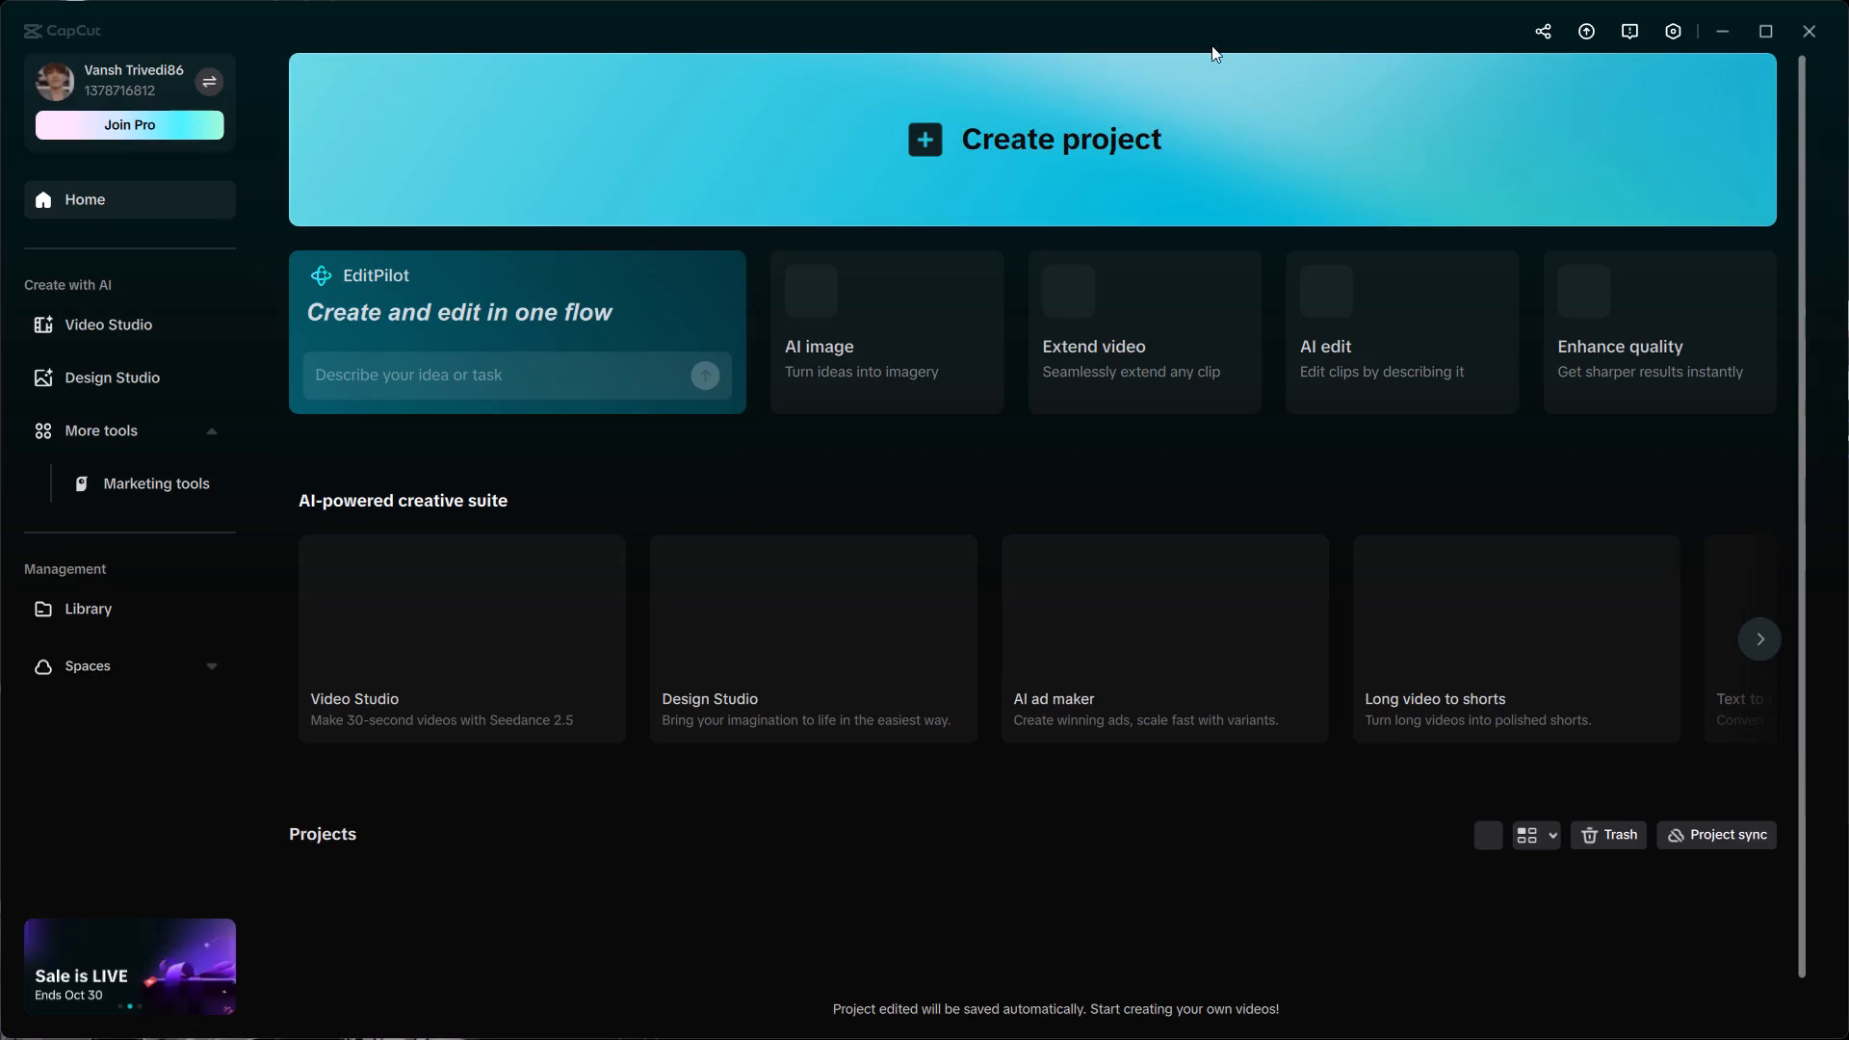
Create a new empty project from the CapCut home screen.
scroll(433, 843, "down", 2)
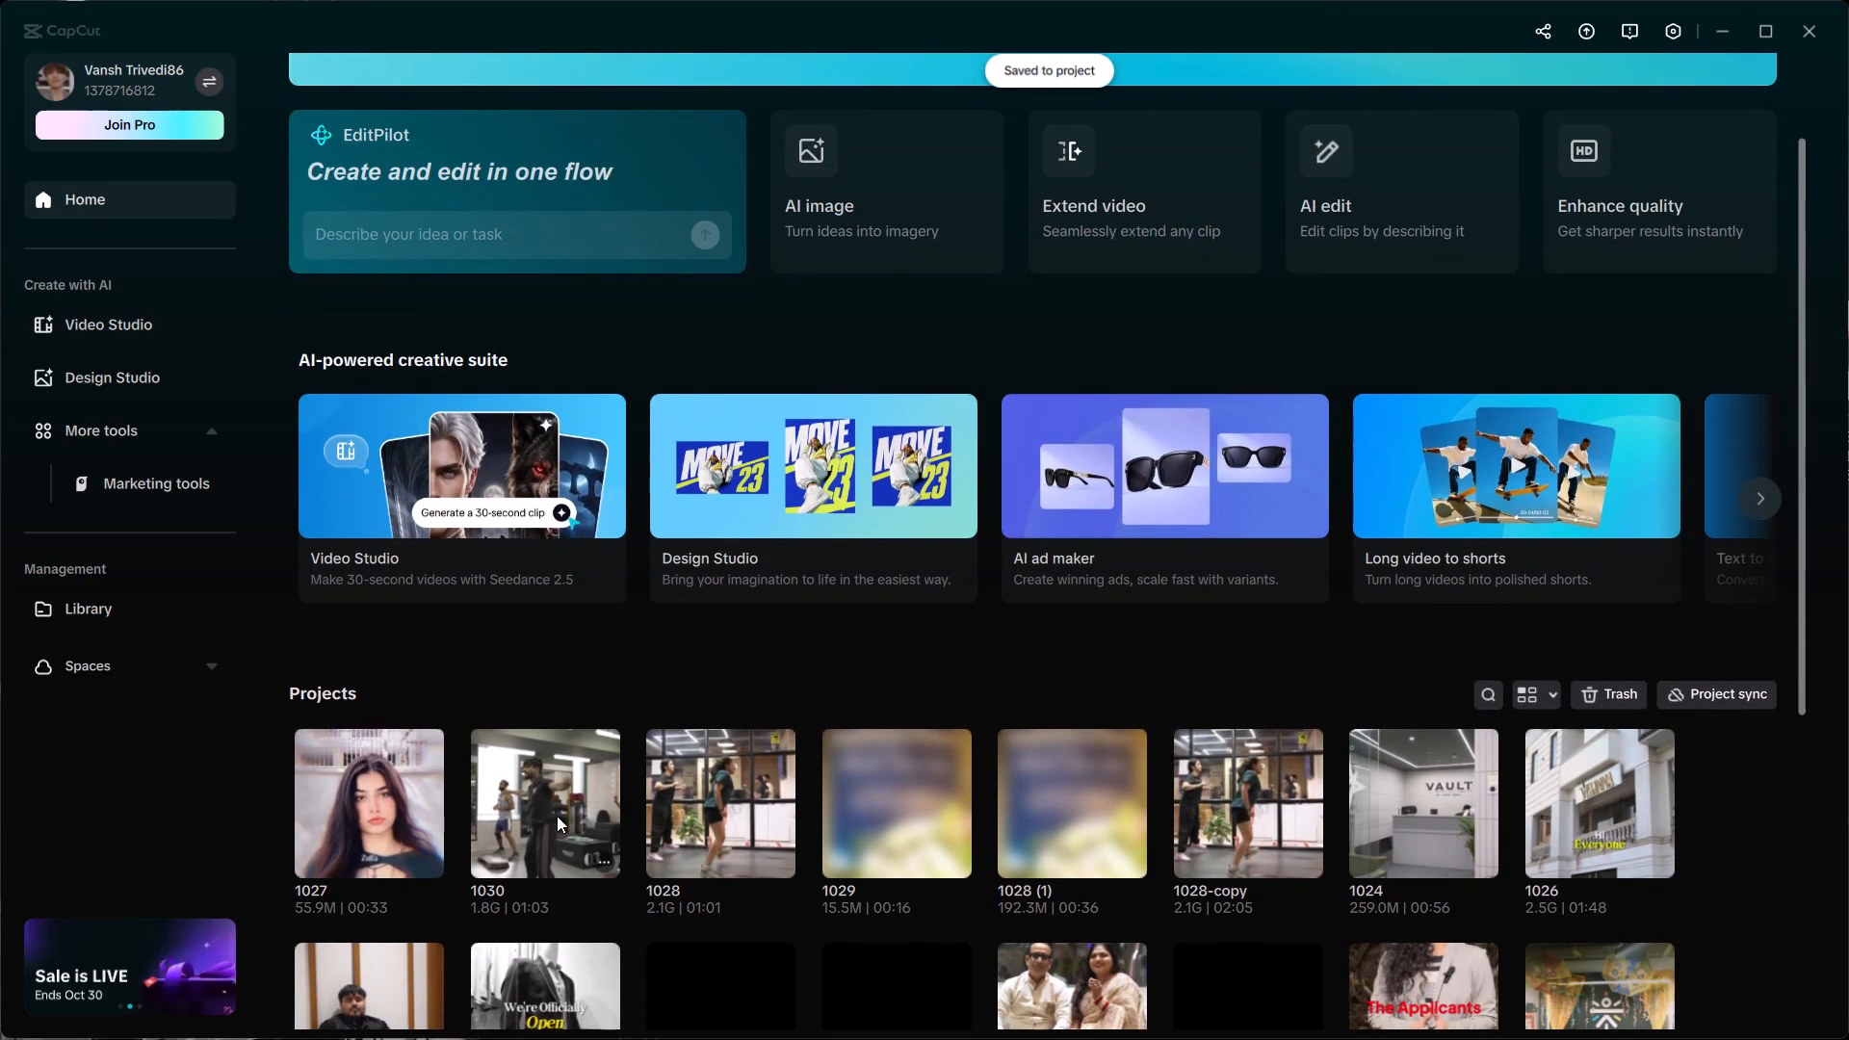
scroll(730, 597, "up", 6)
left_click(763, 210)
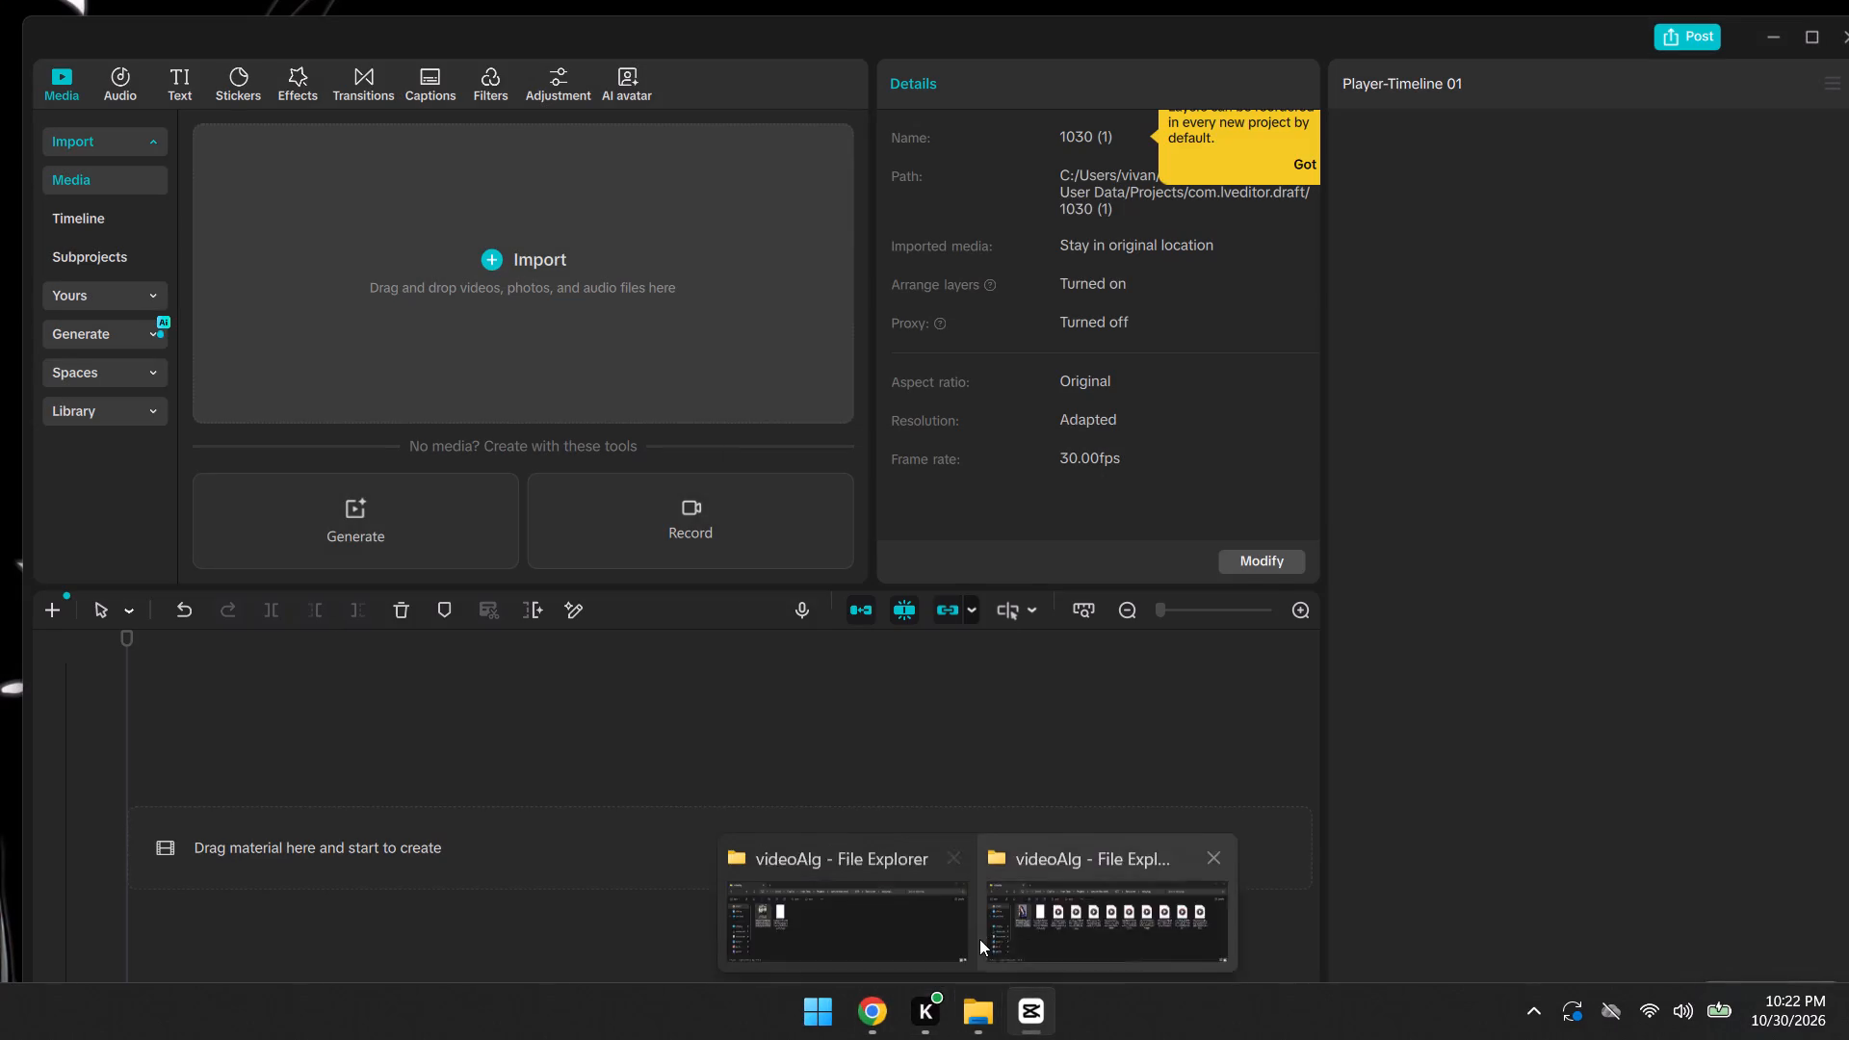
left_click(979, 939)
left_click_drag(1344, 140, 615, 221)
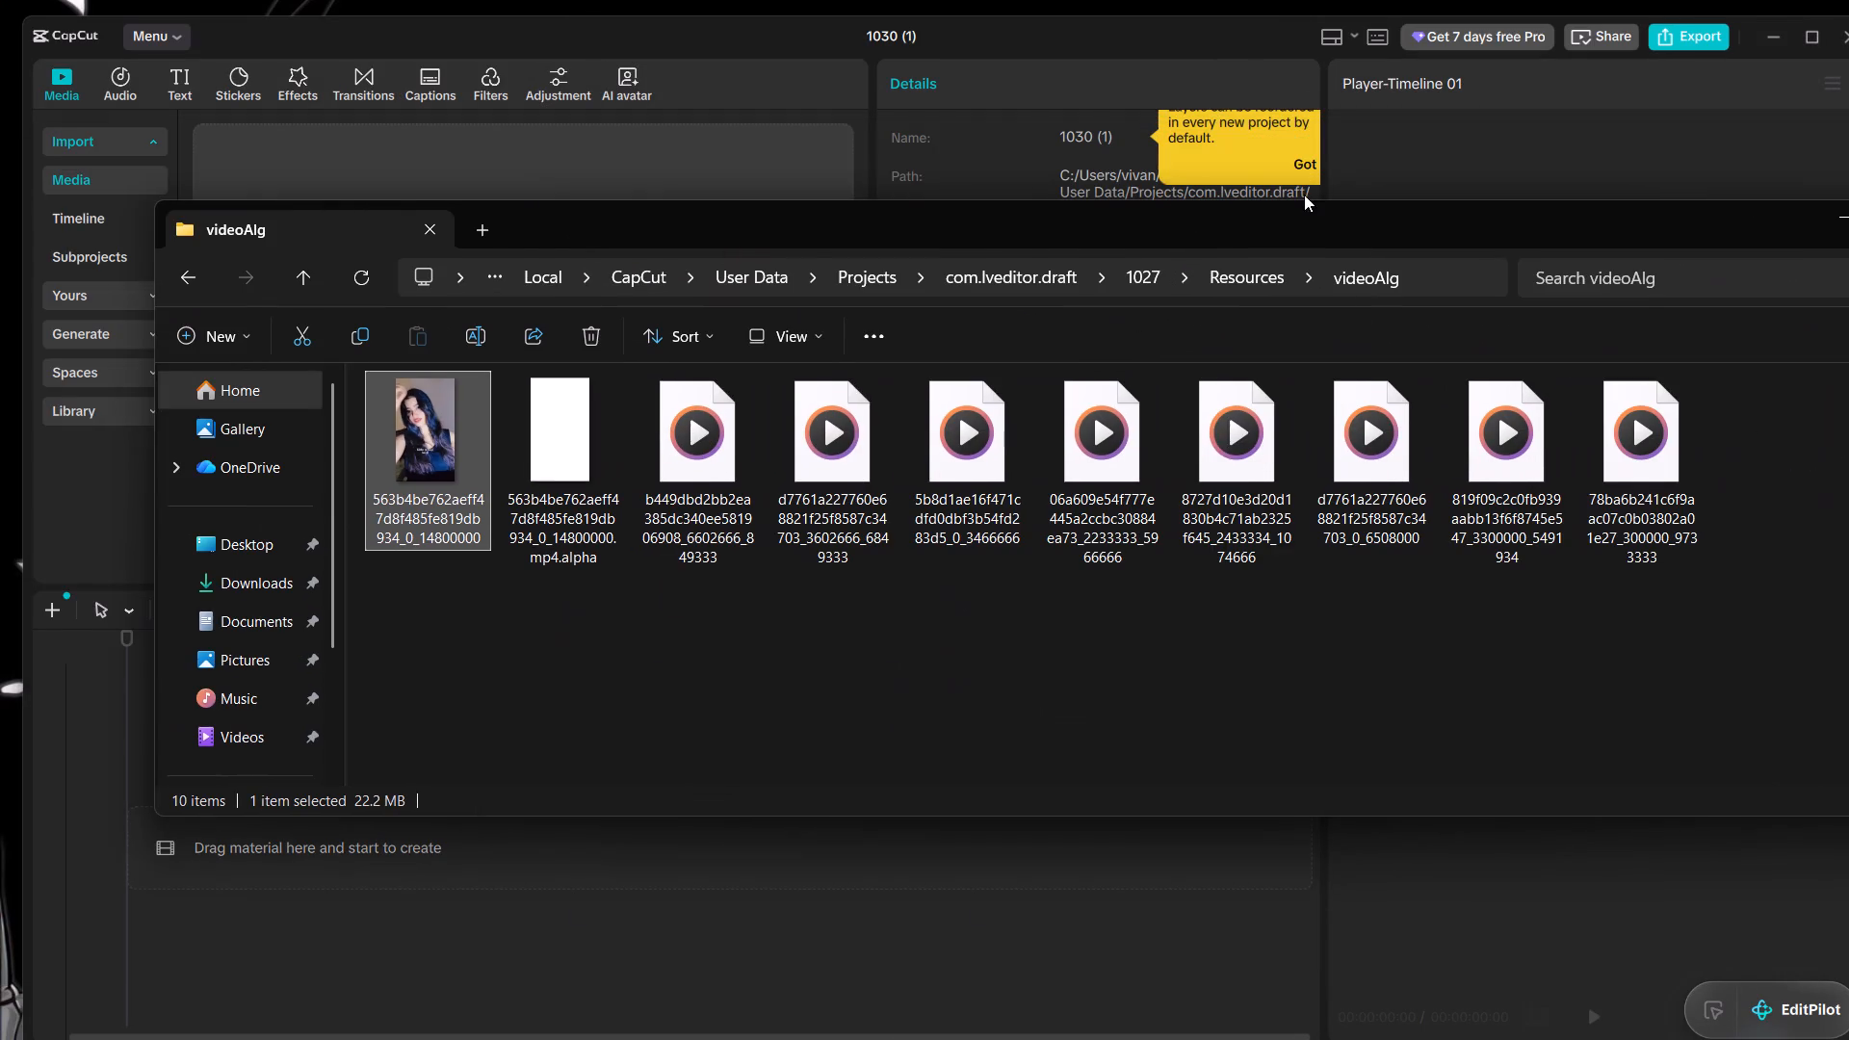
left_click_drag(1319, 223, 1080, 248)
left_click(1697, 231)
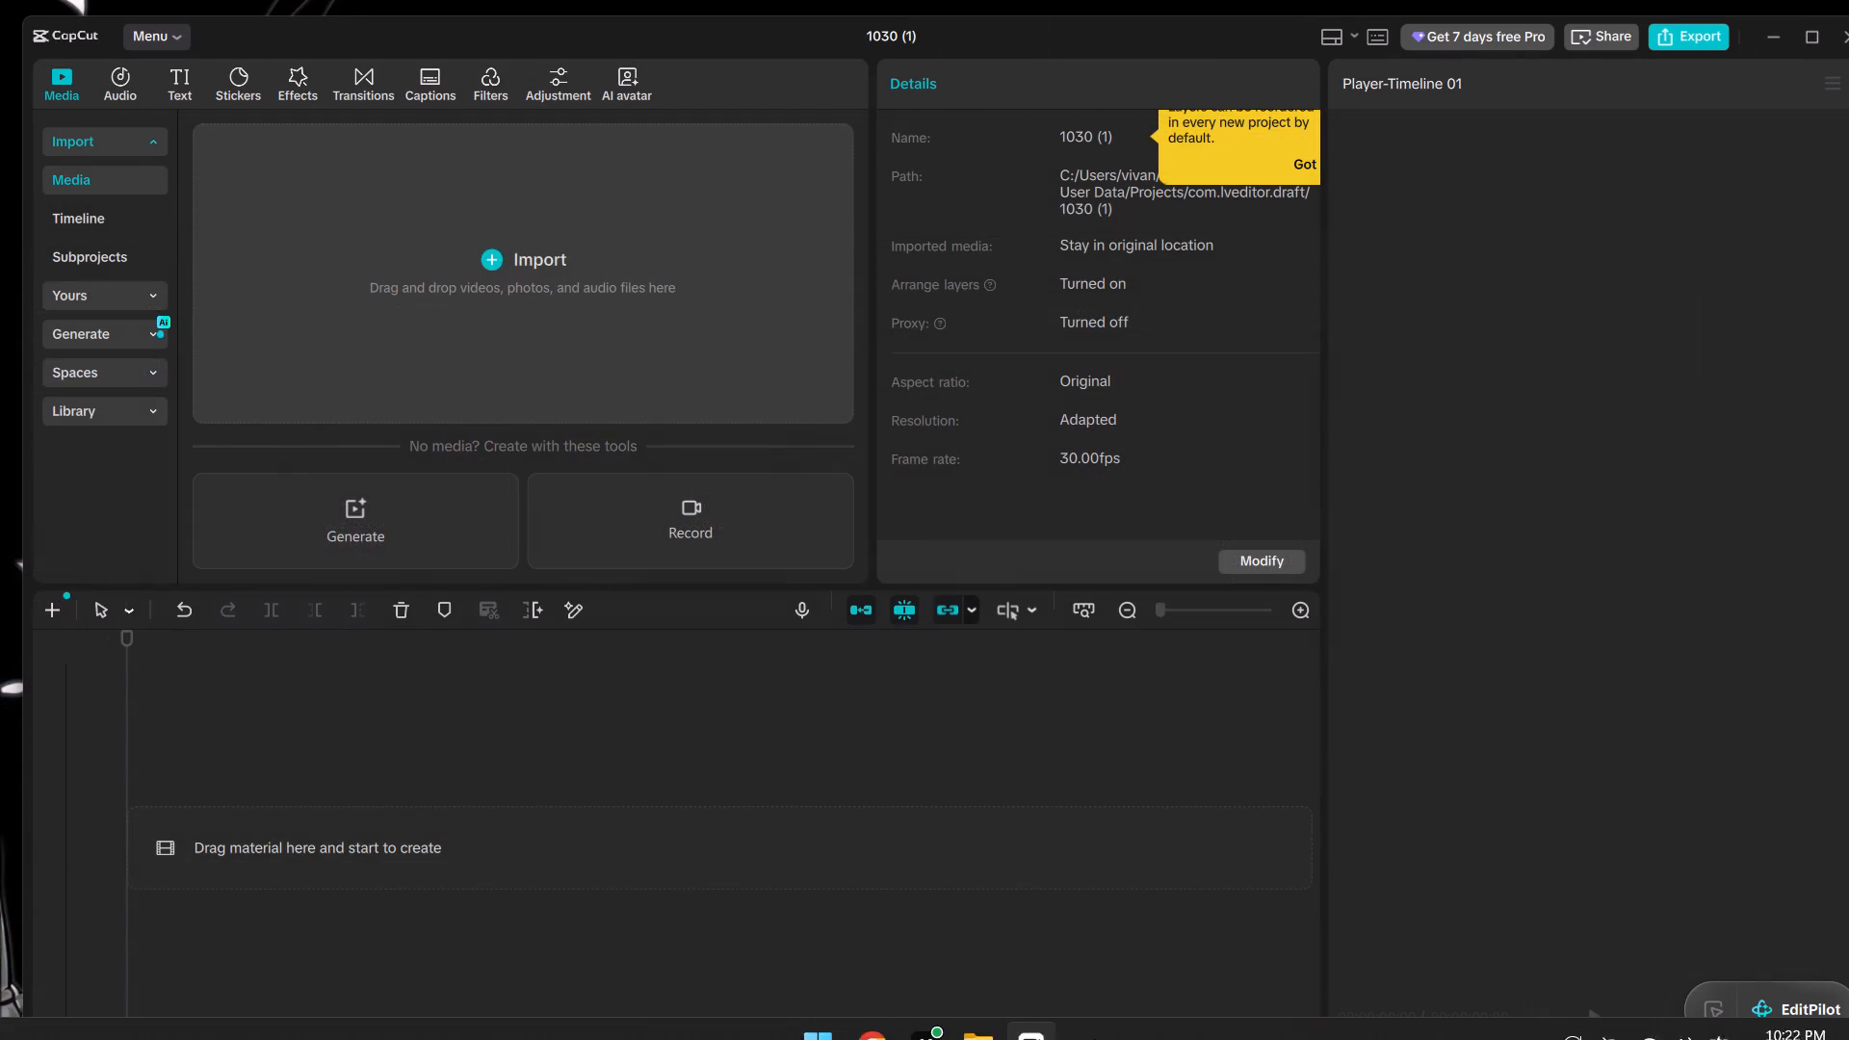
In File Explorer, extract the drive-download-20261030T123211Z-1-001 archive from Downloads > Compressed into a folder of the same name.
left_click(962, 936)
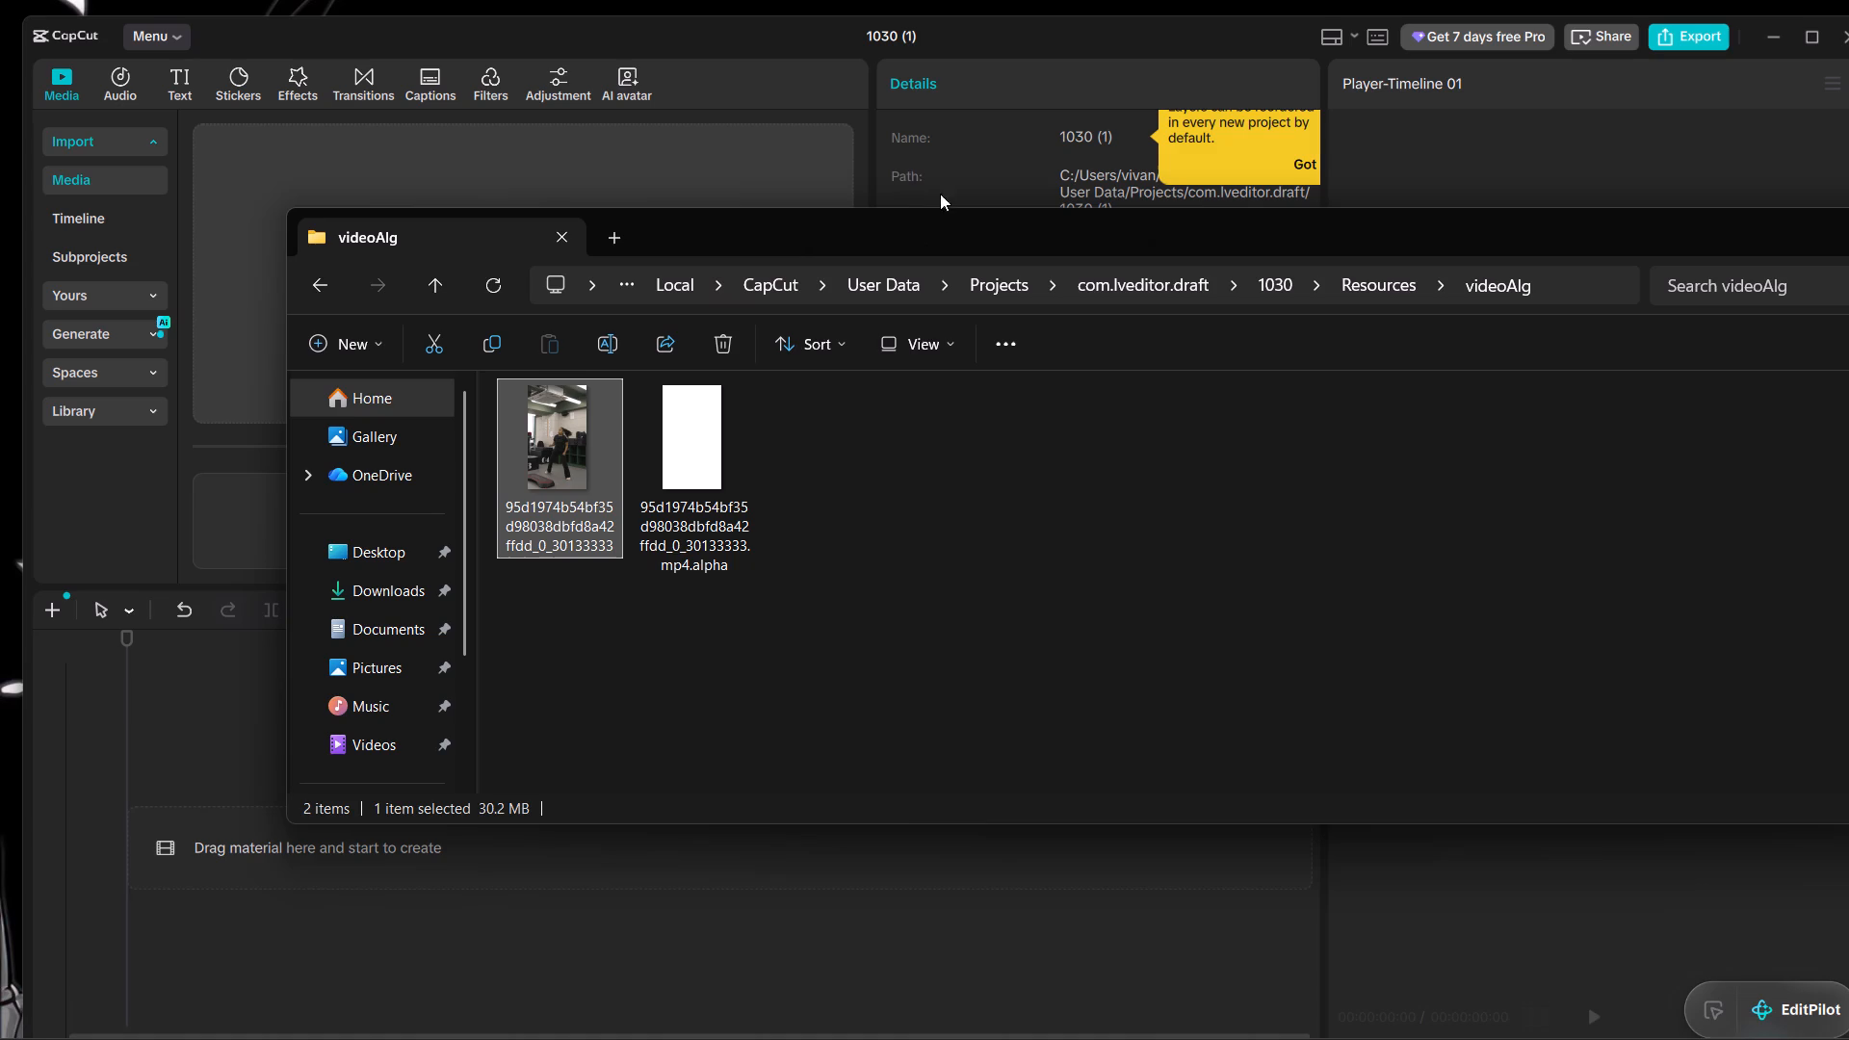
double_click(973, 234)
left_click(112, 369)
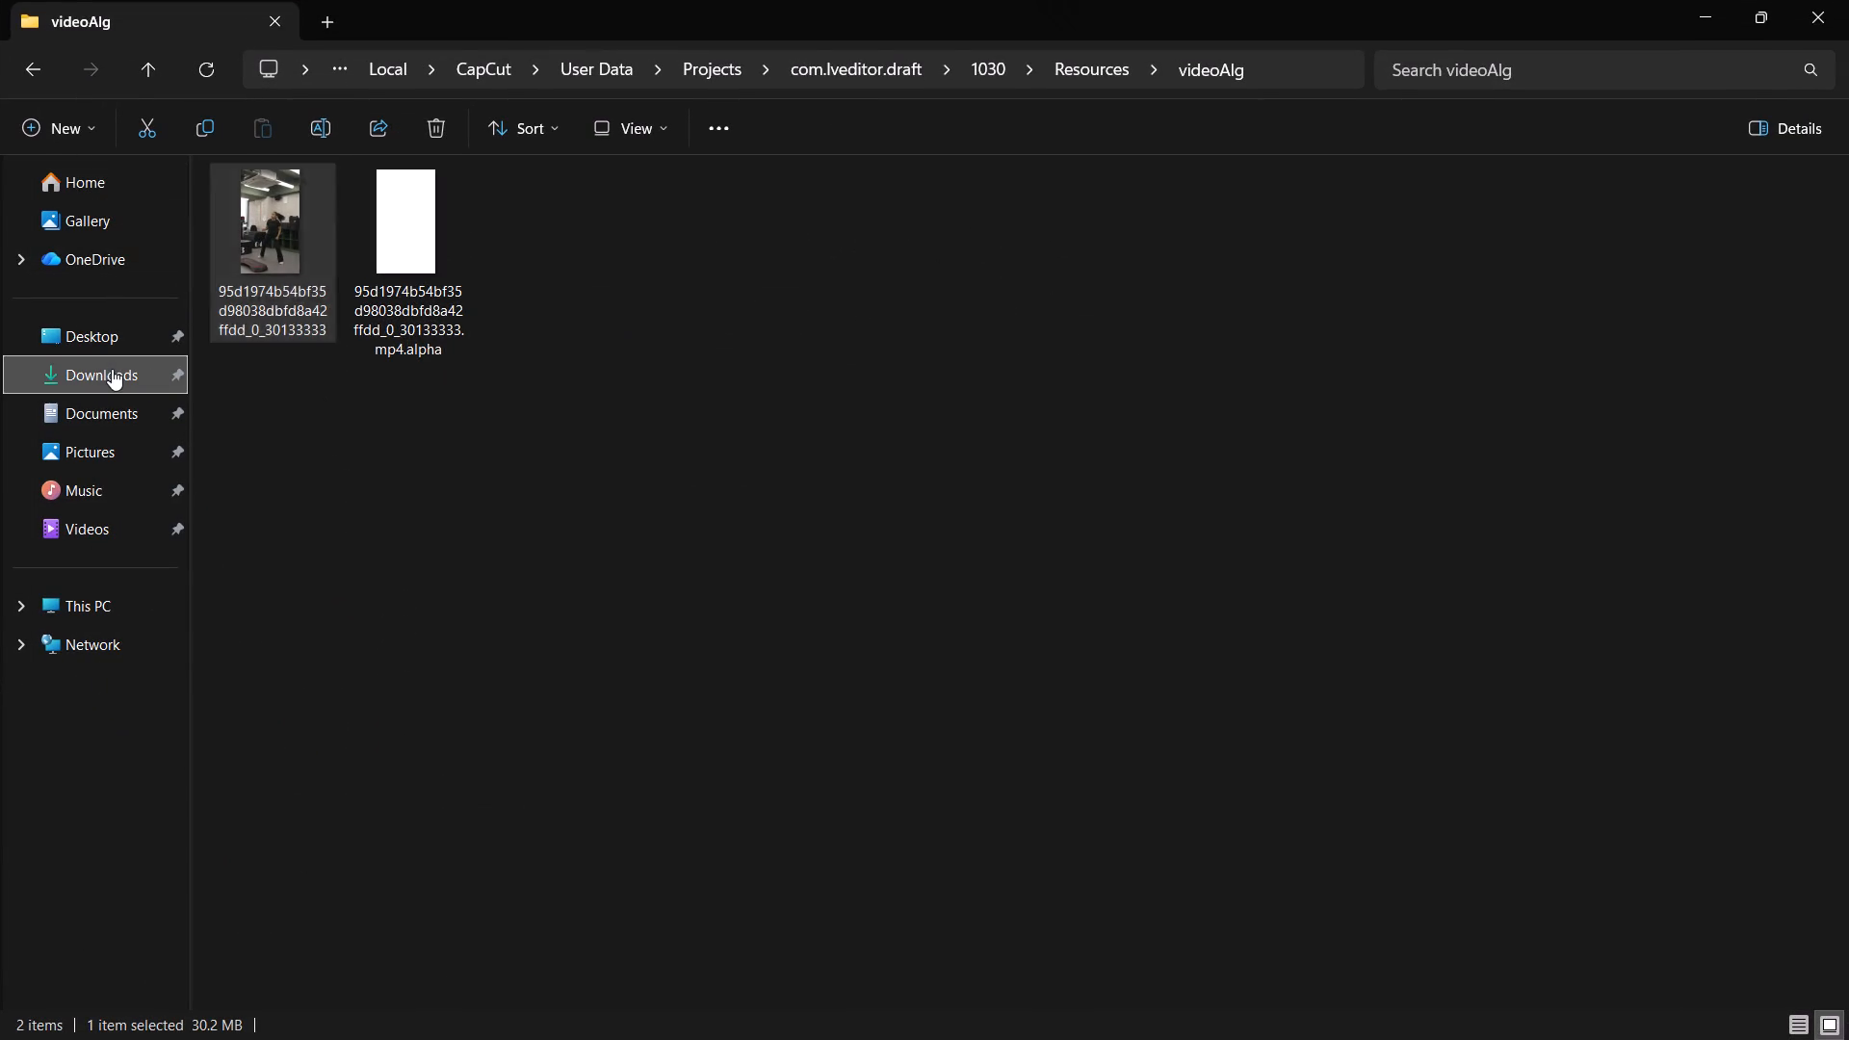
double_click(371, 282)
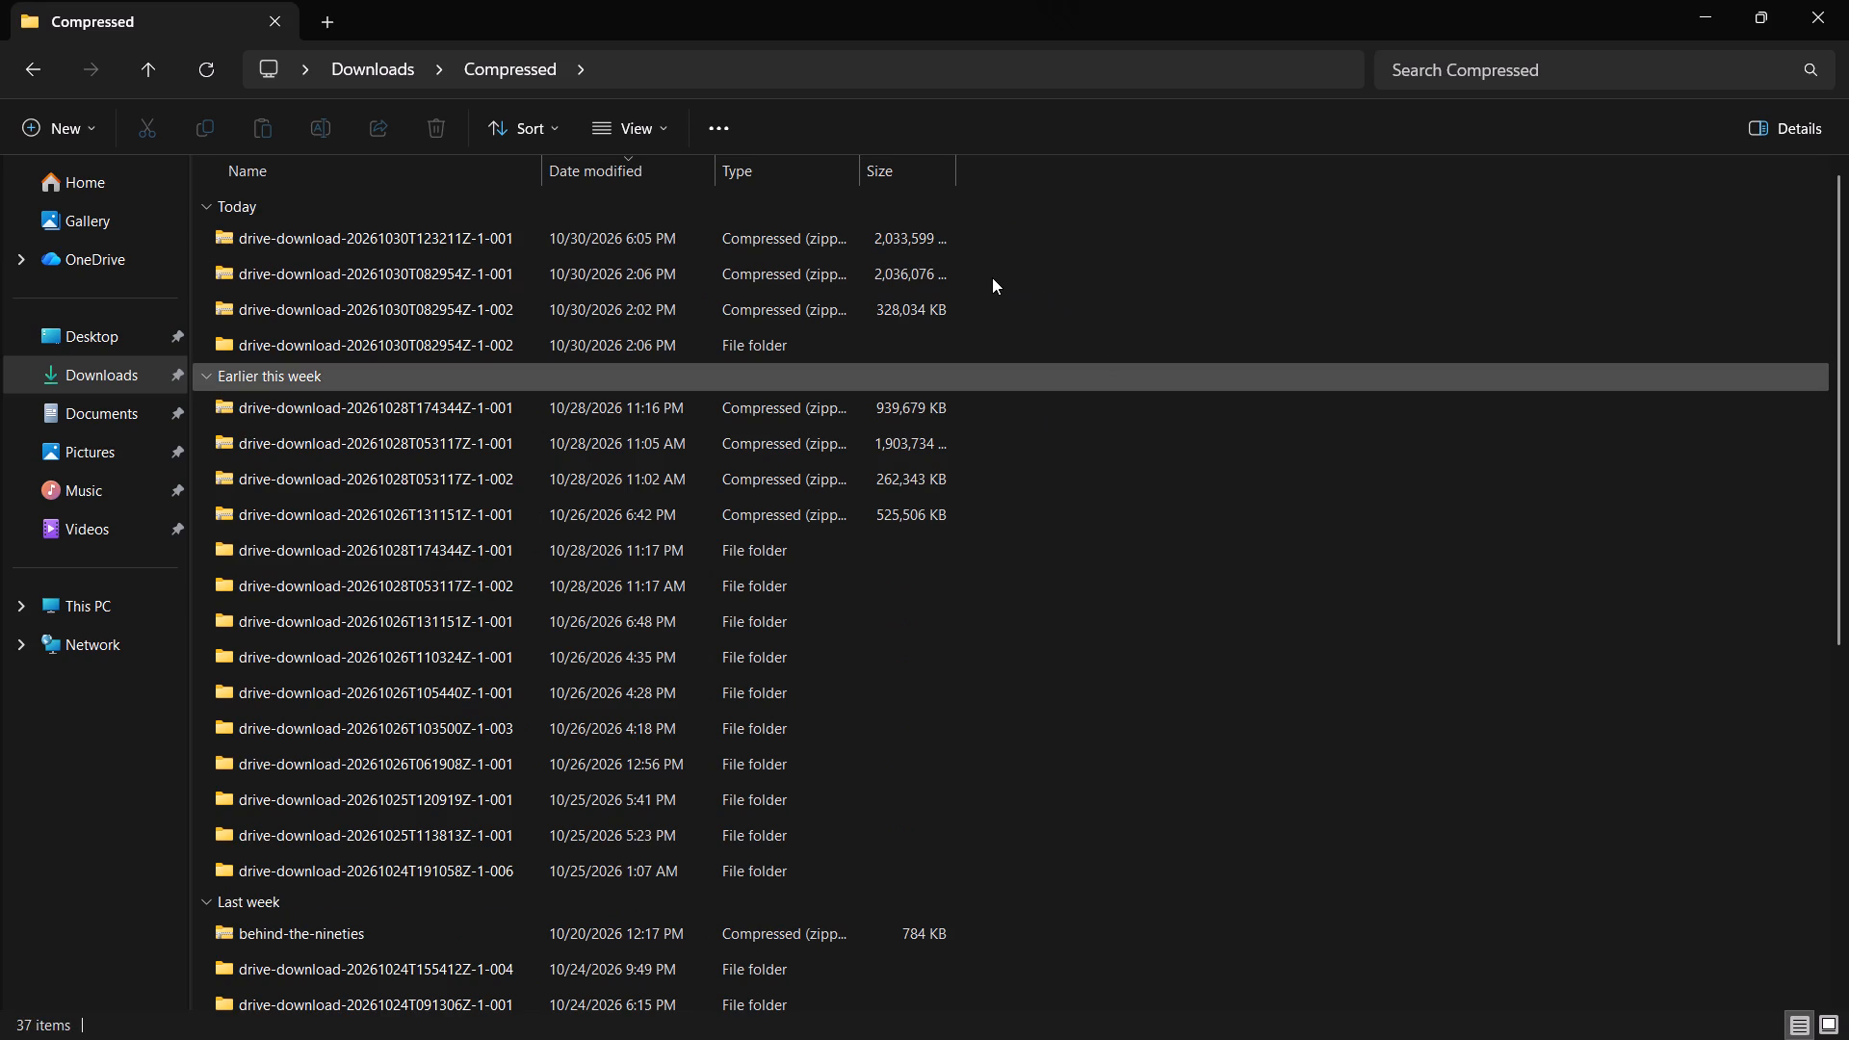
double_click(638, 237)
left_click(781, 632)
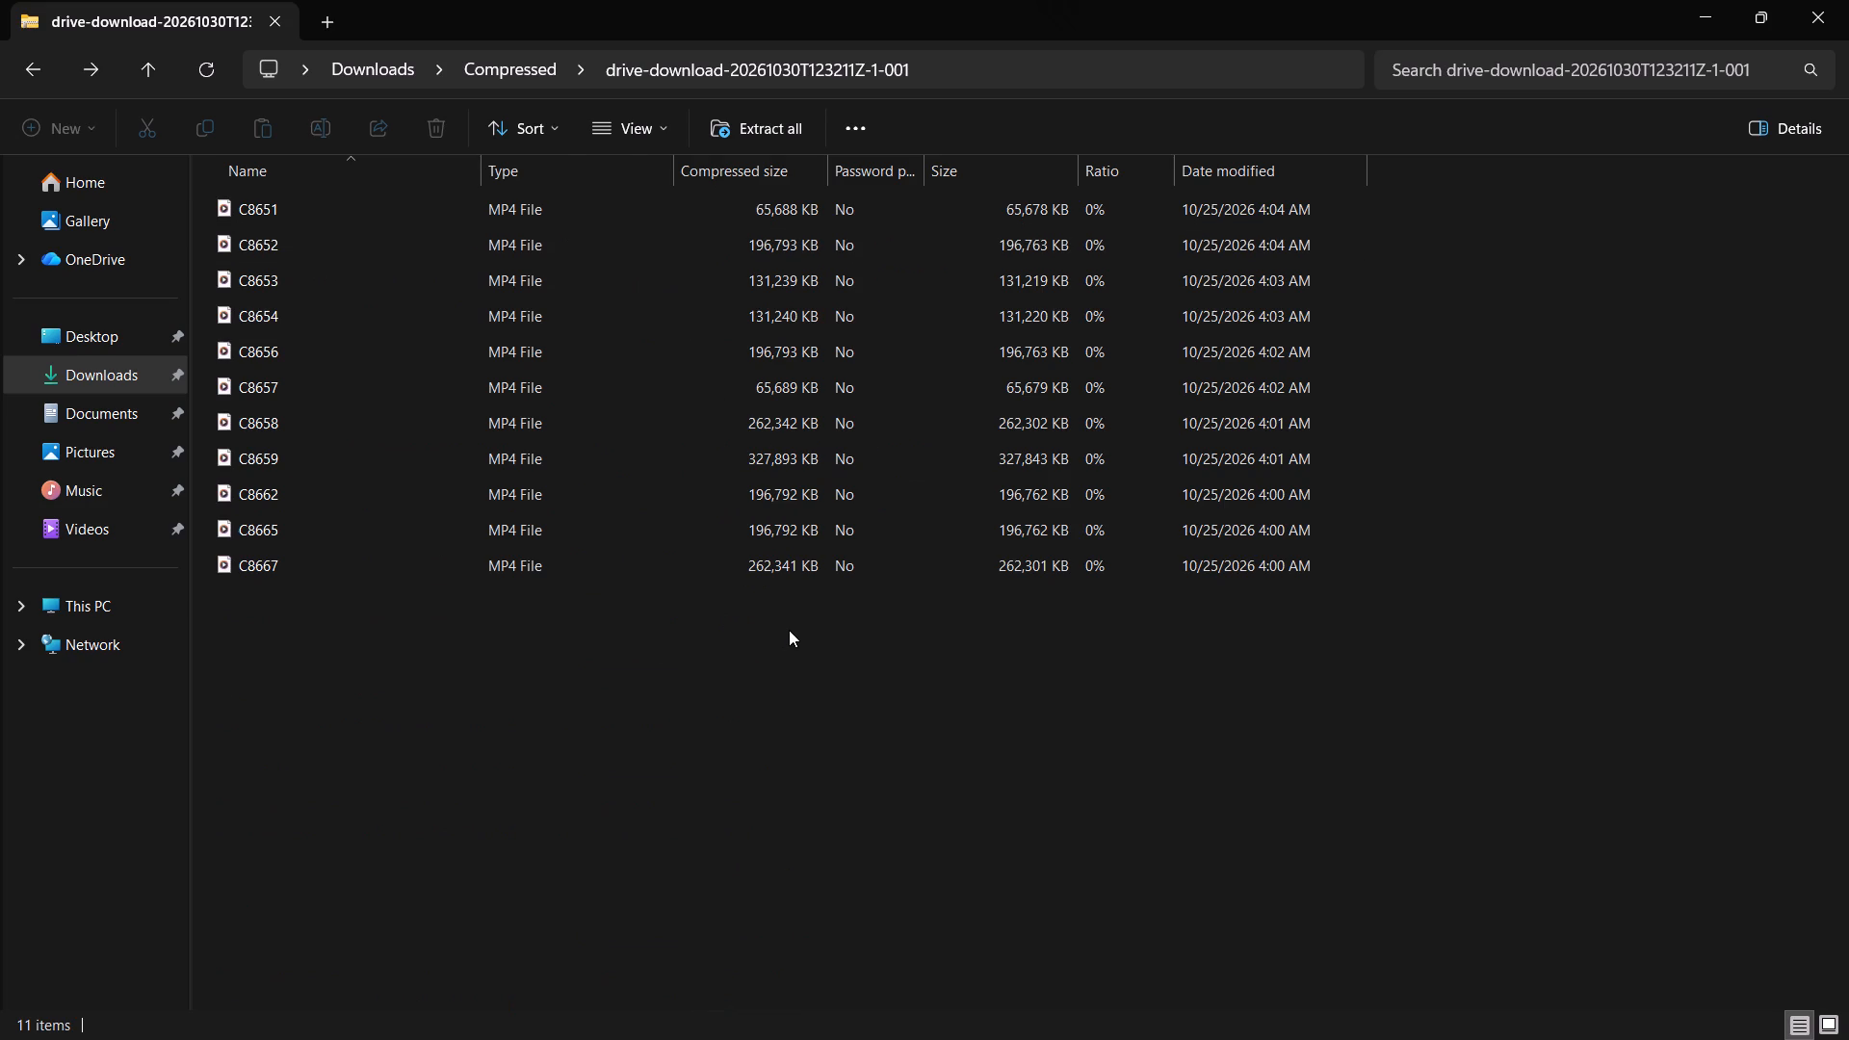
right_click(469, 232)
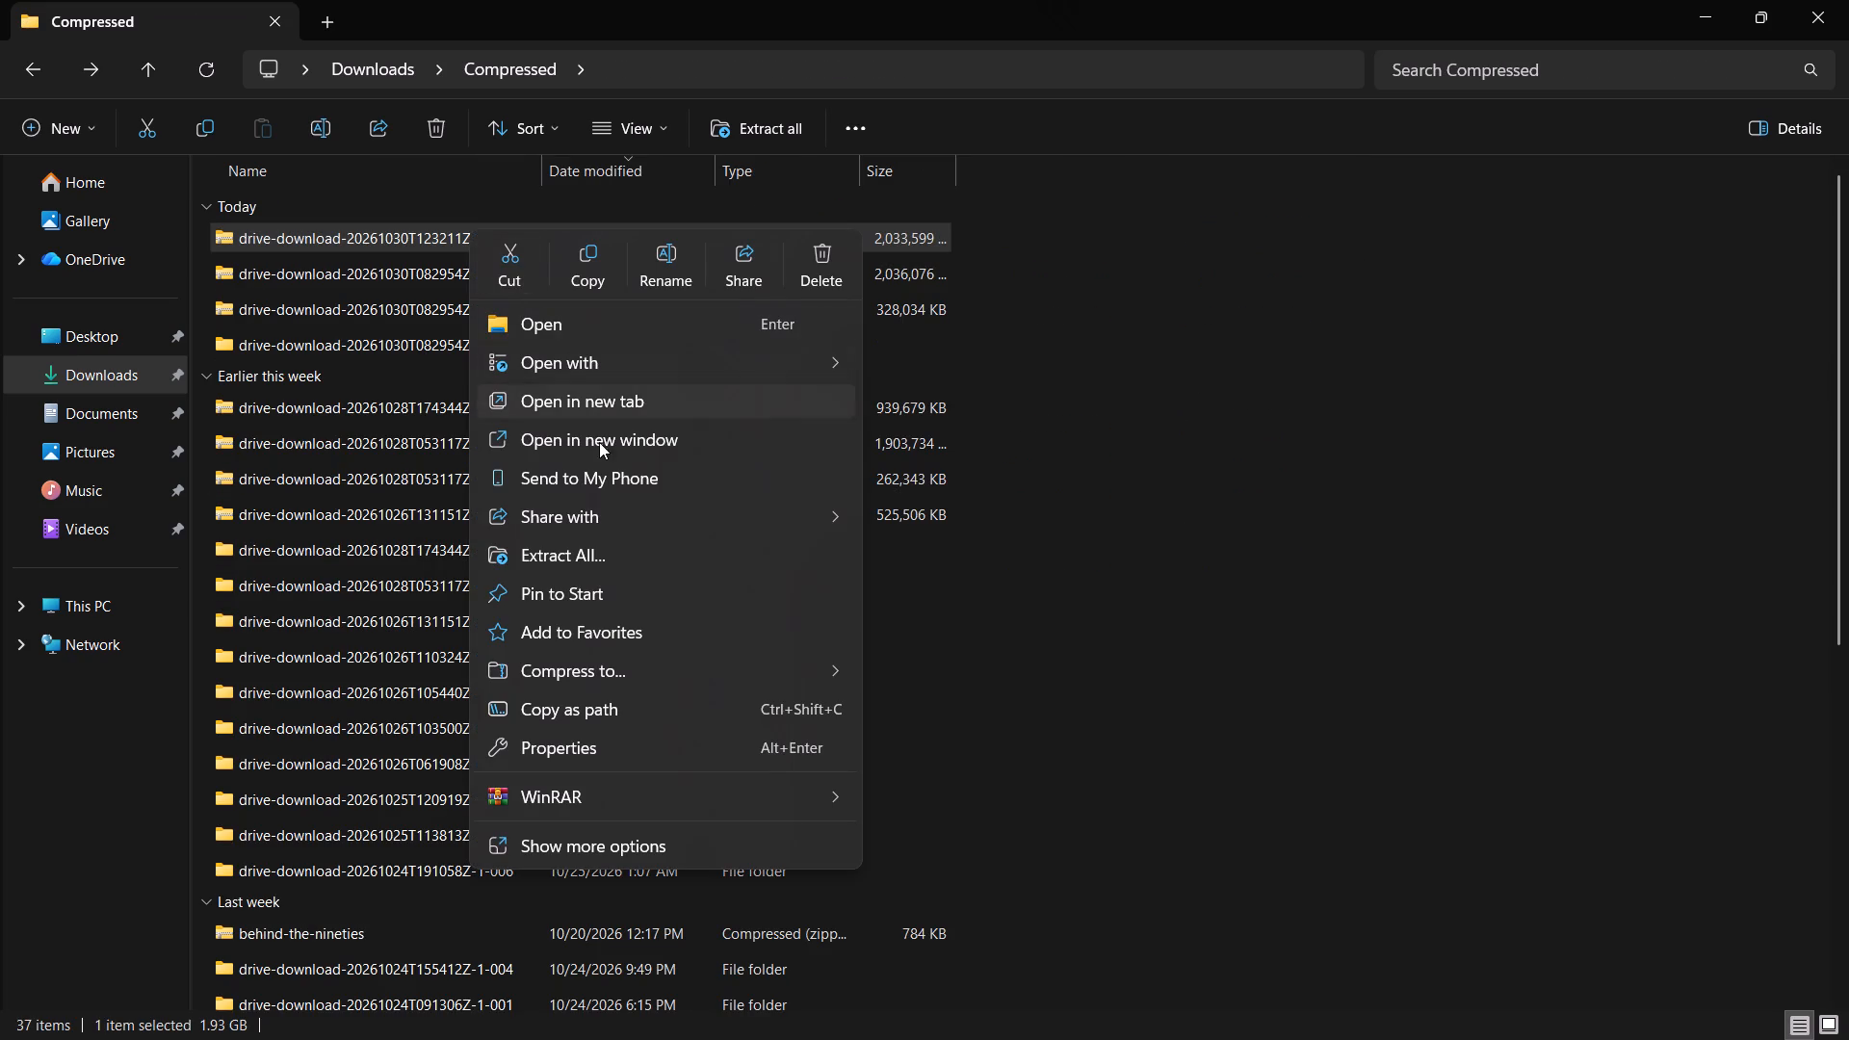
left_click(592, 539)
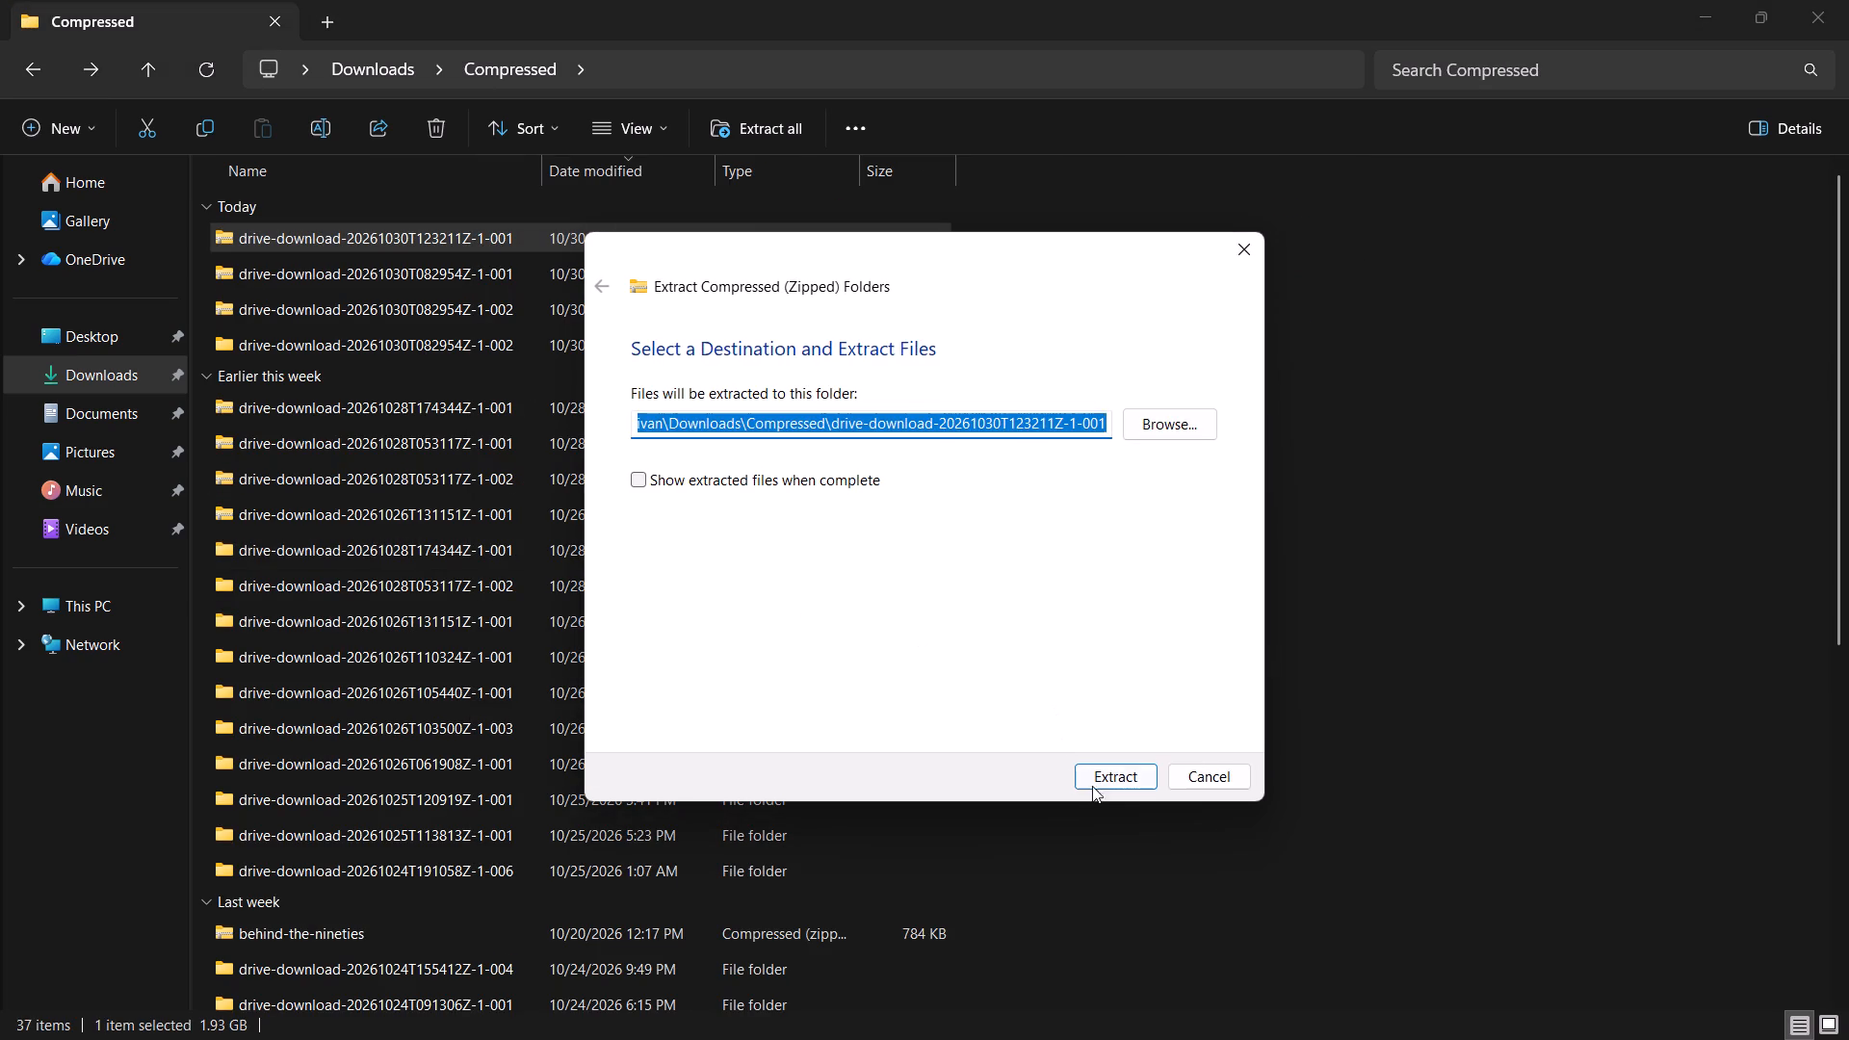
left_click(1099, 789)
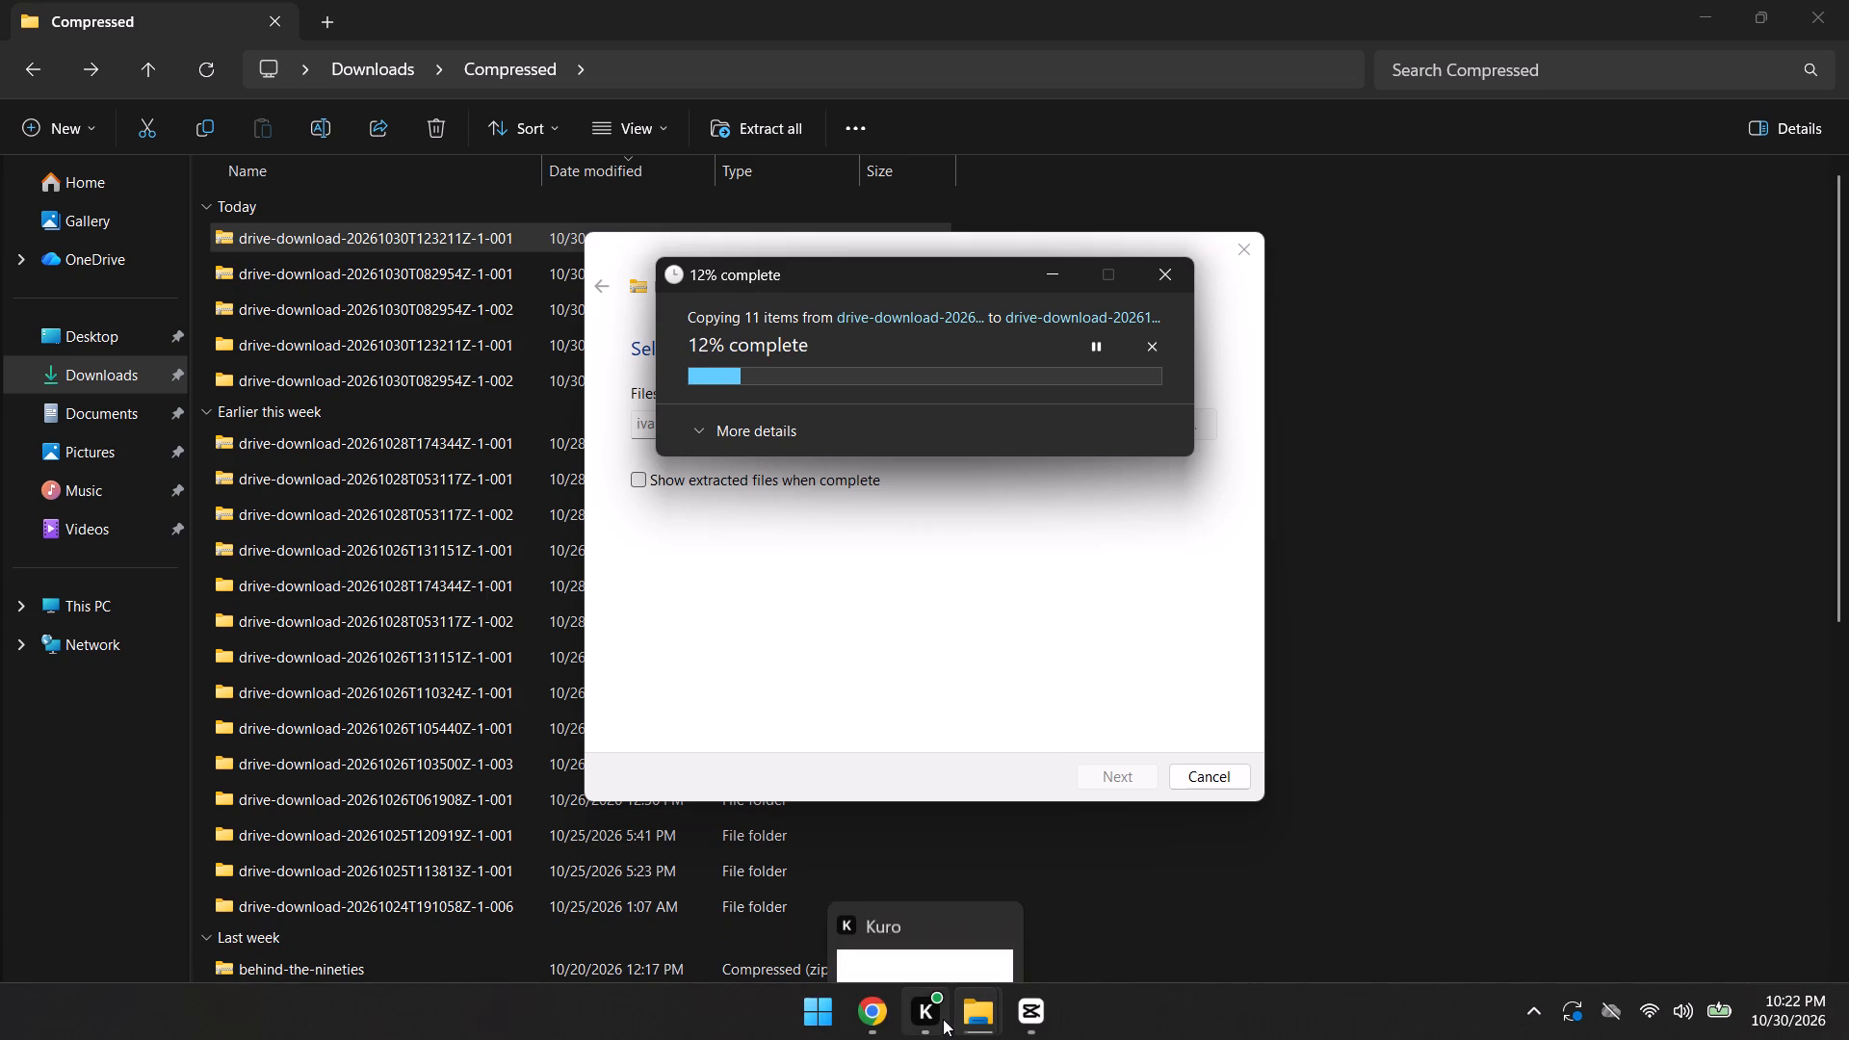
Back in CapCut, import all MP4 clips from the extracted drive-download-20261030T123211Z-1-001 folder into project 1030 (1).
left_click(989, 872)
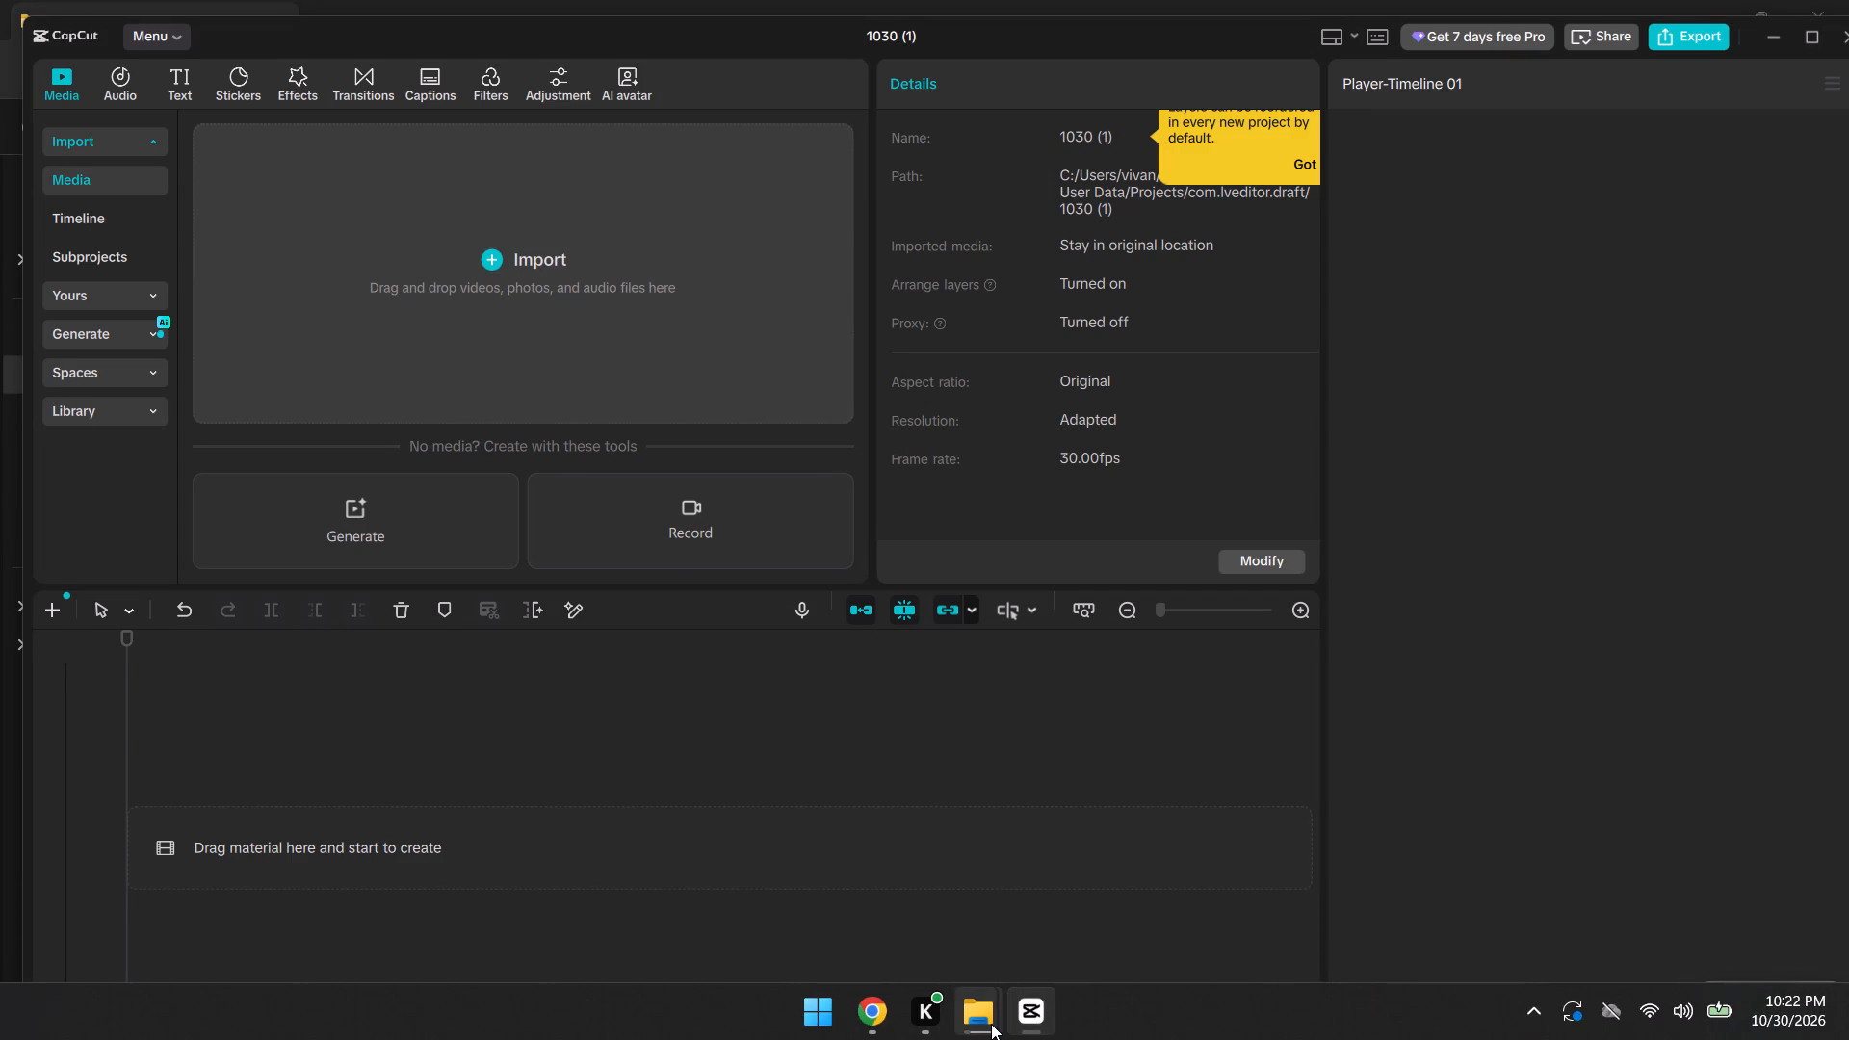
left_click(1175, 882)
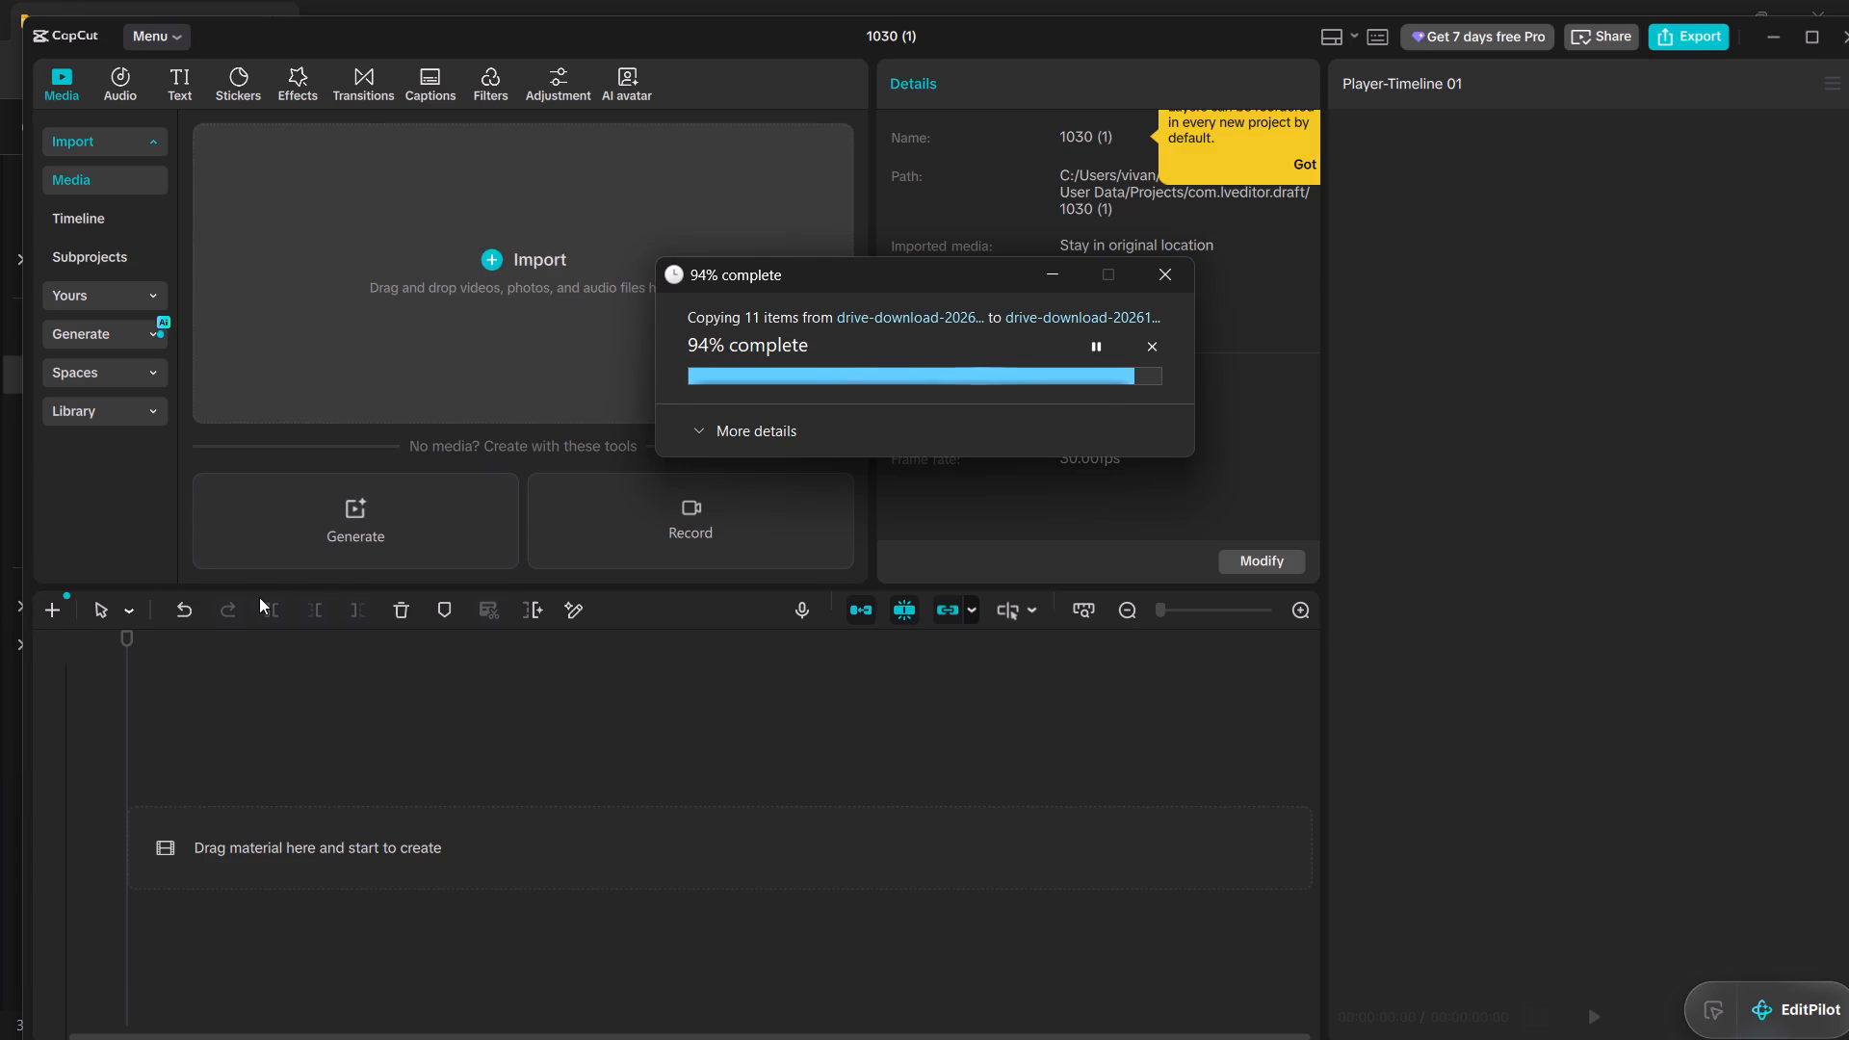
right_click_drag(218, 551, 171, 524)
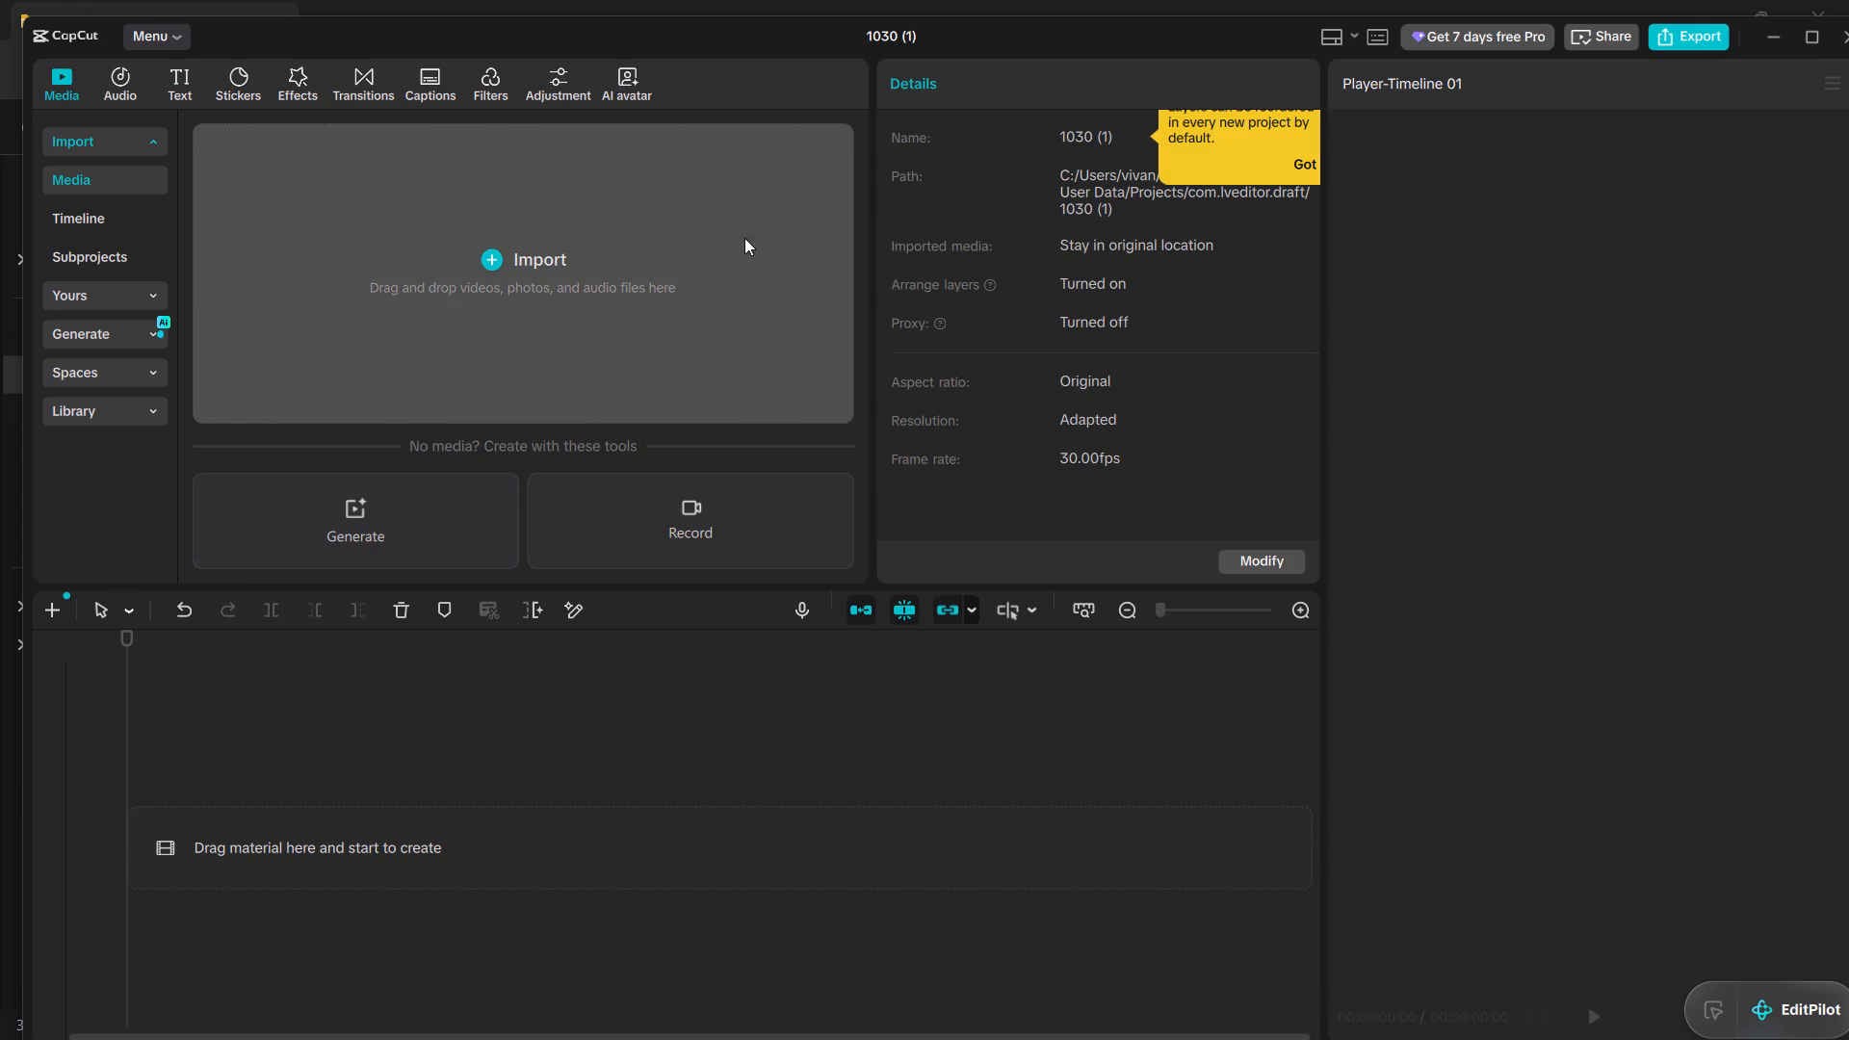
left_click(522, 271)
left_click(511, 311)
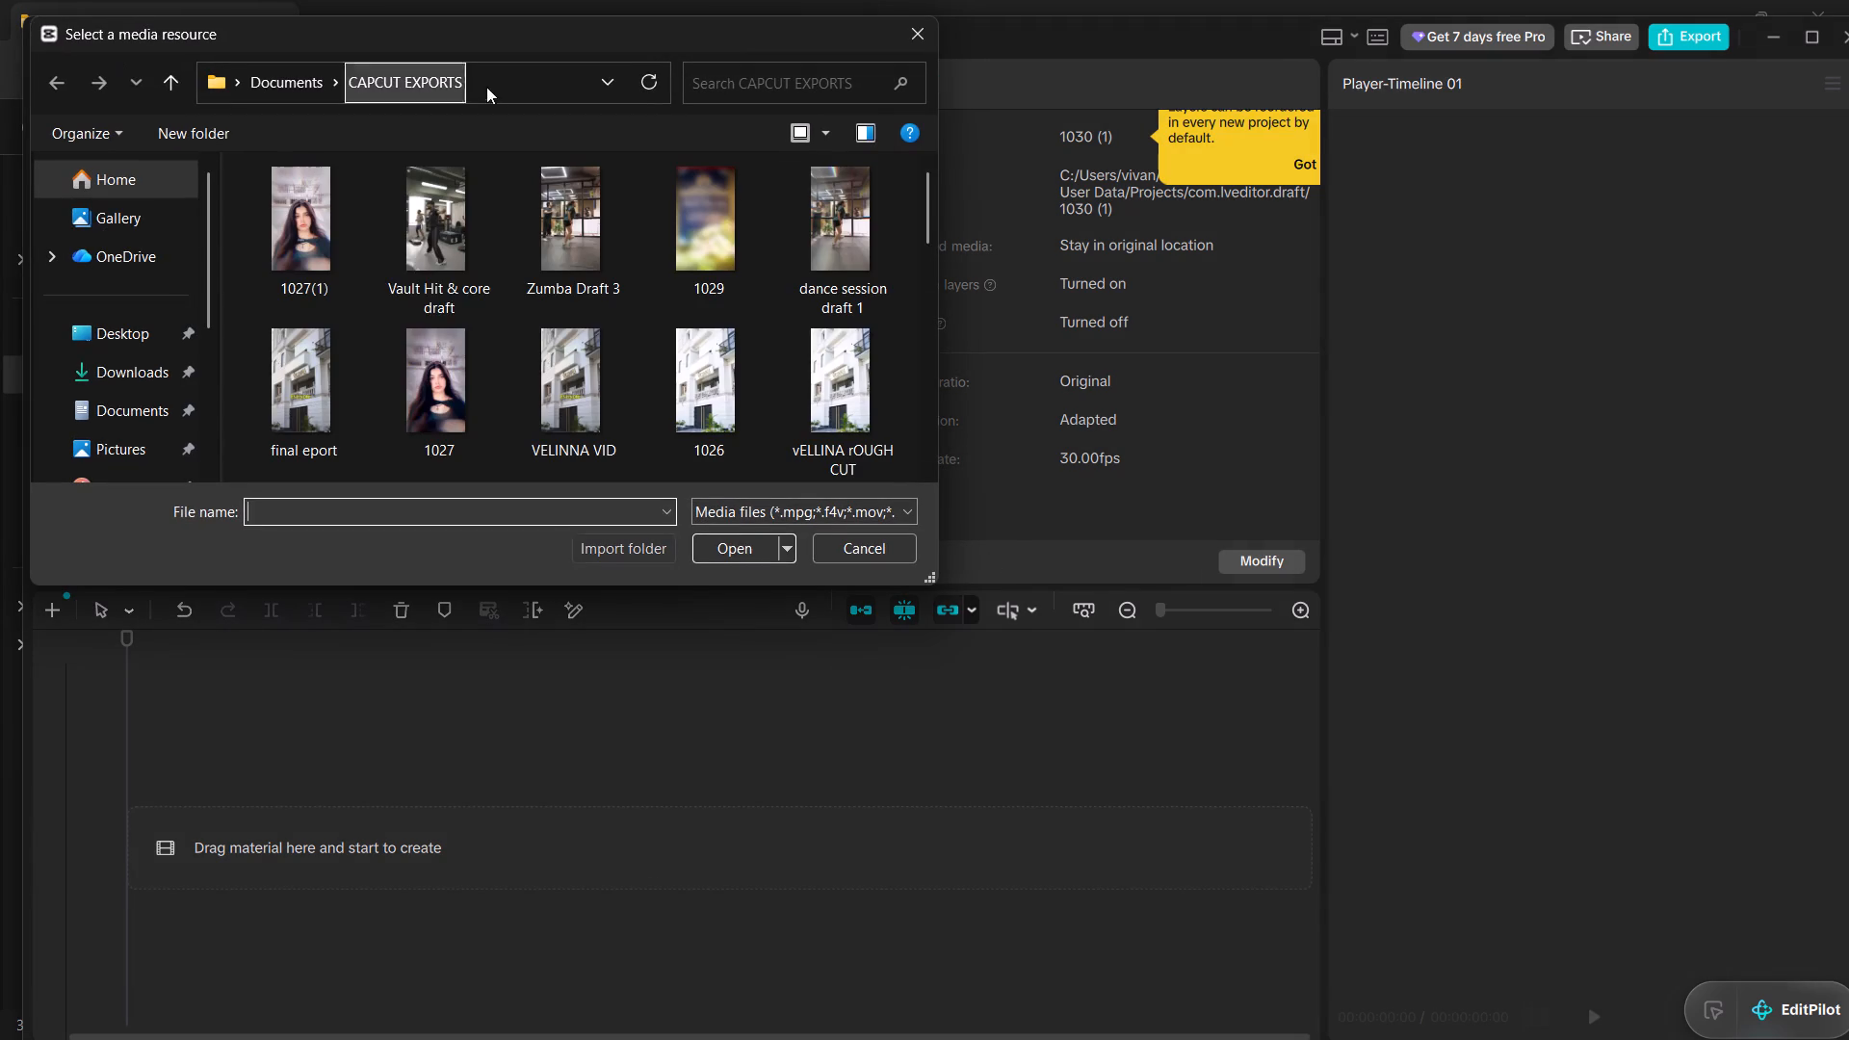
left_click(141, 386)
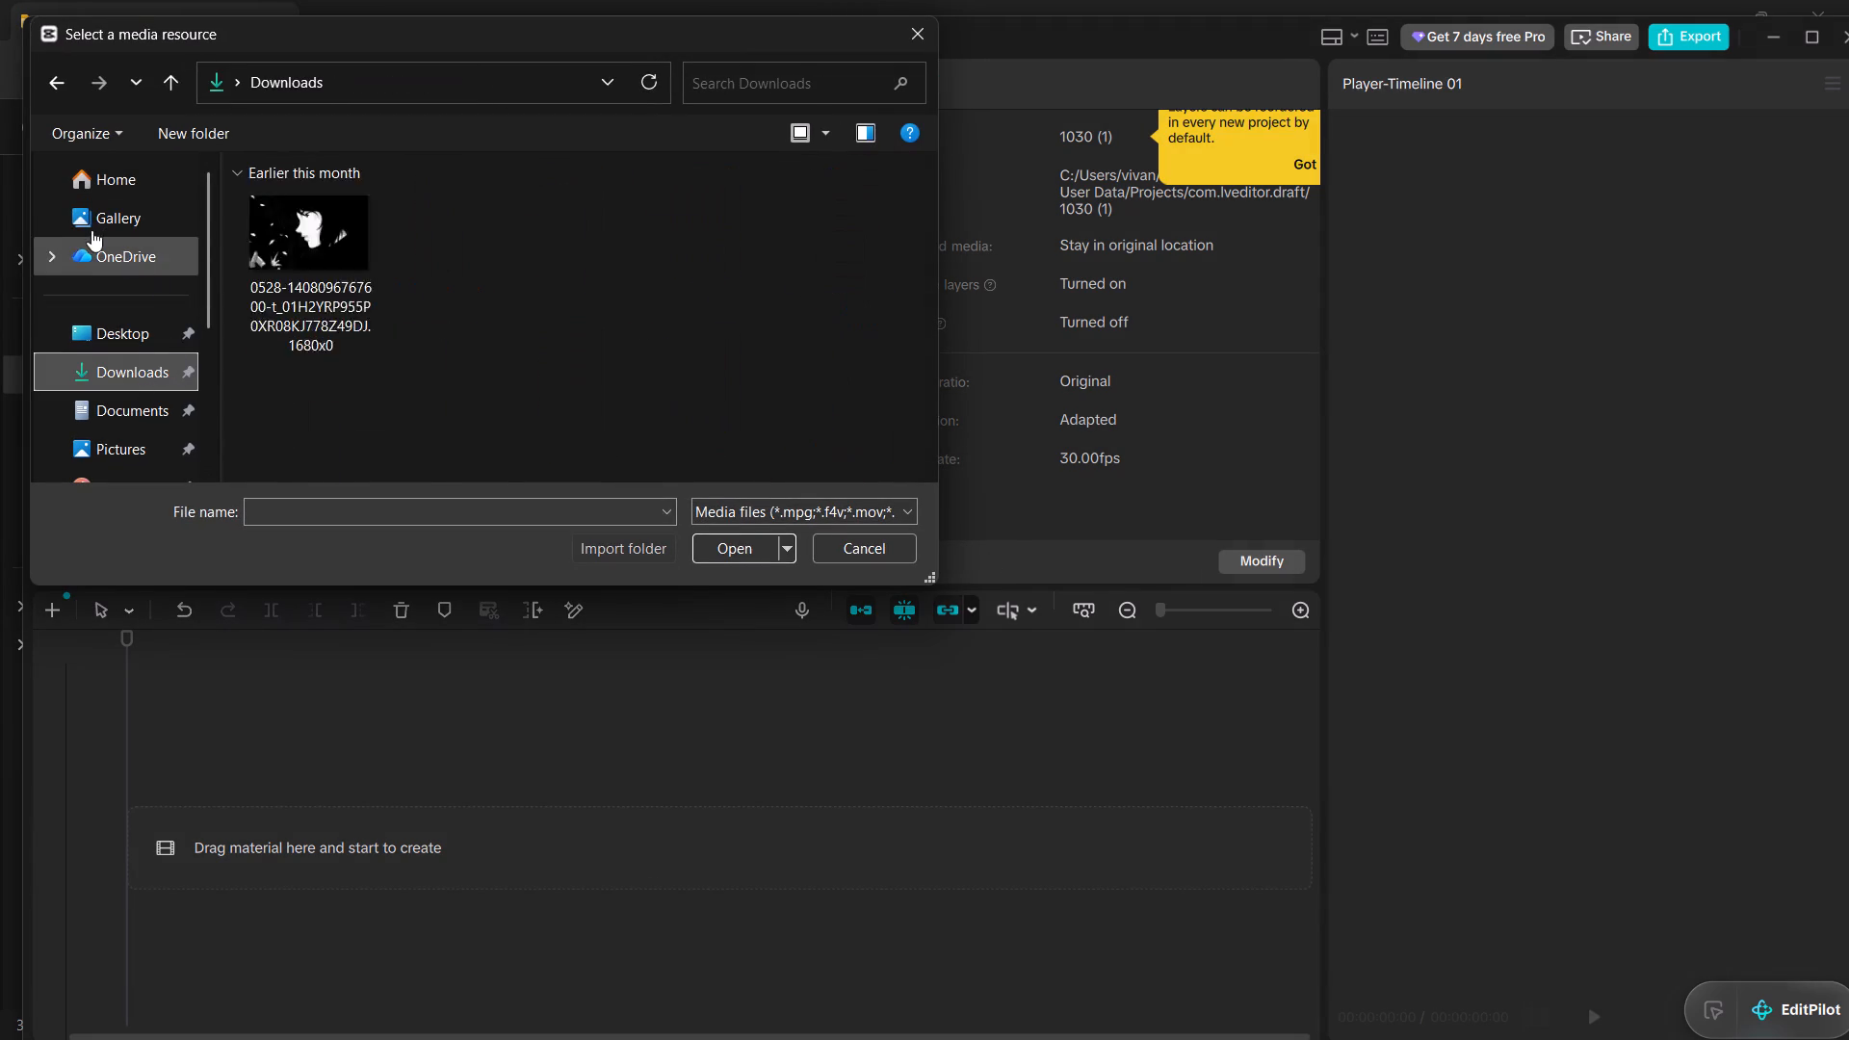
double_click(511, 248)
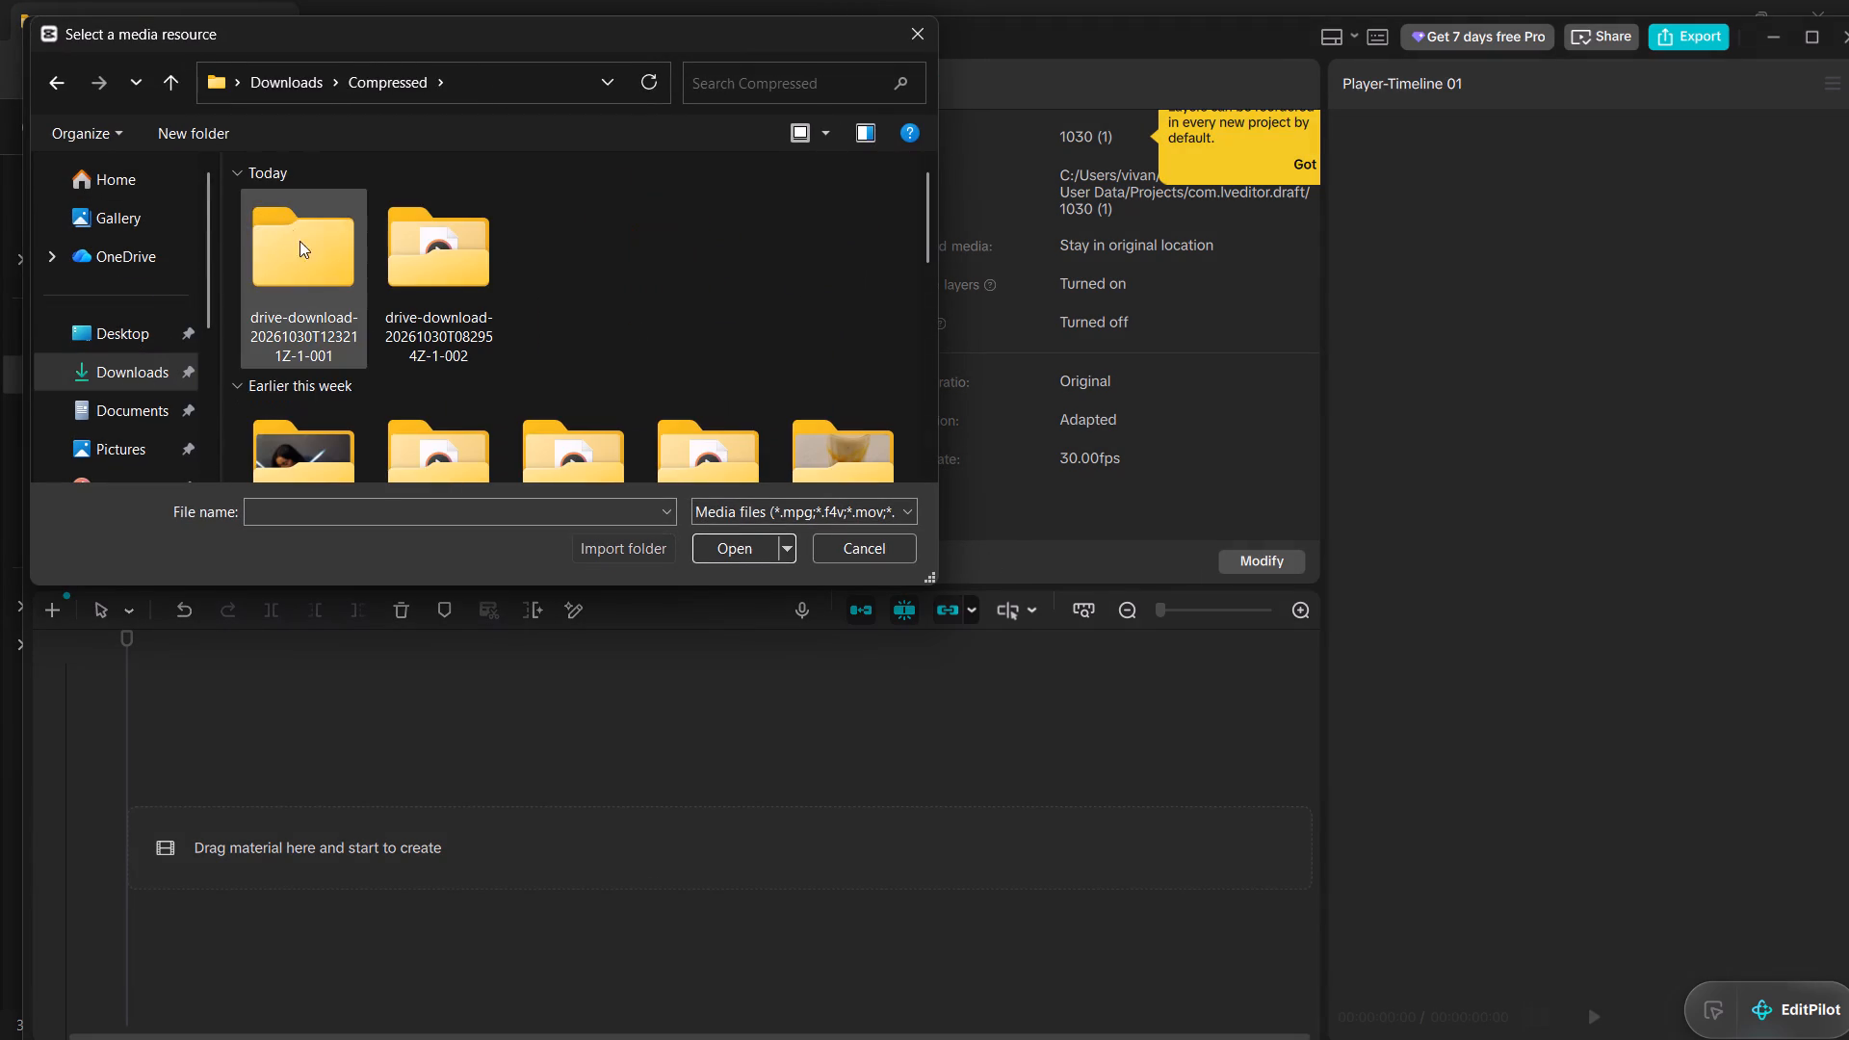
double_click(346, 262)
left_click(380, 302)
key("ctrl+a")
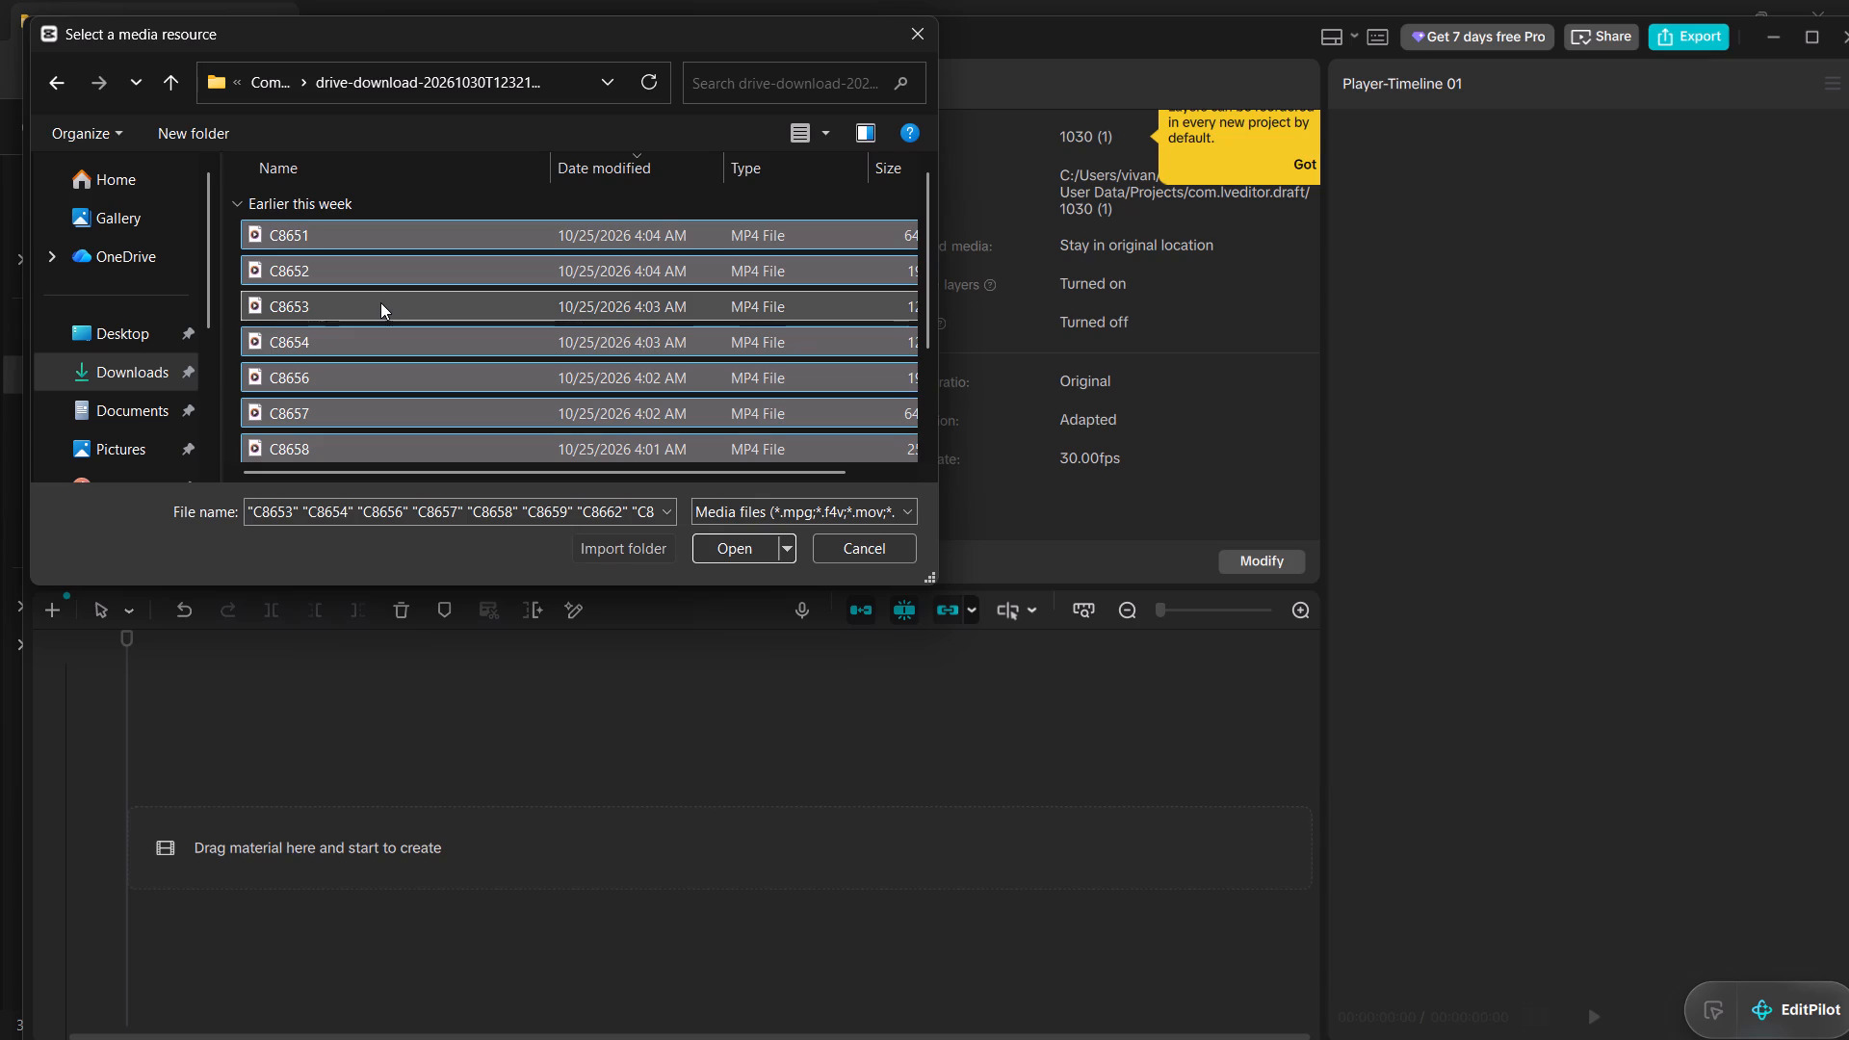
key("bracketright")
key("Return")
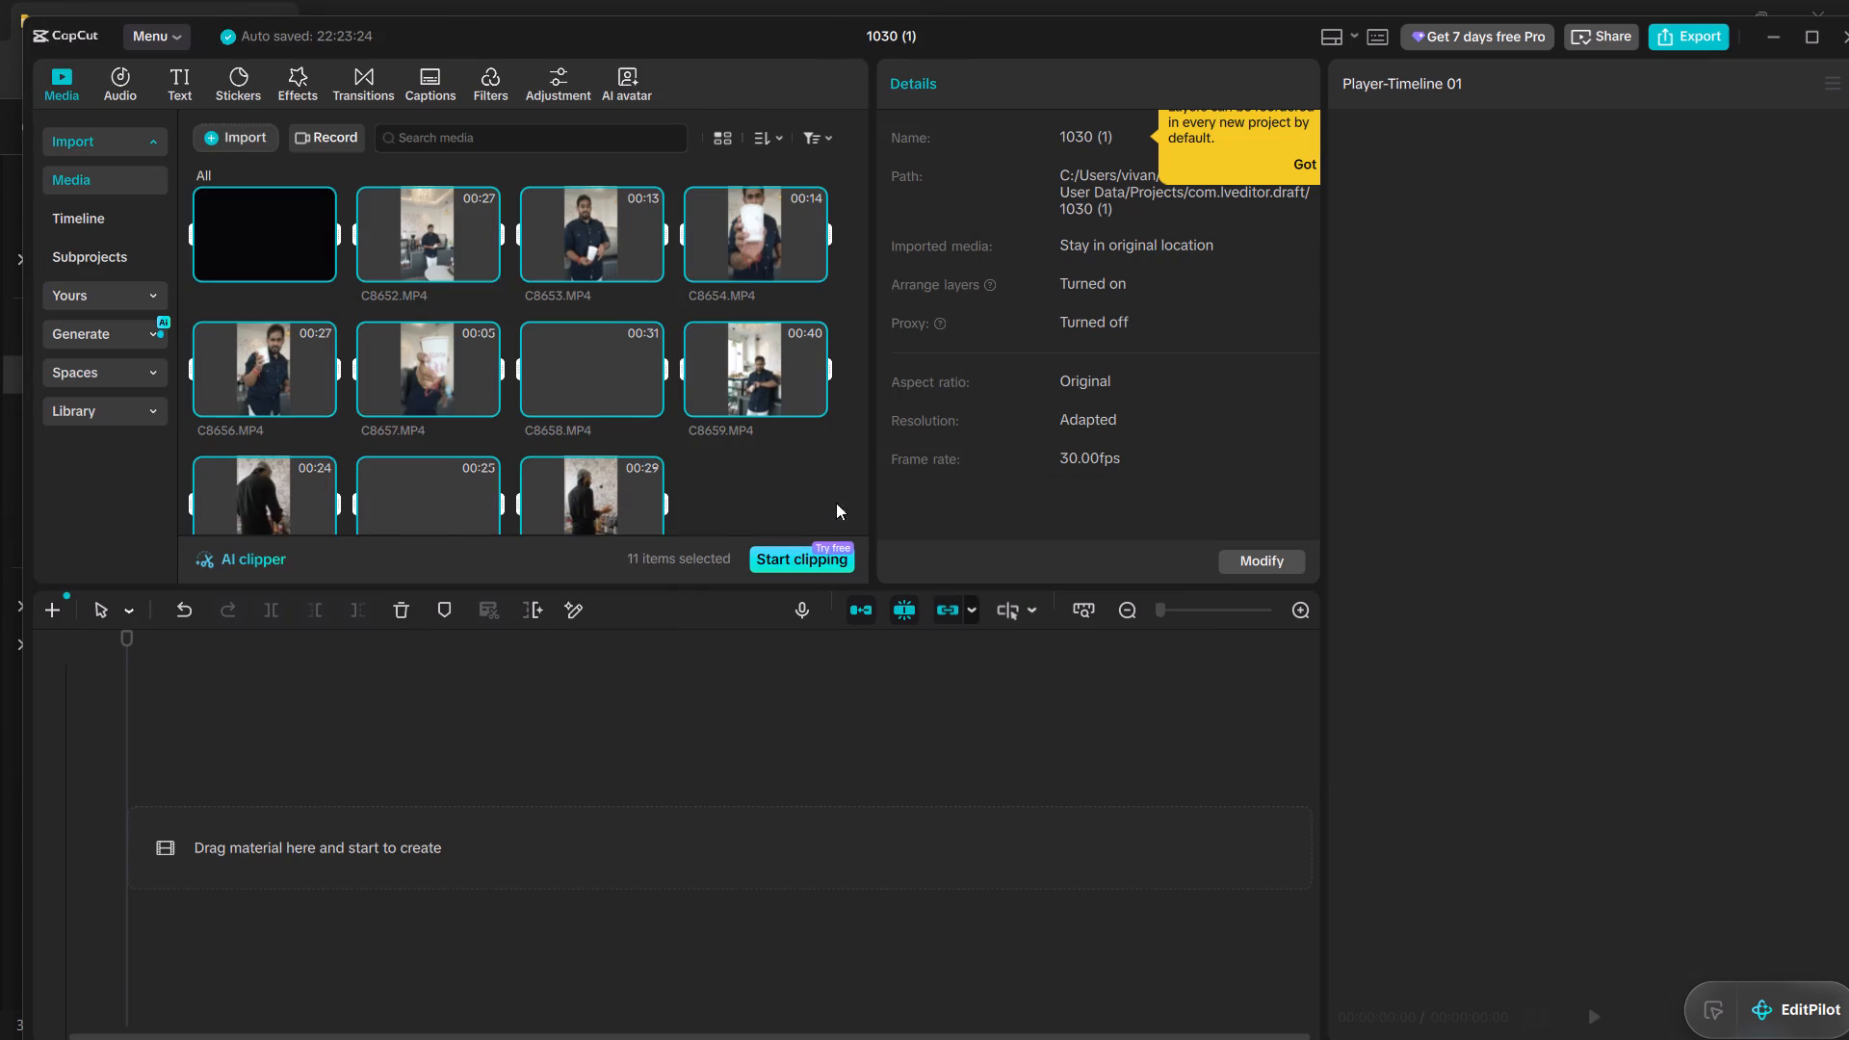
Preview imported clip C8651.MP4 and add C8652.MP4 to the start of the empty timeline.
left_click_drag(607, 449, 622, 454)
left_click(700, 481)
left_click(251, 189)
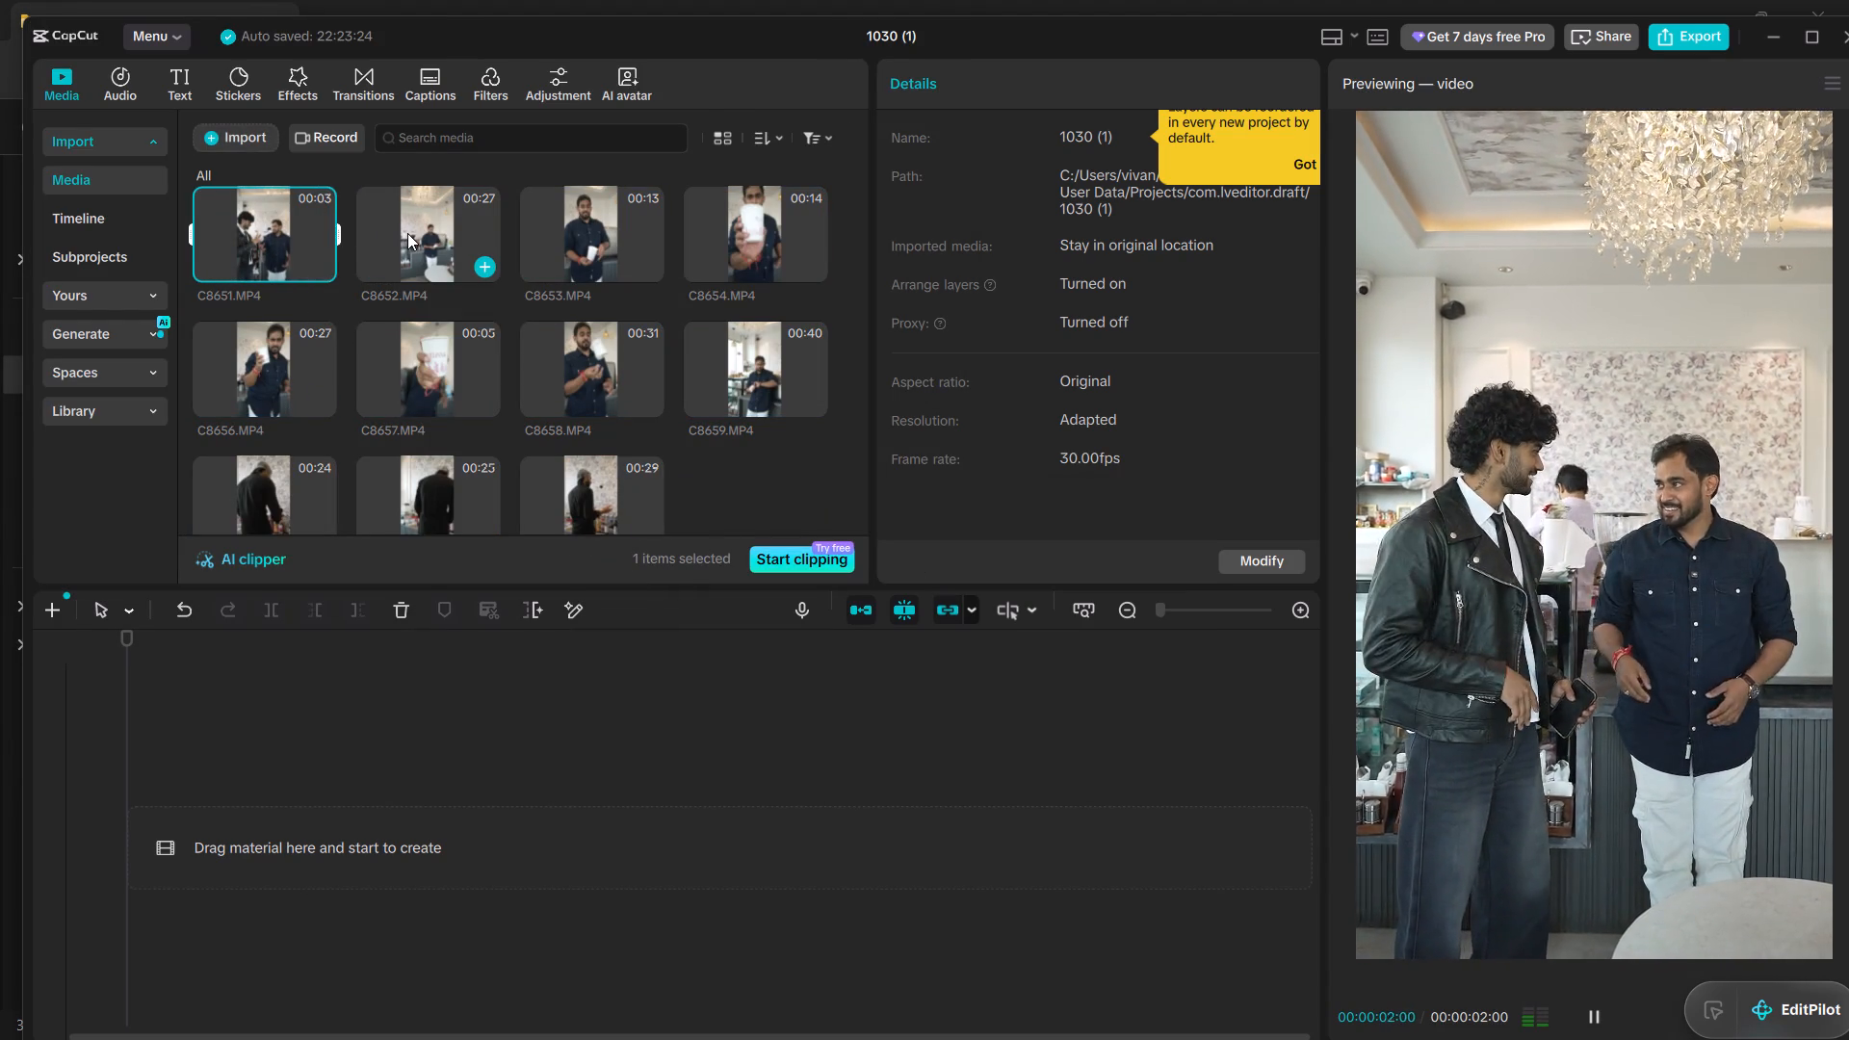
left_click(407, 233)
left_click_drag(402, 225, 360, 341)
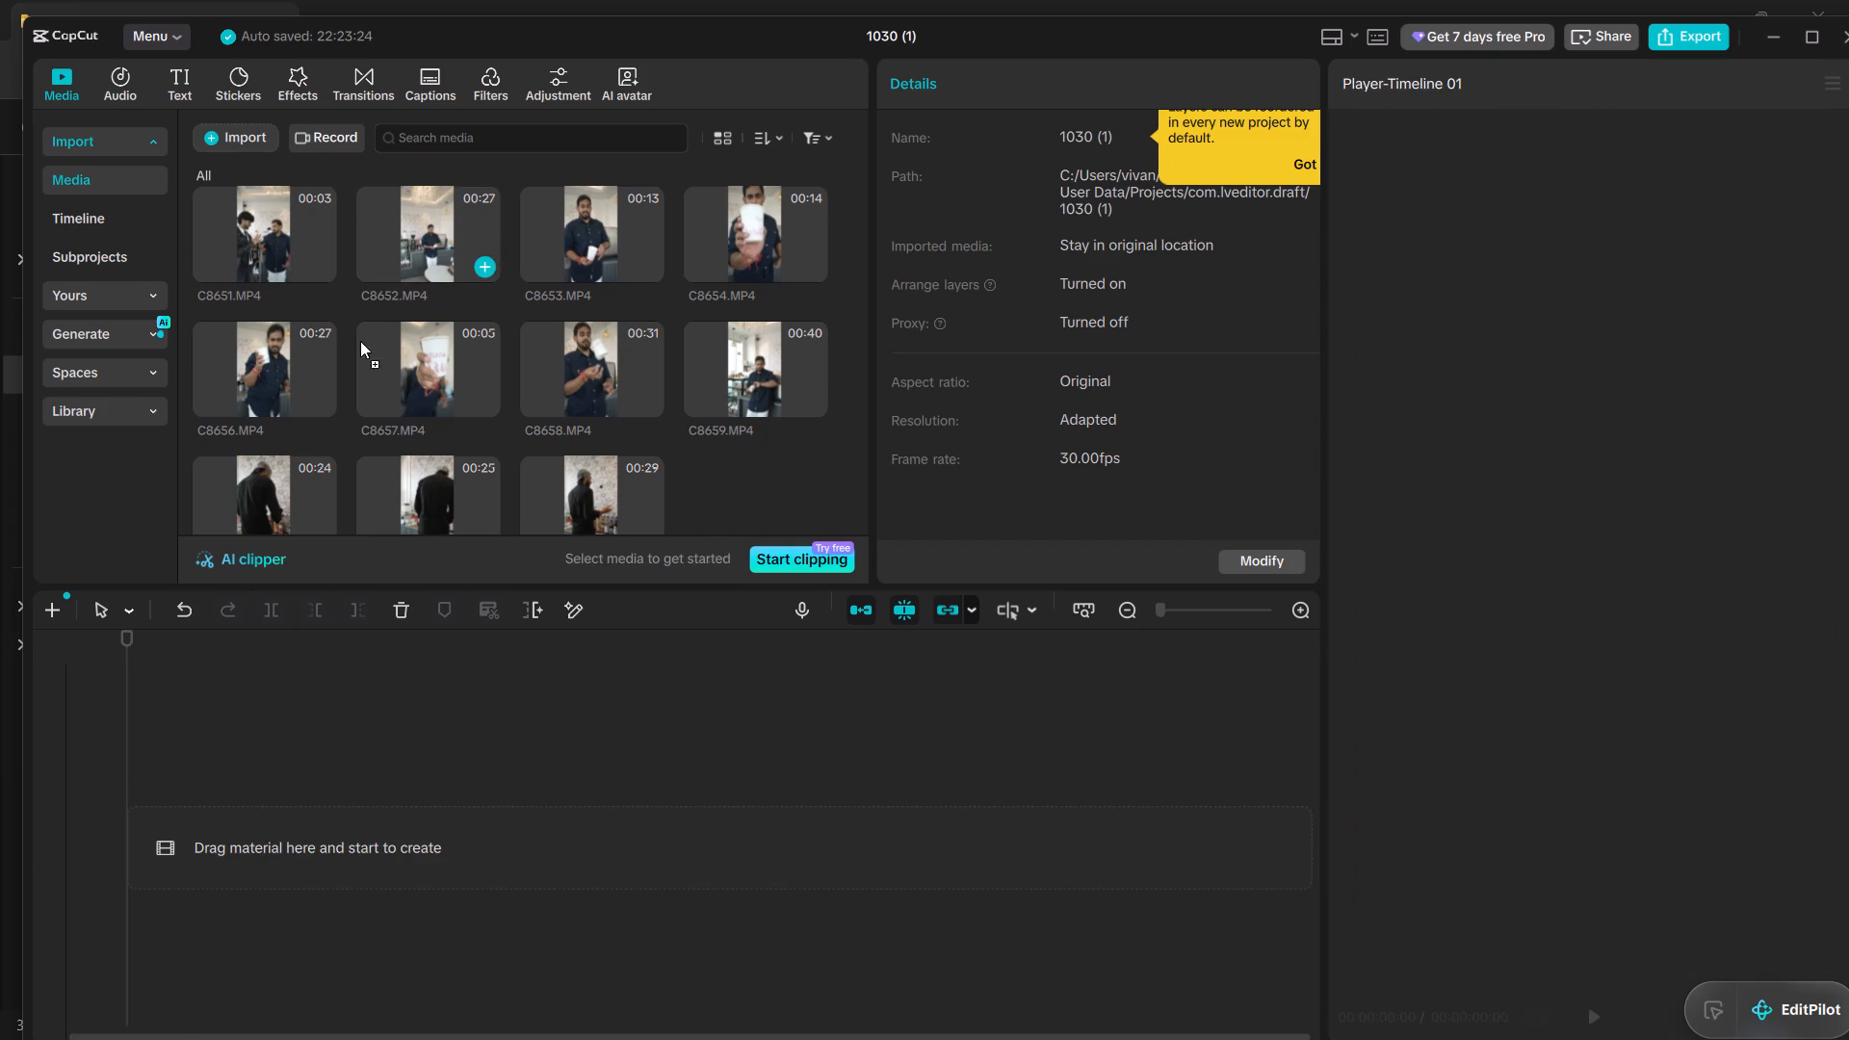
left_click_drag(360, 341, 251, 762)
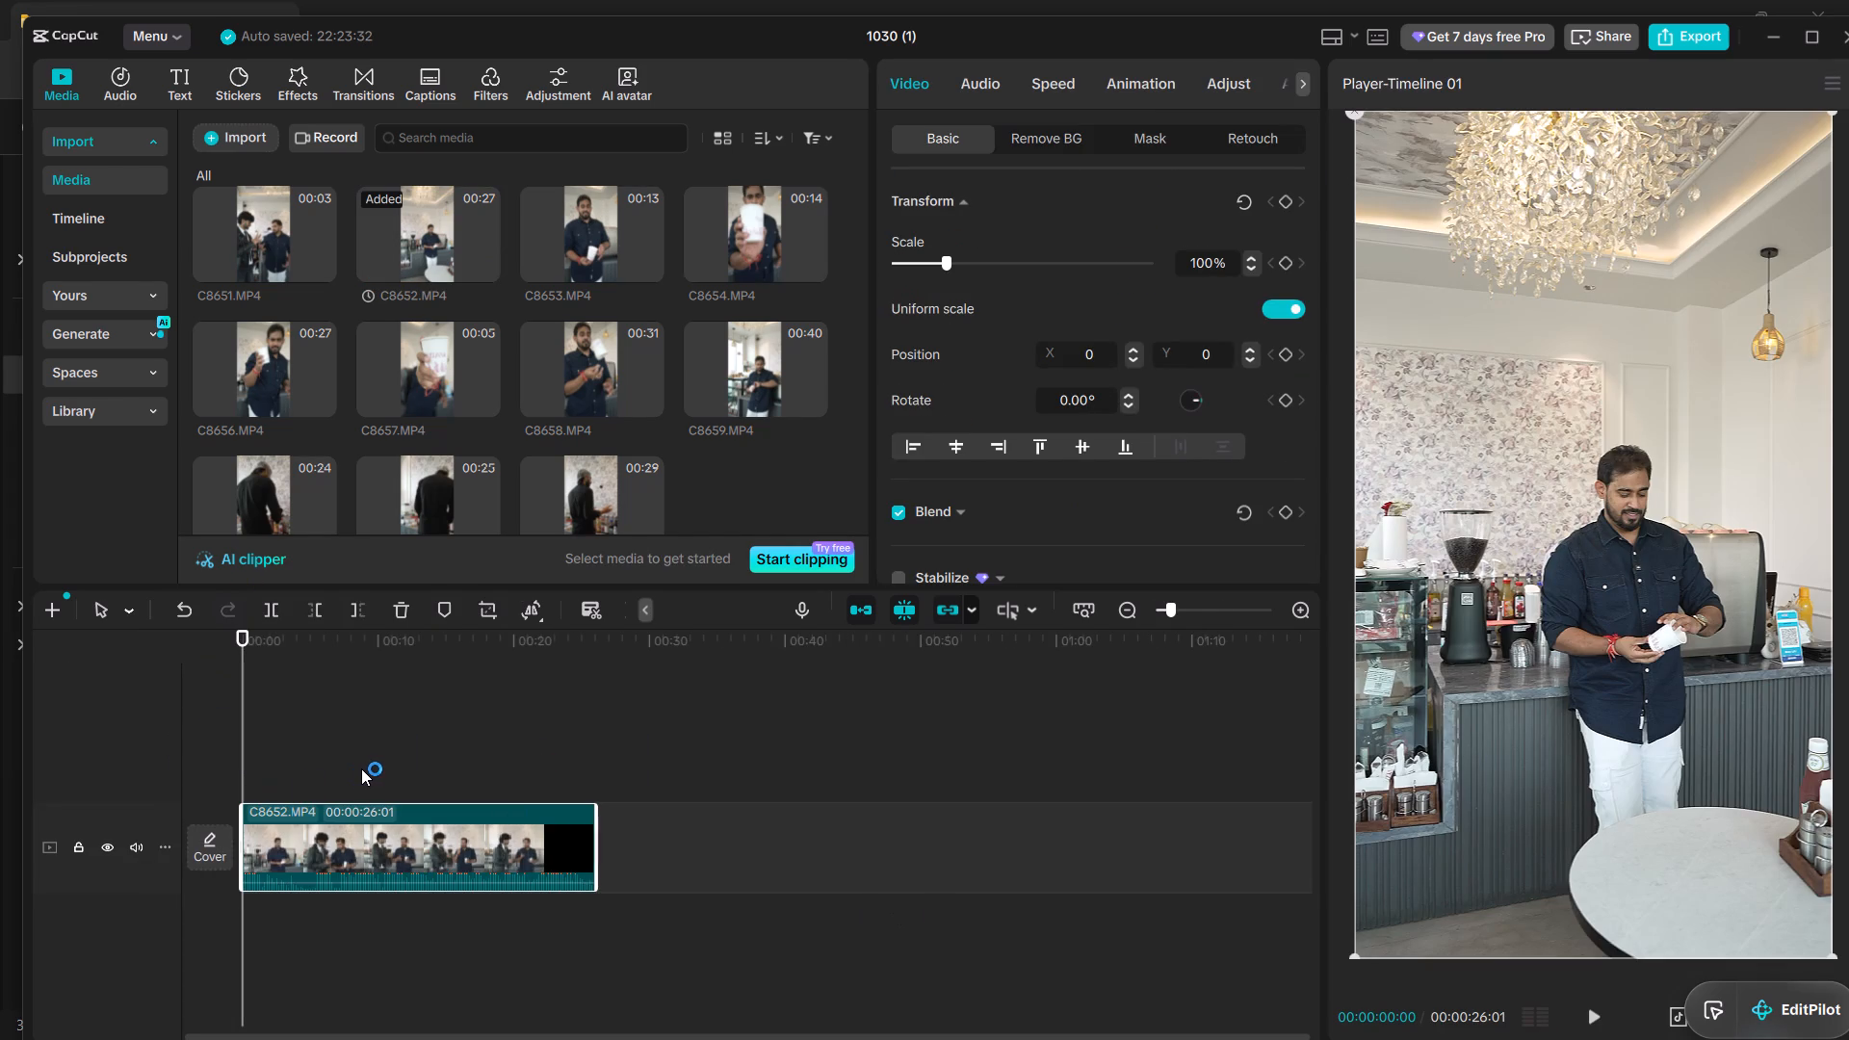
Play the opening seconds of C8652.MP4 on the timeline to examine where the usable action starts.
scroll(354, 771, "up", 15, "ctrl")
key("space")
scroll(405, 935, "up", 9, "ctrl")
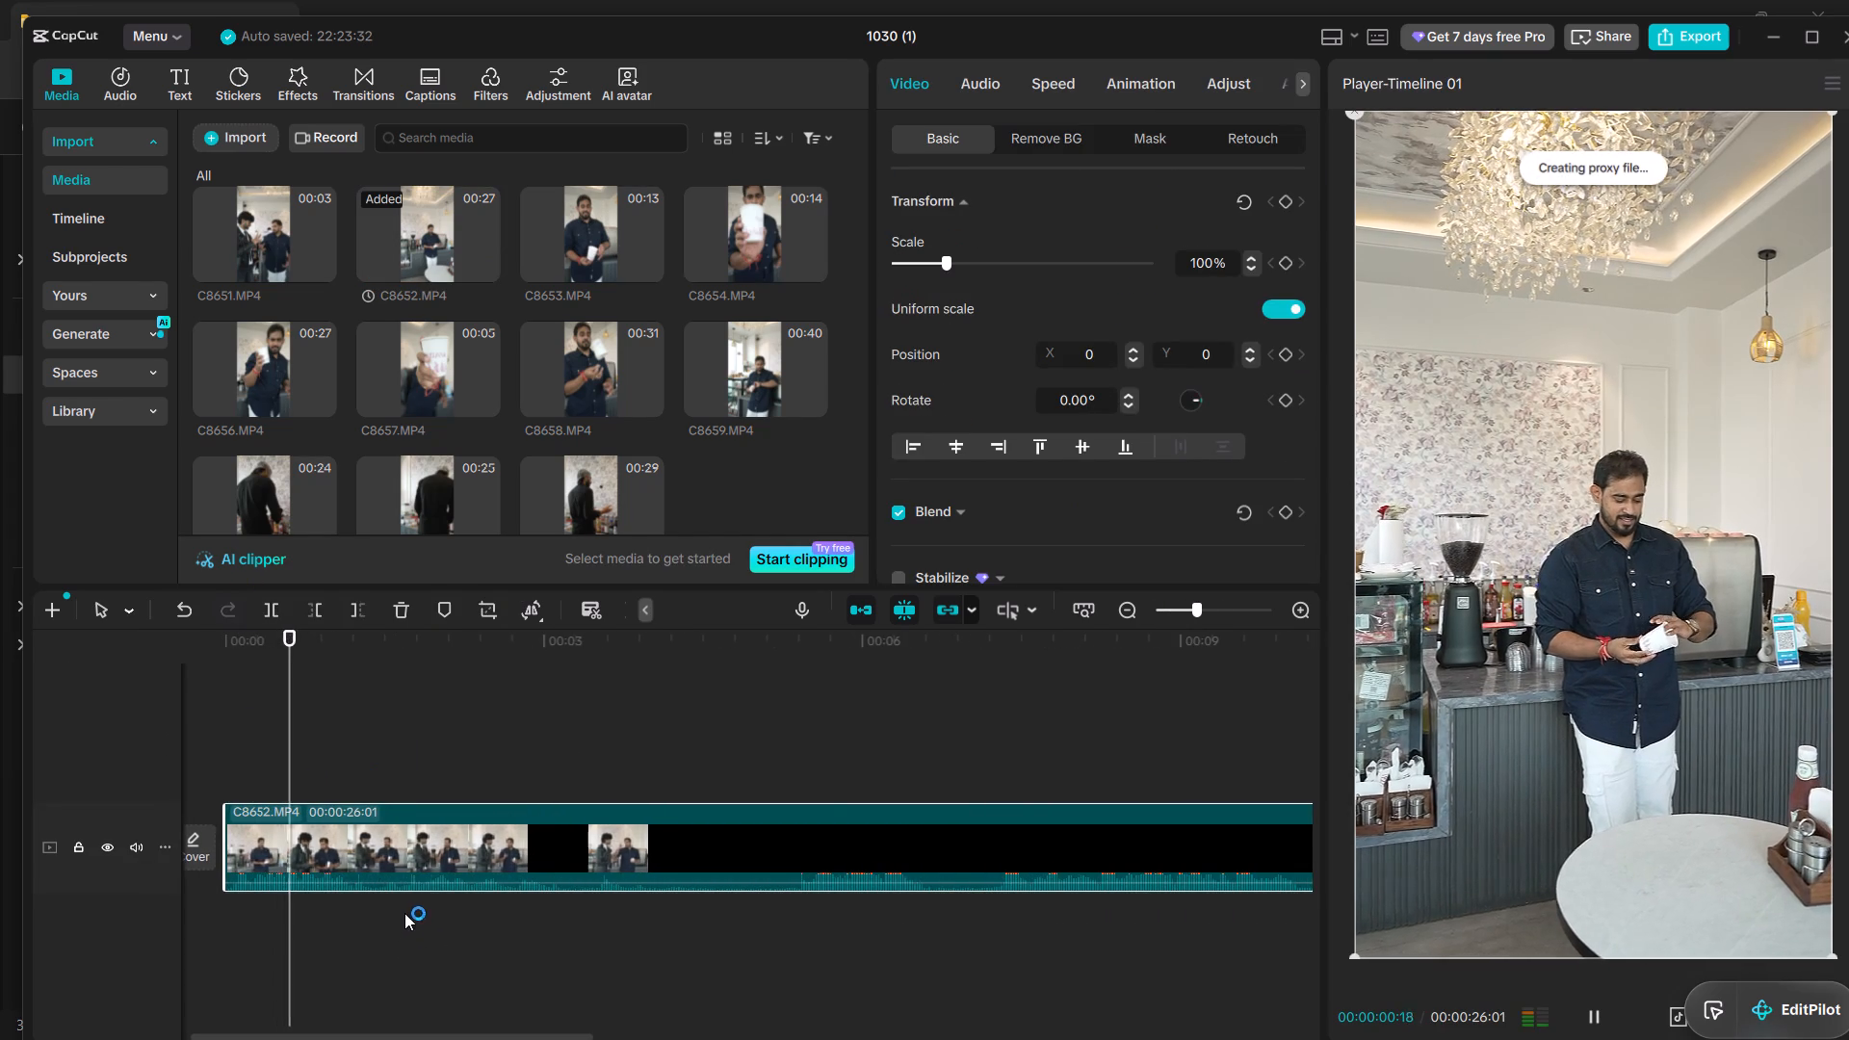
scroll(498, 897, "down", 3, "alt")
scroll(424, 810, "up", 3, "ctrl")
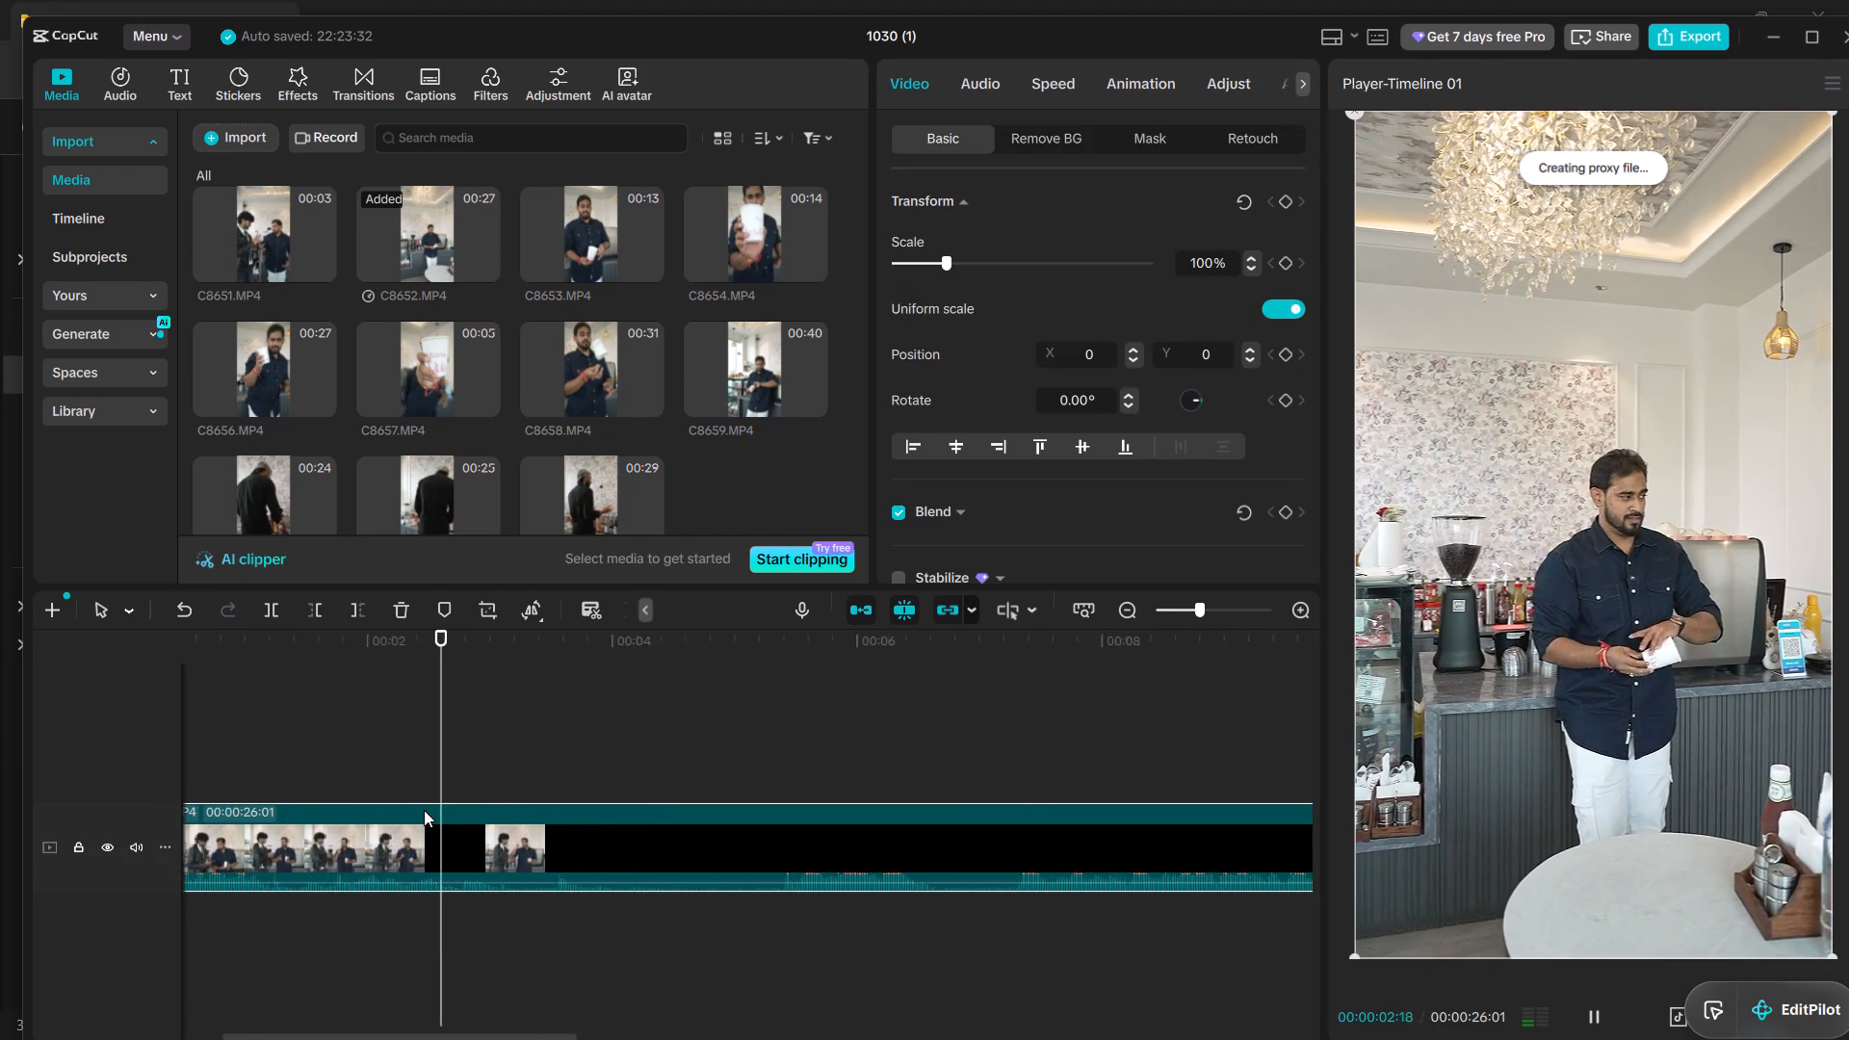
scroll(424, 810, "up", 4, "ctrl")
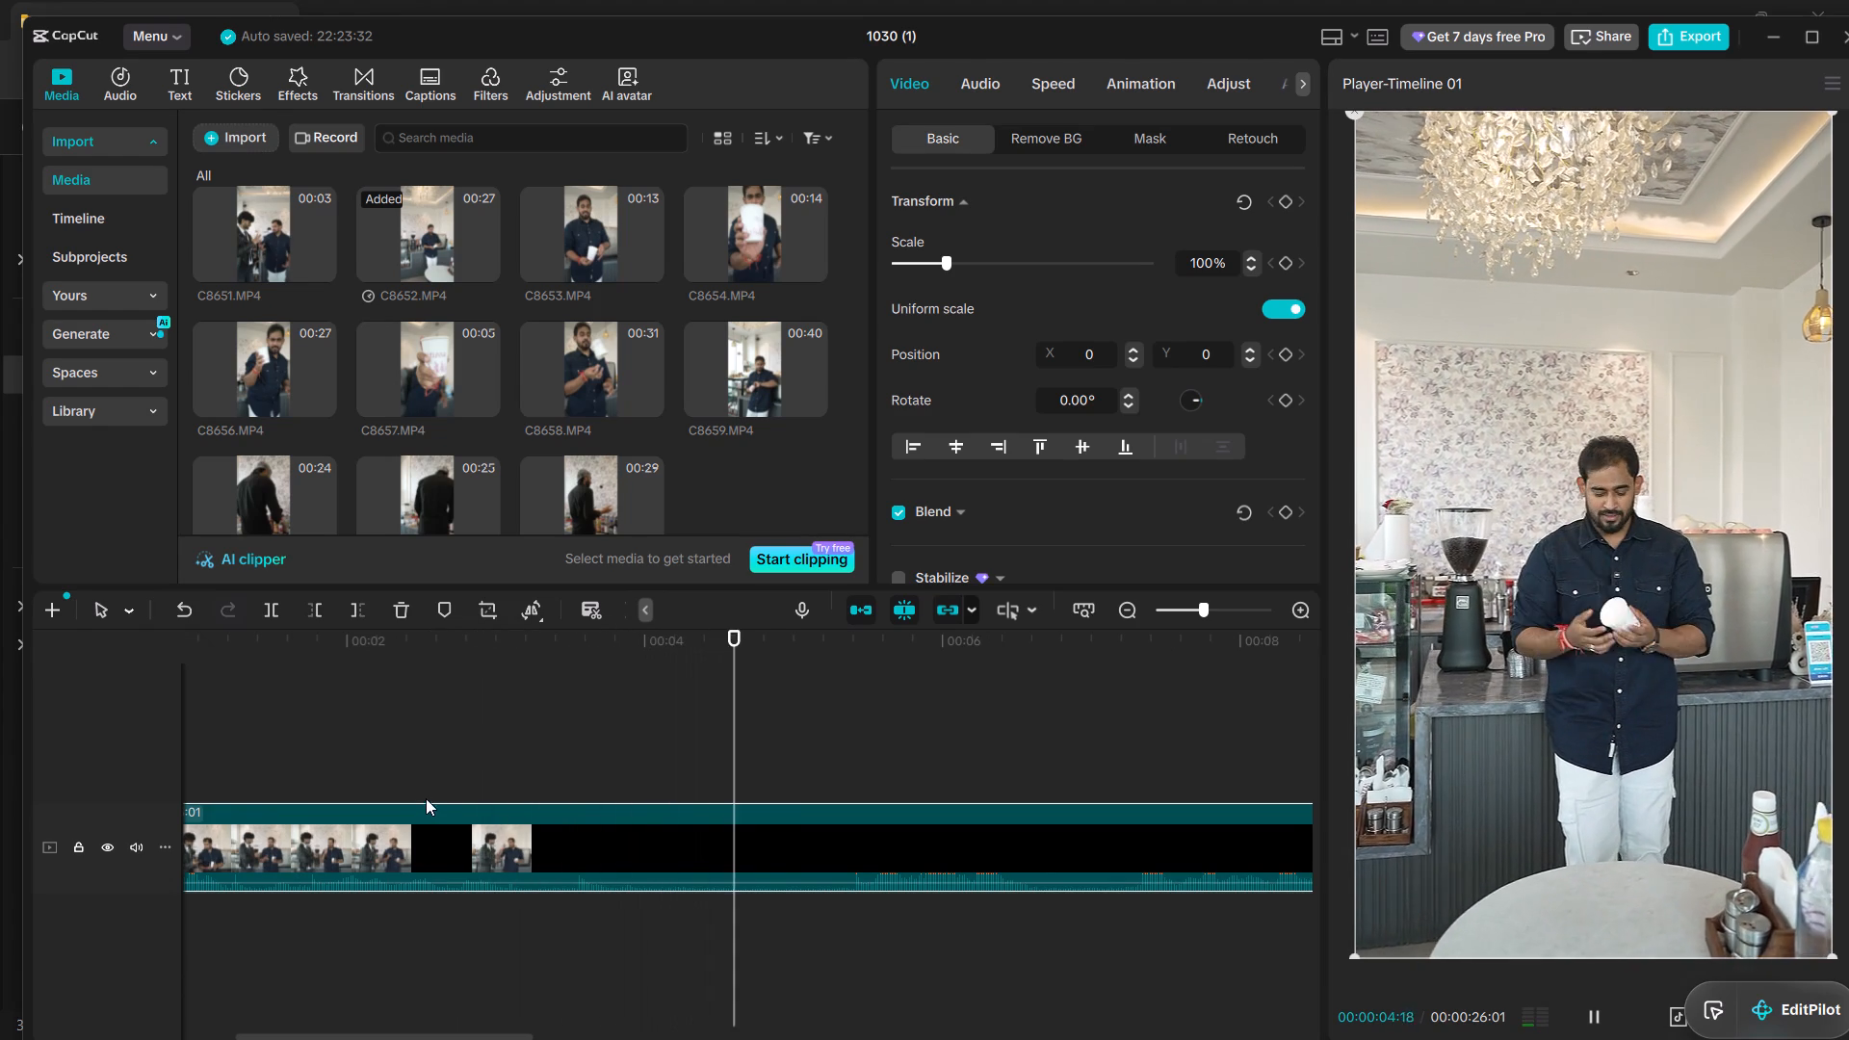
scroll(560, 767, "down", 1, "alt")
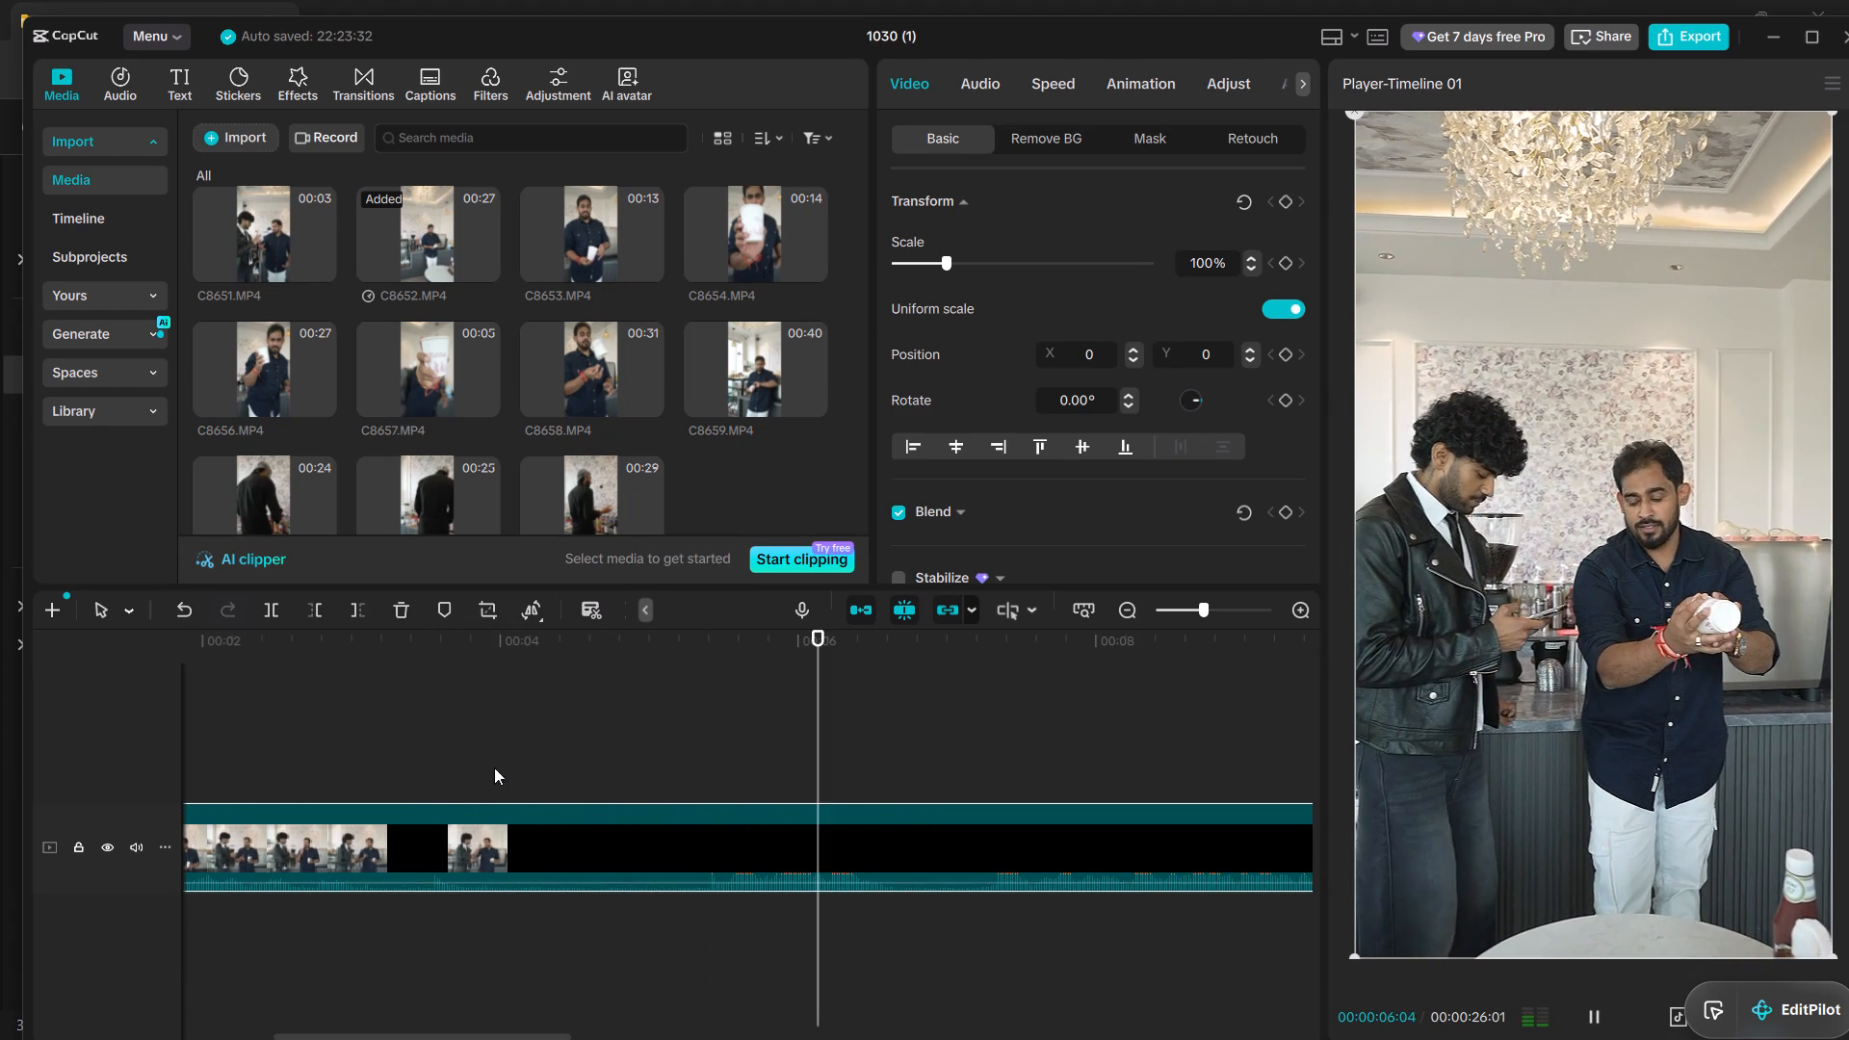
Replay around the chosen moment, split C8652.MP4 at about 00:00:04:10 and delete the part before the cut.
left_click(678, 714)
key("space")
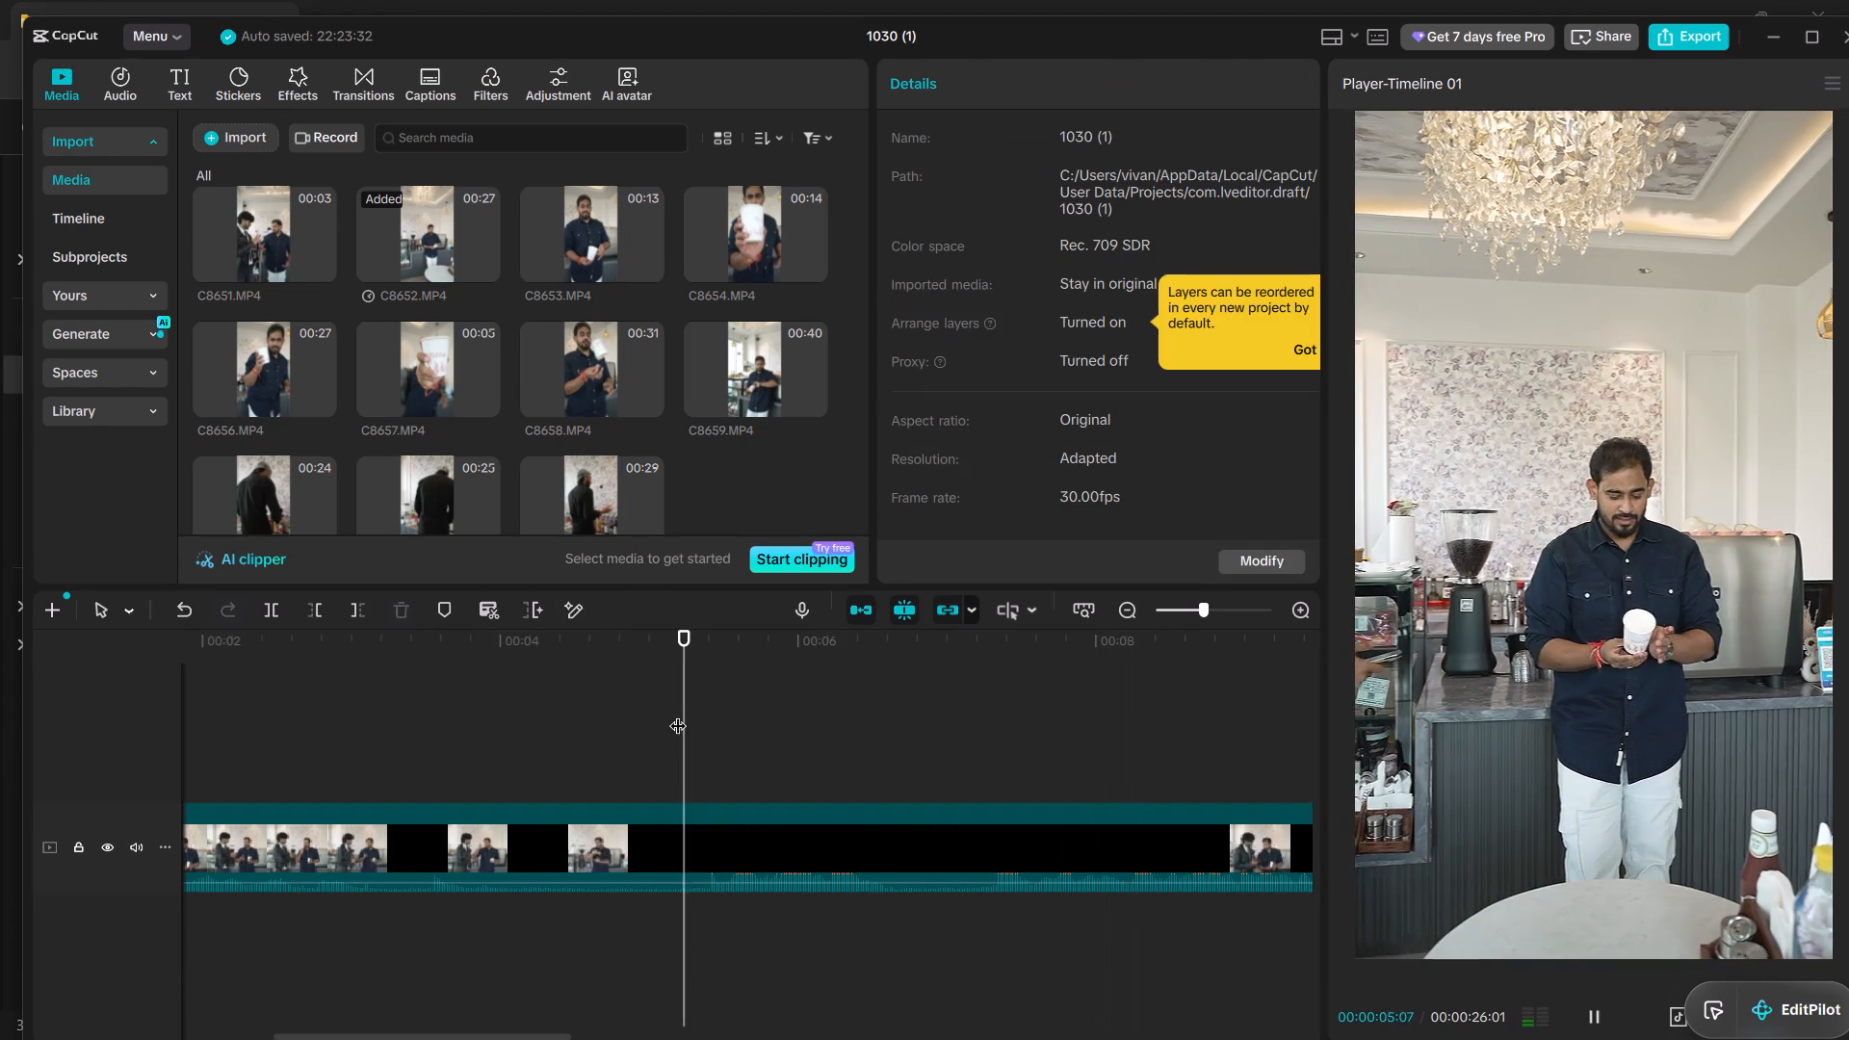
scroll(677, 716, "down", 2, "alt")
left_click(406, 933)
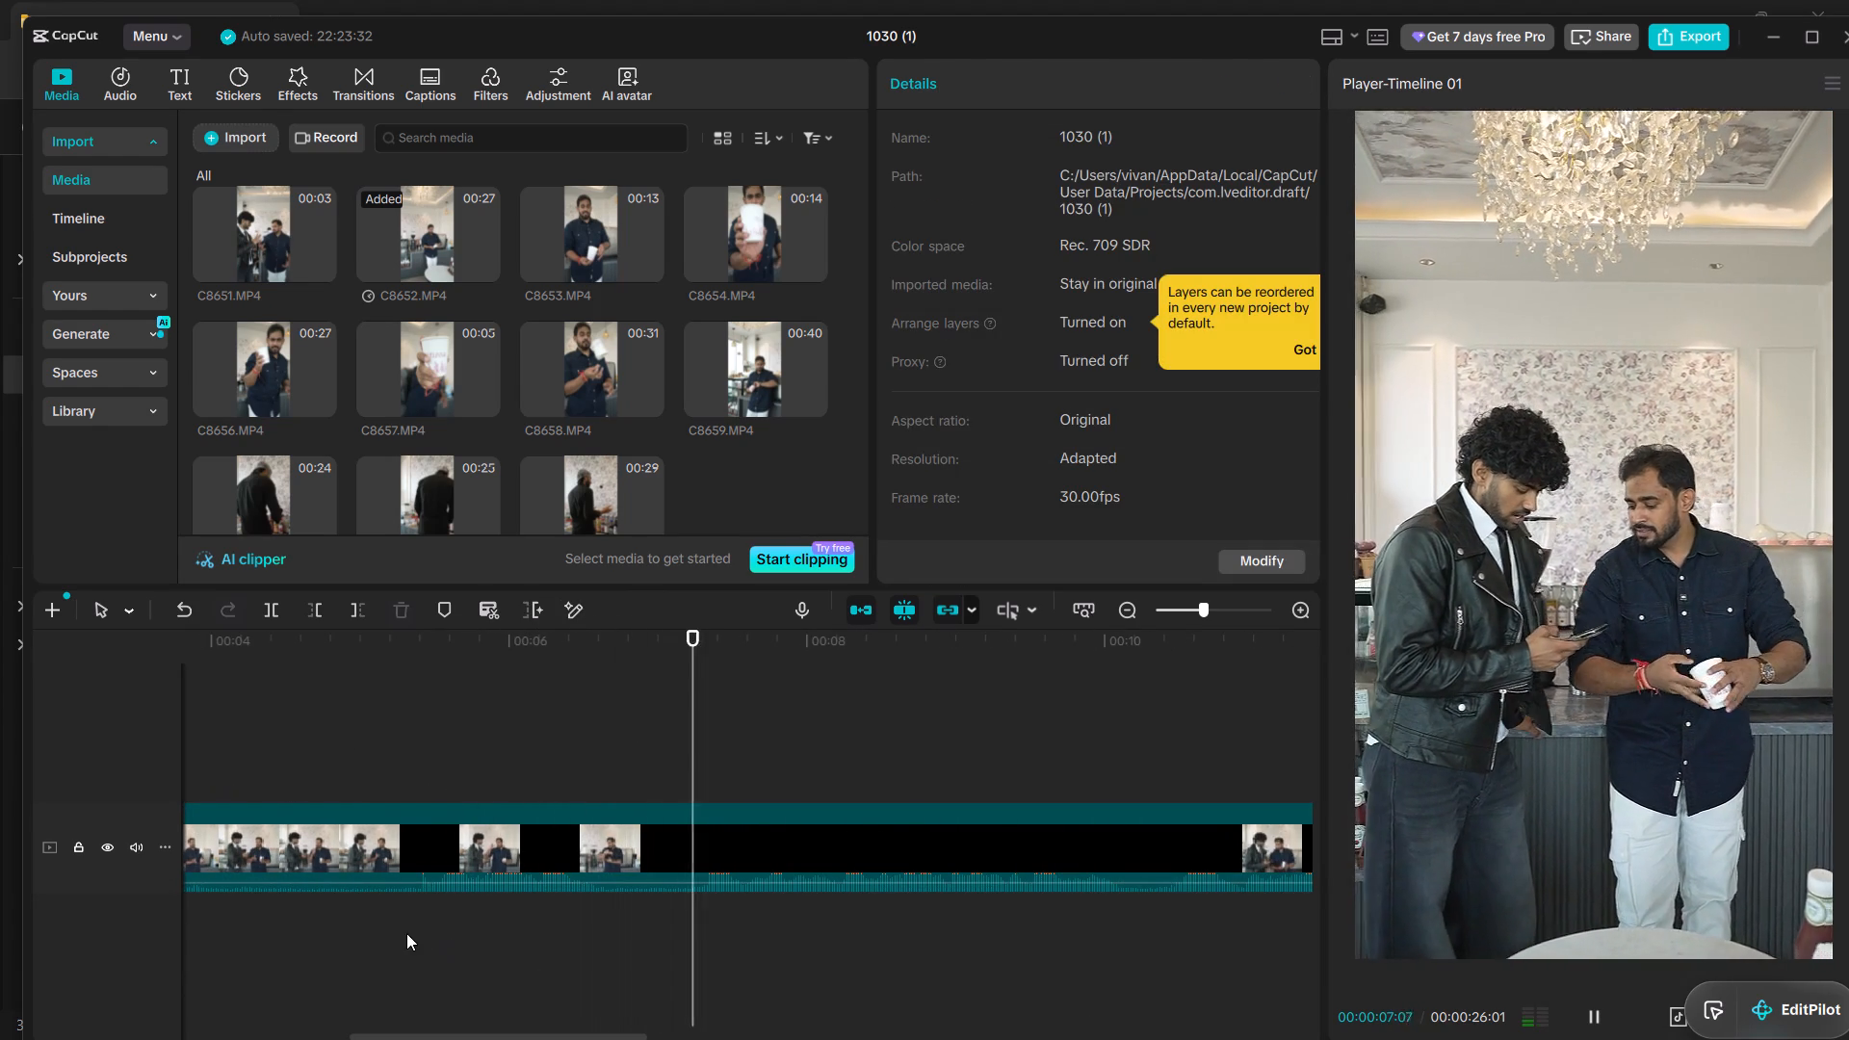
key("space")
left_click(272, 935)
key("space")
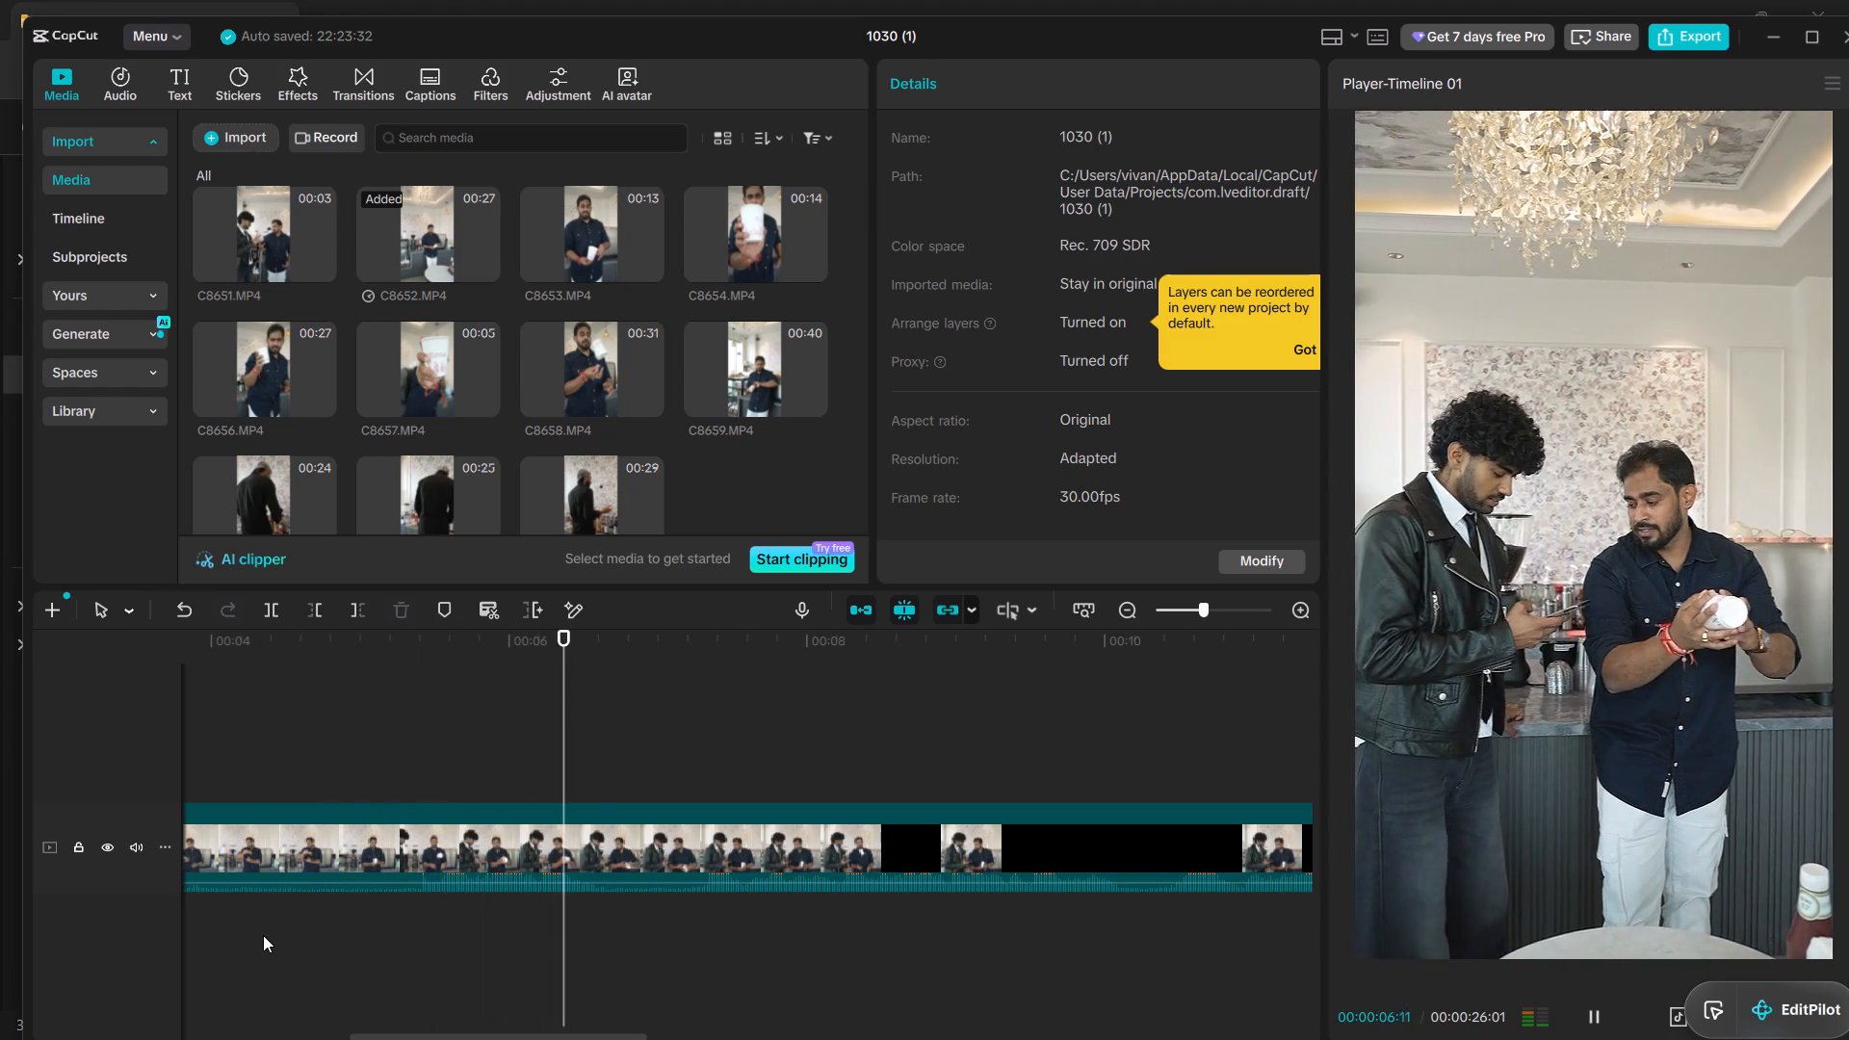
left_click(263, 935)
left_click(259, 847, "ctrl")
scroll(259, 847, "up", 4, "alt")
key("ctrl+b")
left_click(307, 838)
key("BackSpace")
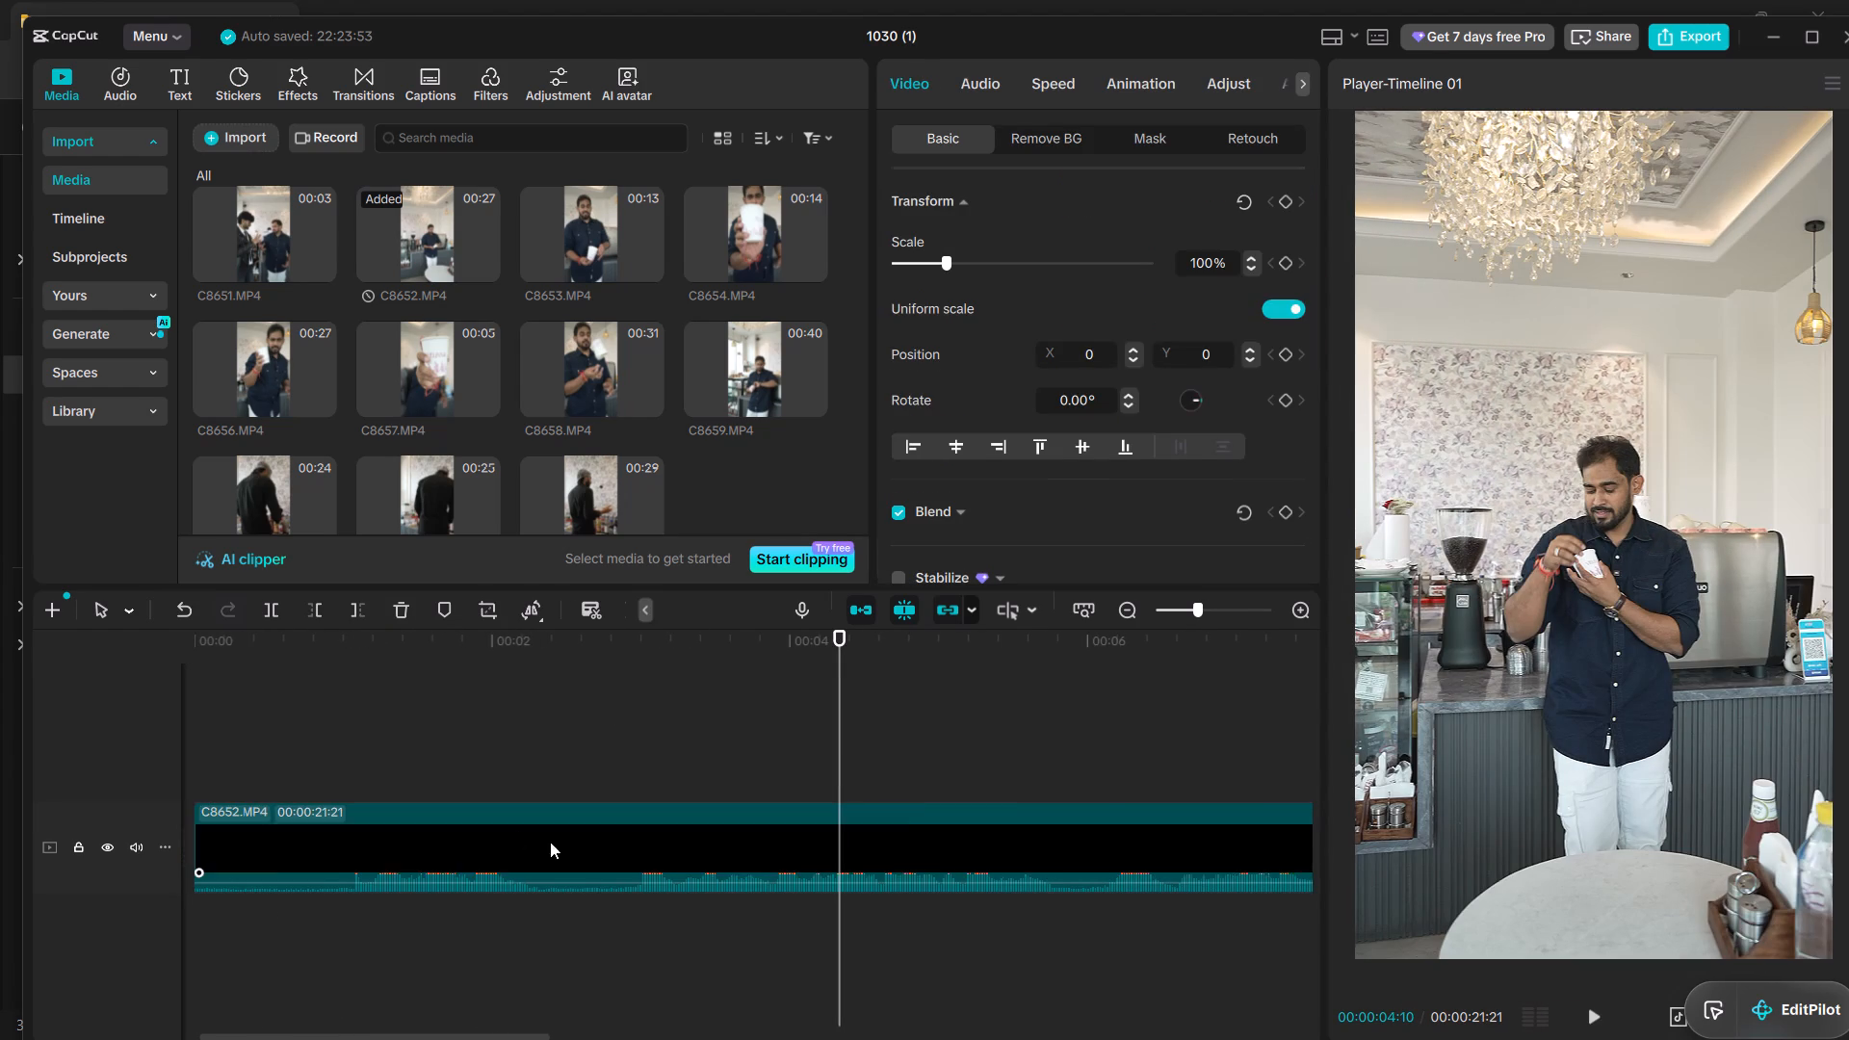
Play the trimmed C8652.MP4 on the timeline from its start through to the final seconds to review the take.
left_click(412, 707)
left_click_drag(412, 707, 0, 715)
key("space")
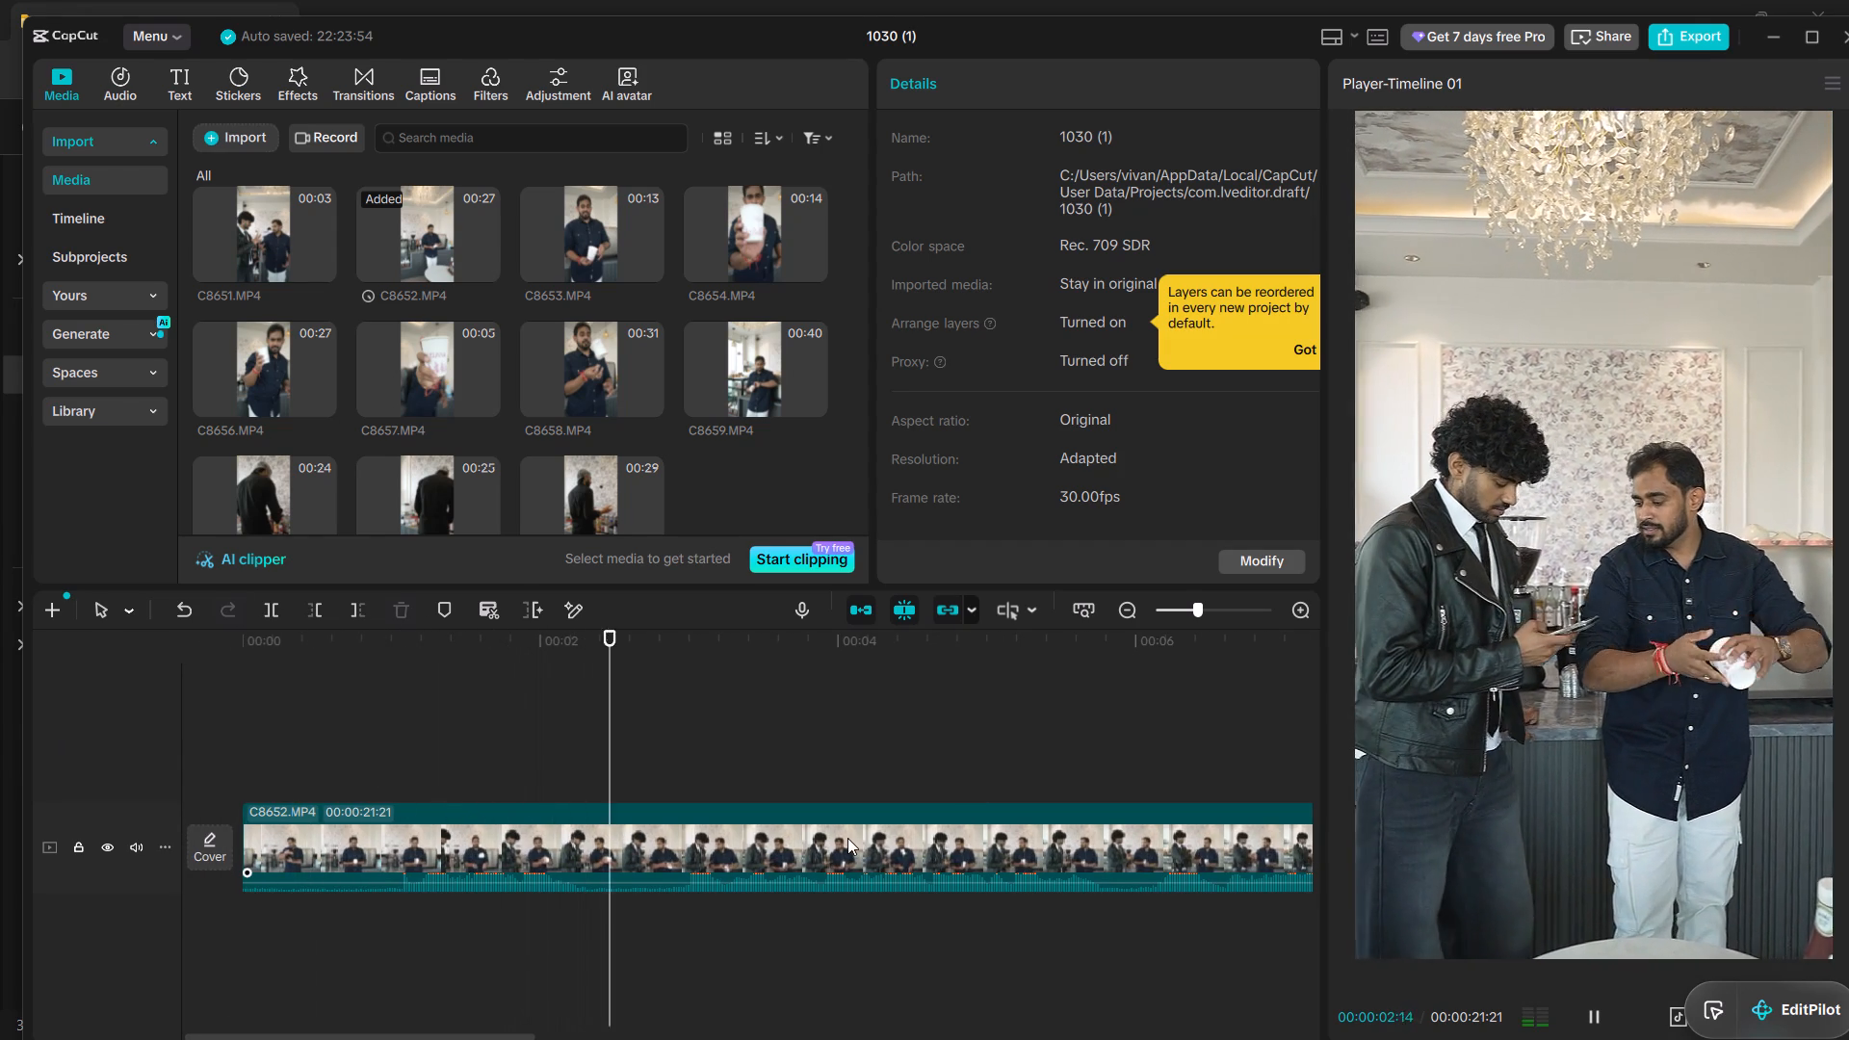
scroll(806, 839, "down", 1, "alt")
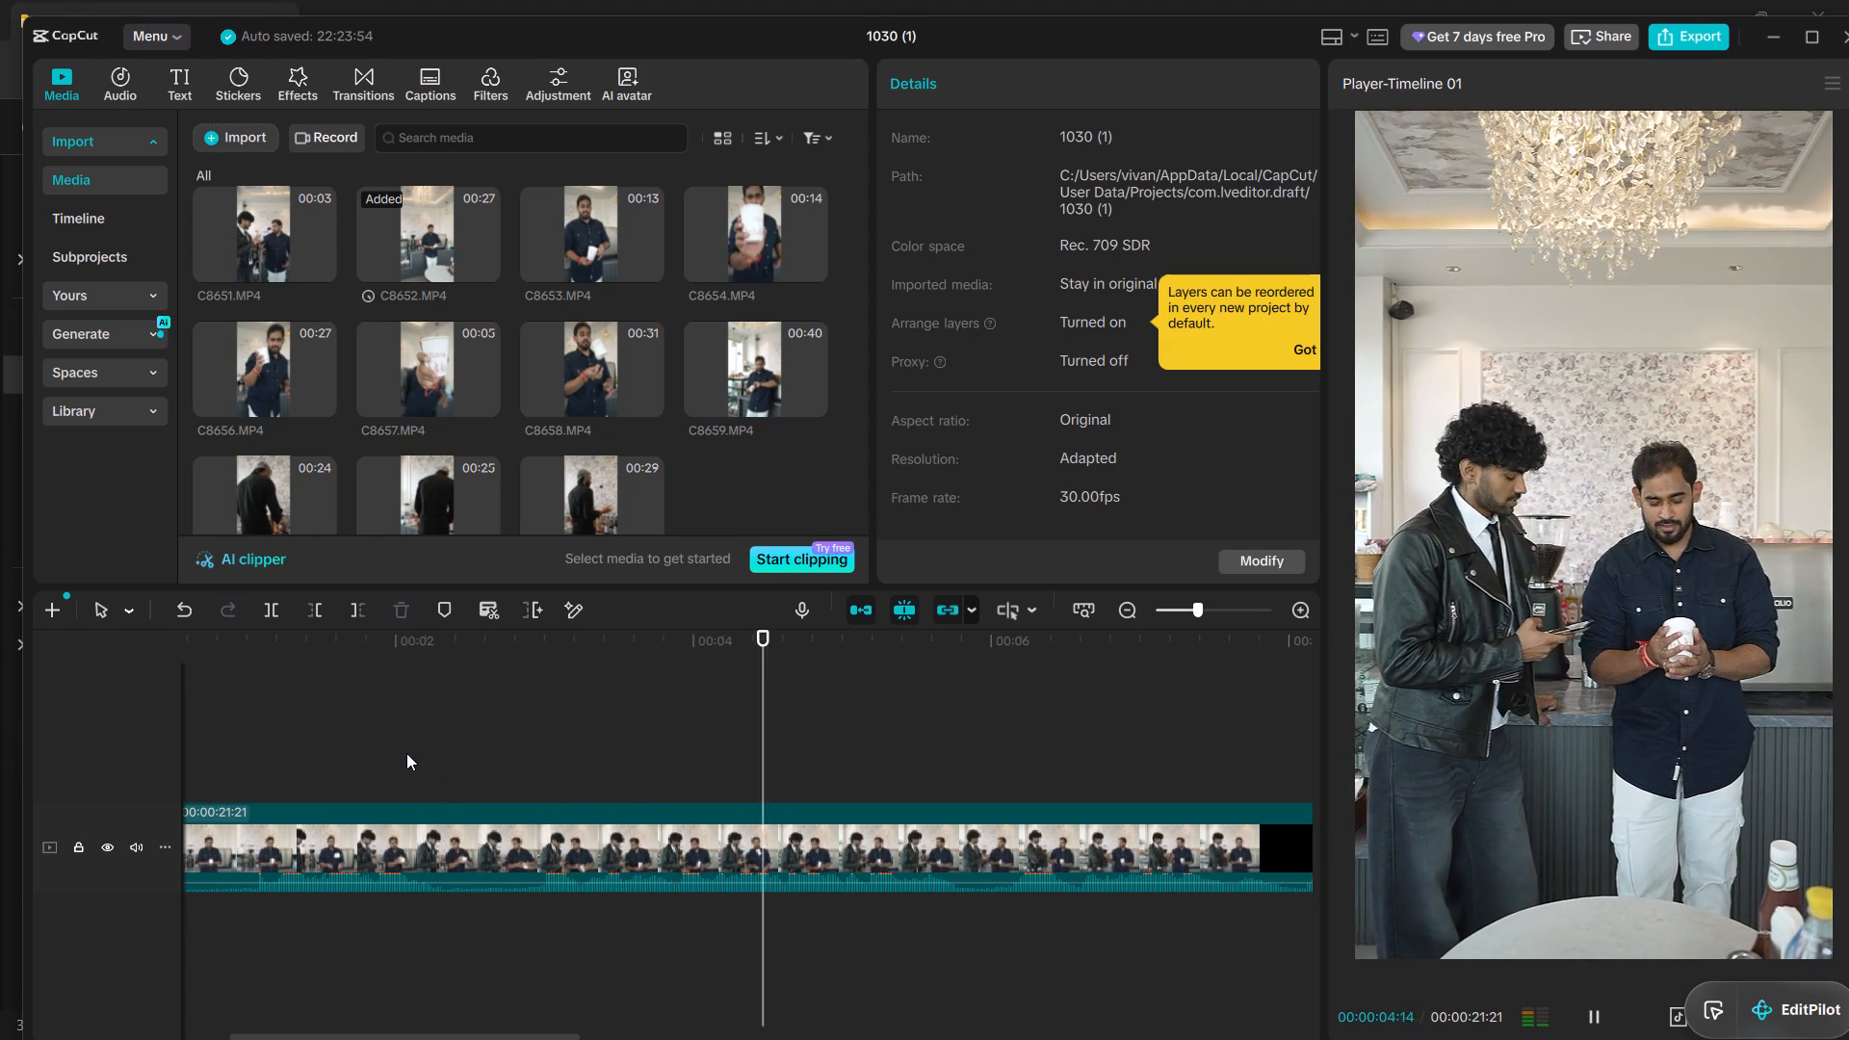
scroll(660, 824, "down", 2, "alt")
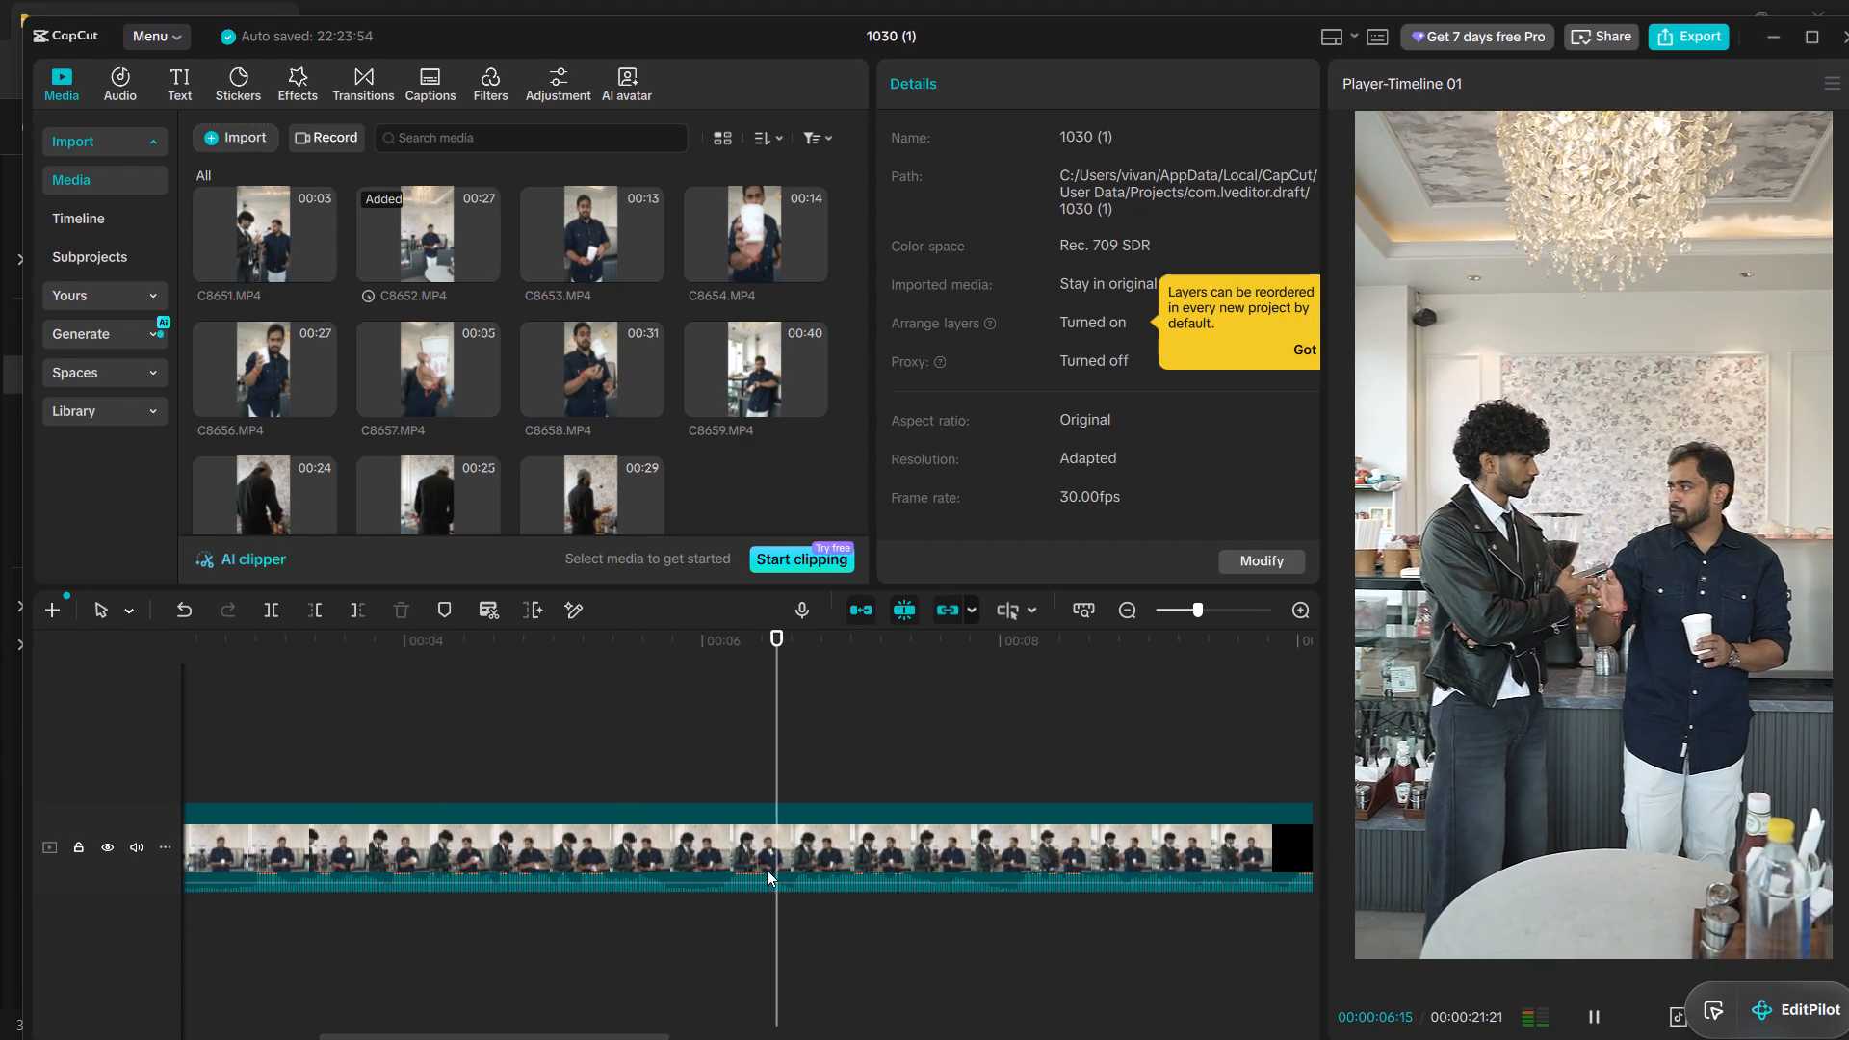
scroll(748, 860, "down", 2, "alt")
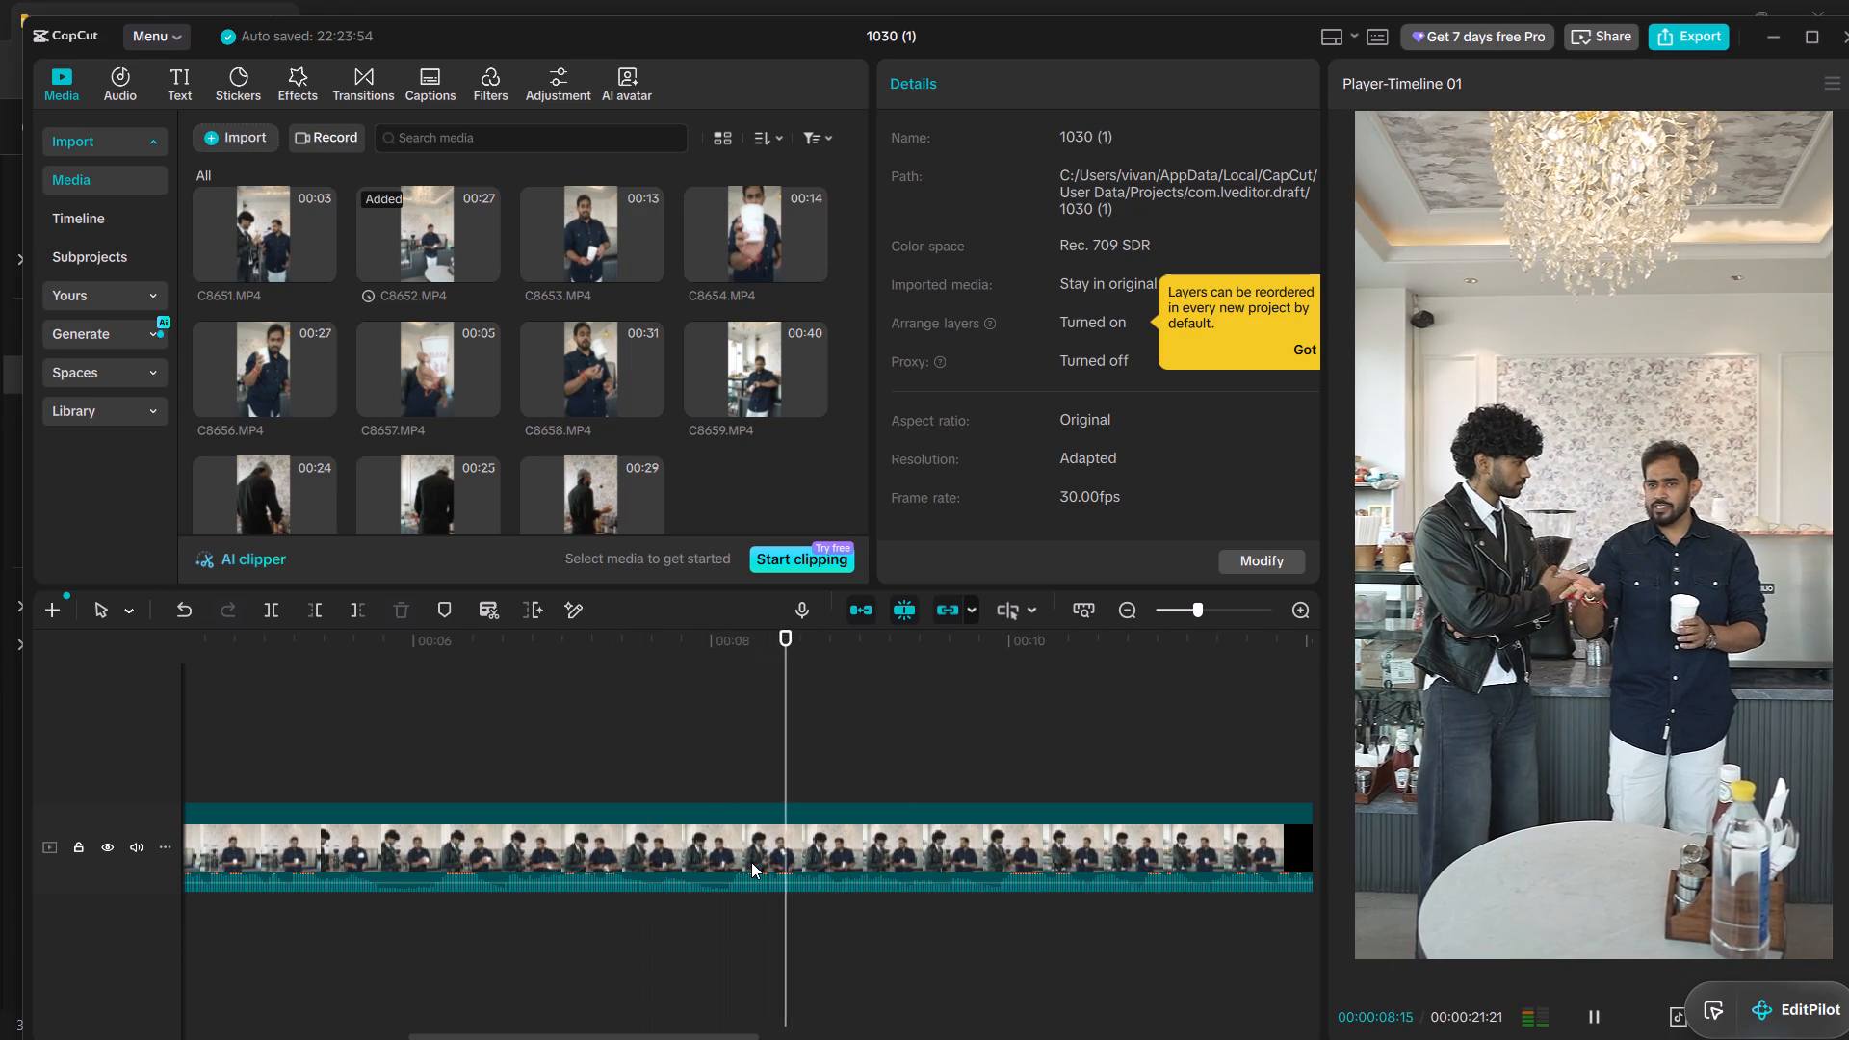
scroll(751, 862, "down", 3, "alt")
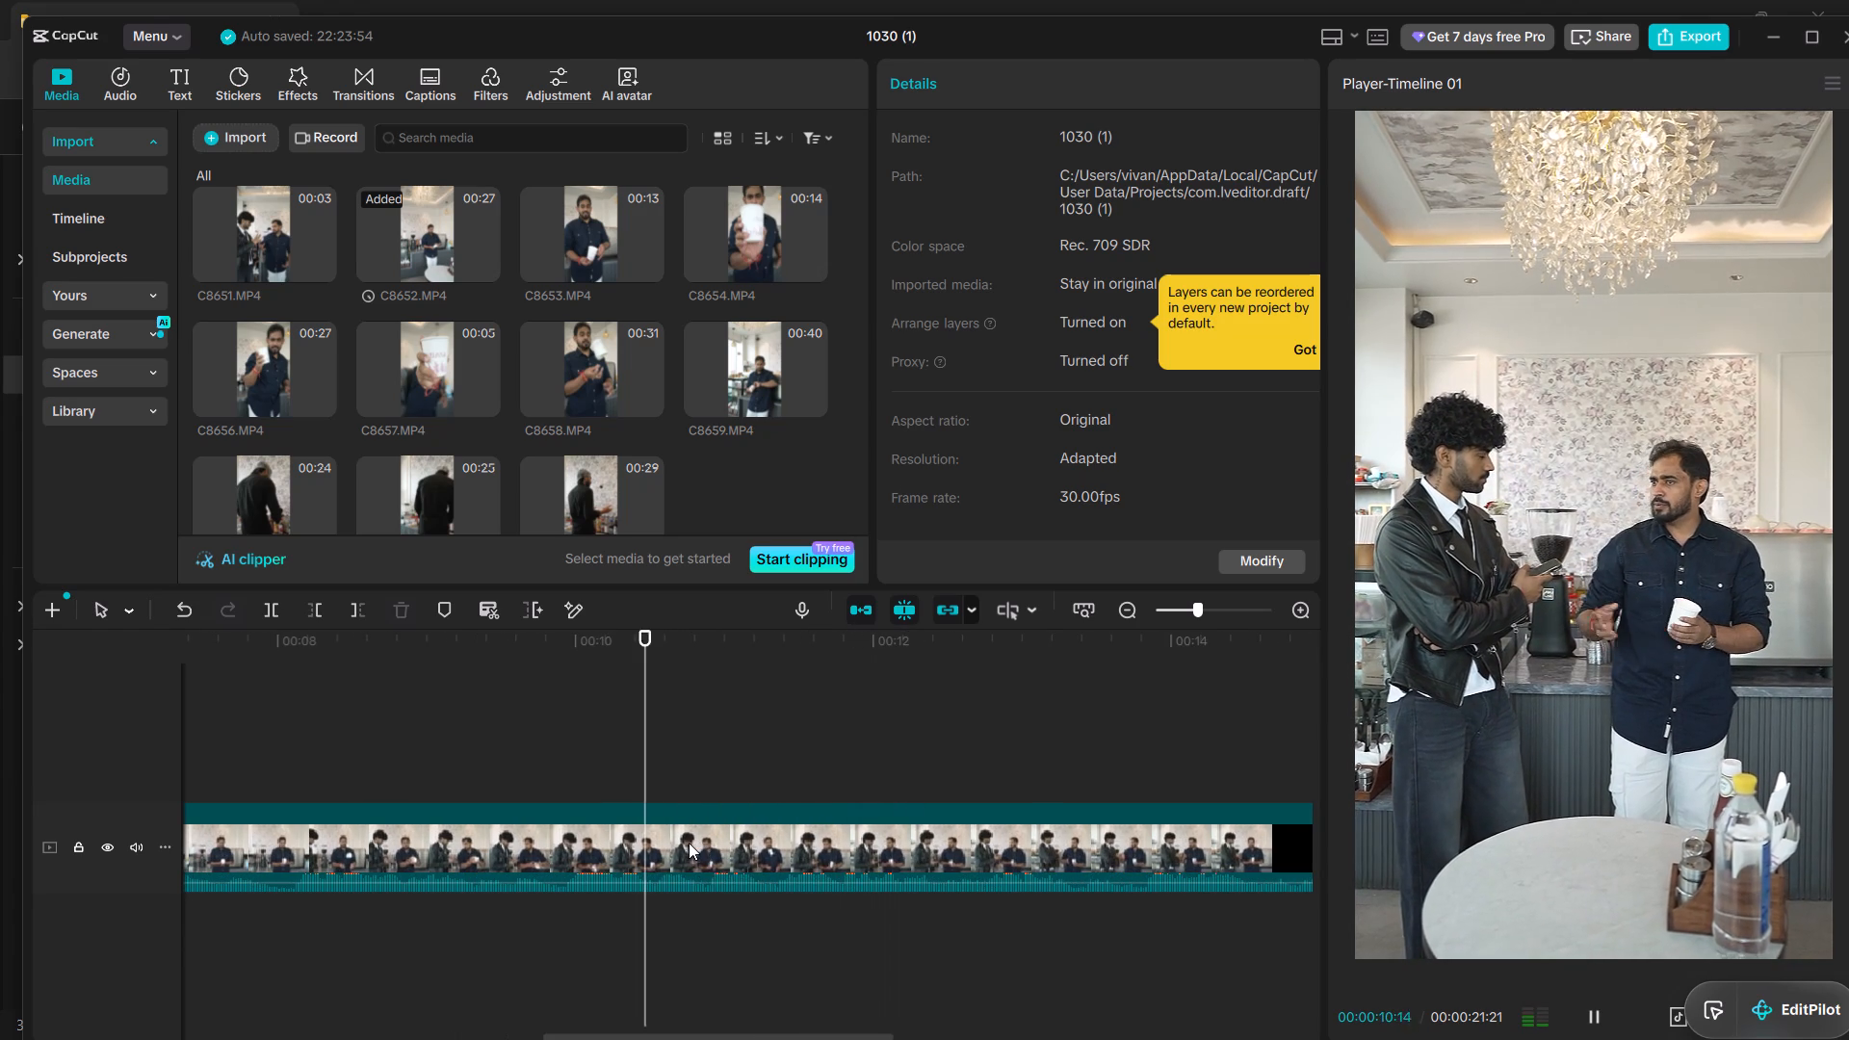
scroll(752, 861, "down", 2, "alt")
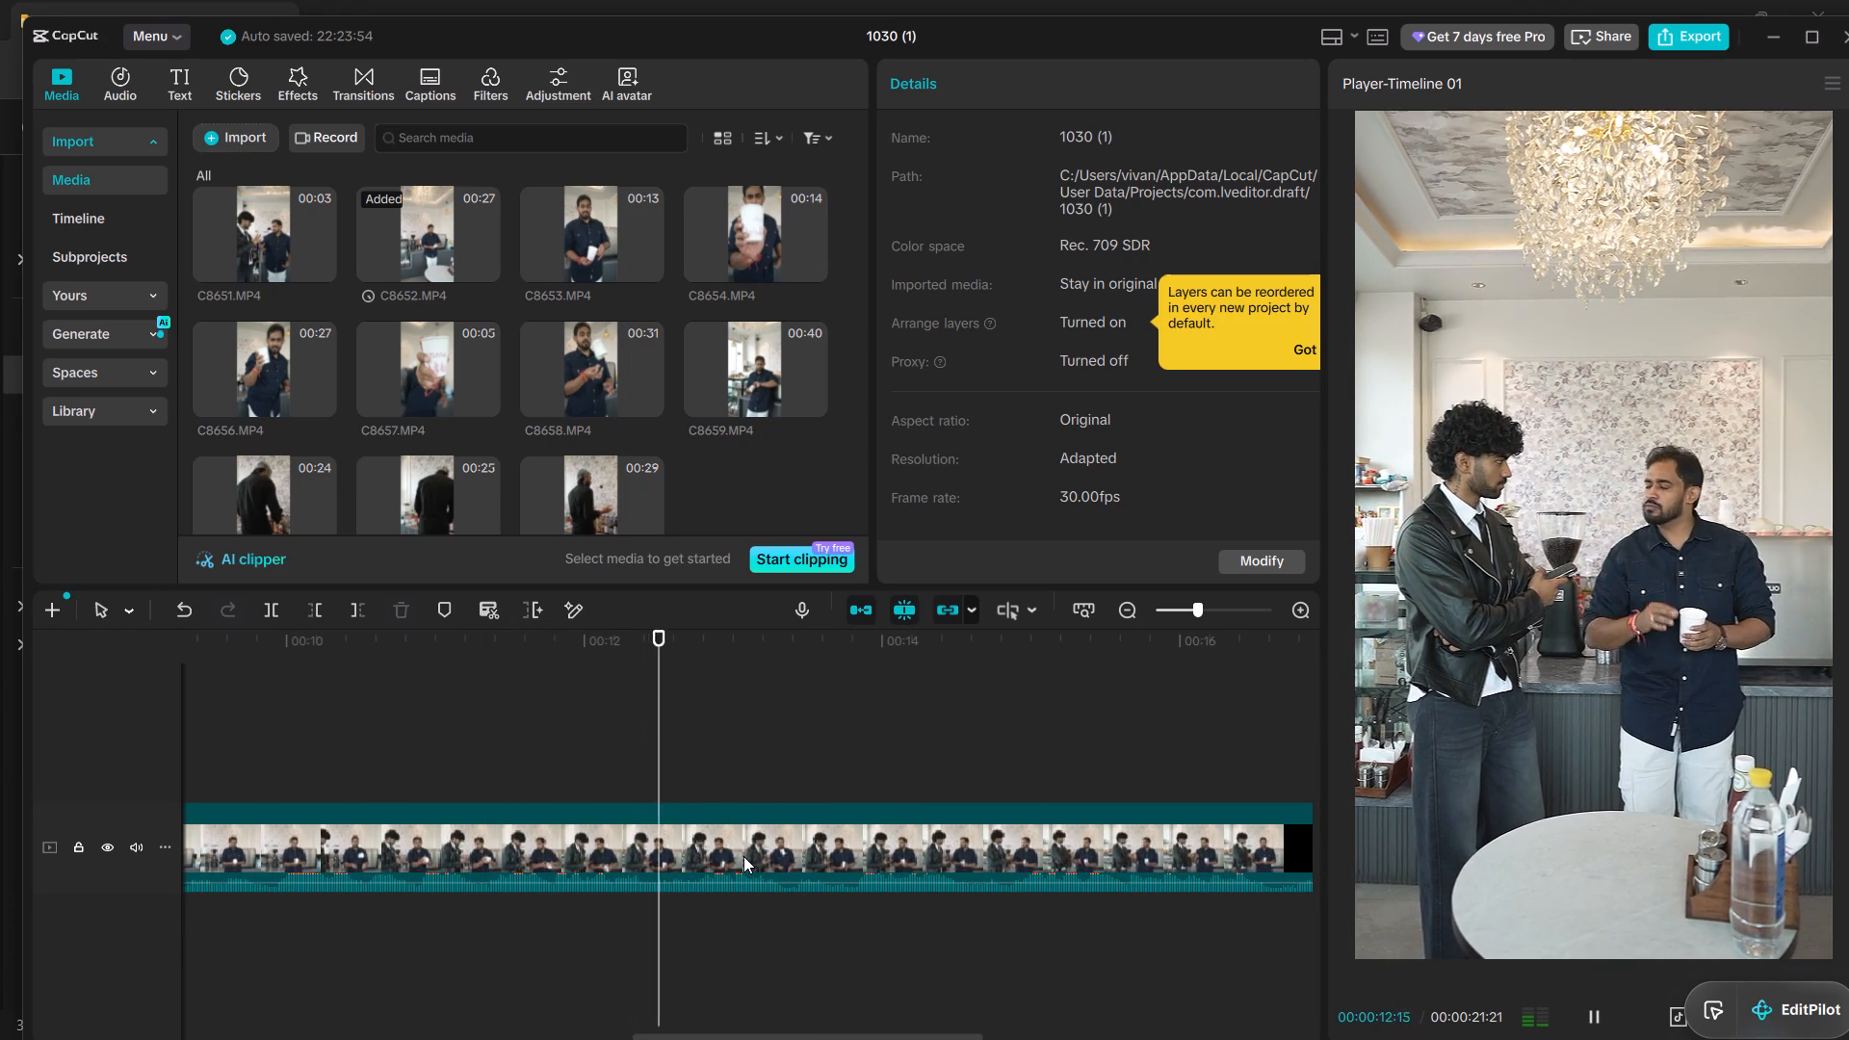
key("space")
key("space")
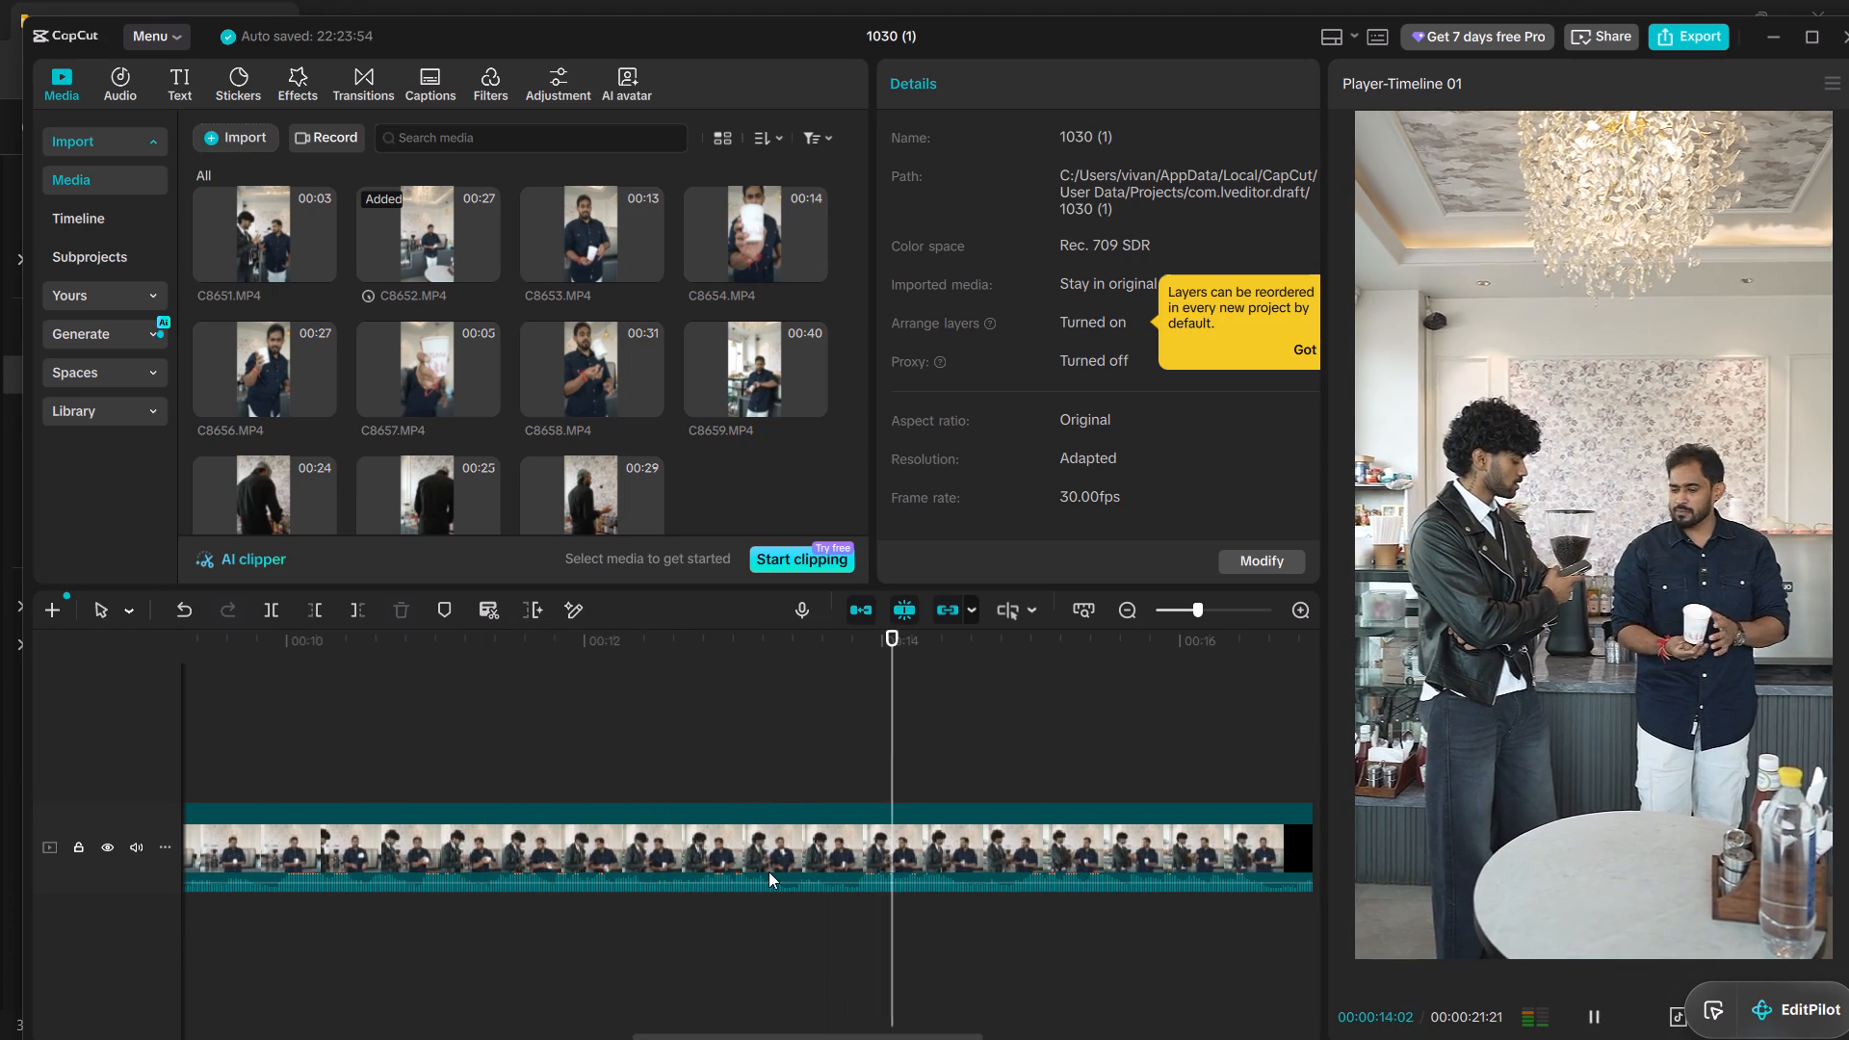
scroll(757, 887, "down", 4, "alt")
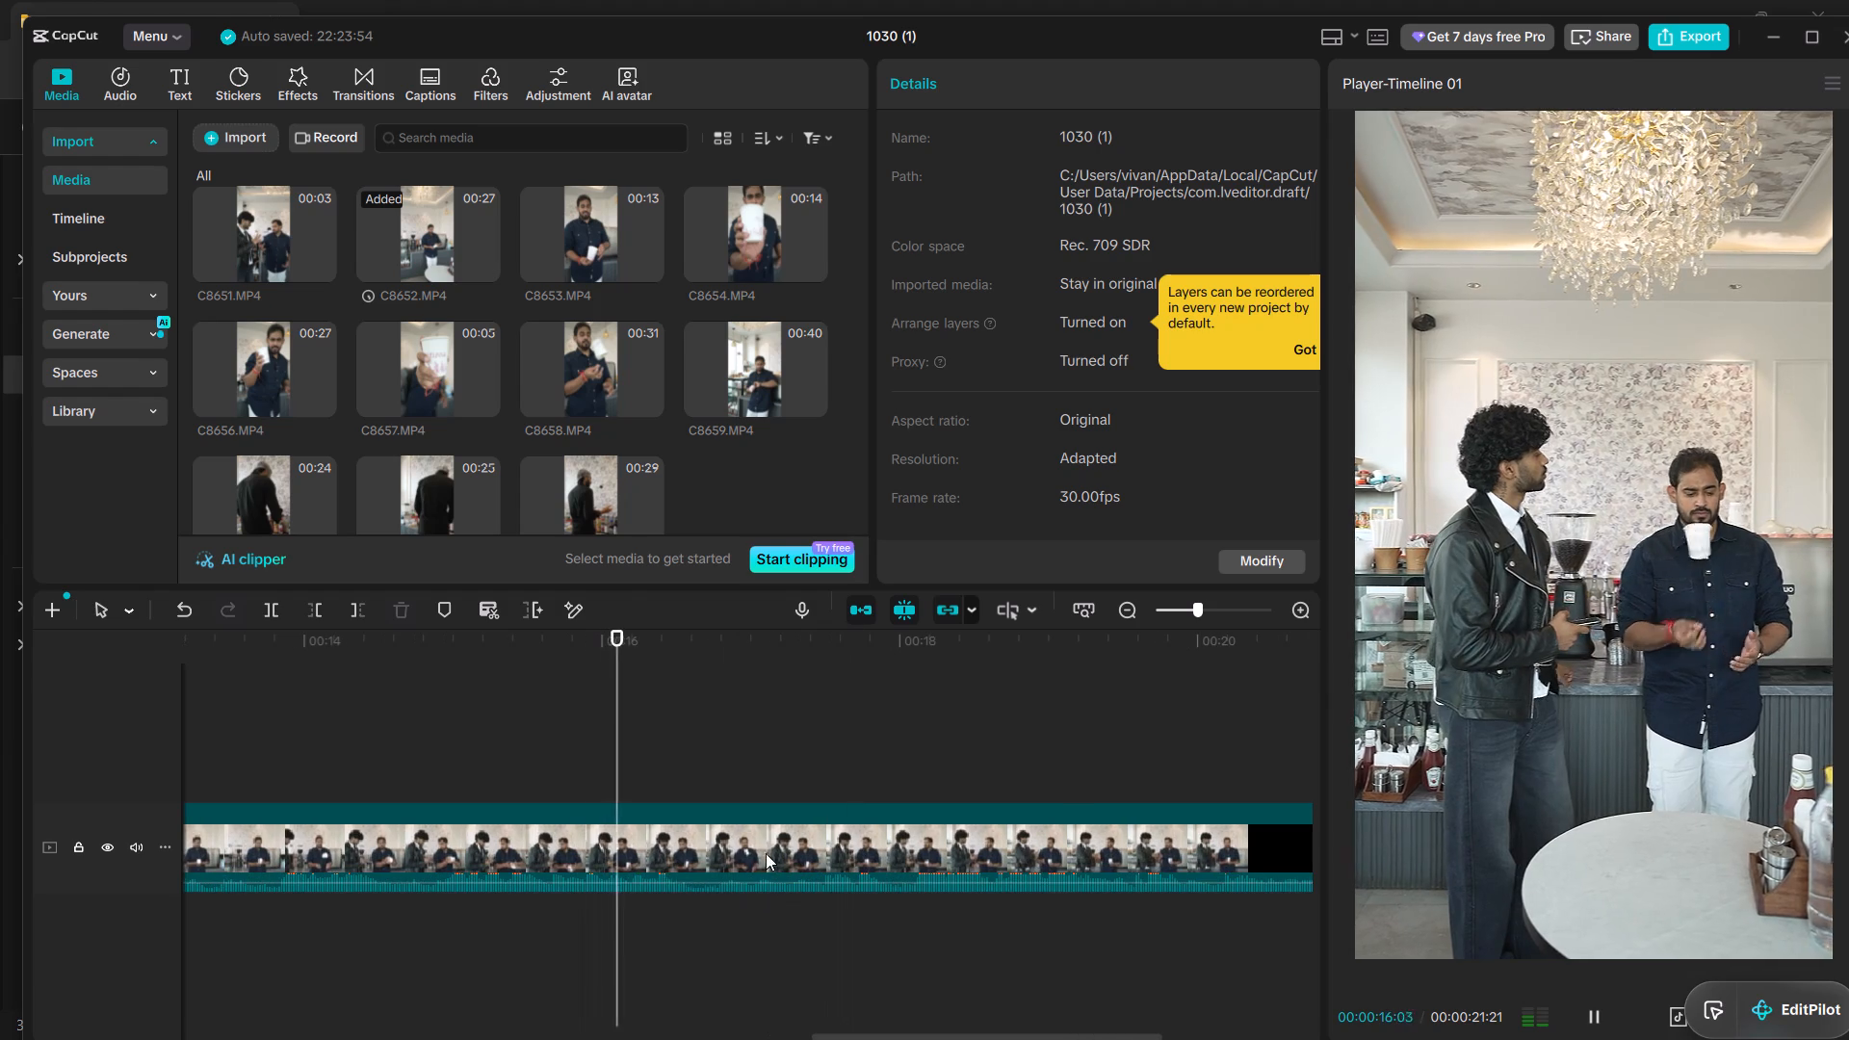
scroll(768, 831, "down", 1, "alt")
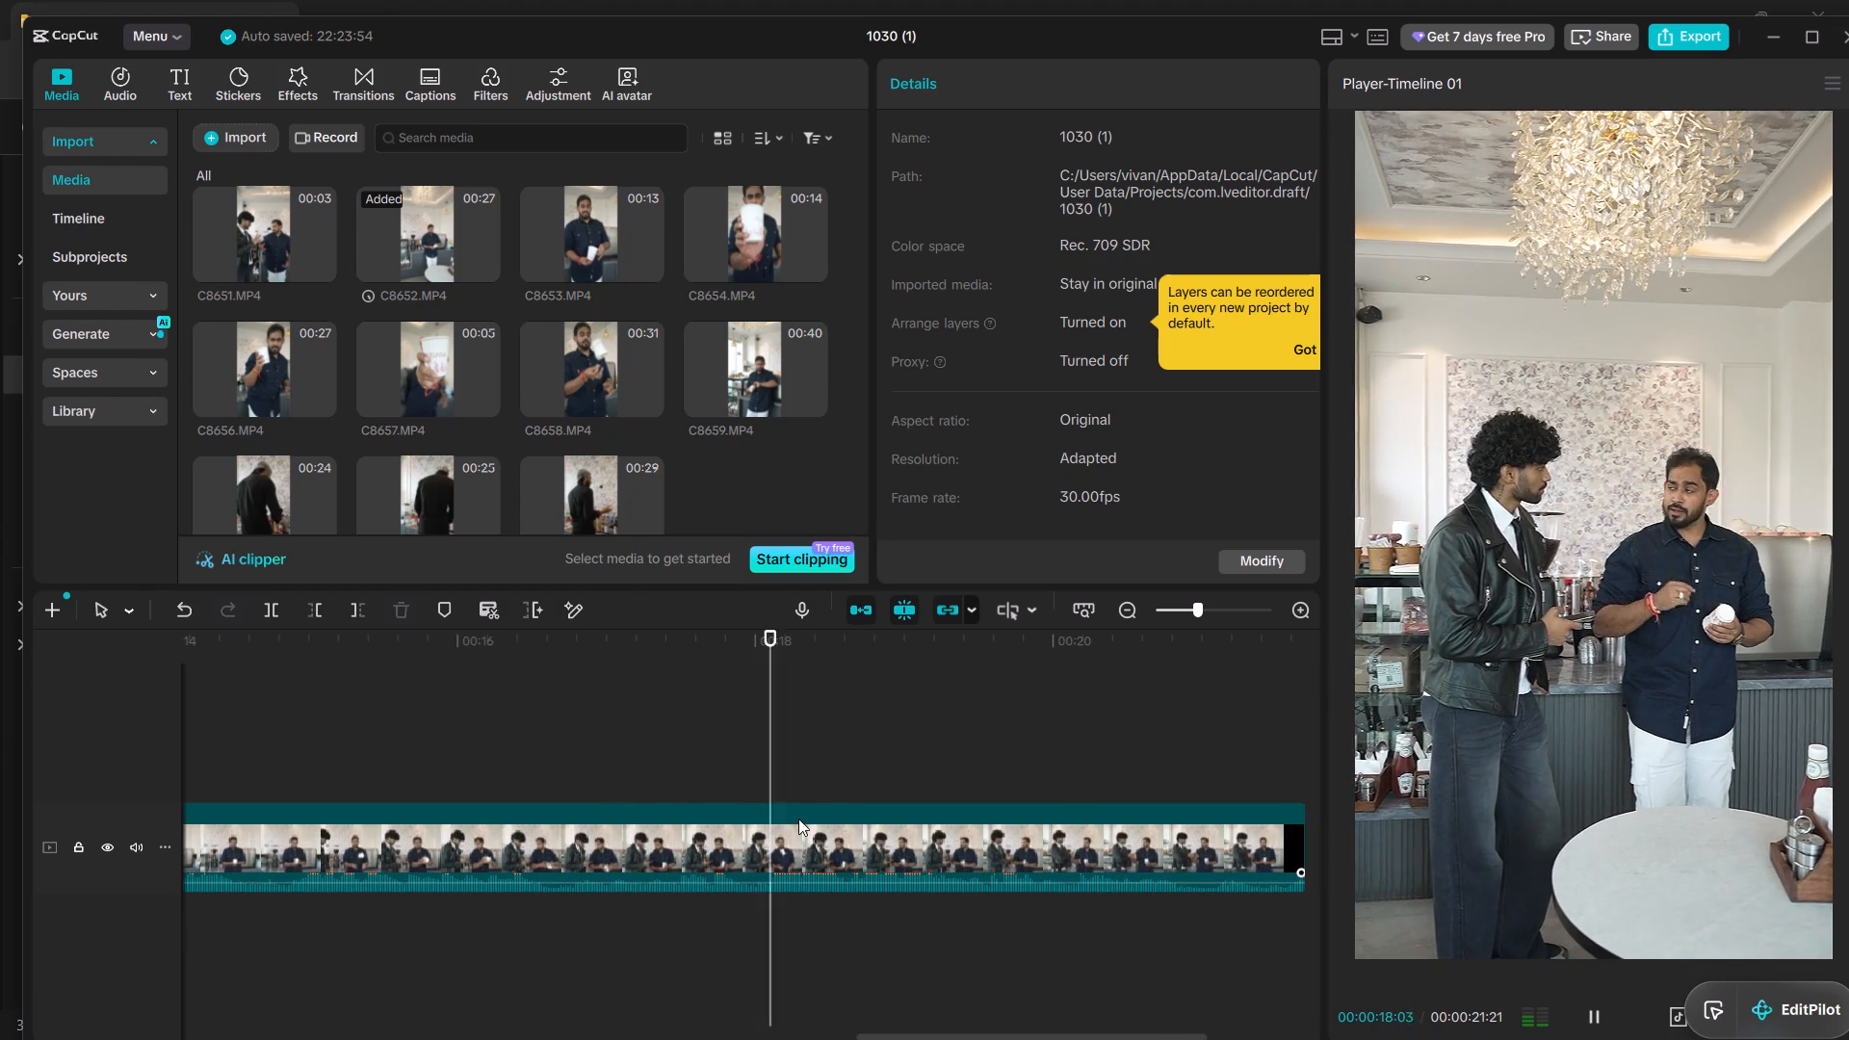
scroll(798, 819, "down", 1, "alt")
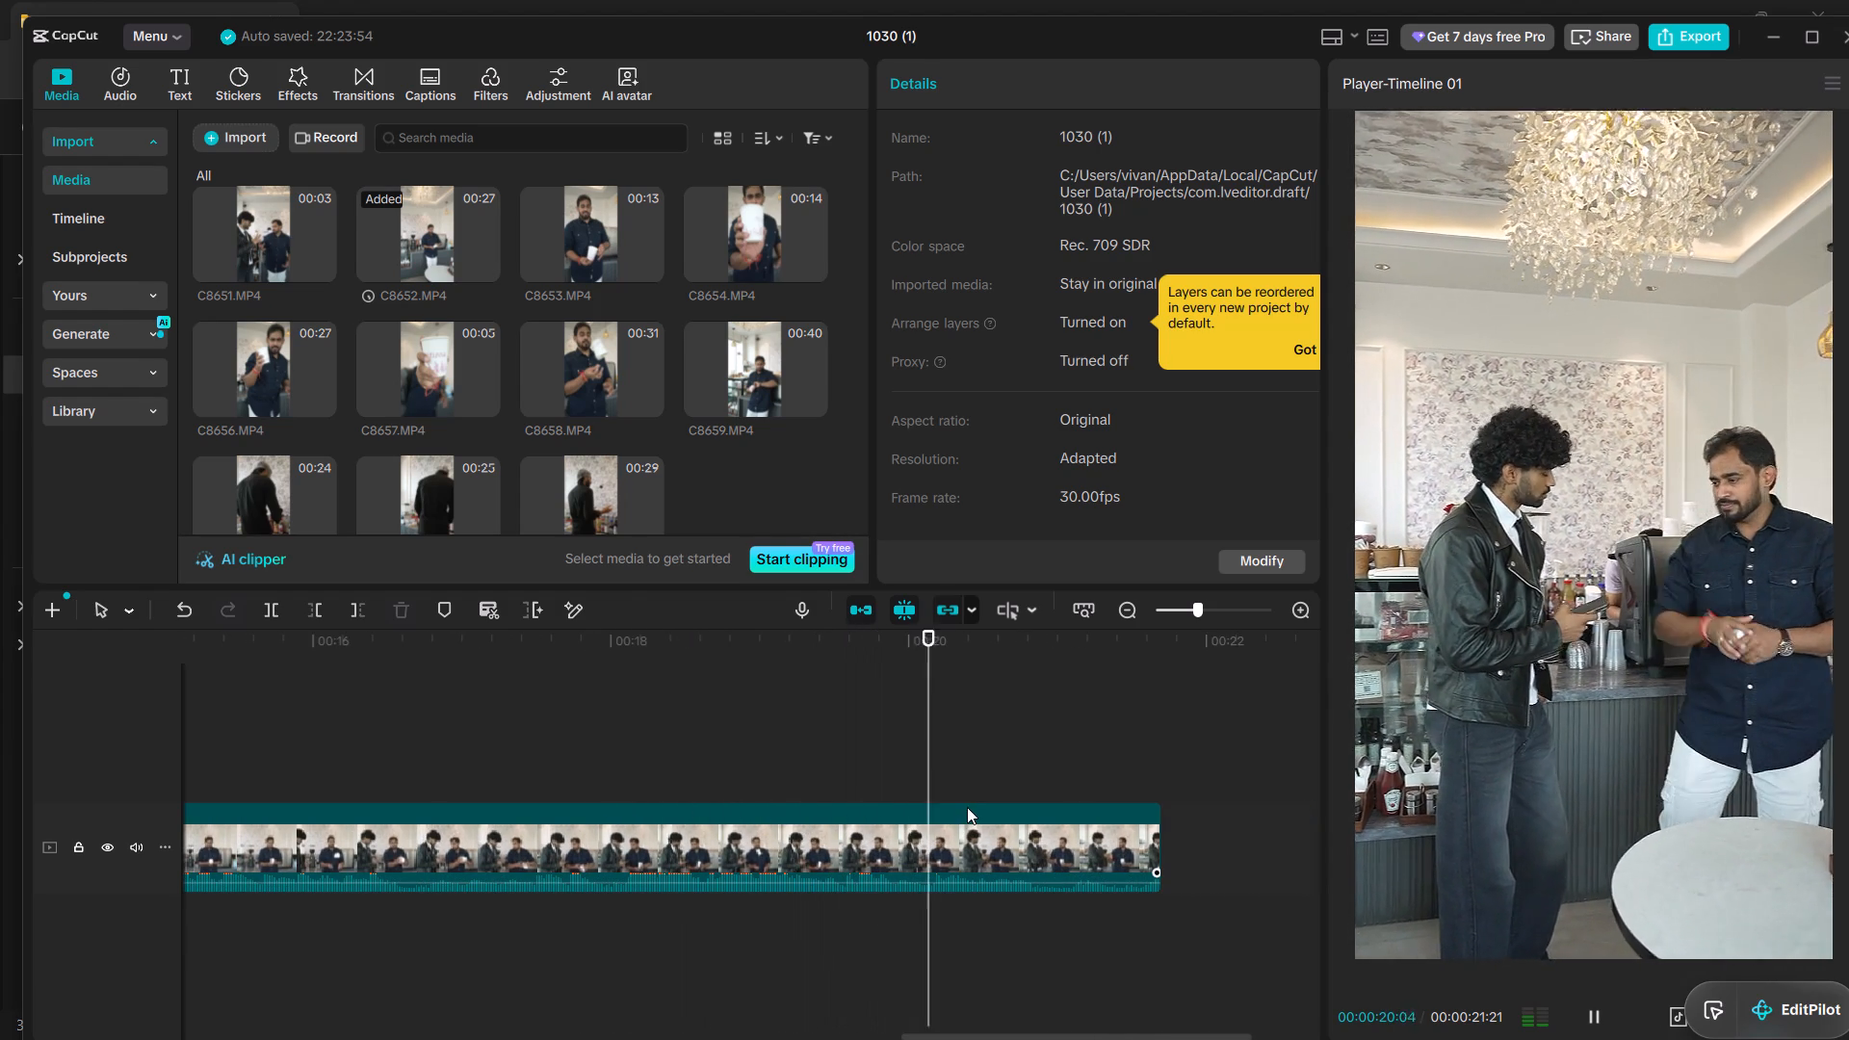
key("space")
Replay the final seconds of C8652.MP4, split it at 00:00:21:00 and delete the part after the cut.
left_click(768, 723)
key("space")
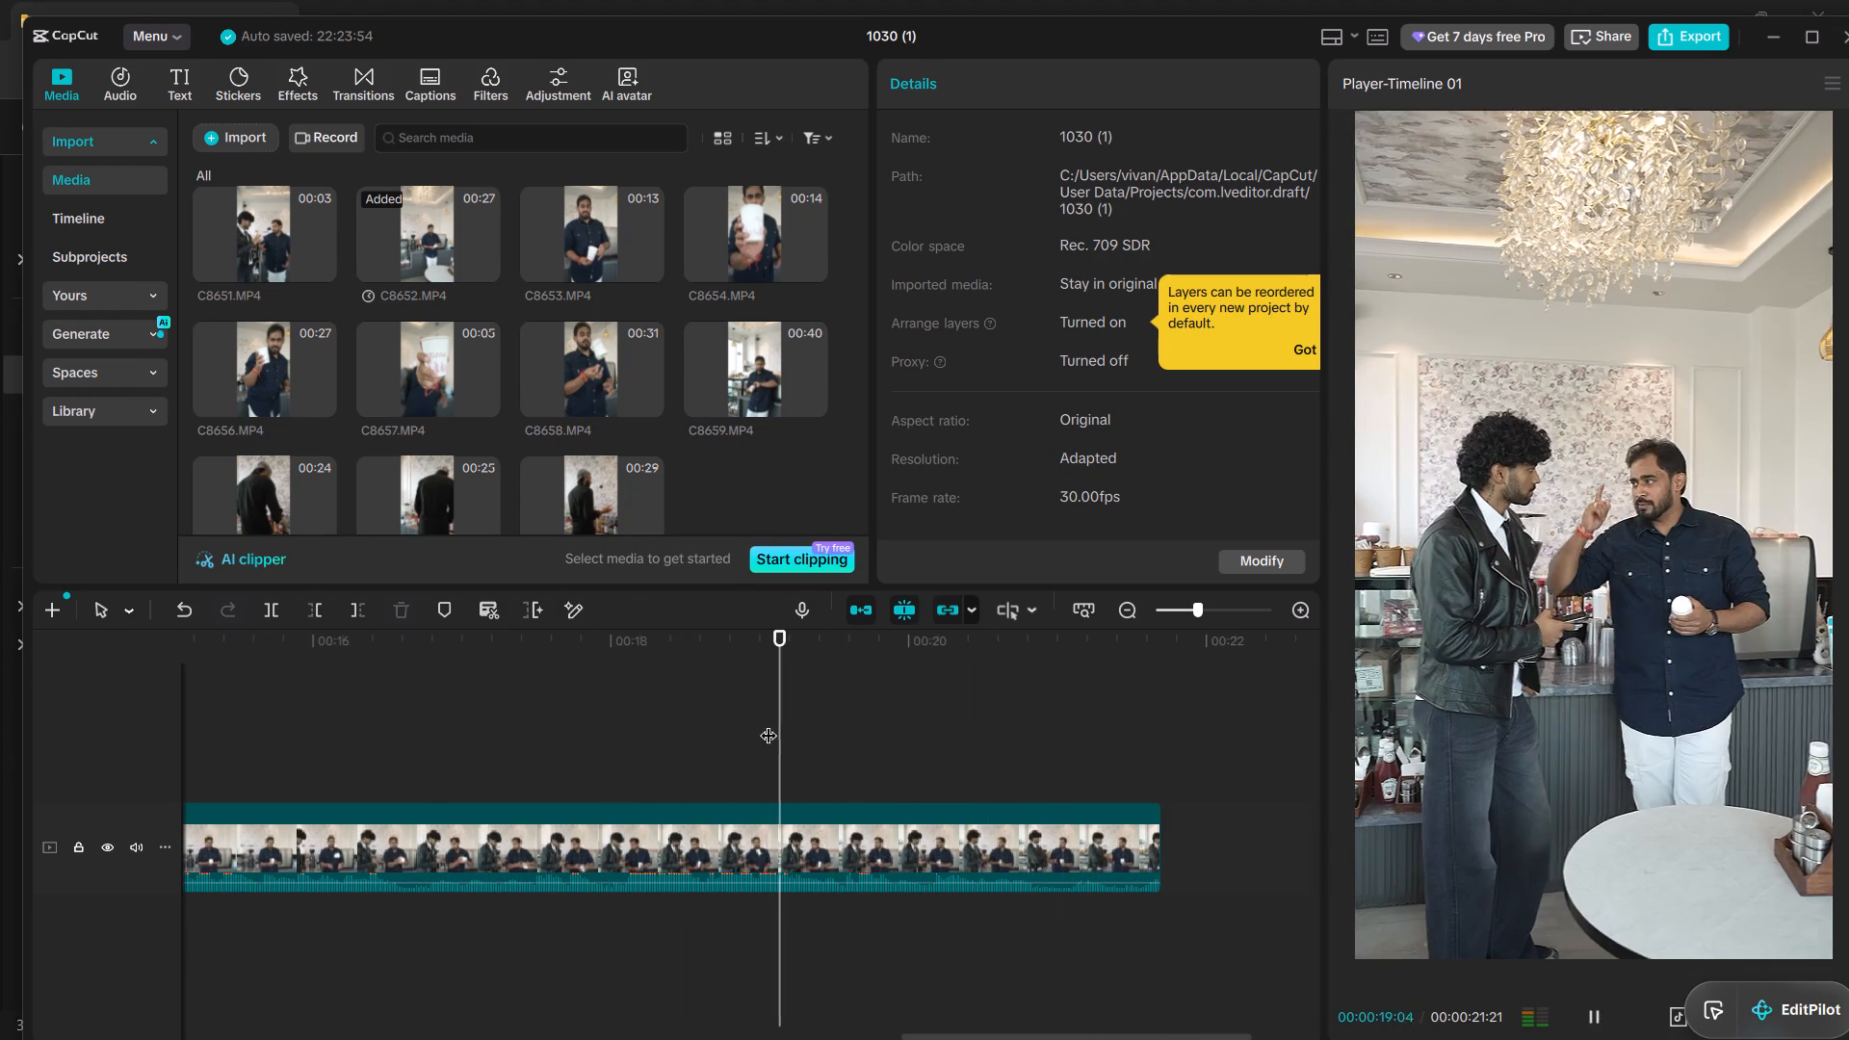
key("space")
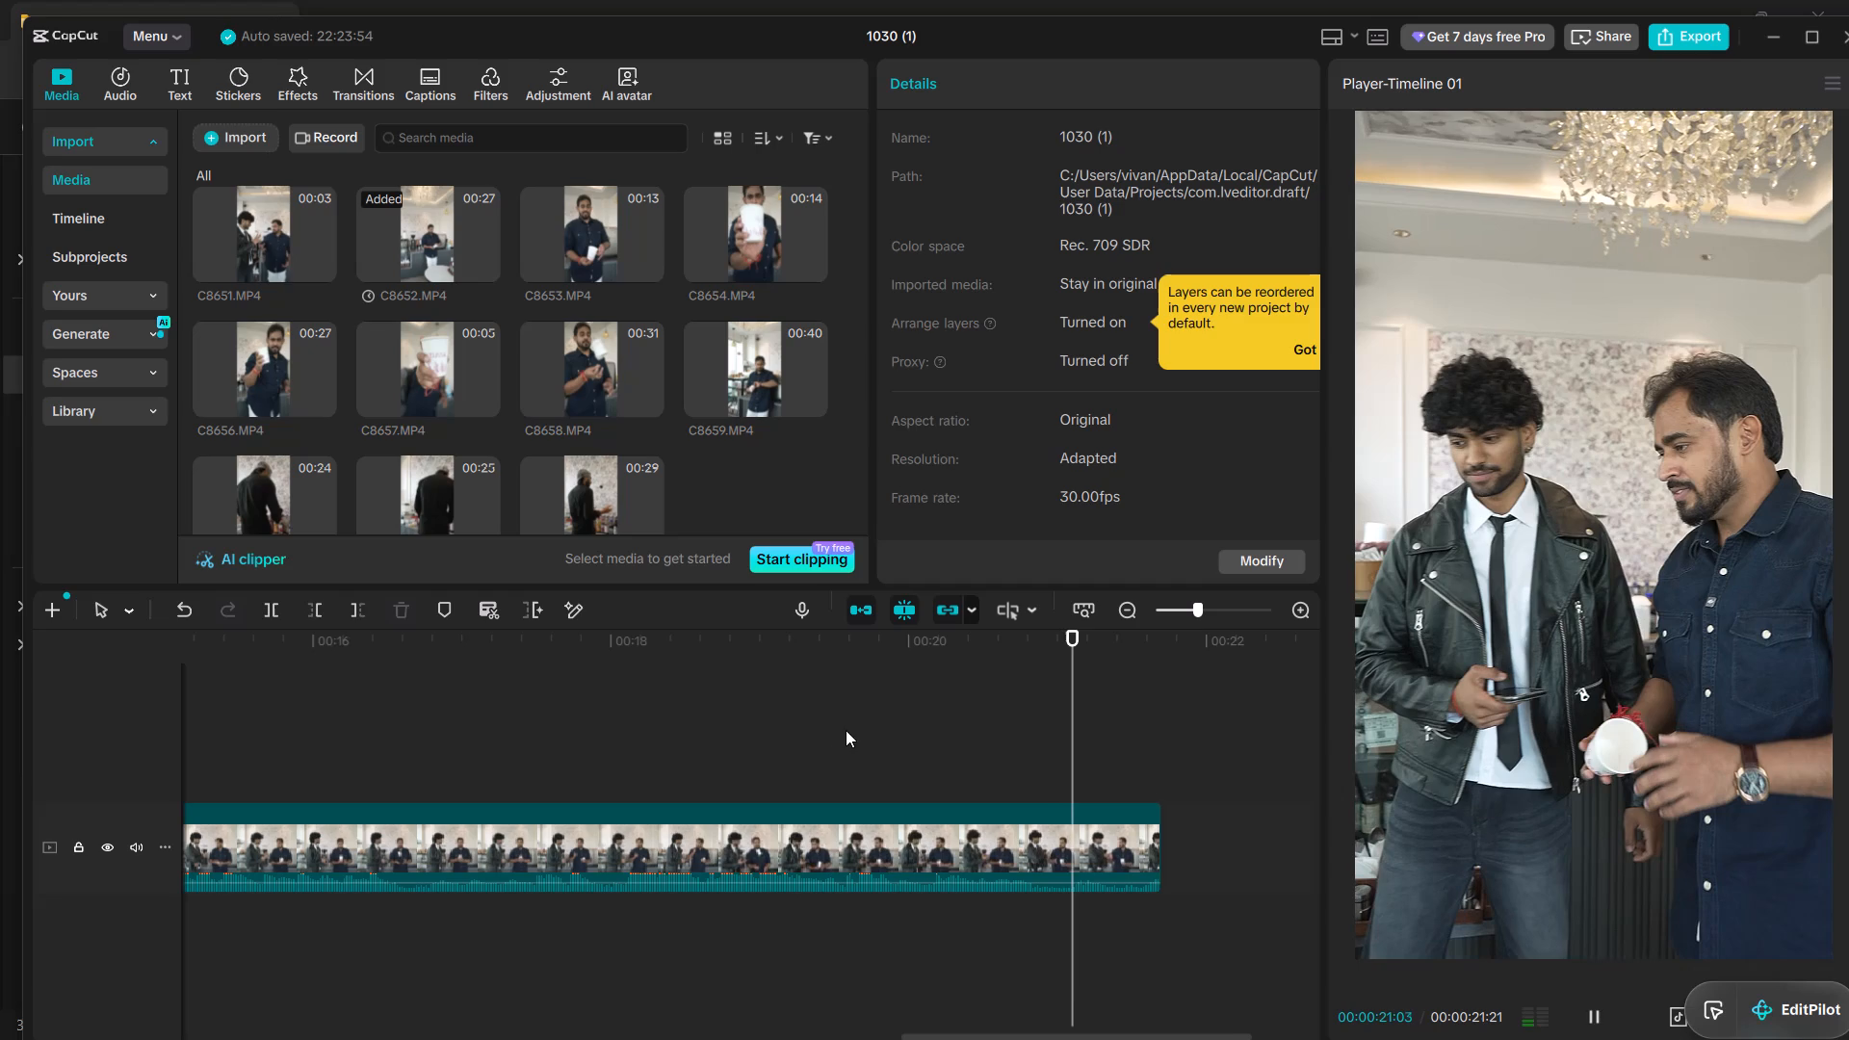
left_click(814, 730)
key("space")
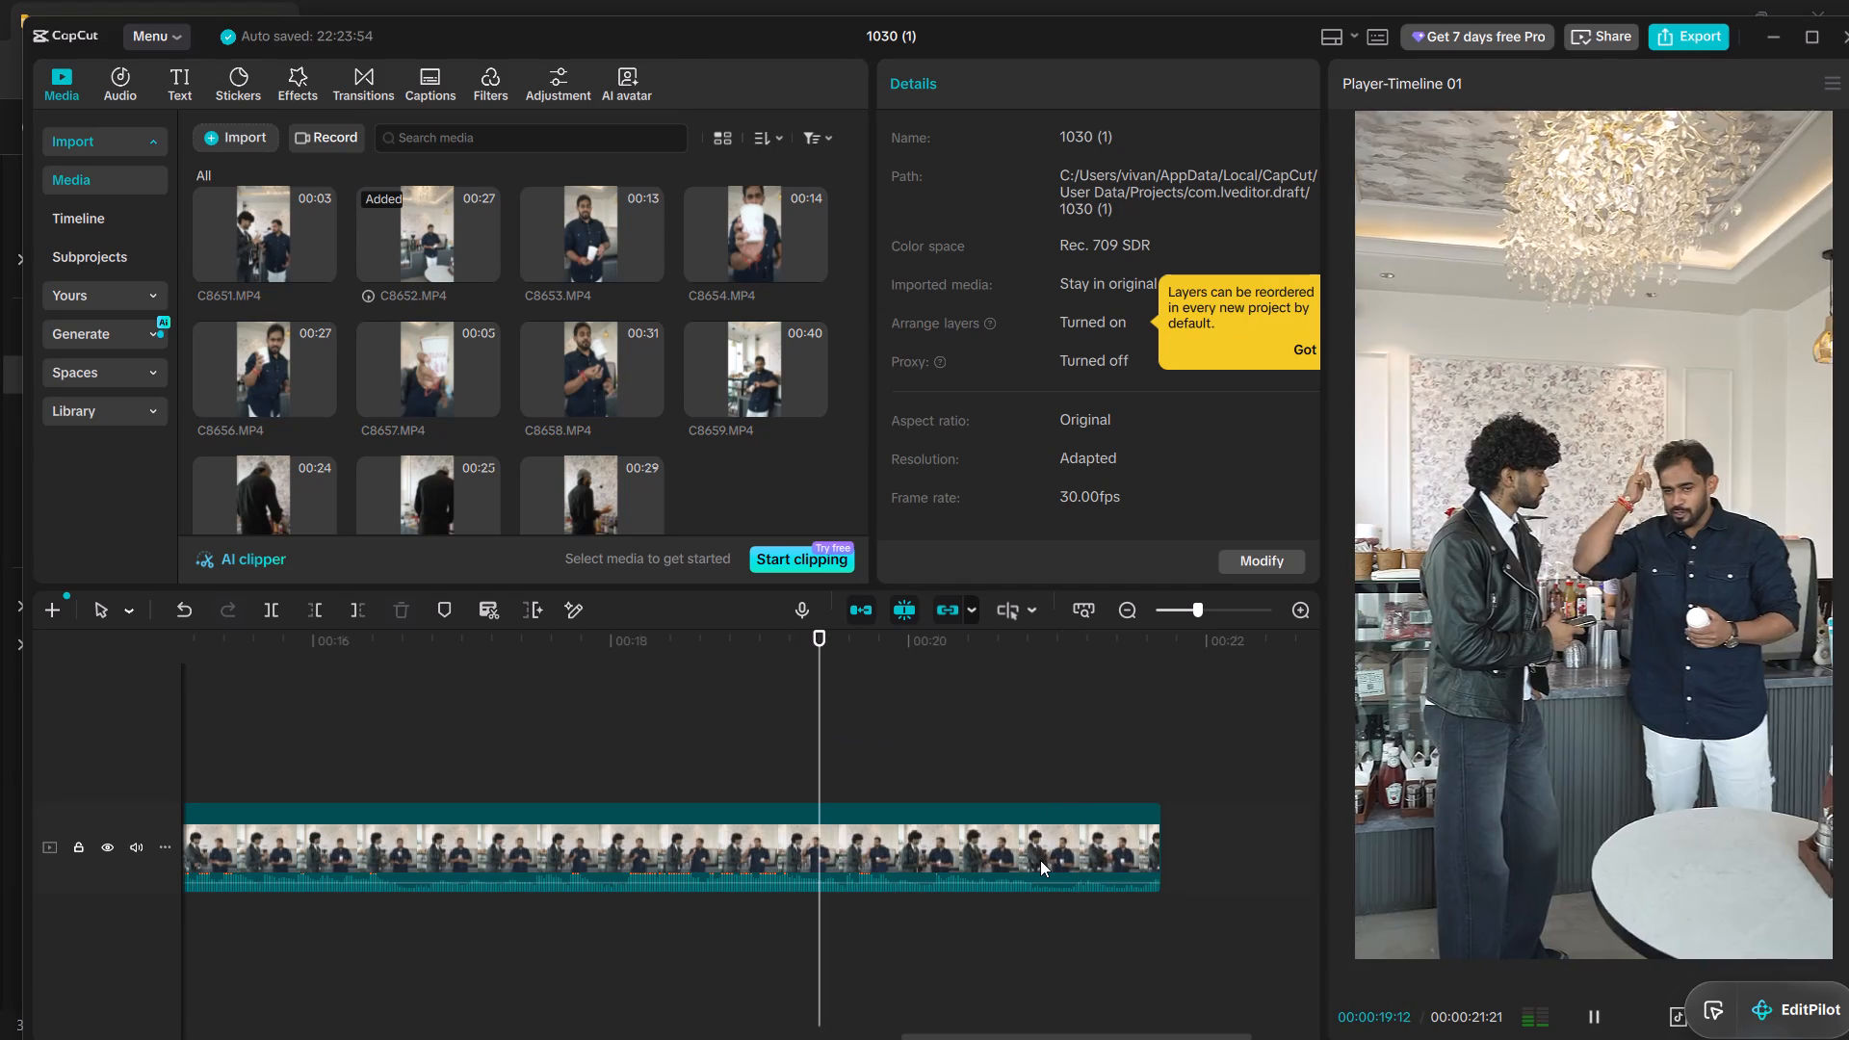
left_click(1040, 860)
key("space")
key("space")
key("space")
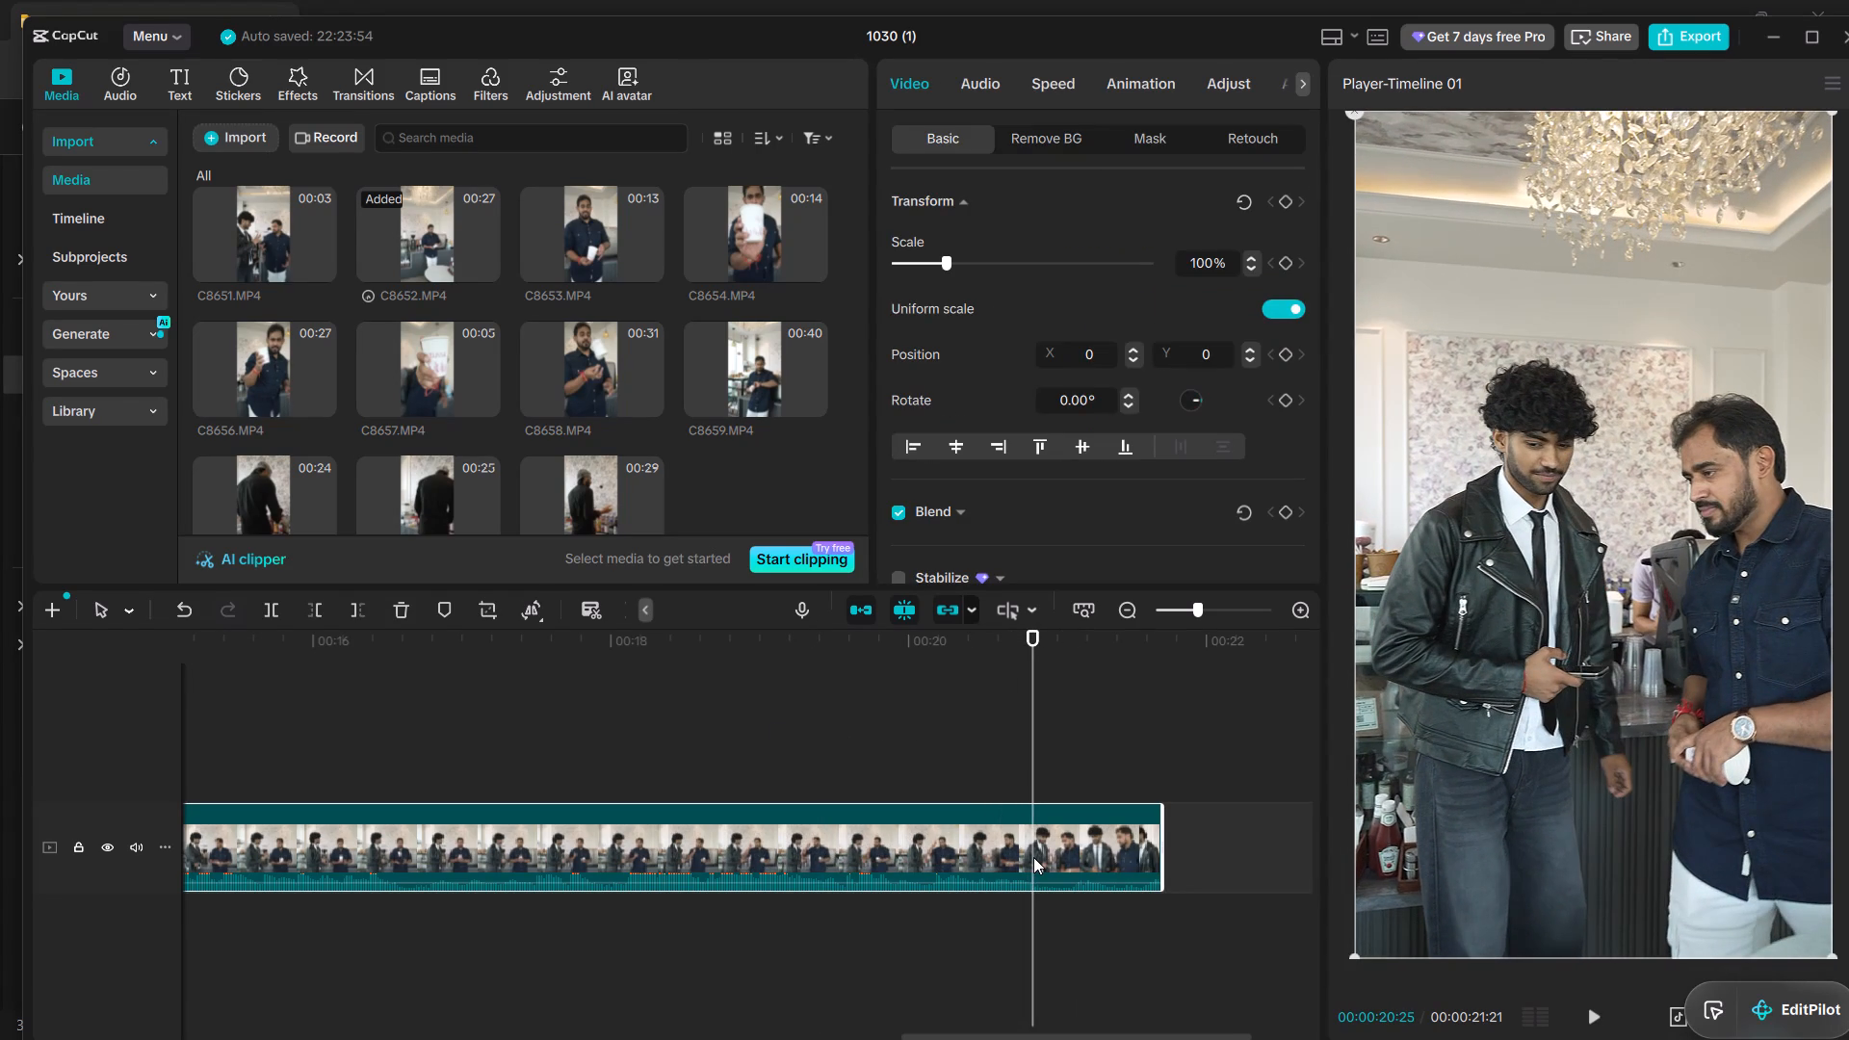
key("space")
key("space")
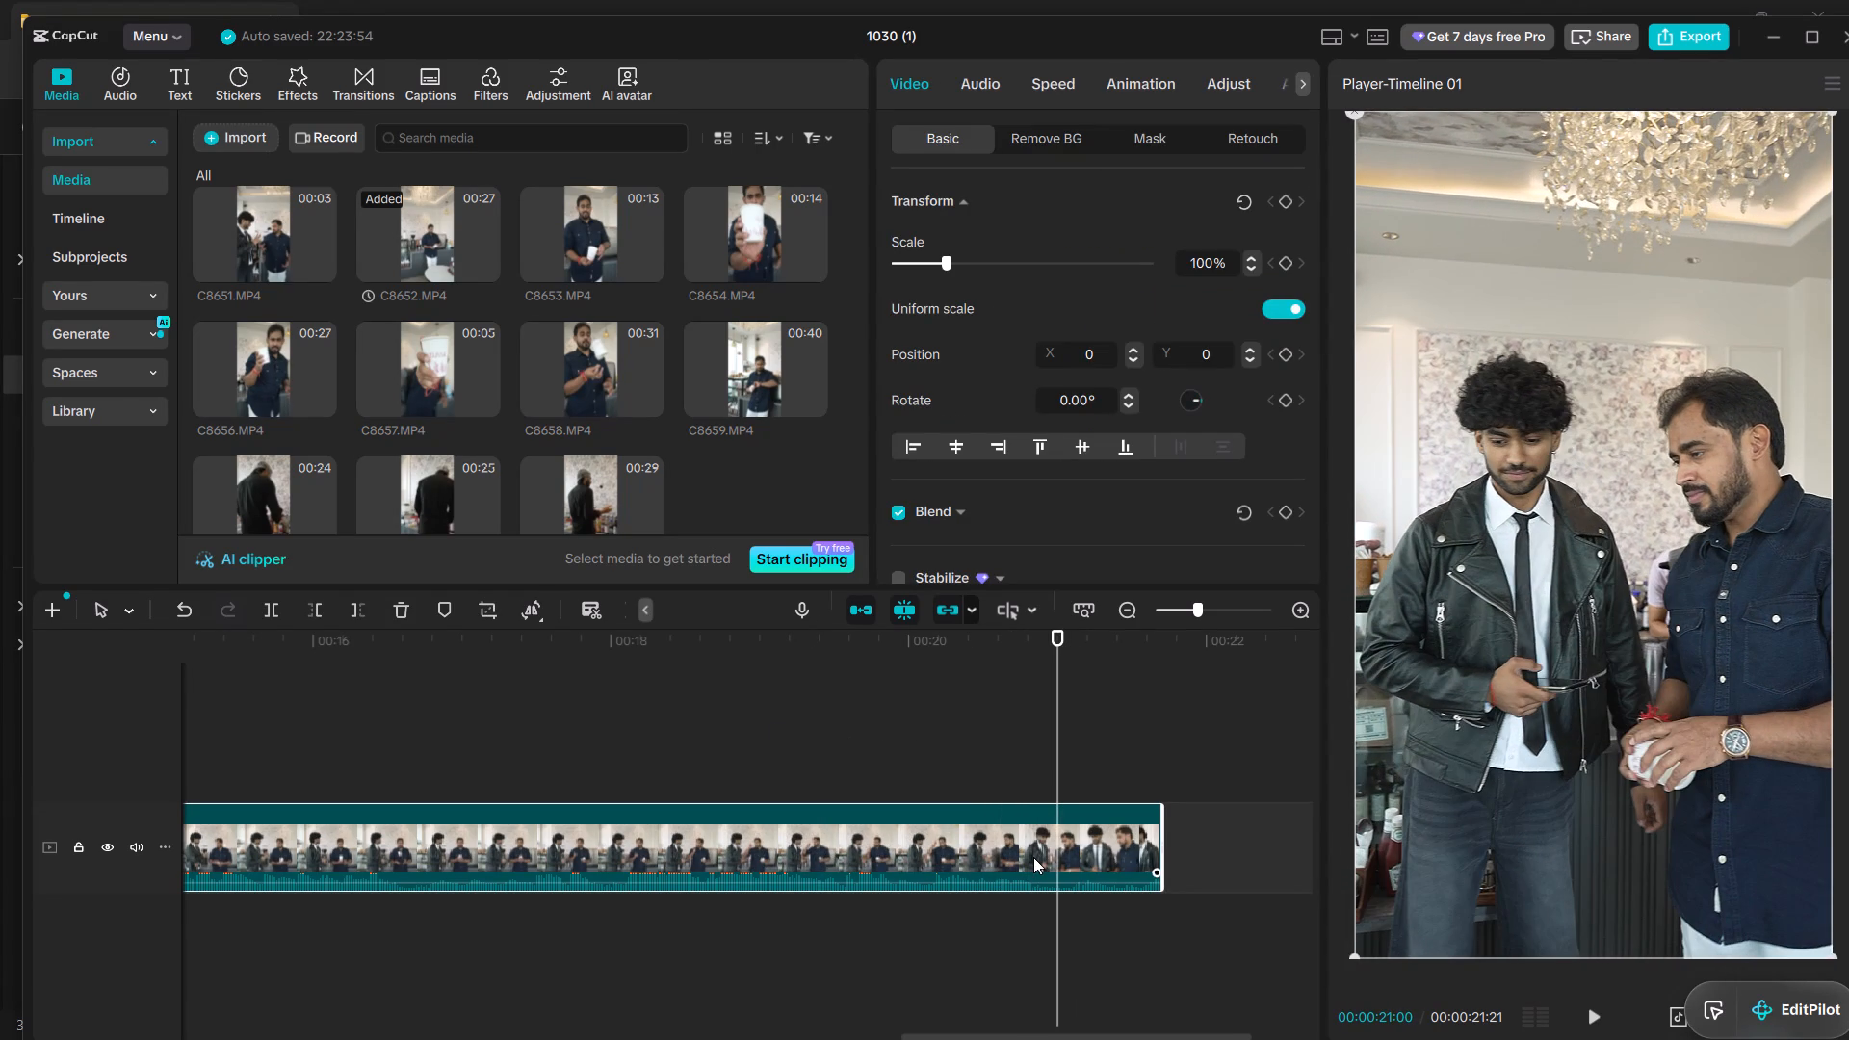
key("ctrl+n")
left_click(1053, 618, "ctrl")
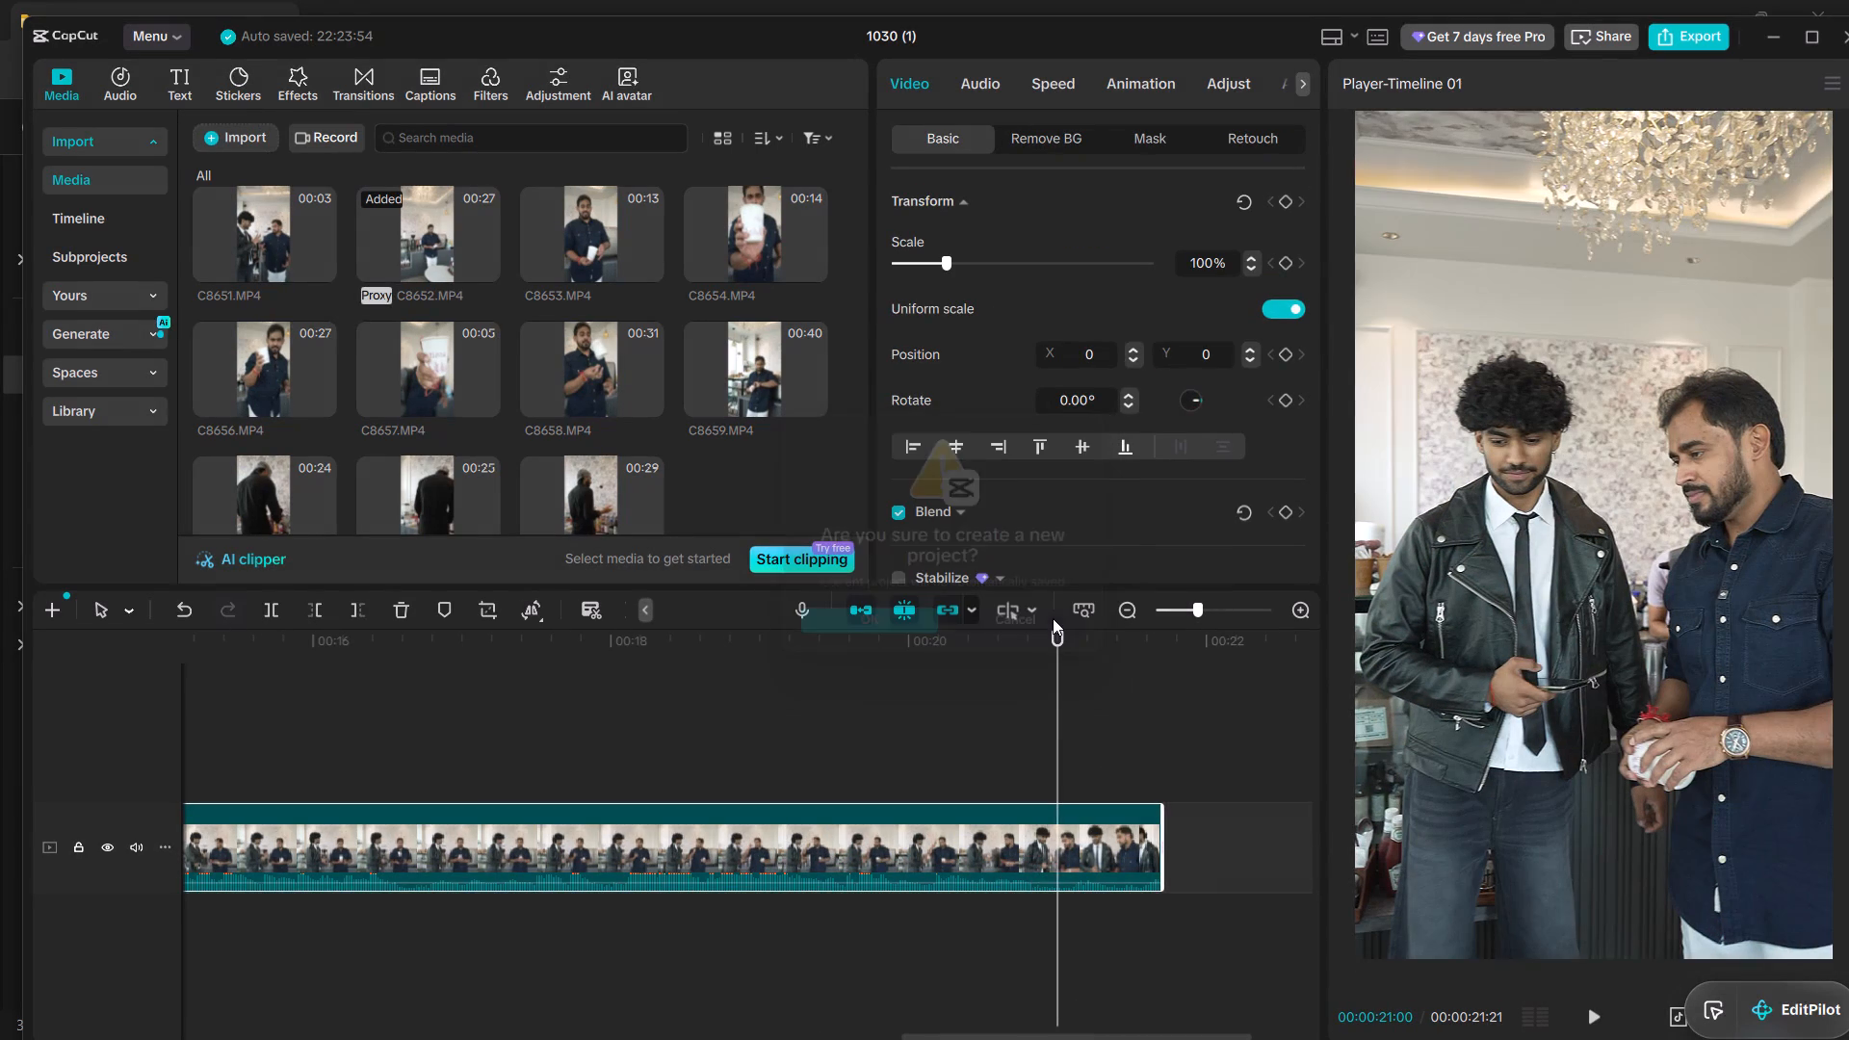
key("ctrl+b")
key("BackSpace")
Preview the imported clips C8653, C8654, C8656 to C8659, C8662, C8665 and C8667, and recheck the start of C8653.
left_click(577, 260)
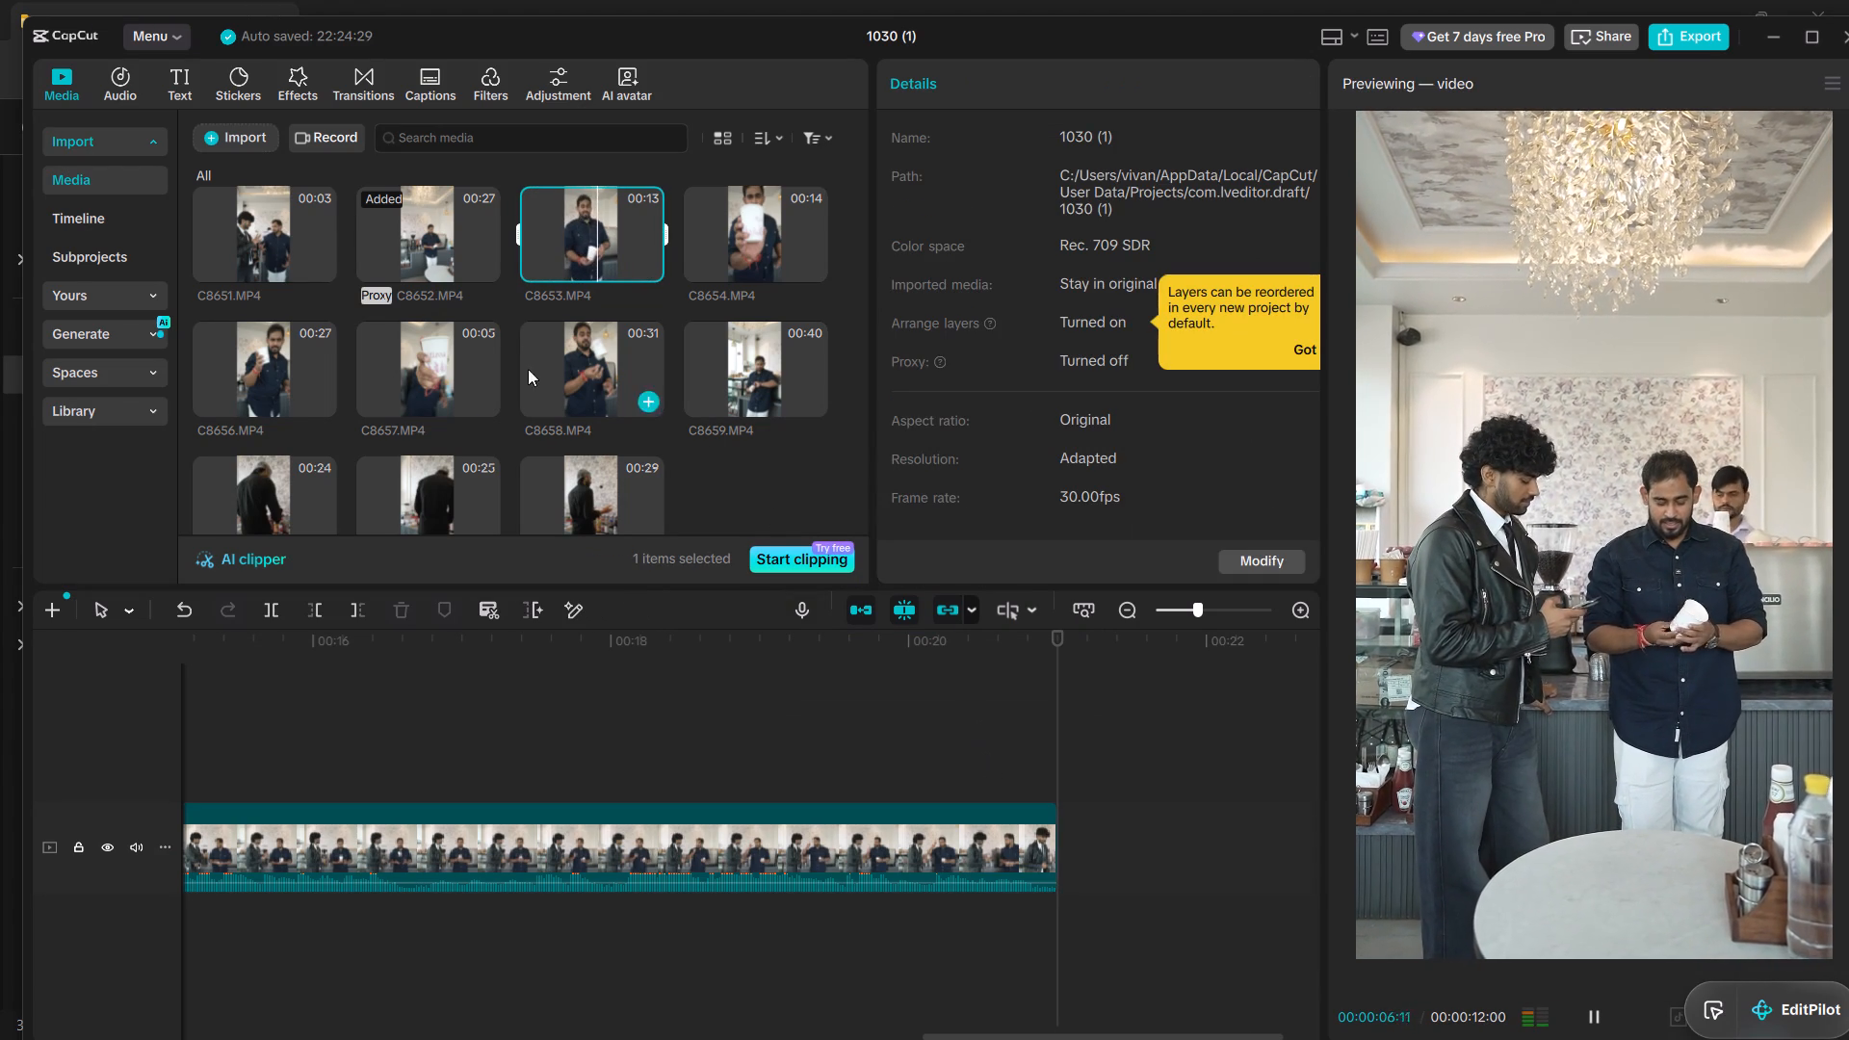
left_click(759, 236)
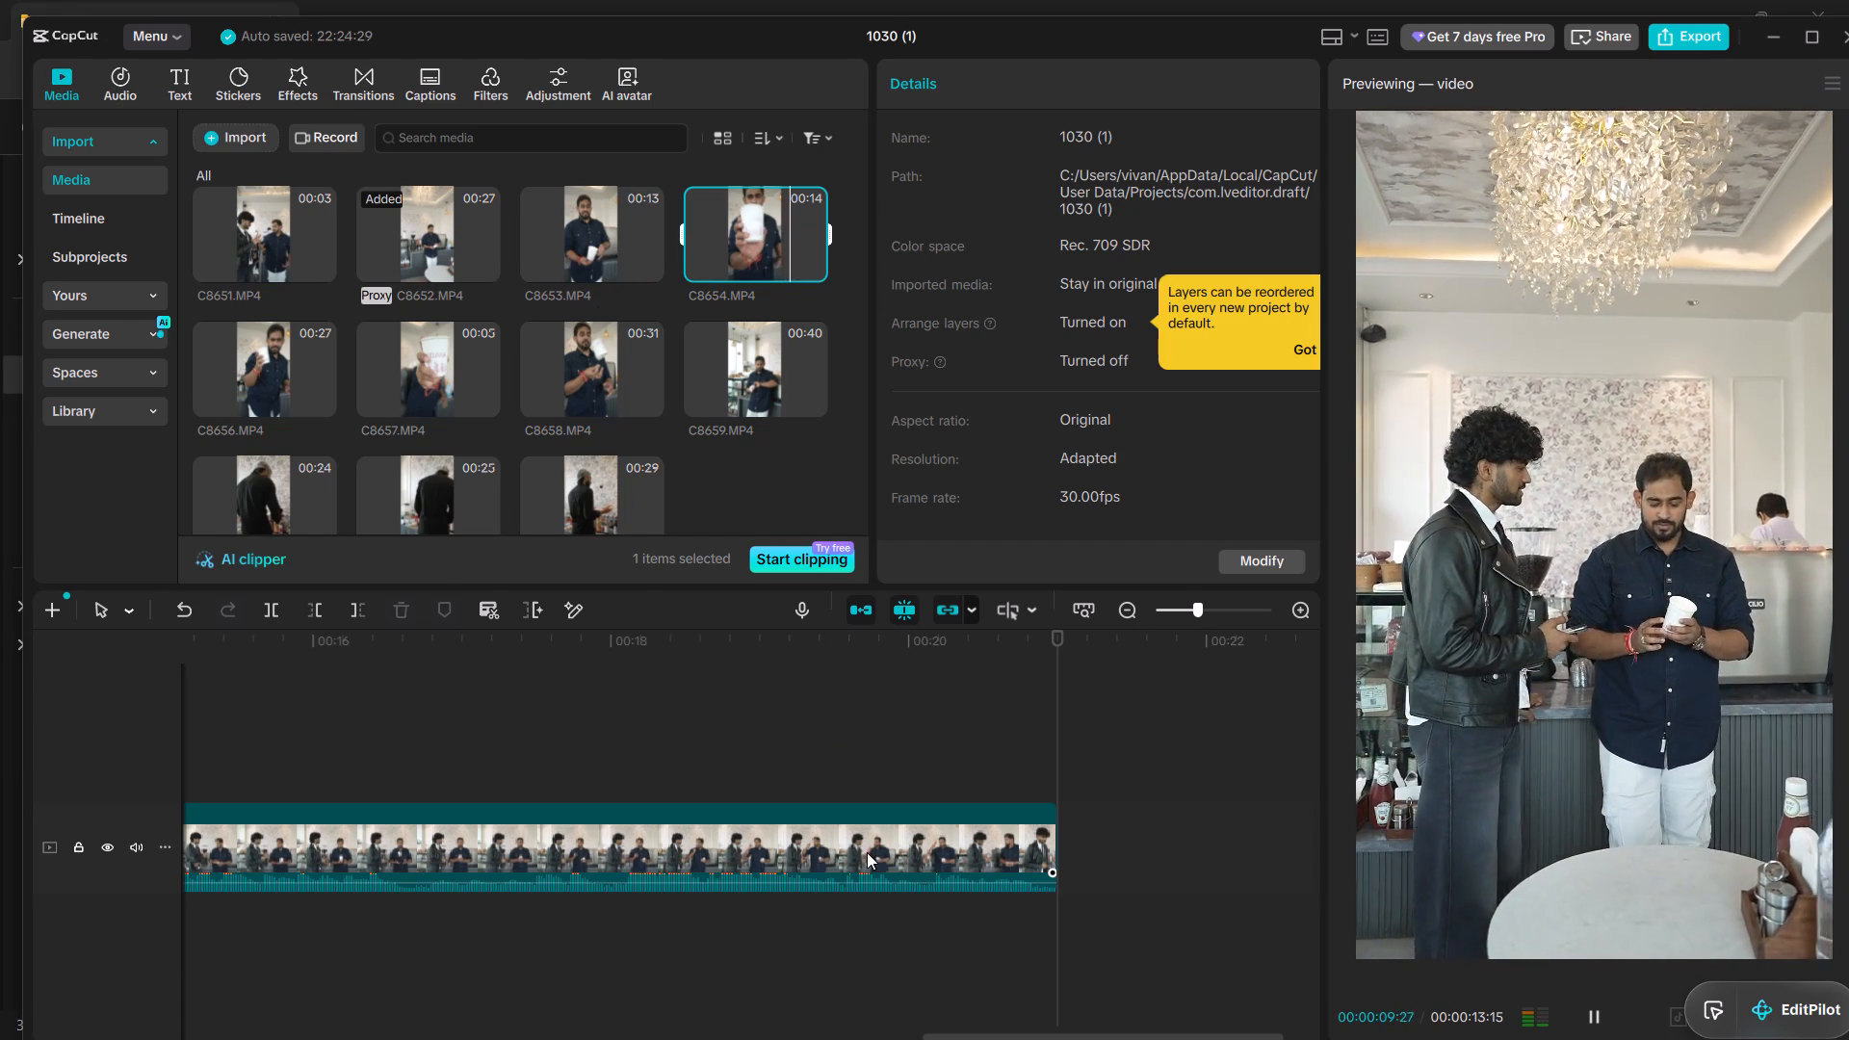
left_click(867, 852)
left_click(239, 331)
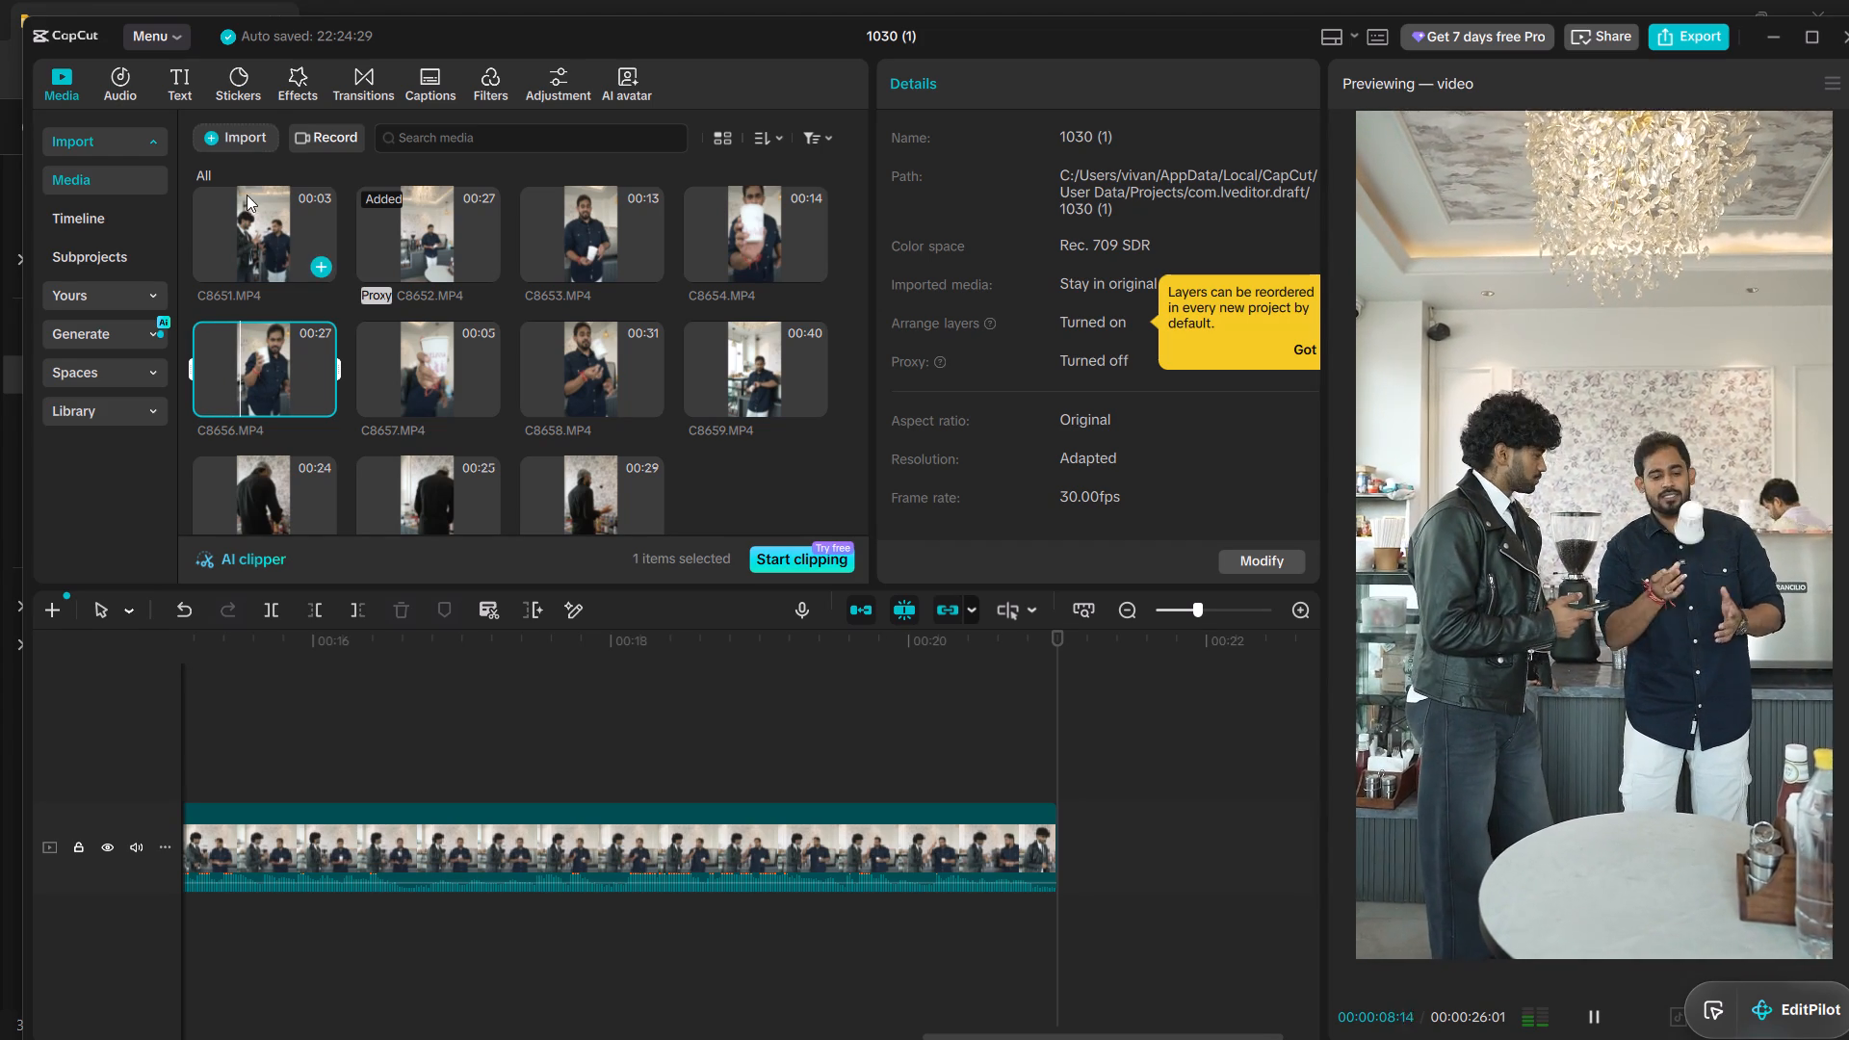
left_click(412, 351)
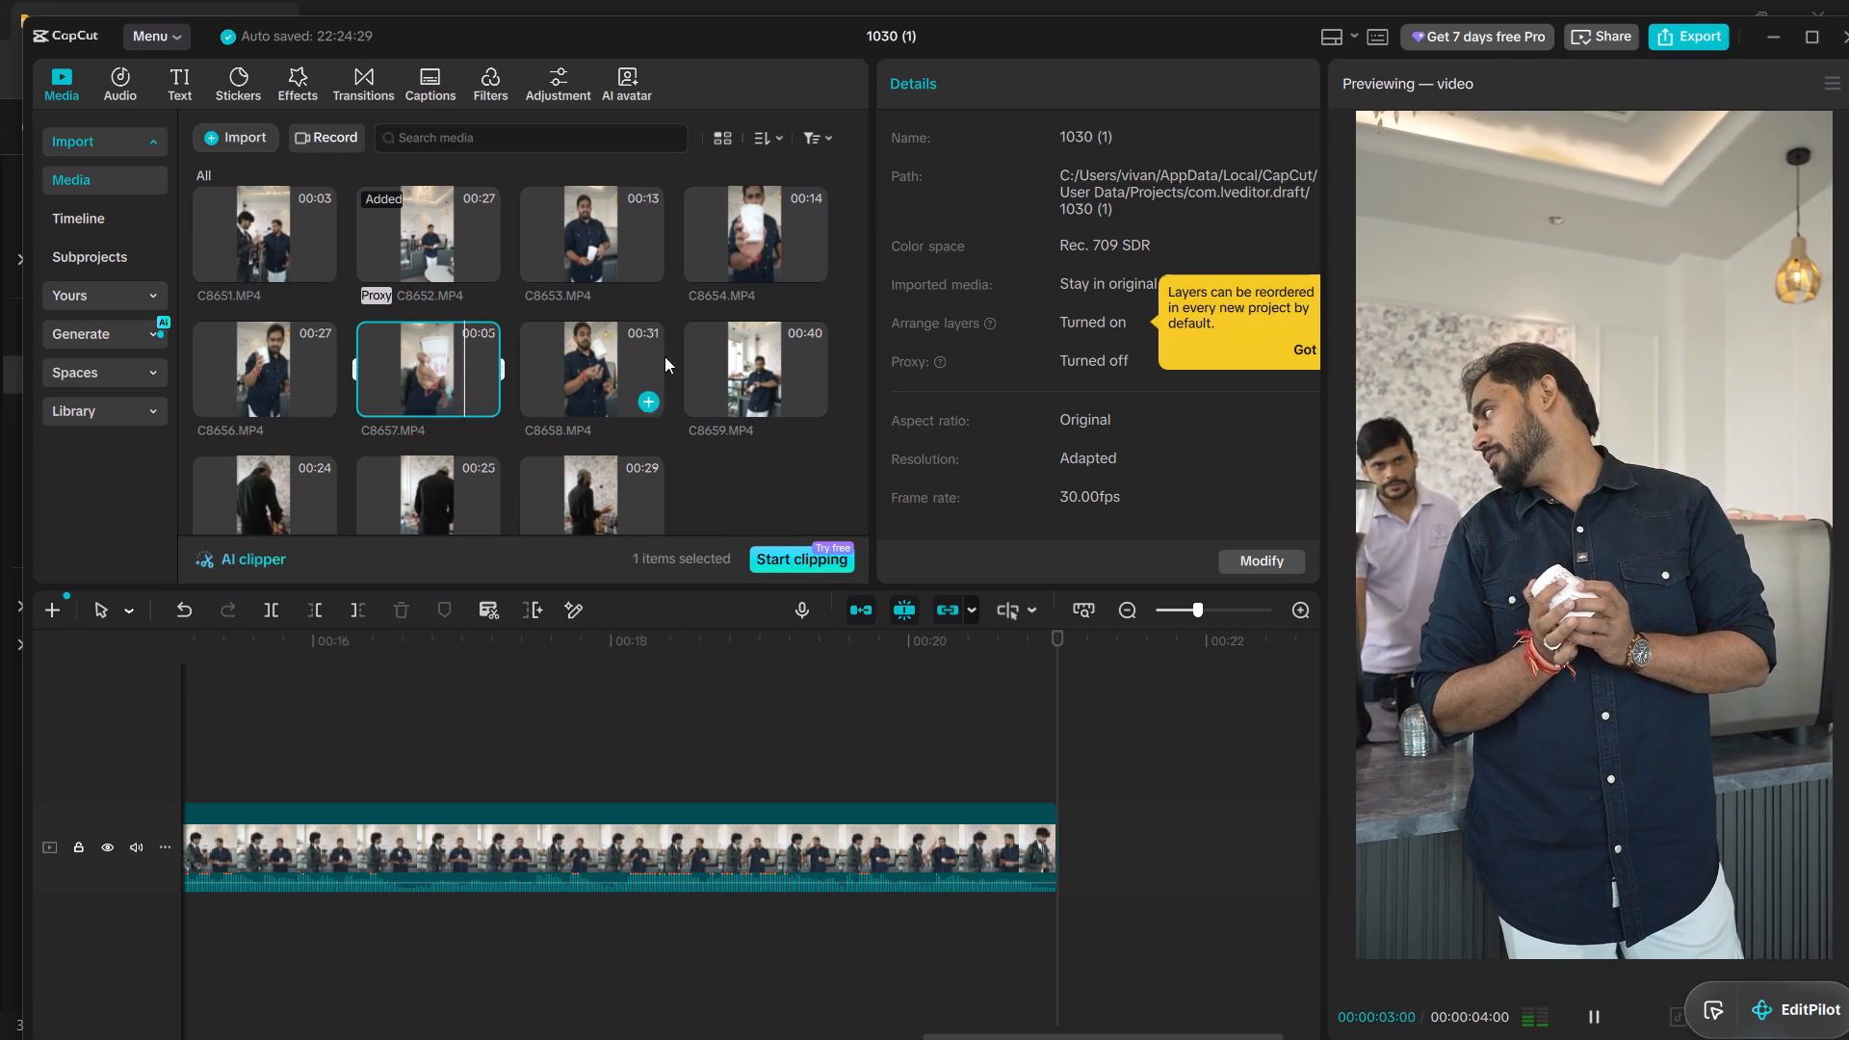
left_click(630, 357)
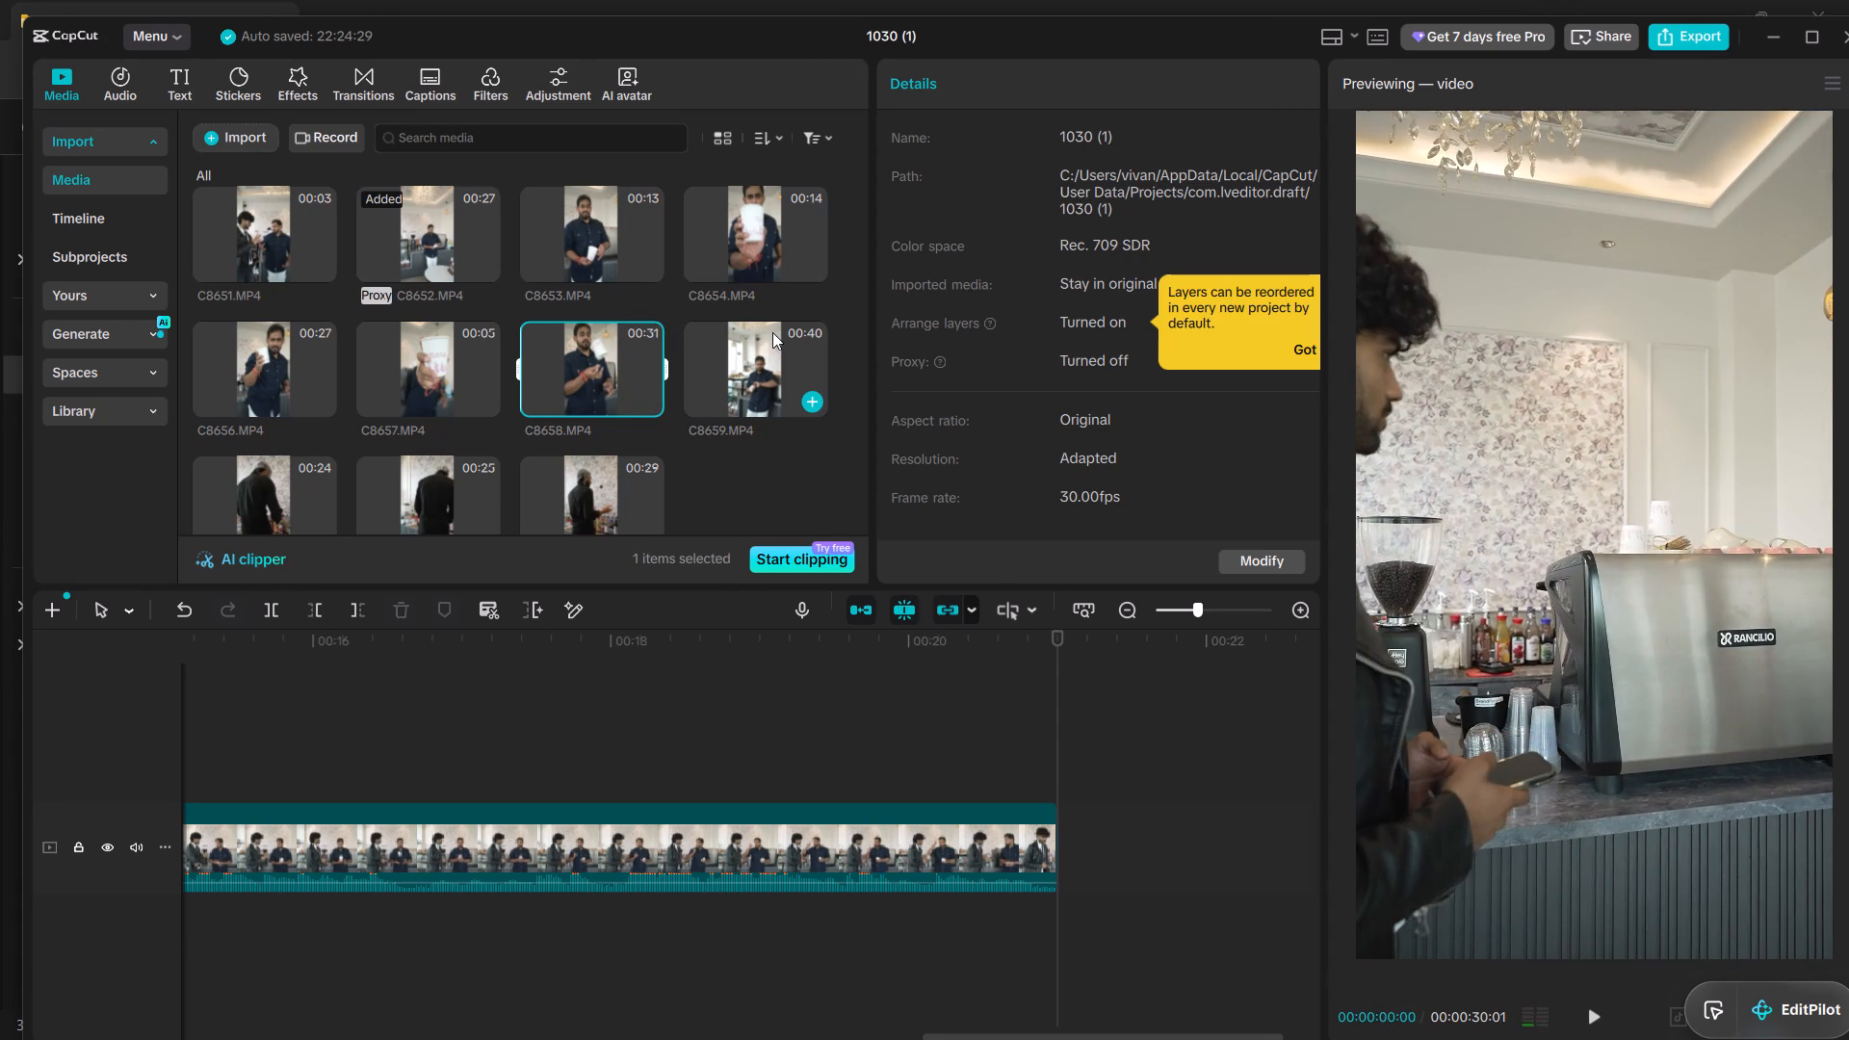
left_click(772, 332)
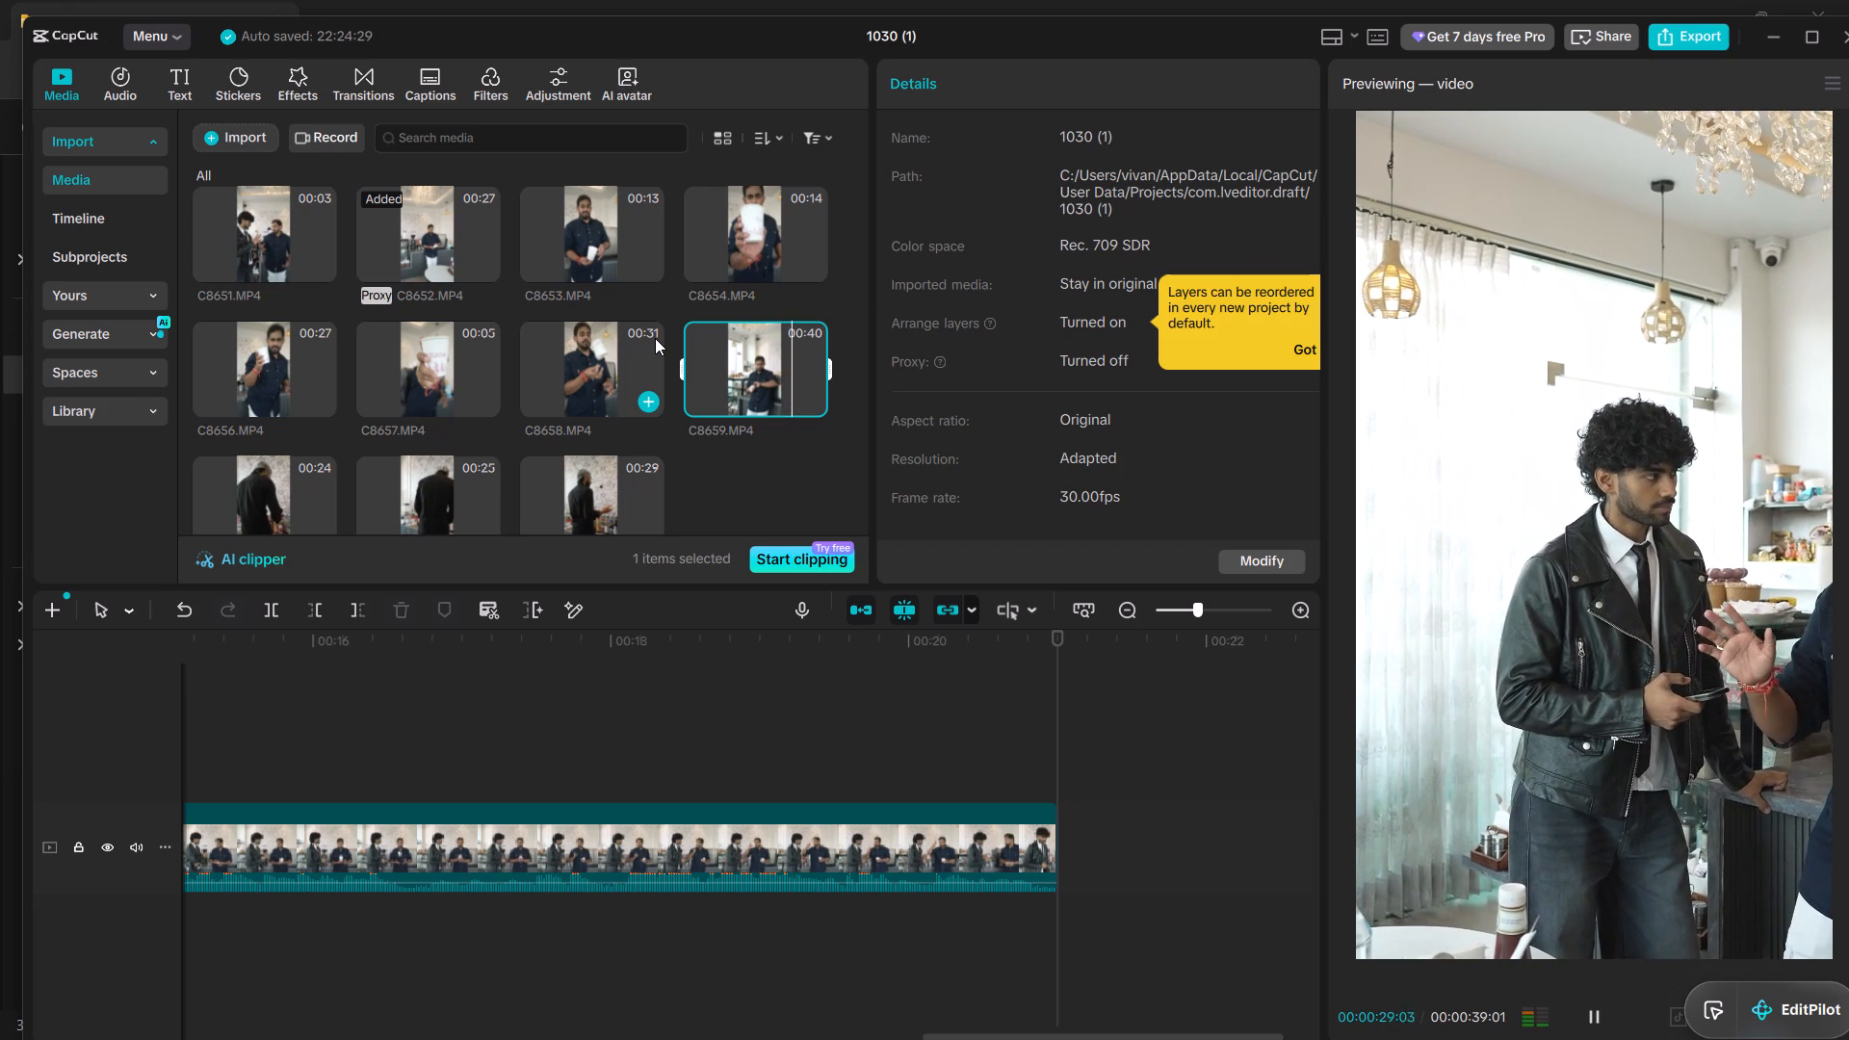
scroll(511, 357, "down", 1)
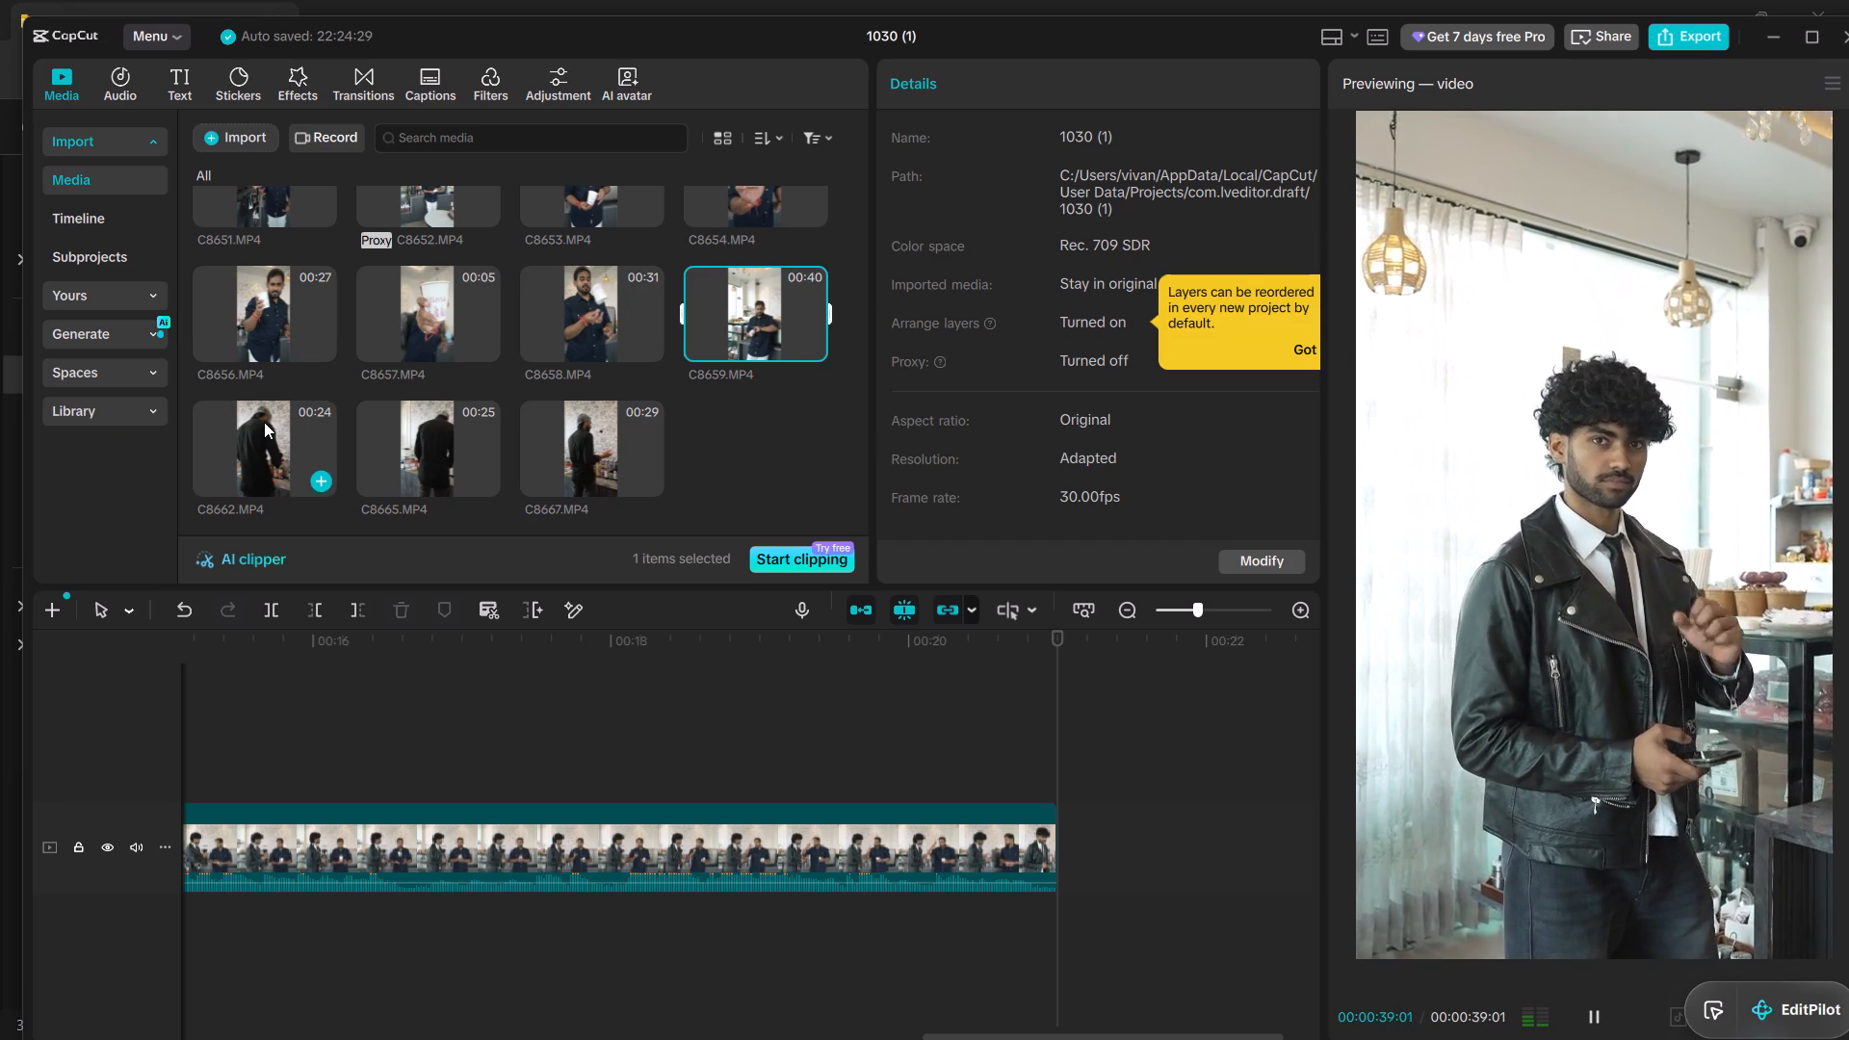
left_click(264, 423)
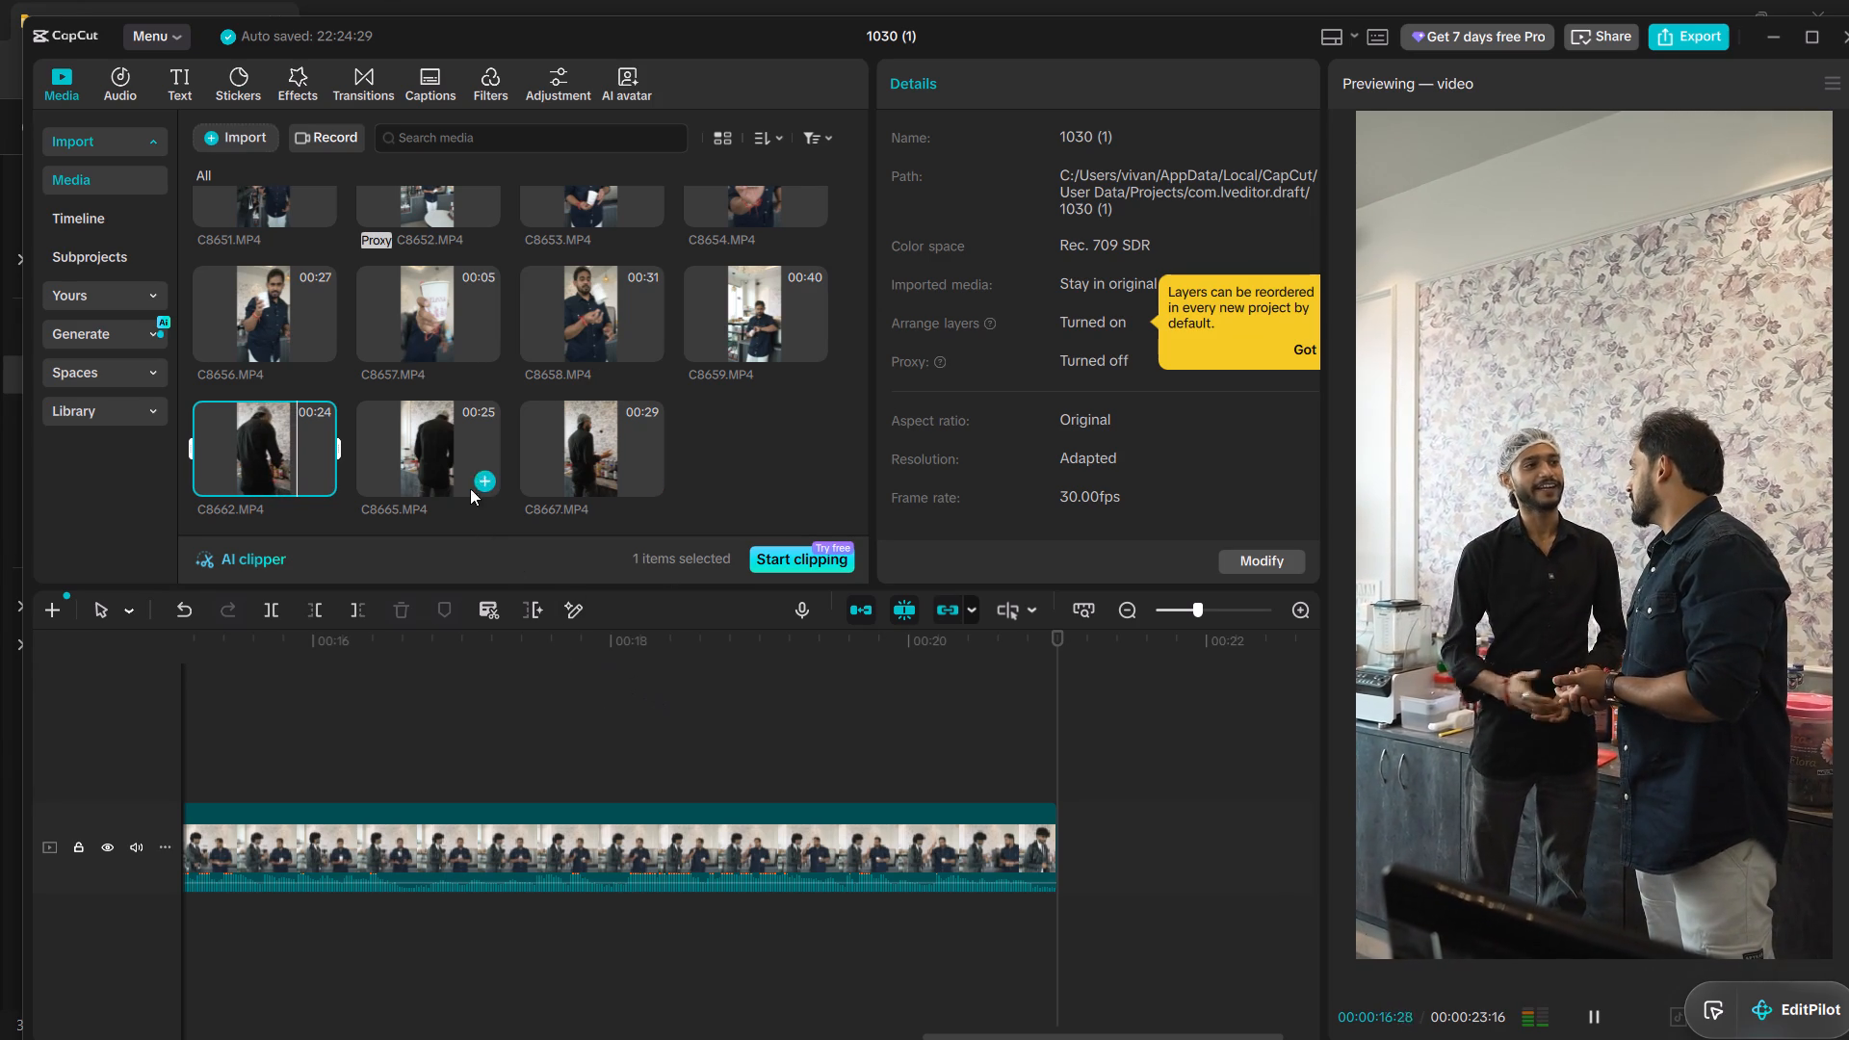
left_click(443, 438)
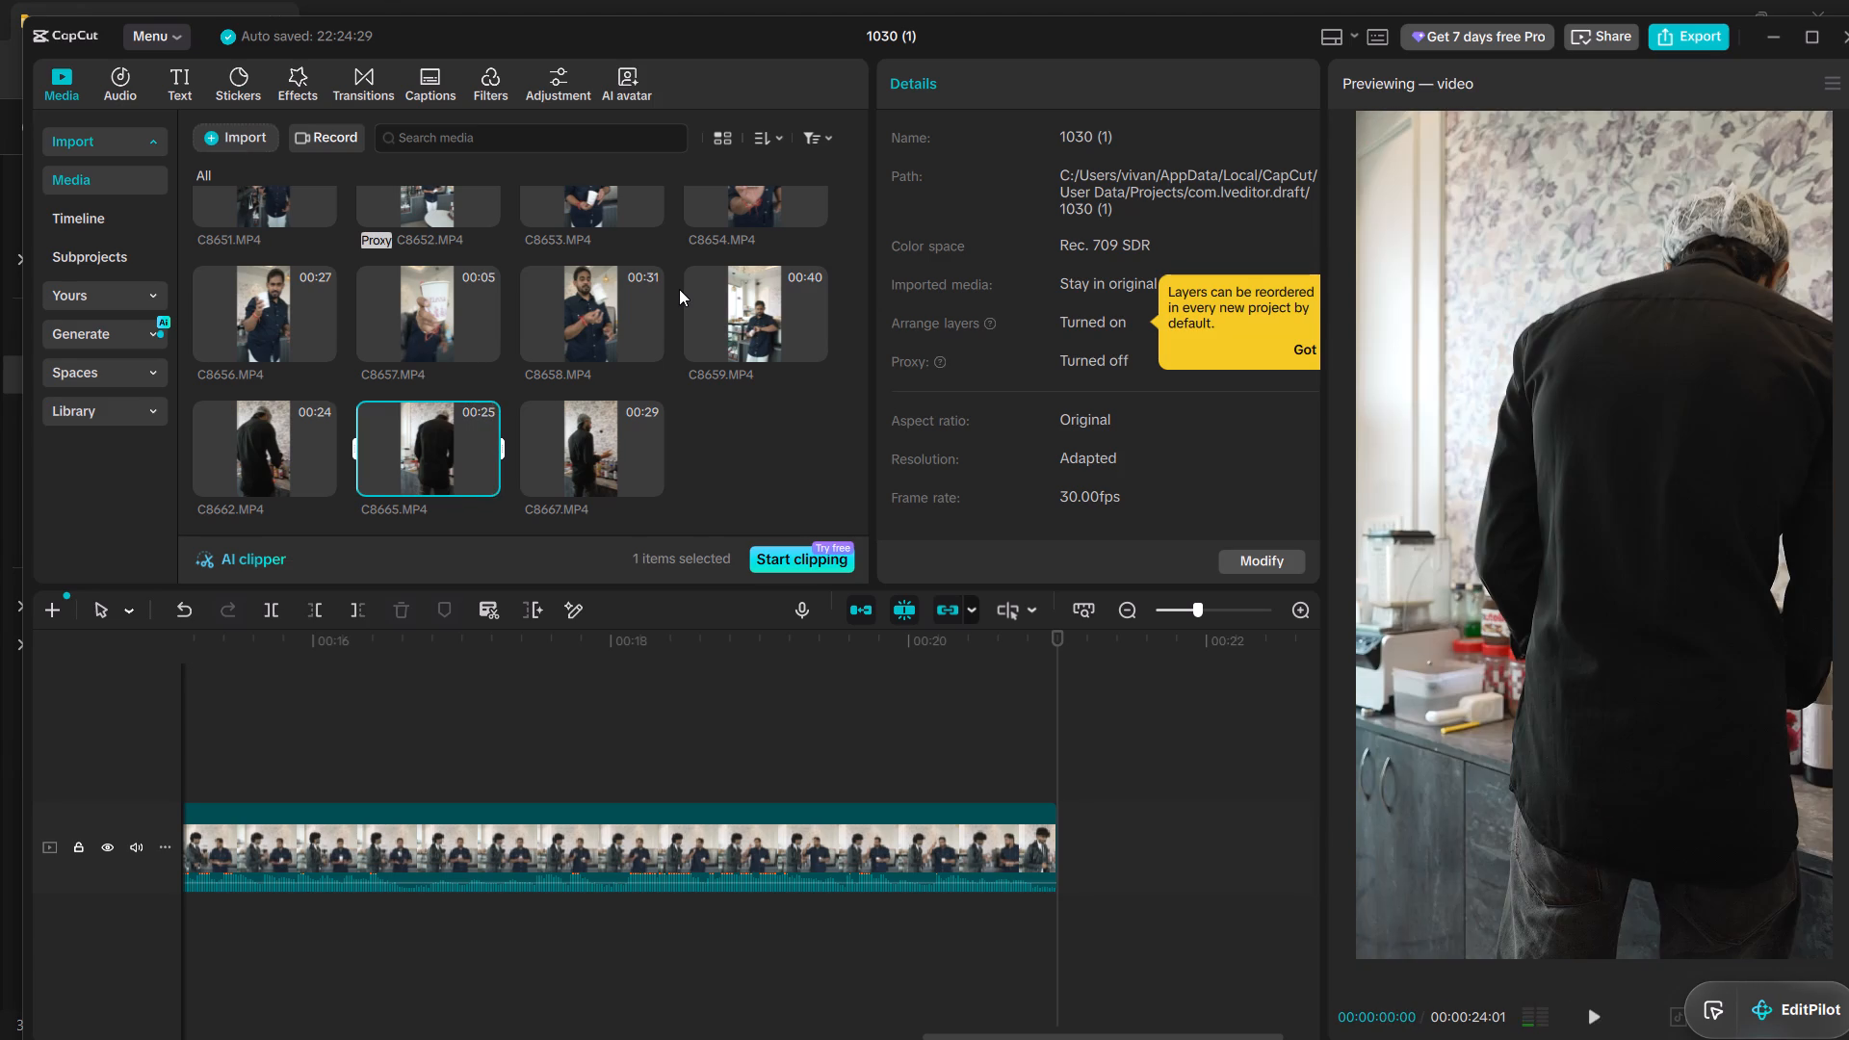
left_click(632, 447)
left_click(621, 443)
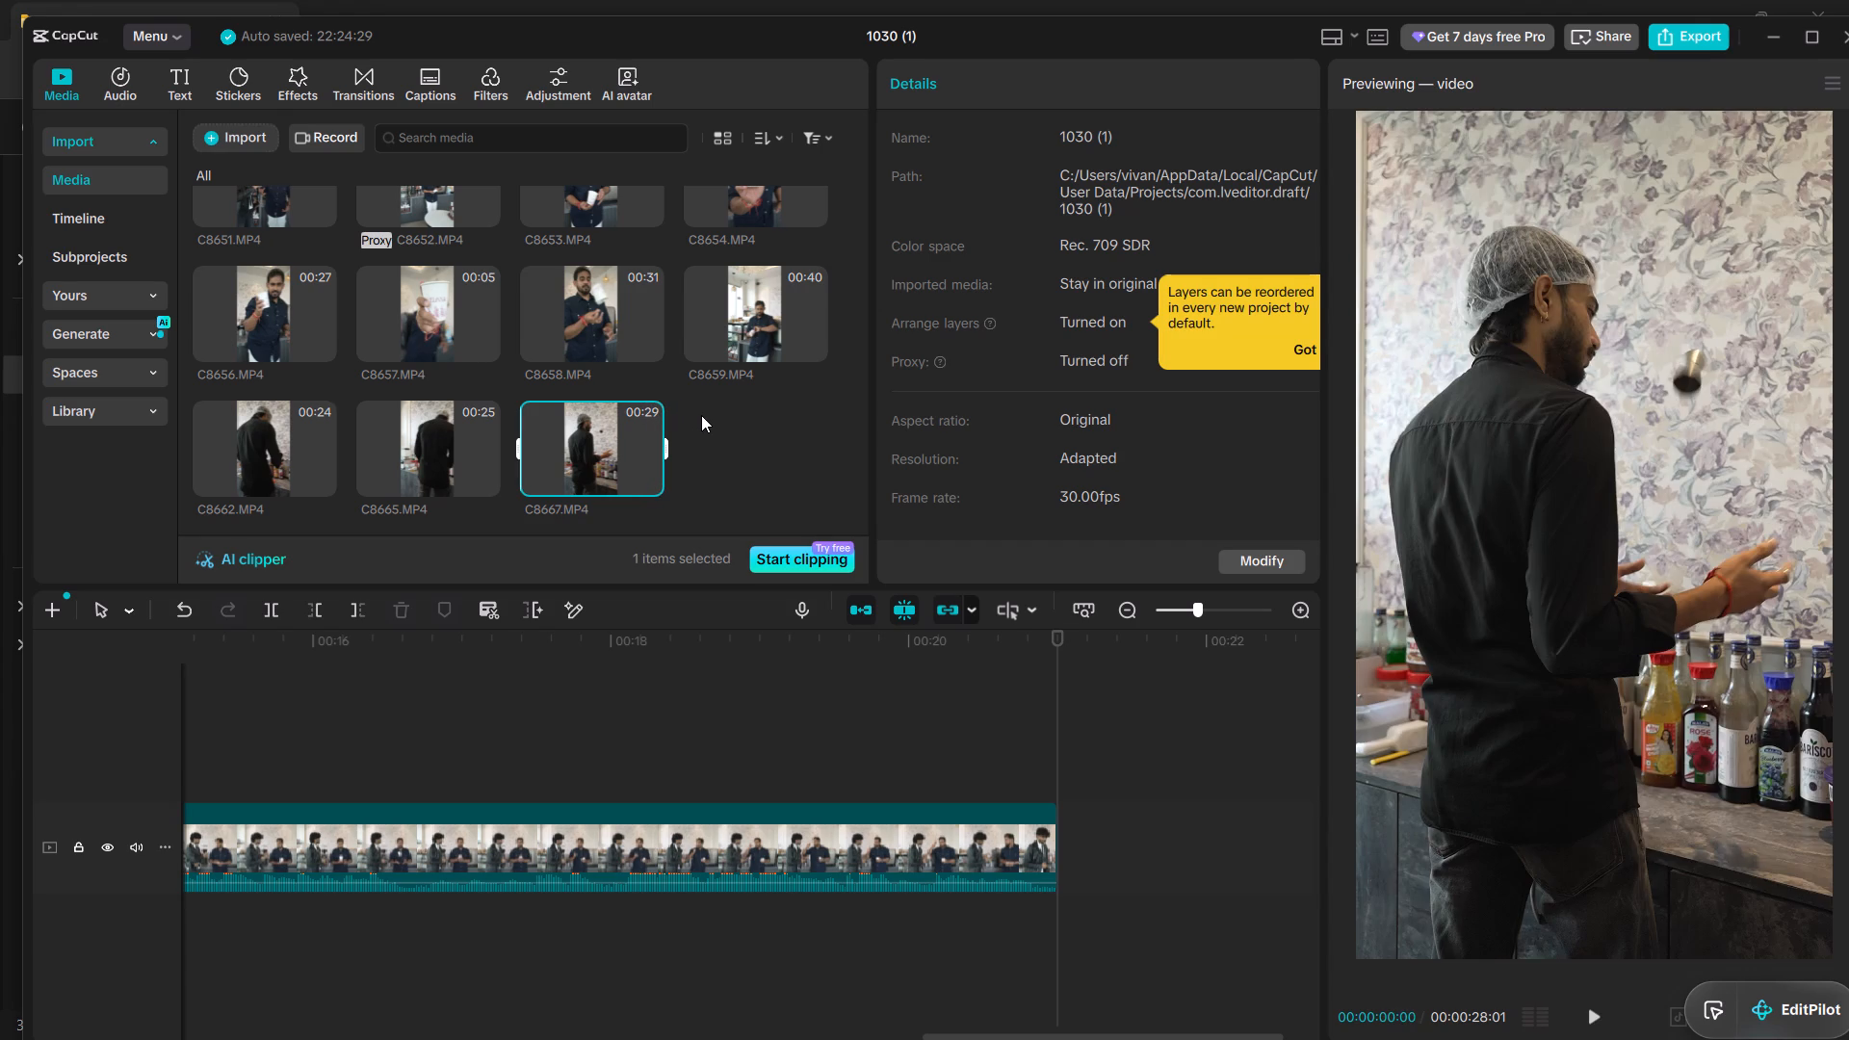
left_click(720, 426)
scroll(558, 427, "up", 2)
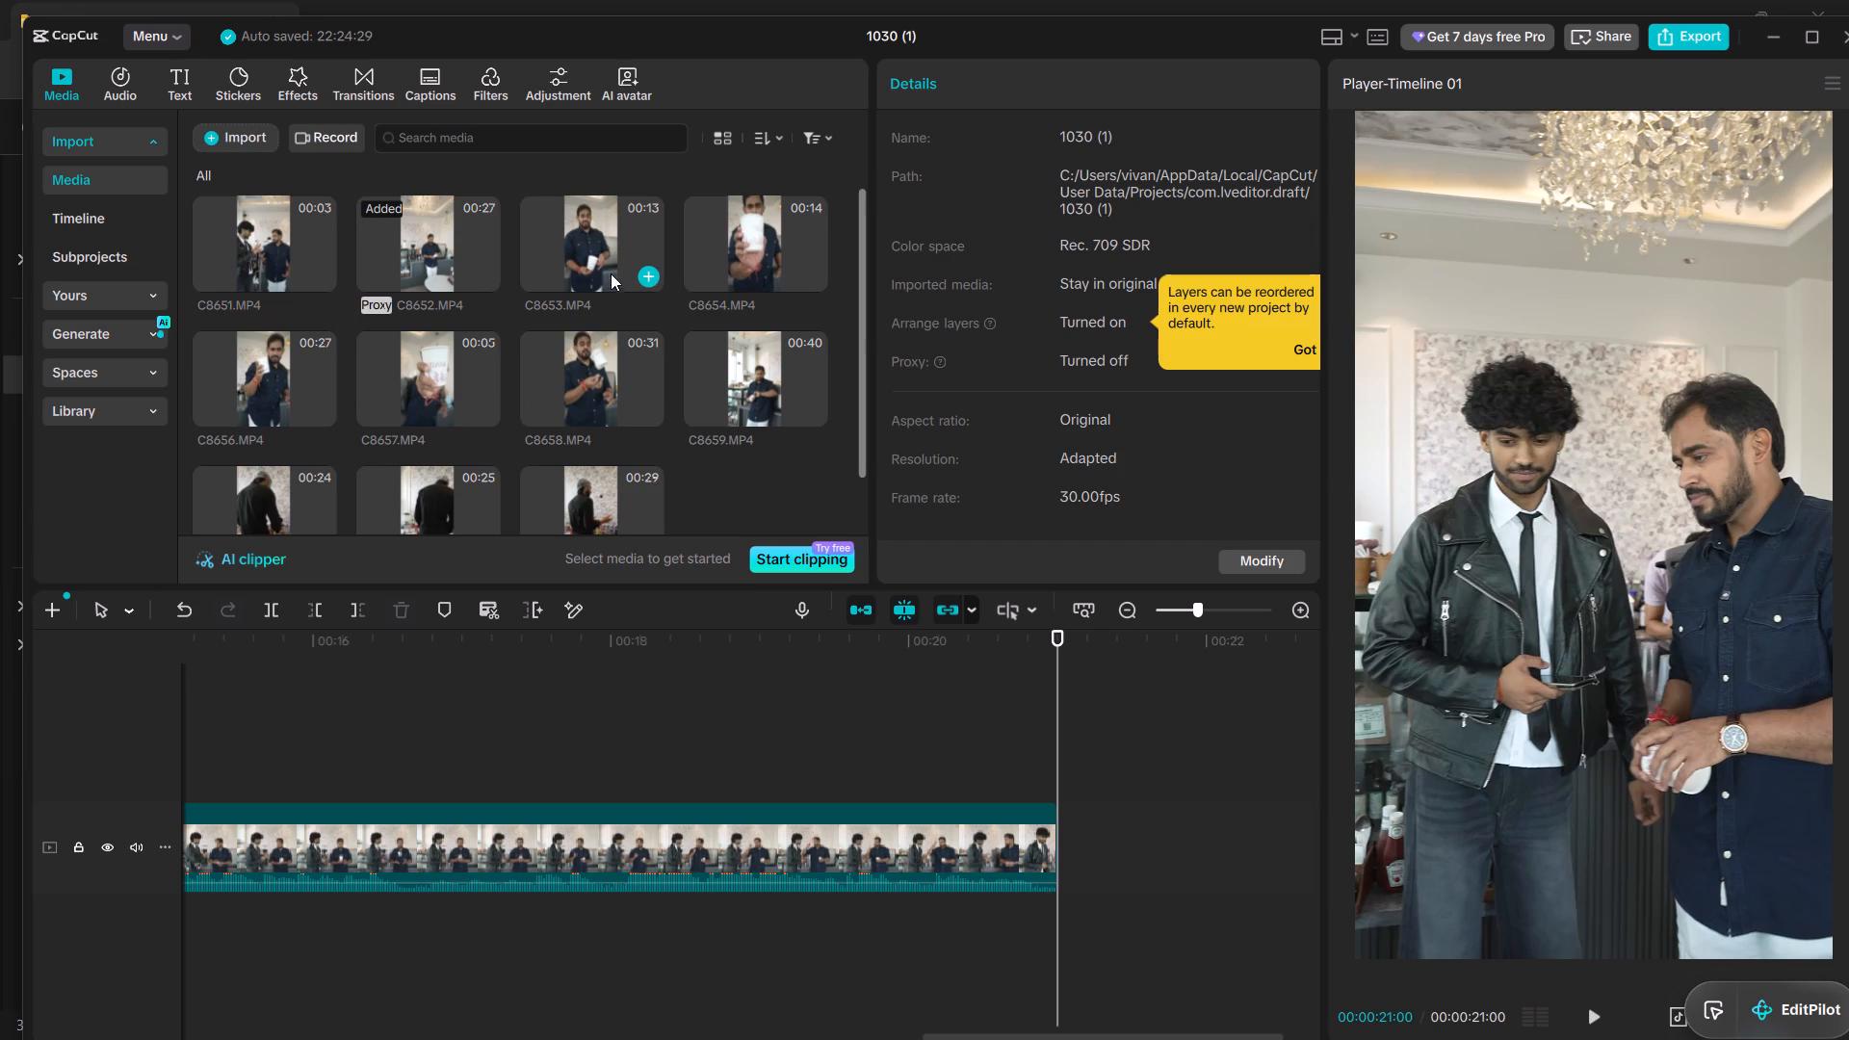
left_click(596, 211)
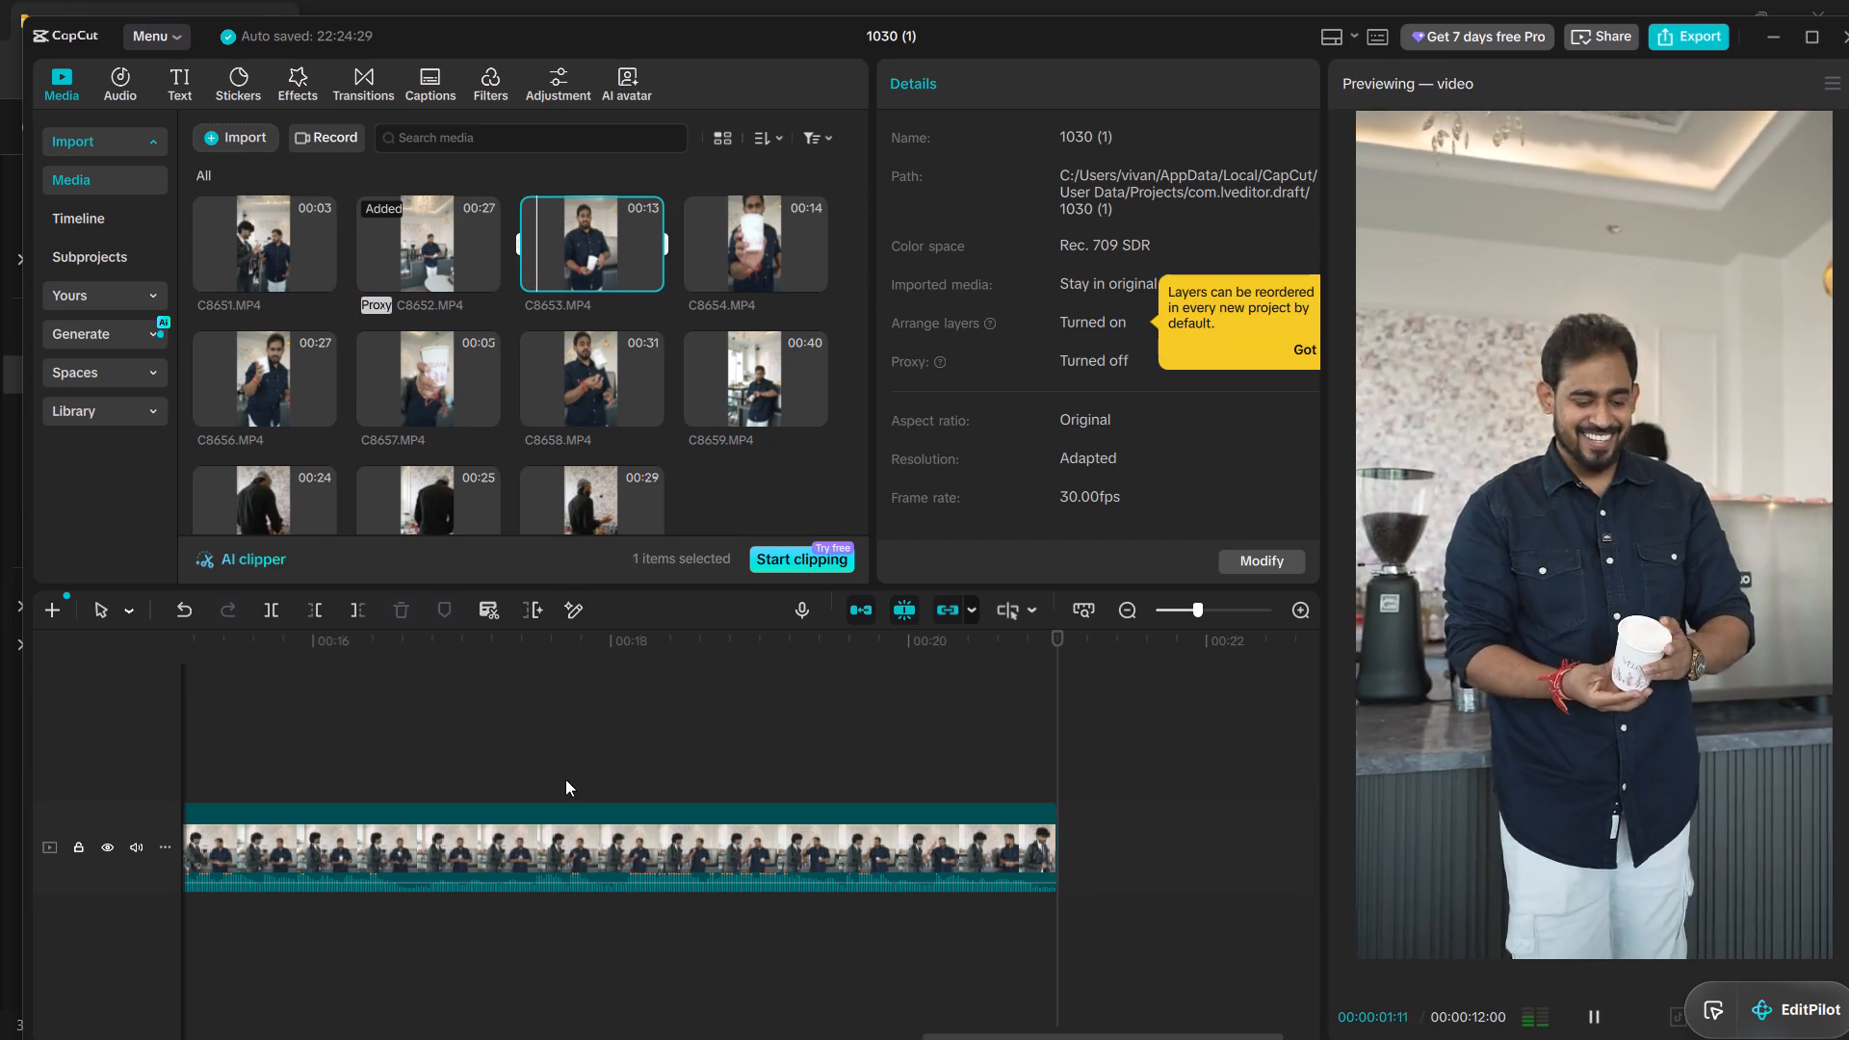
Replay the opening of C8652.MP4 from the timeline start and delete the whole clip from the timeline.
left_click(565, 734)
left_click_drag(565, 734, 39, 955)
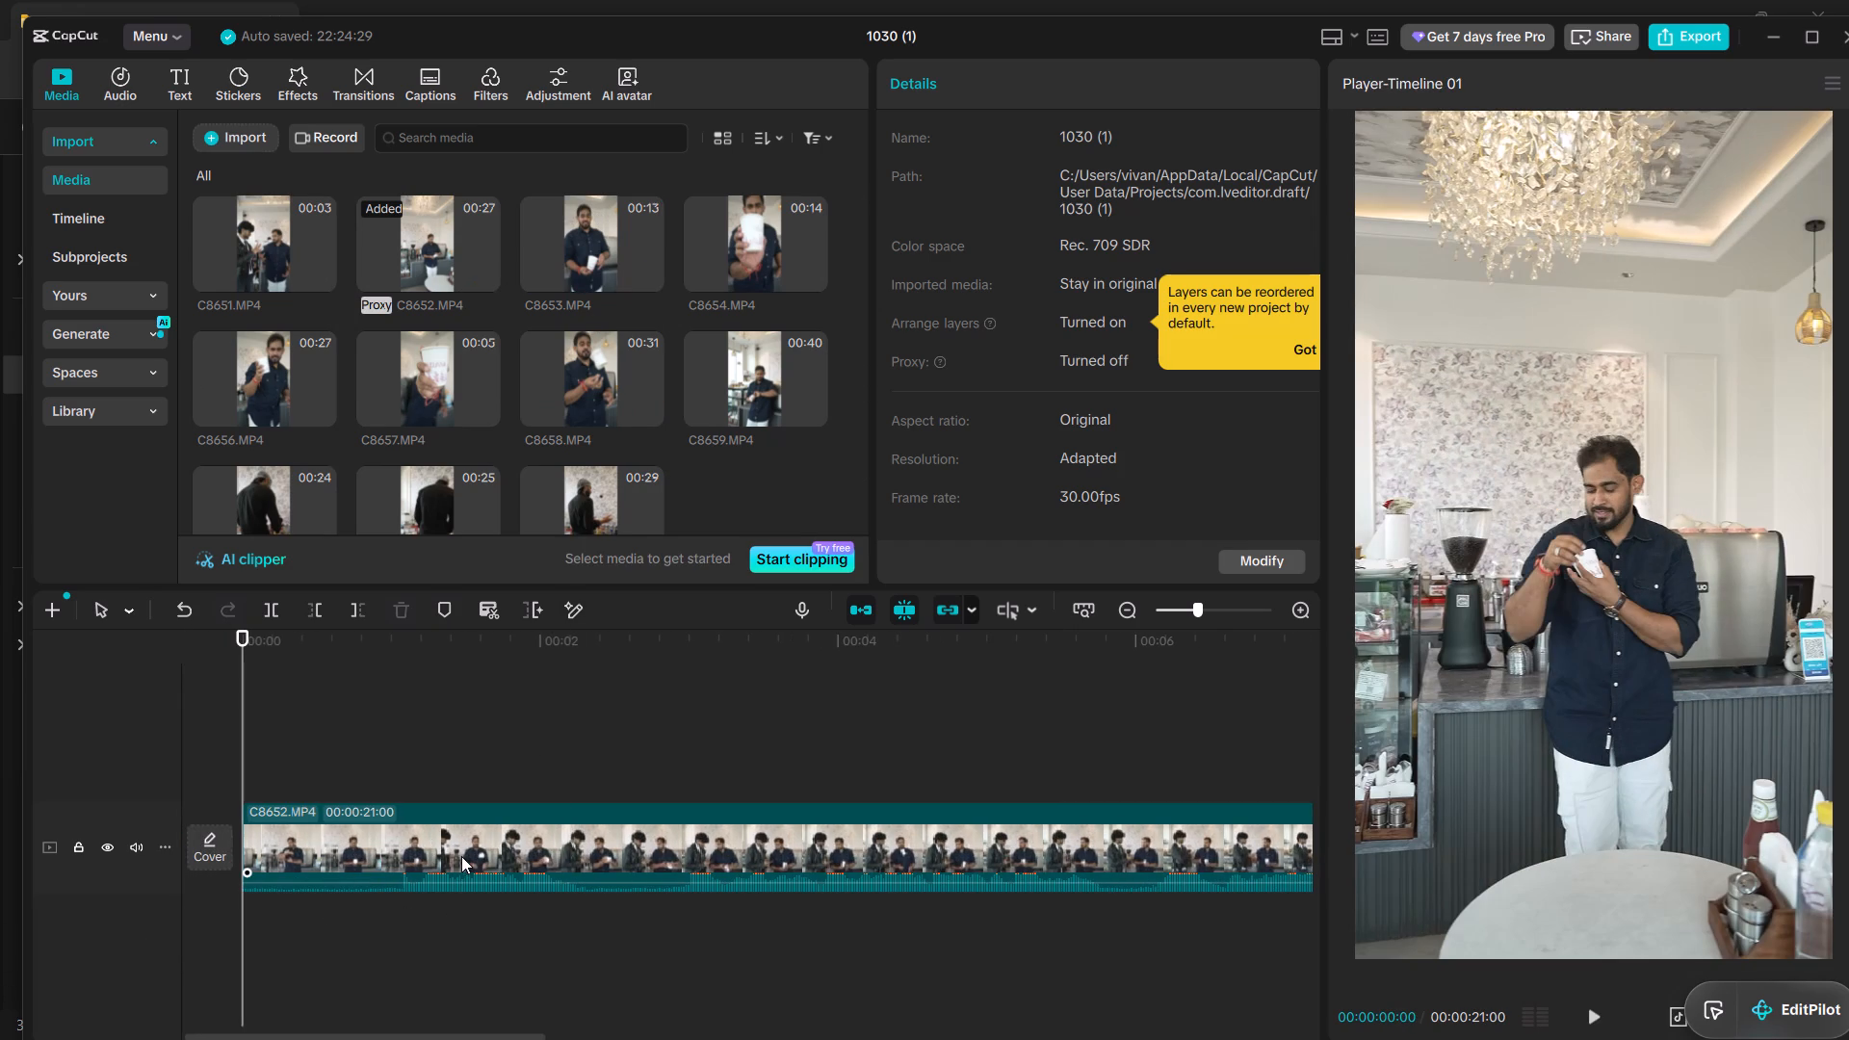
key("space")
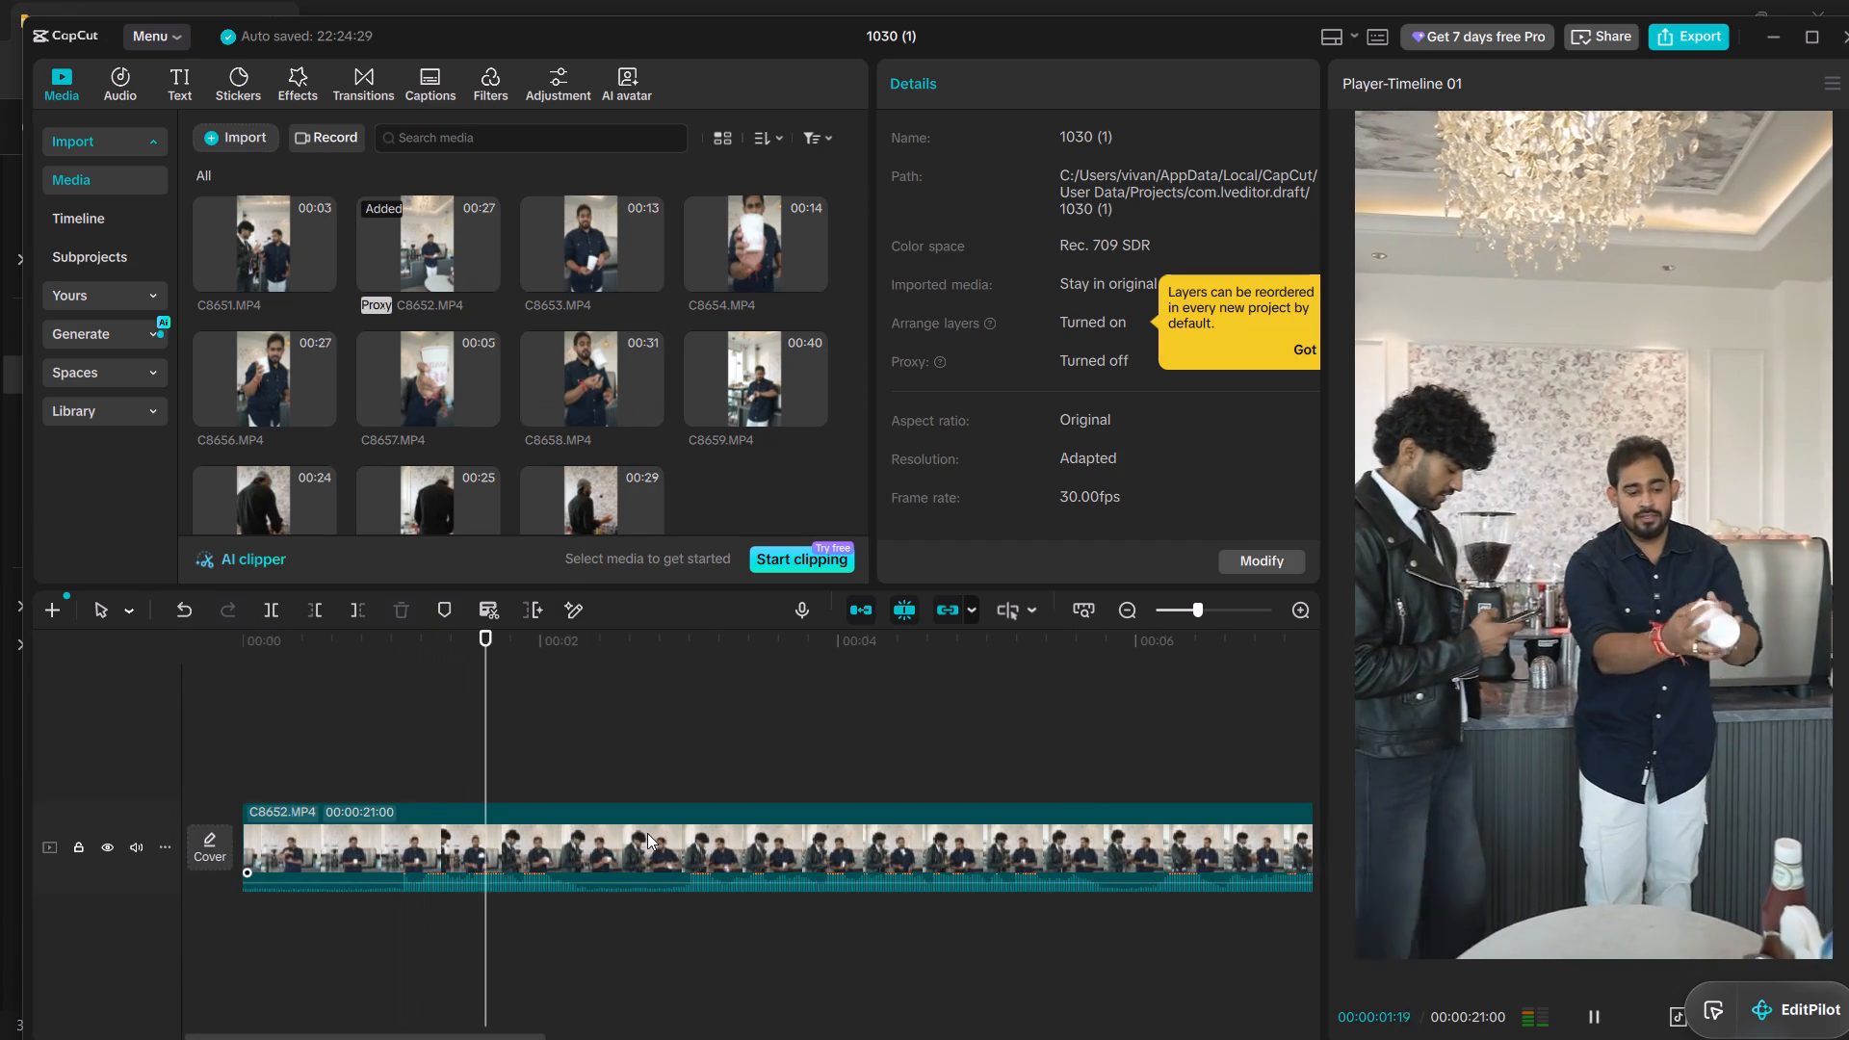
key("space")
left_click(807, 835)
key("BackSpace")
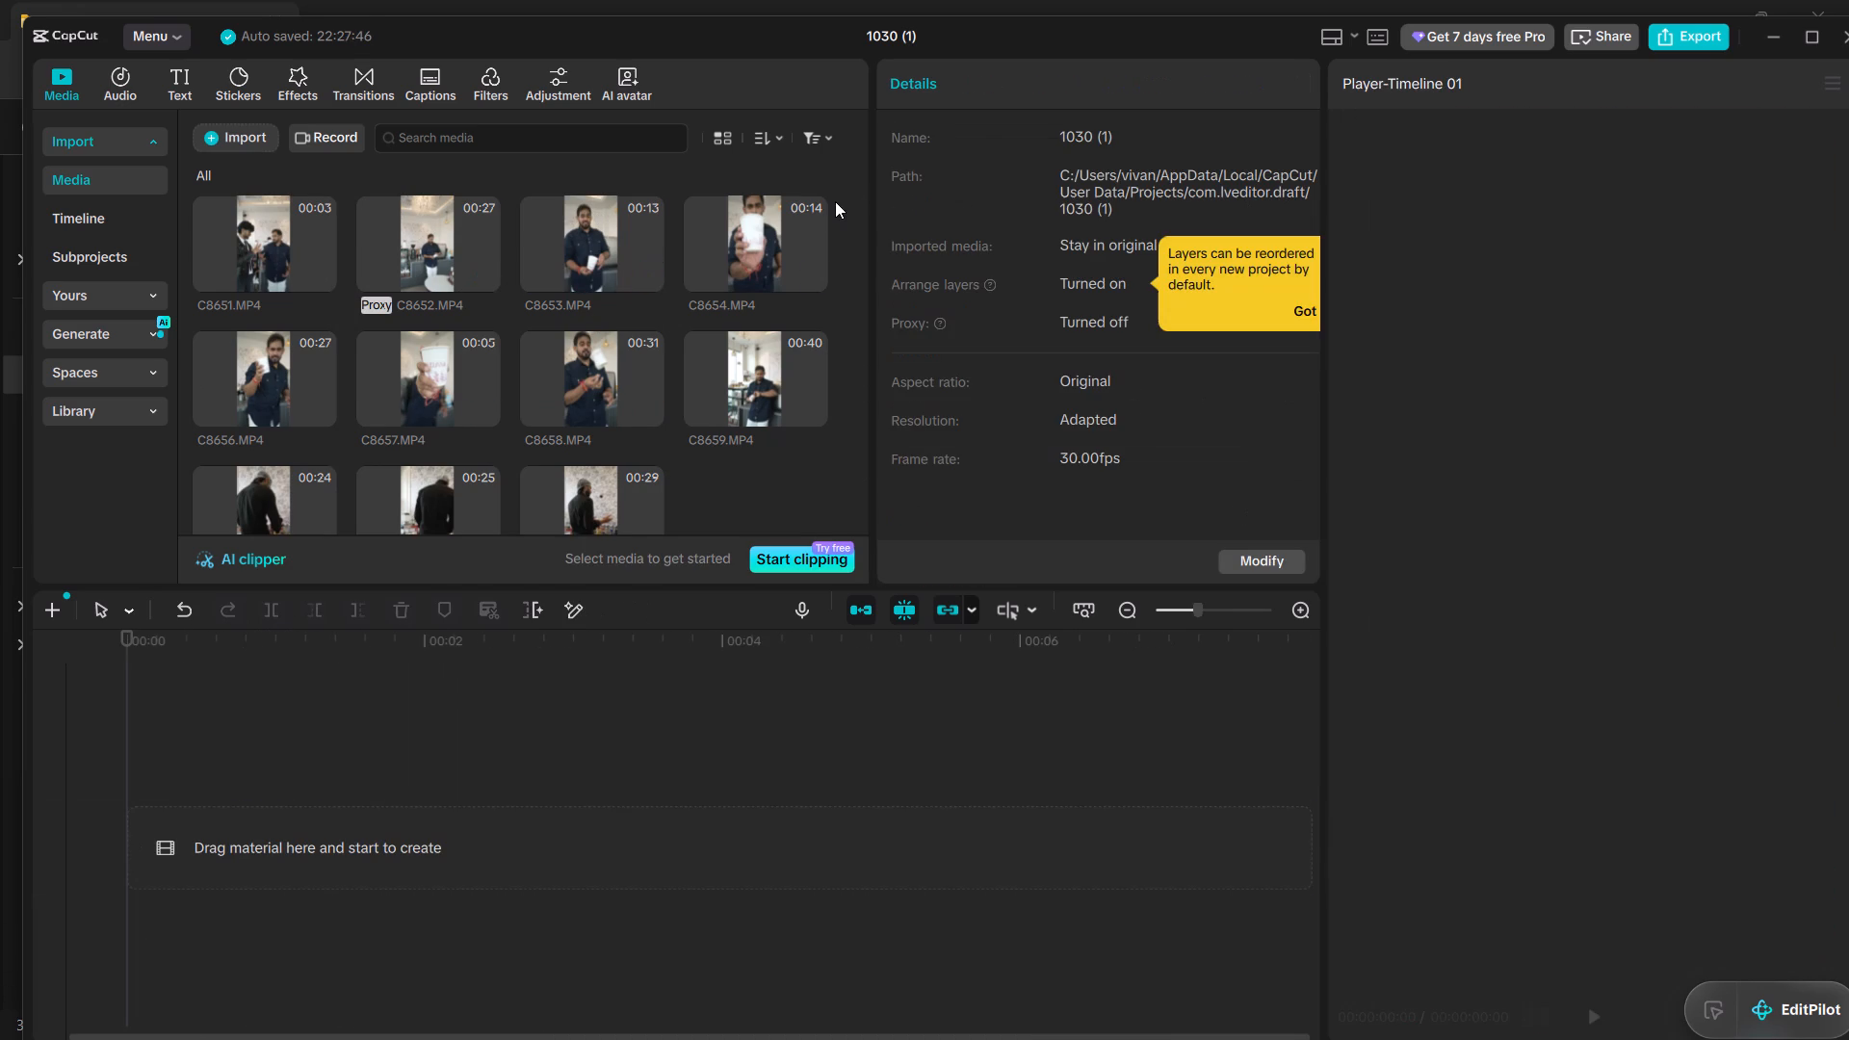
Preview the imported clips C8654, C8656, C8657 and C8658 in turn to review the takes.
left_click(836, 199)
left_click(733, 221)
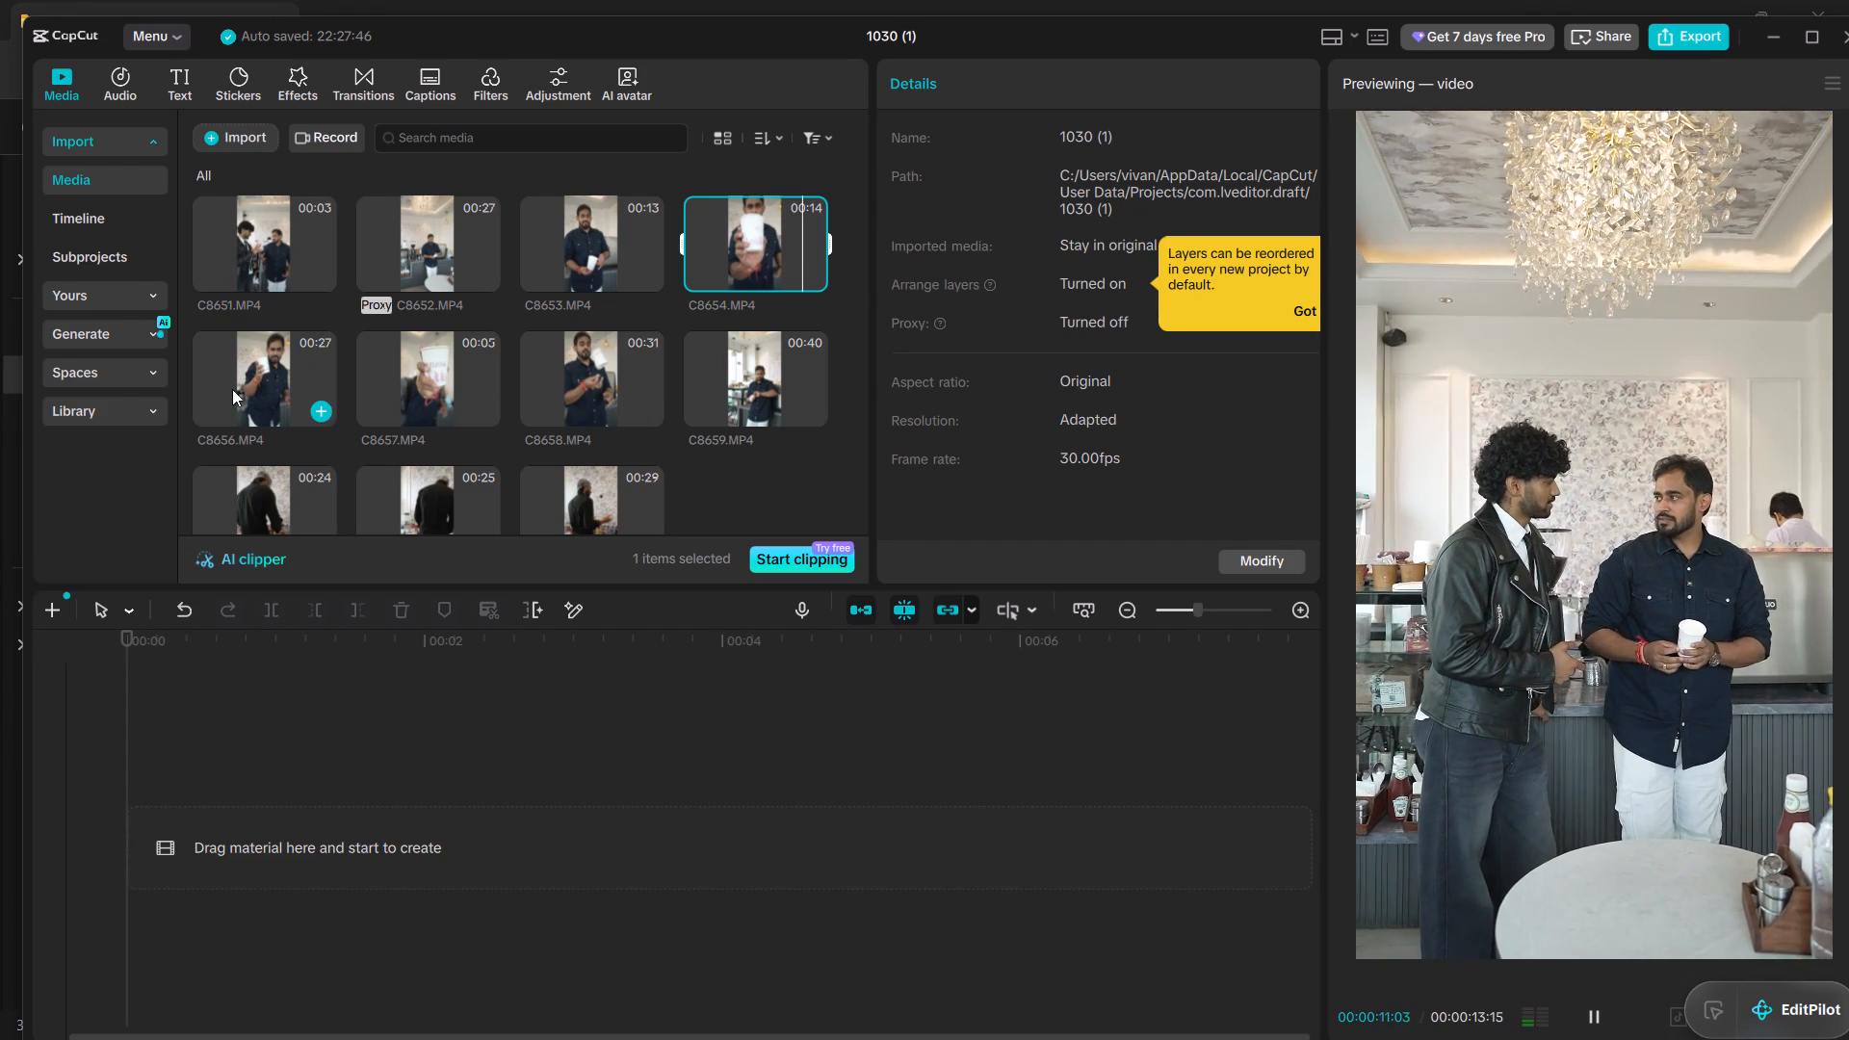
left_click(224, 385)
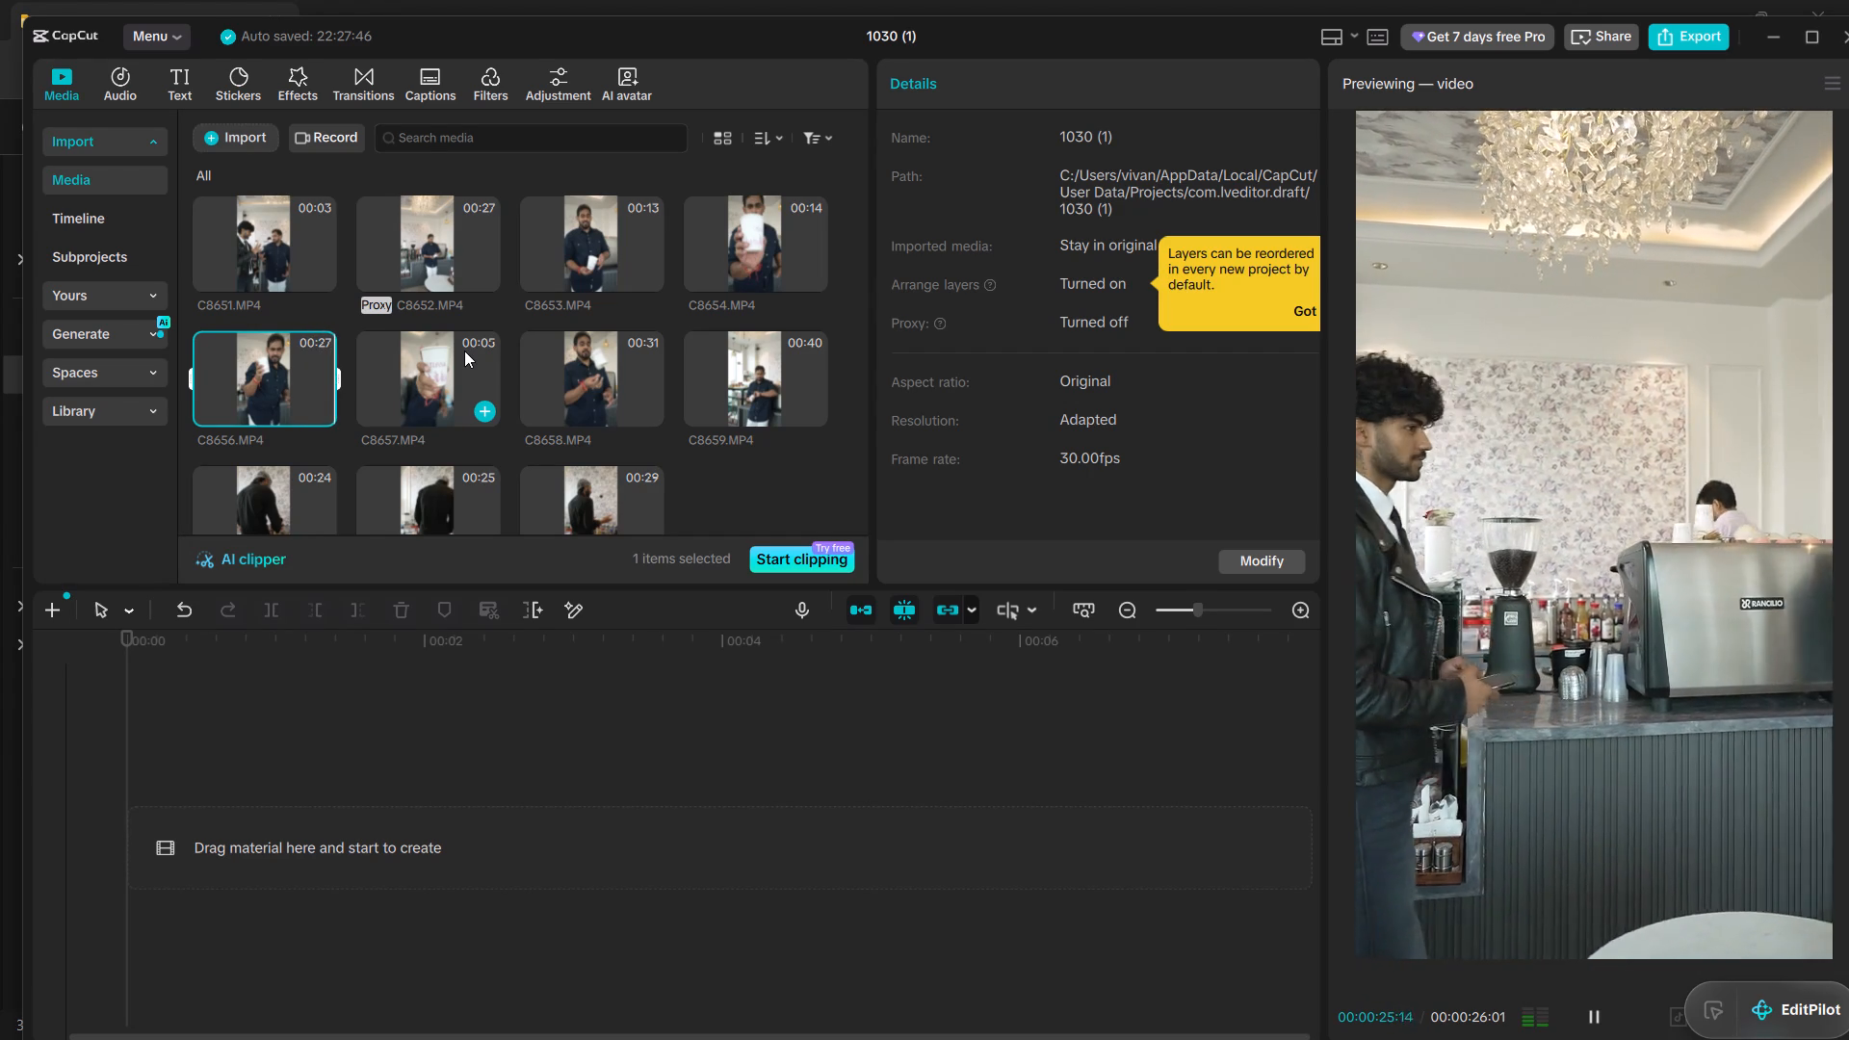
left_click(464, 351)
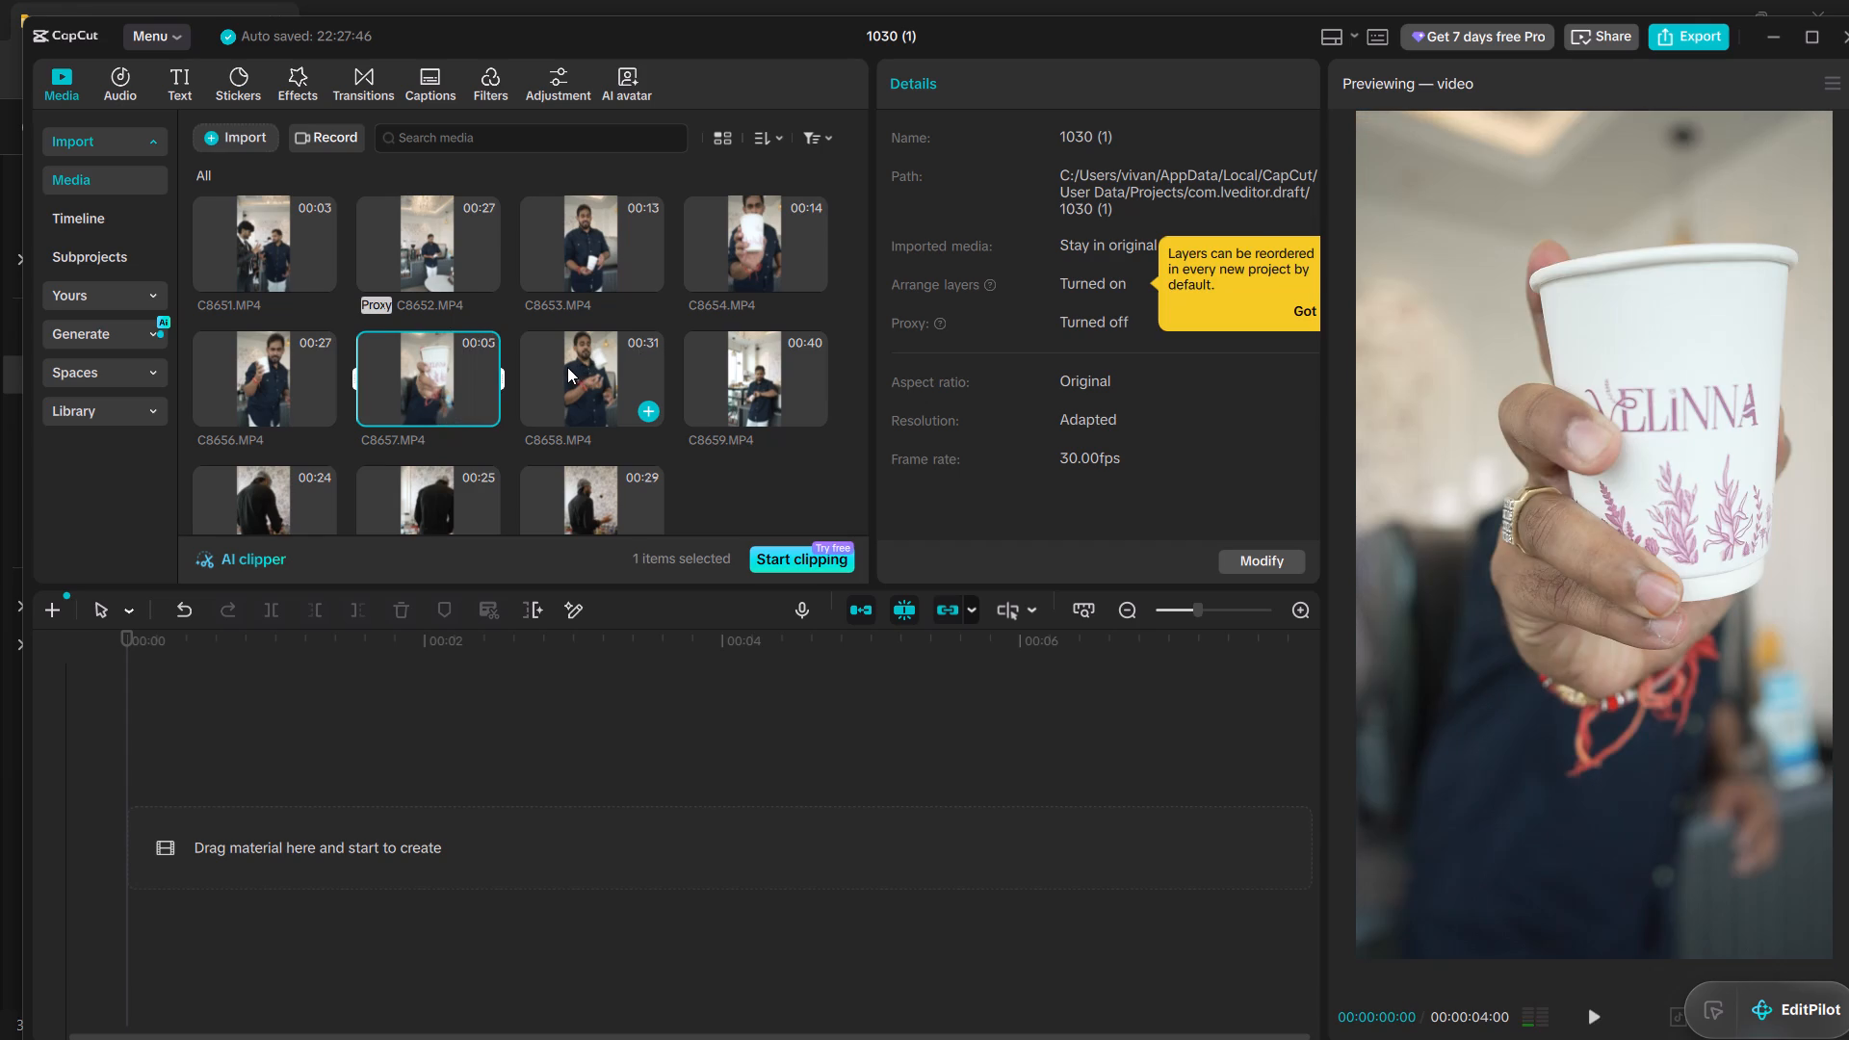
left_click(567, 367)
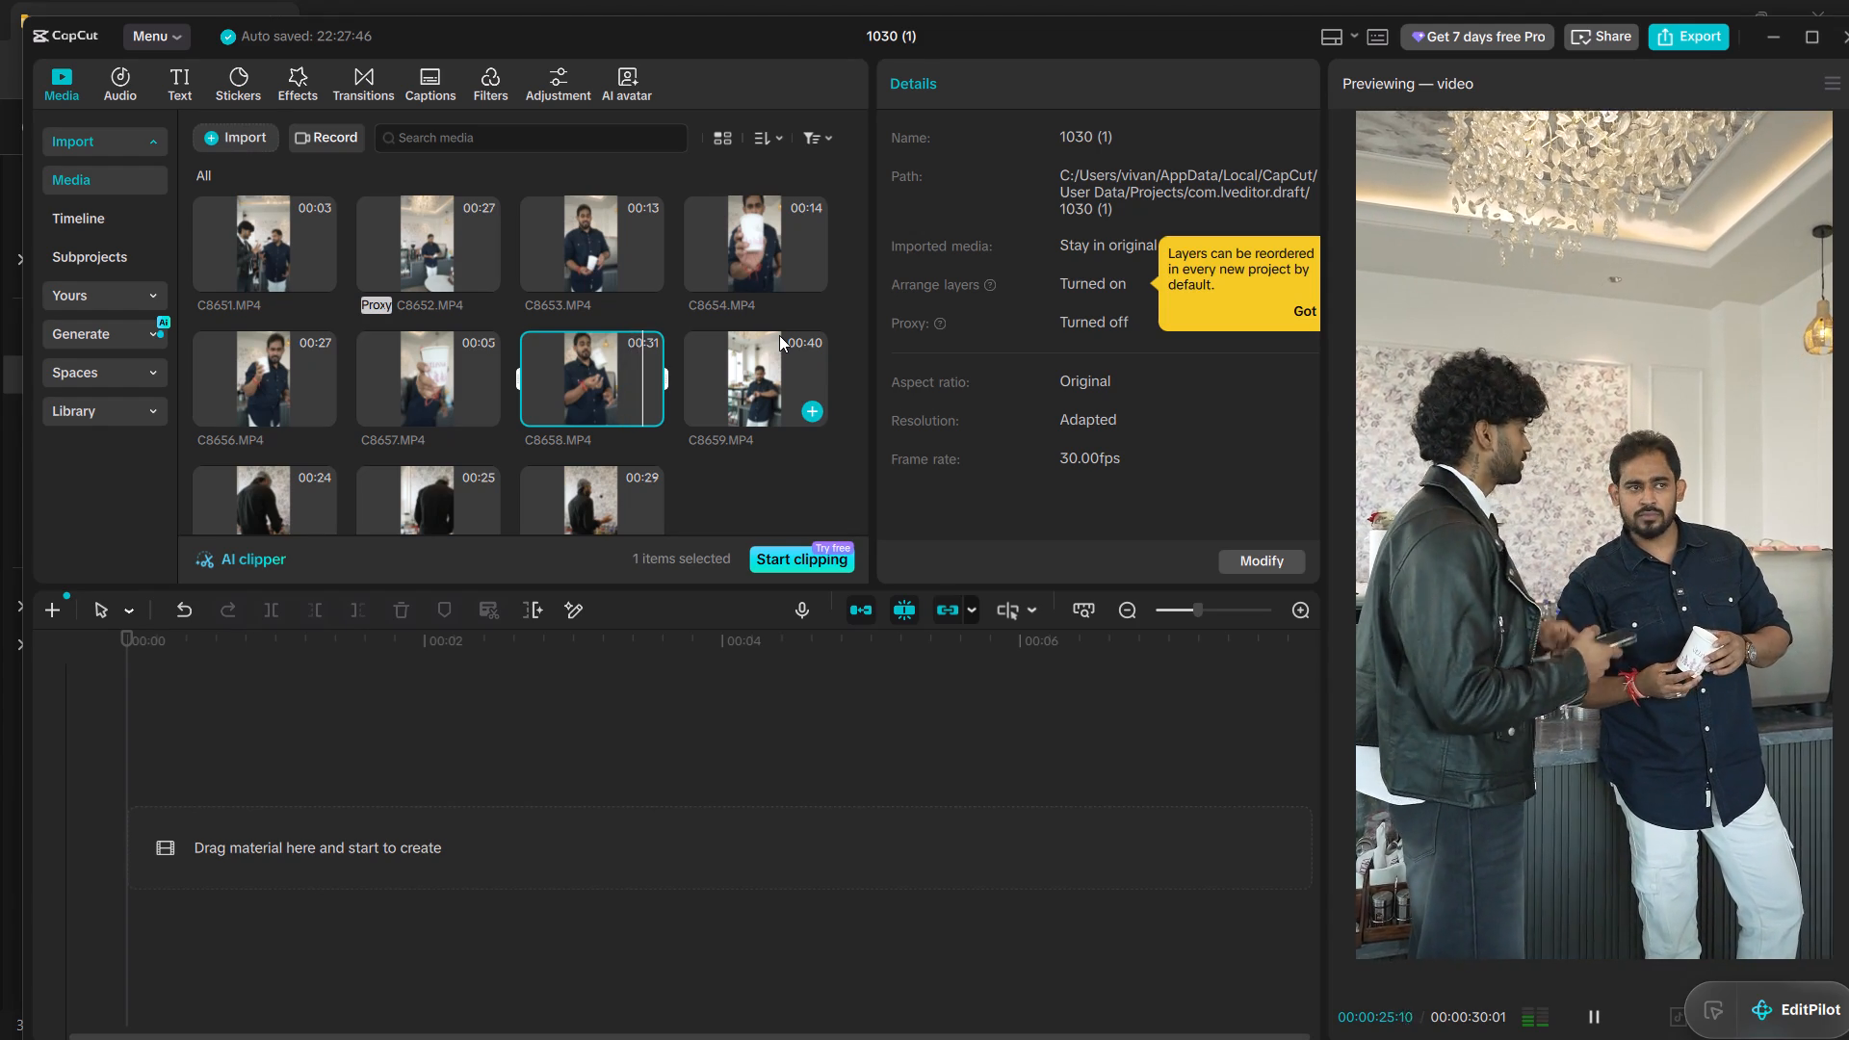
key("space")
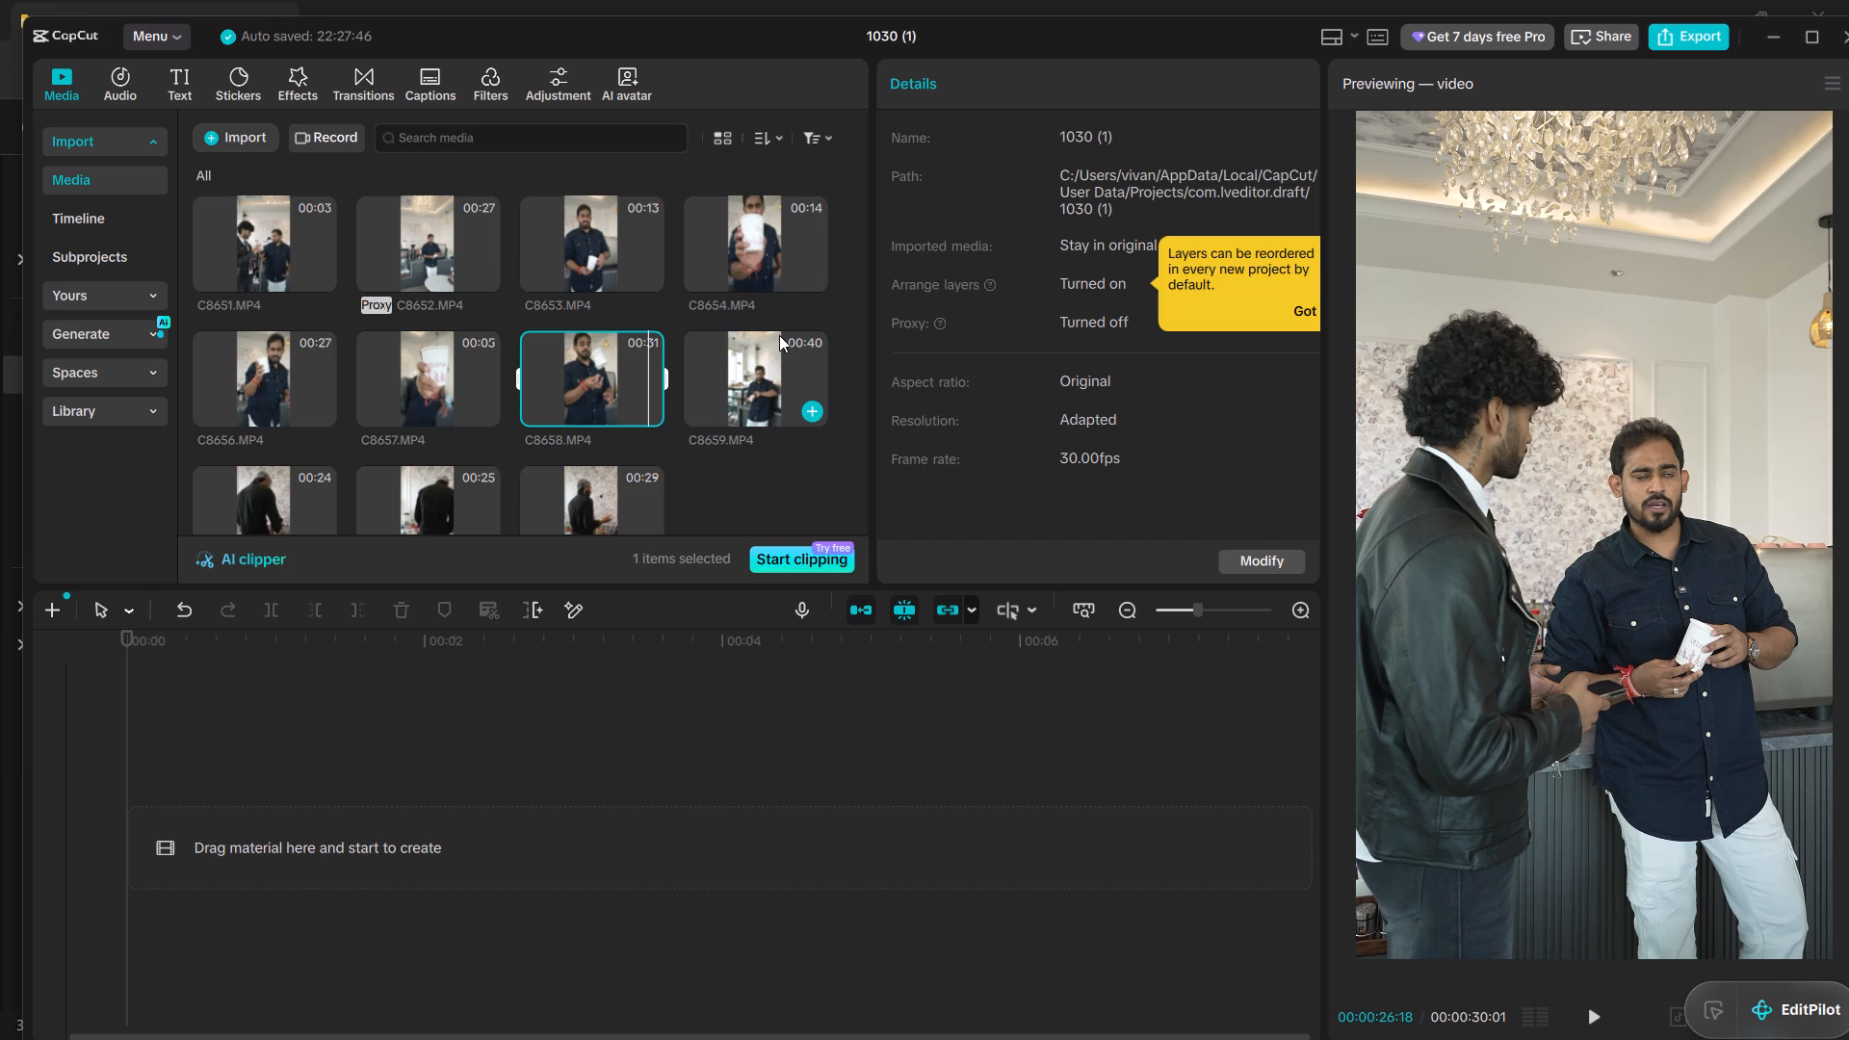
Compare the openings of C8658 and C8659 by previewing the two imported clips alternately.
left_click(730, 375)
left_click(772, 490)
left_click(751, 343)
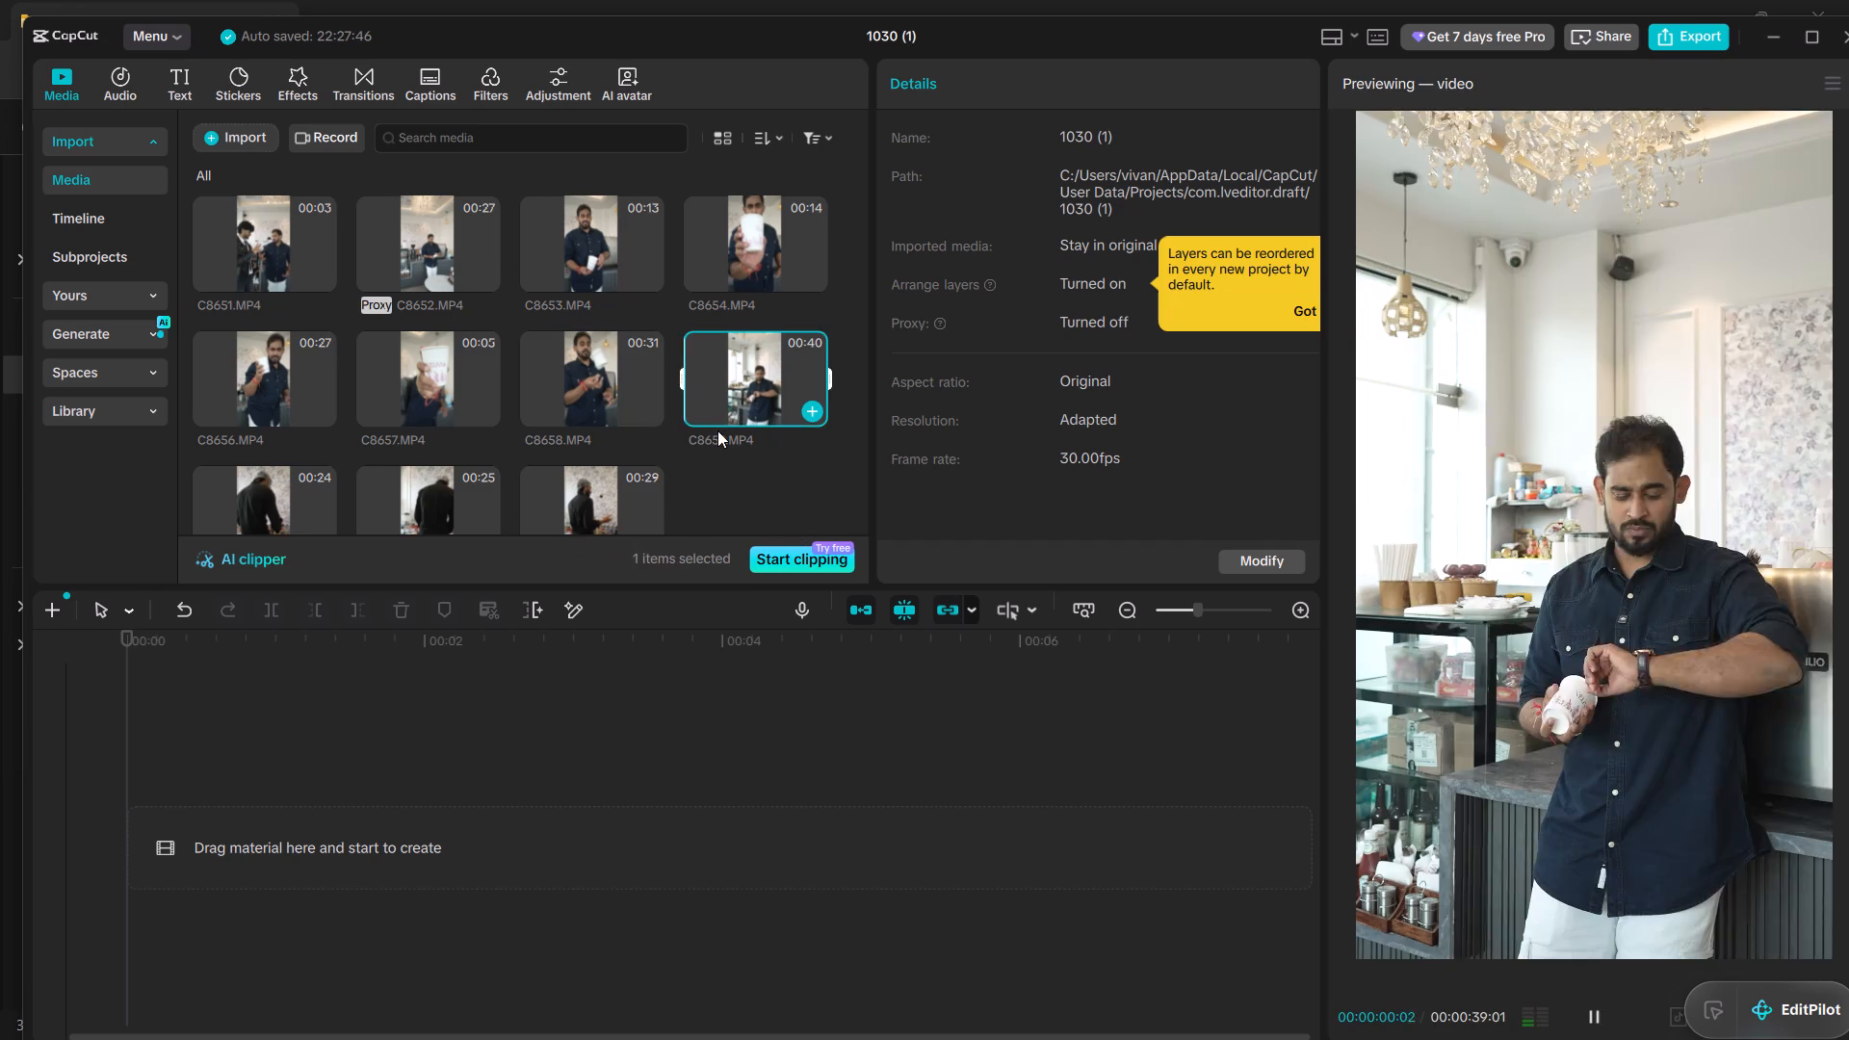
left_click(756, 517)
left_click(710, 351)
left_click(562, 356)
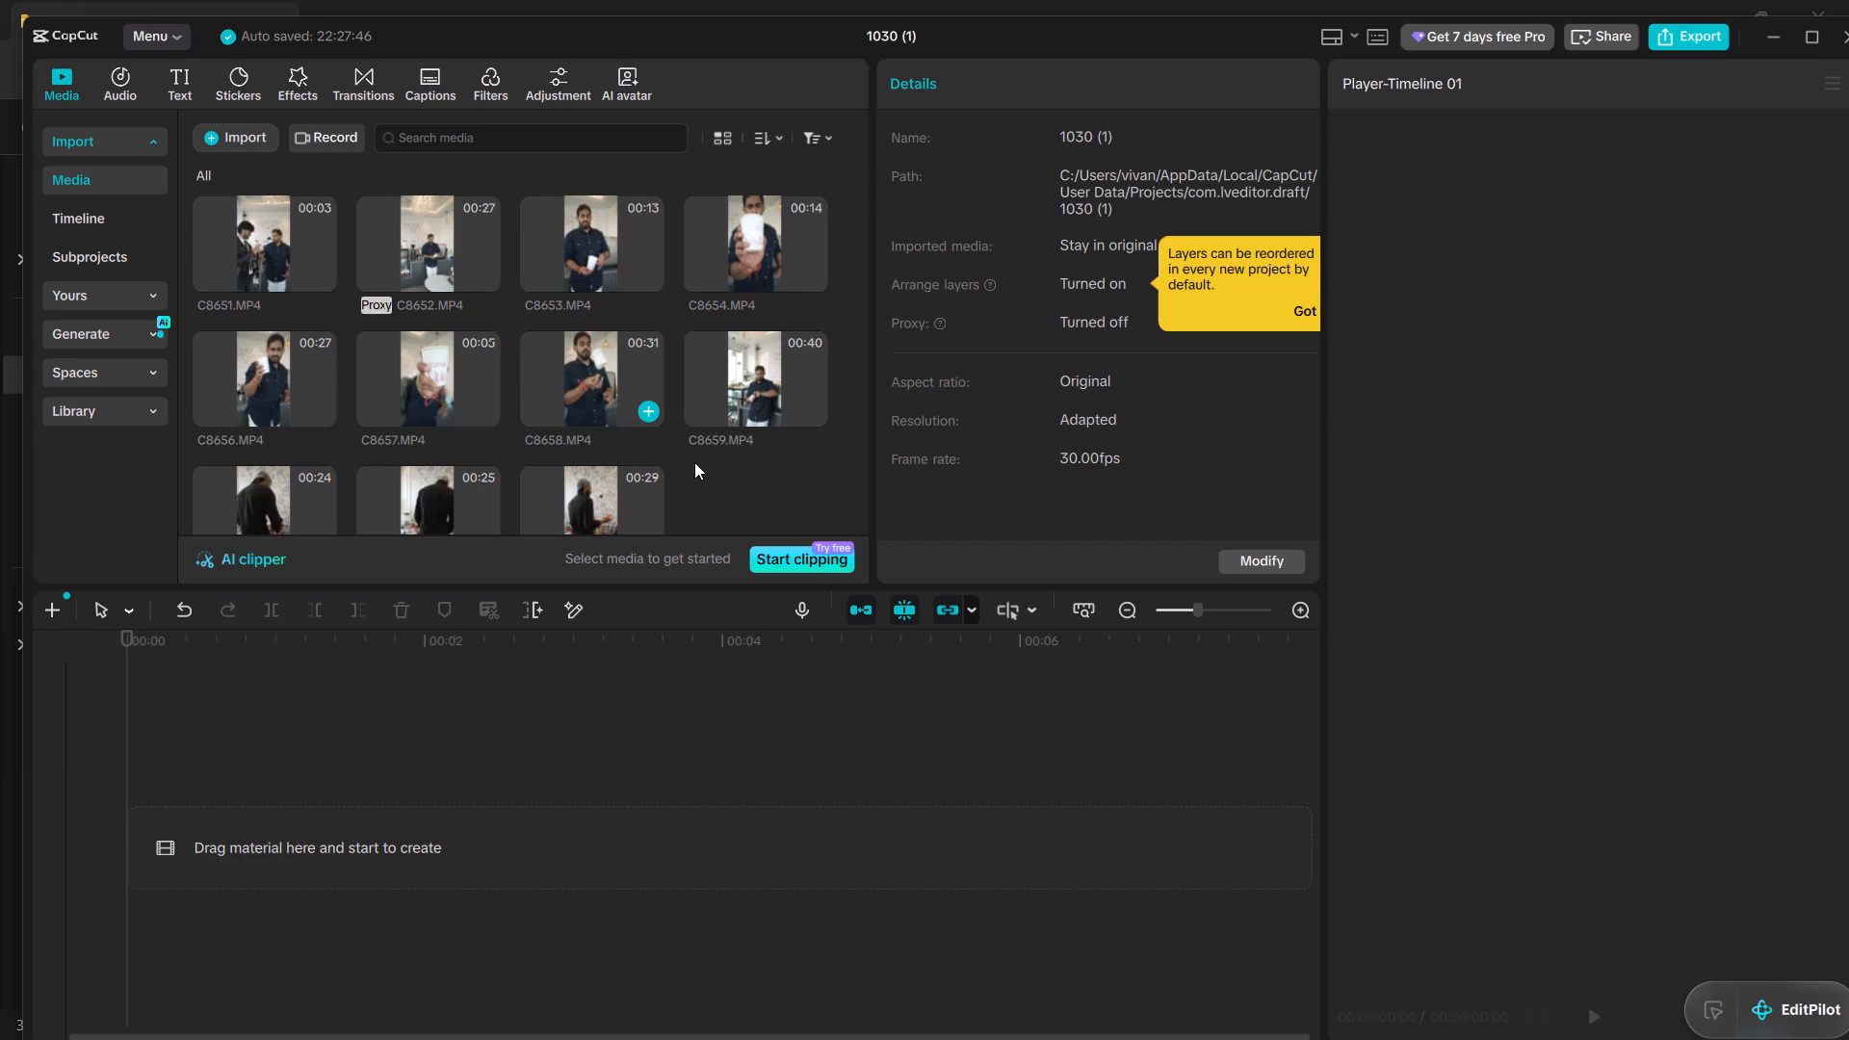
left_click(736, 378)
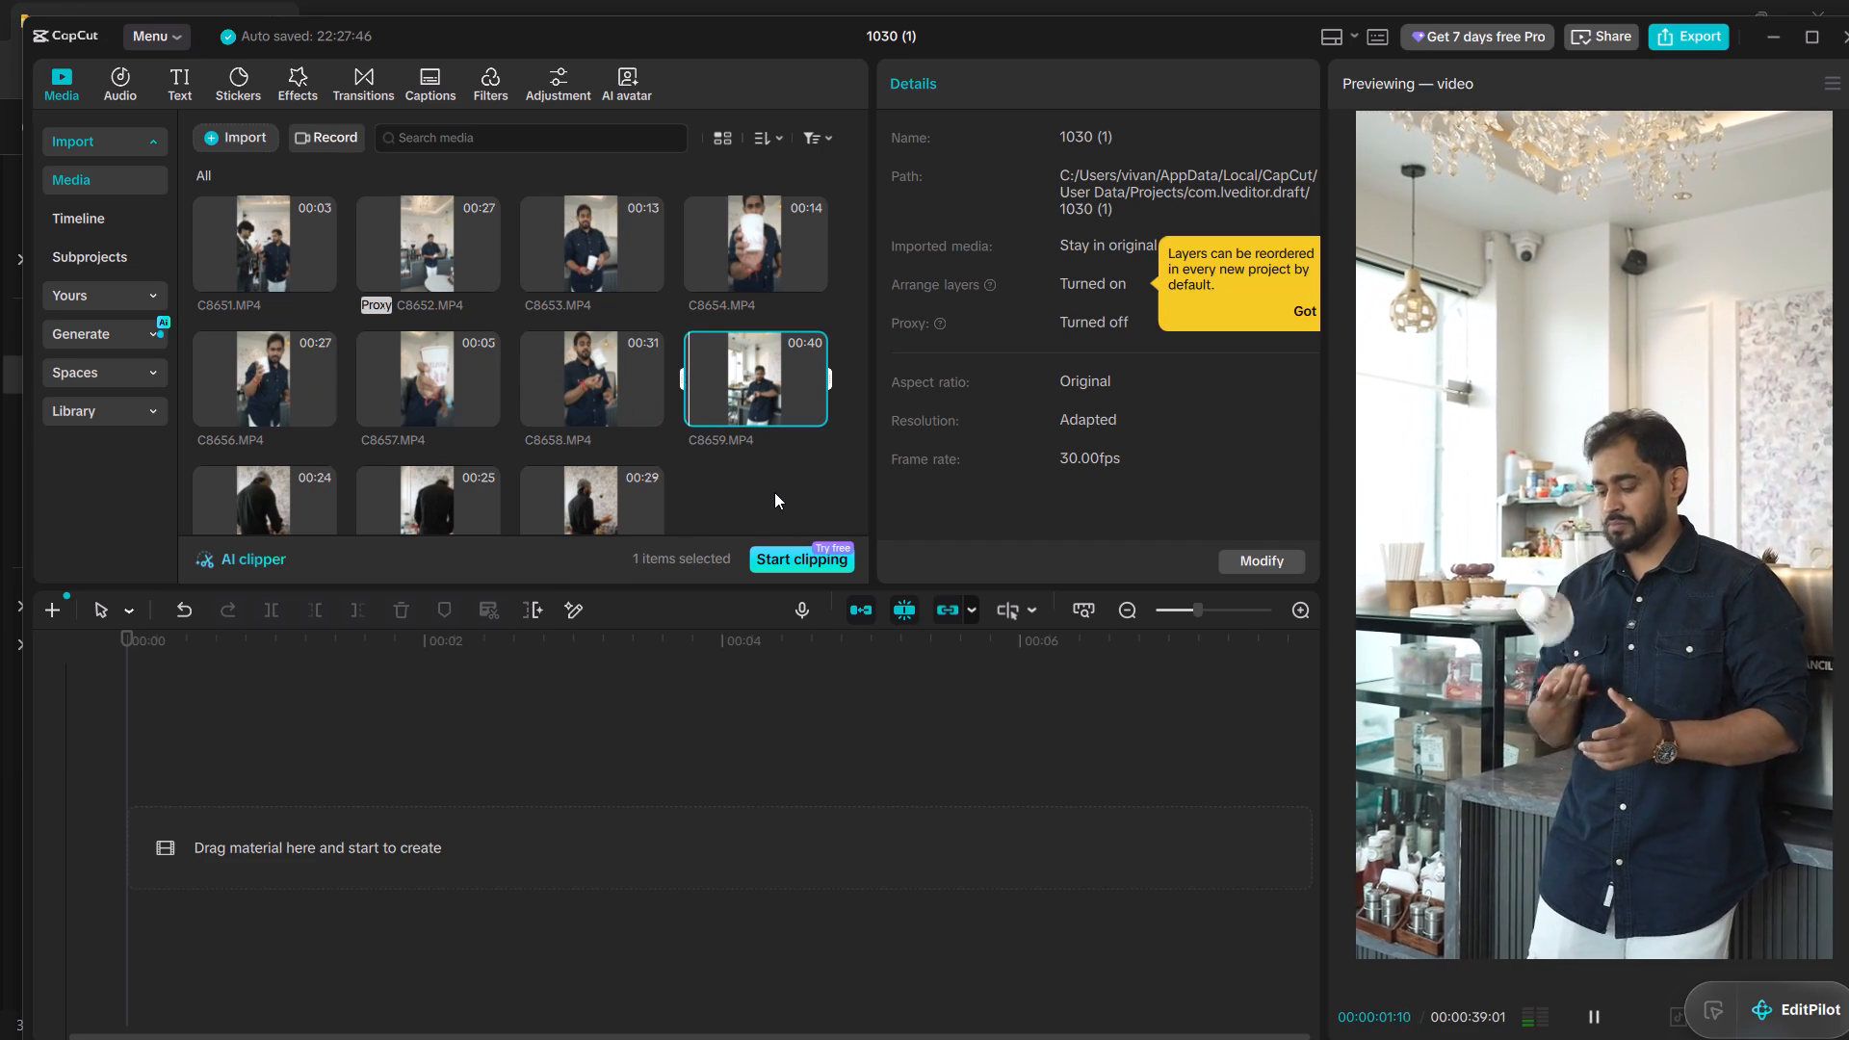
left_click(788, 505)
left_click(527, 370)
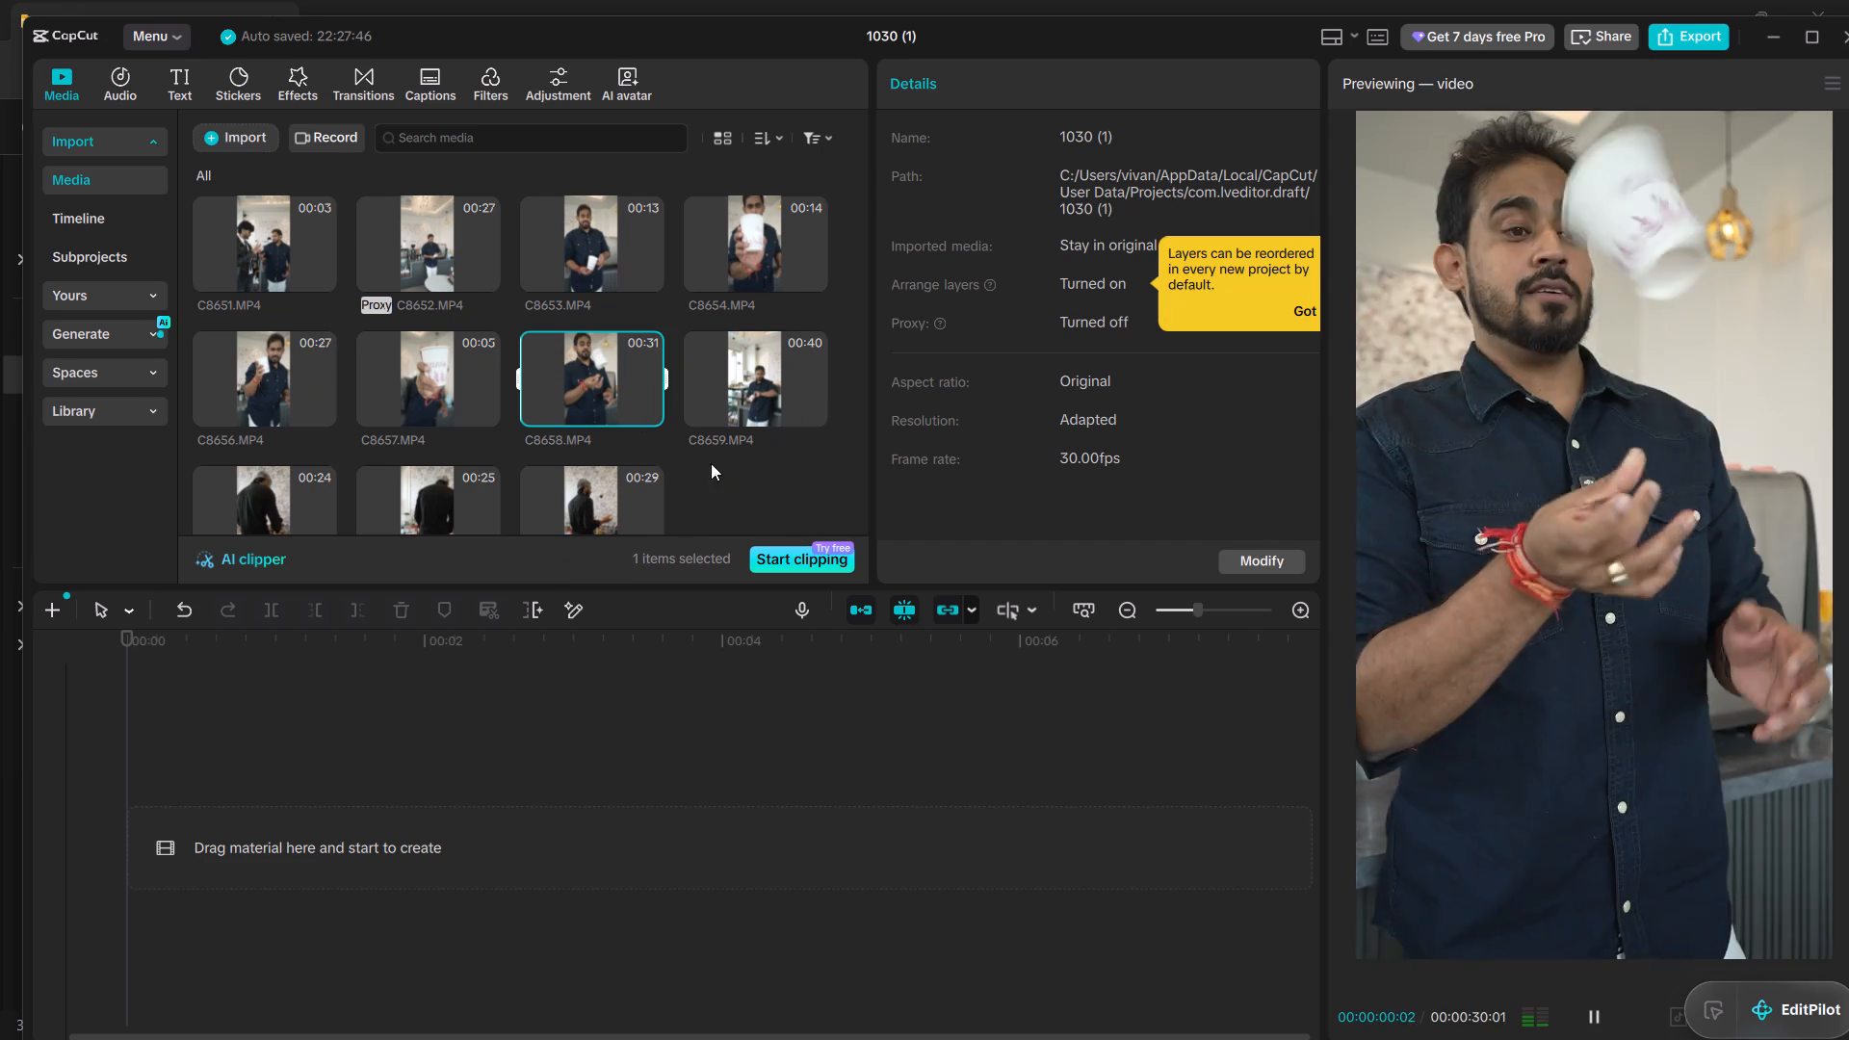
left_click(777, 377)
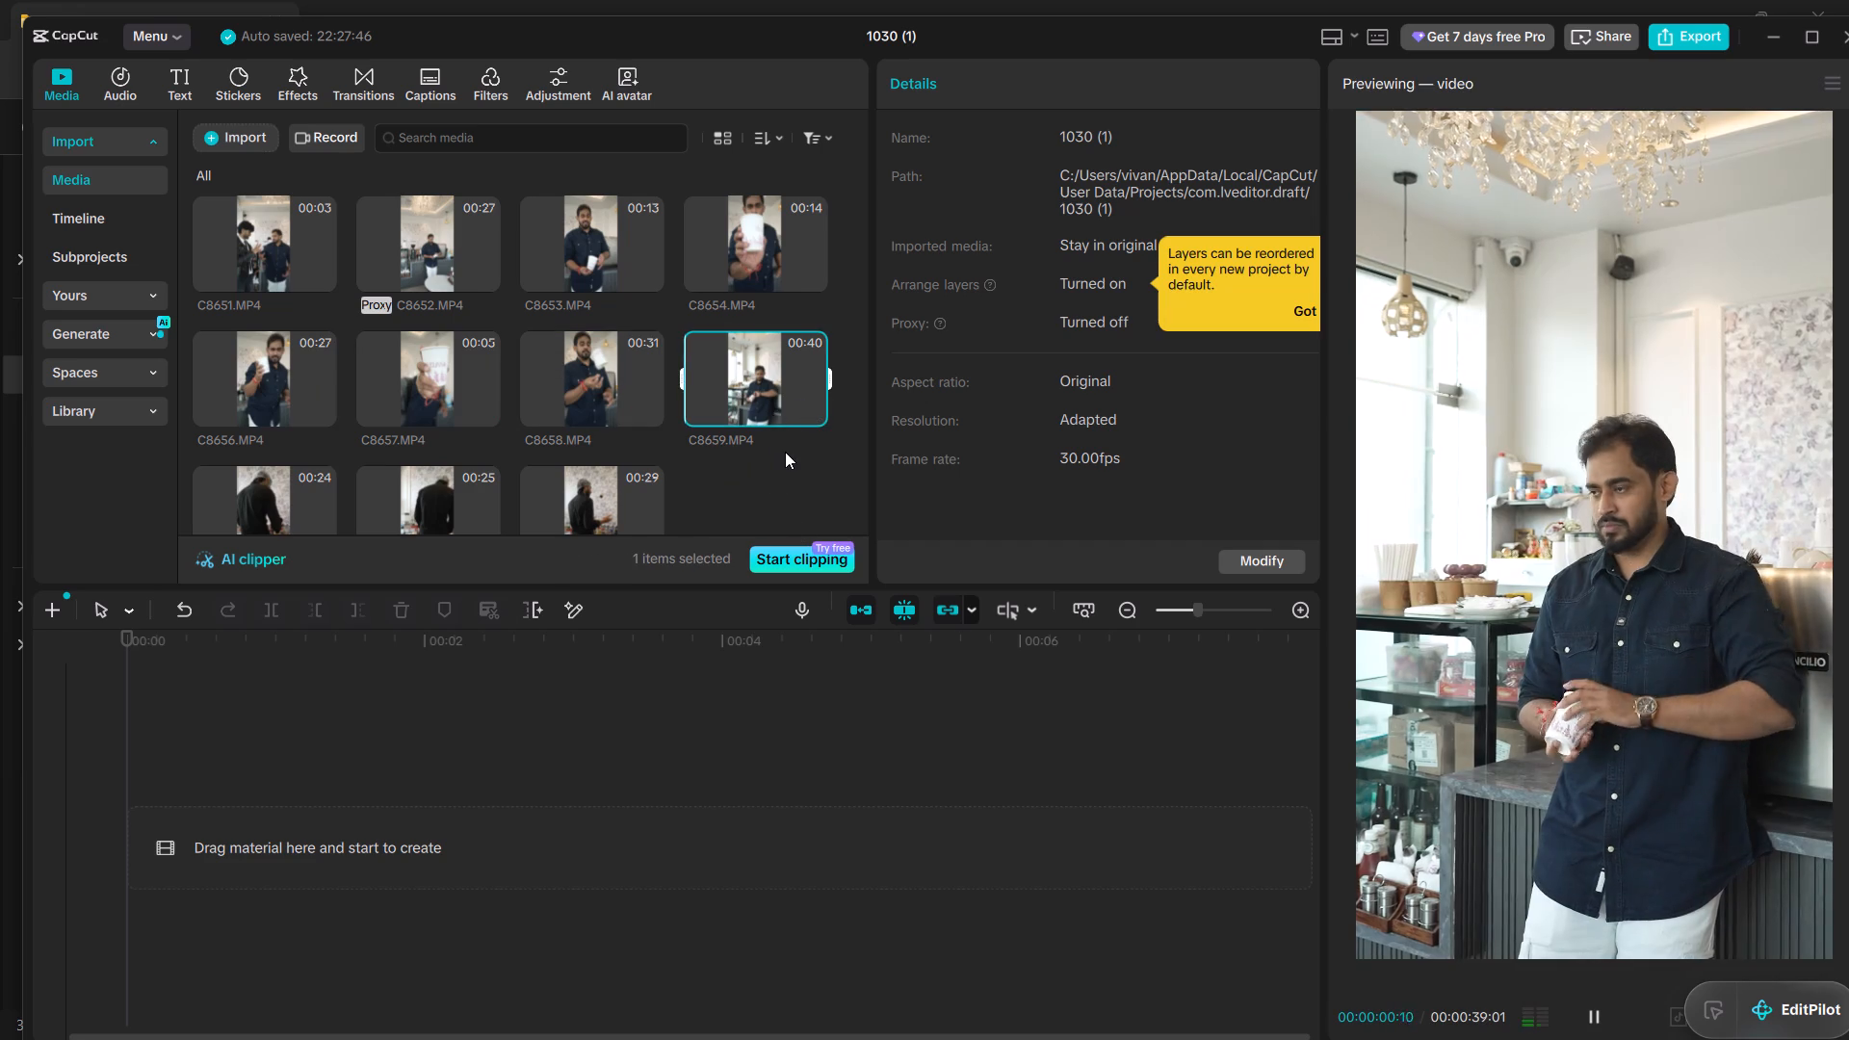
left_click(787, 455)
left_click(750, 376)
left_click(630, 364)
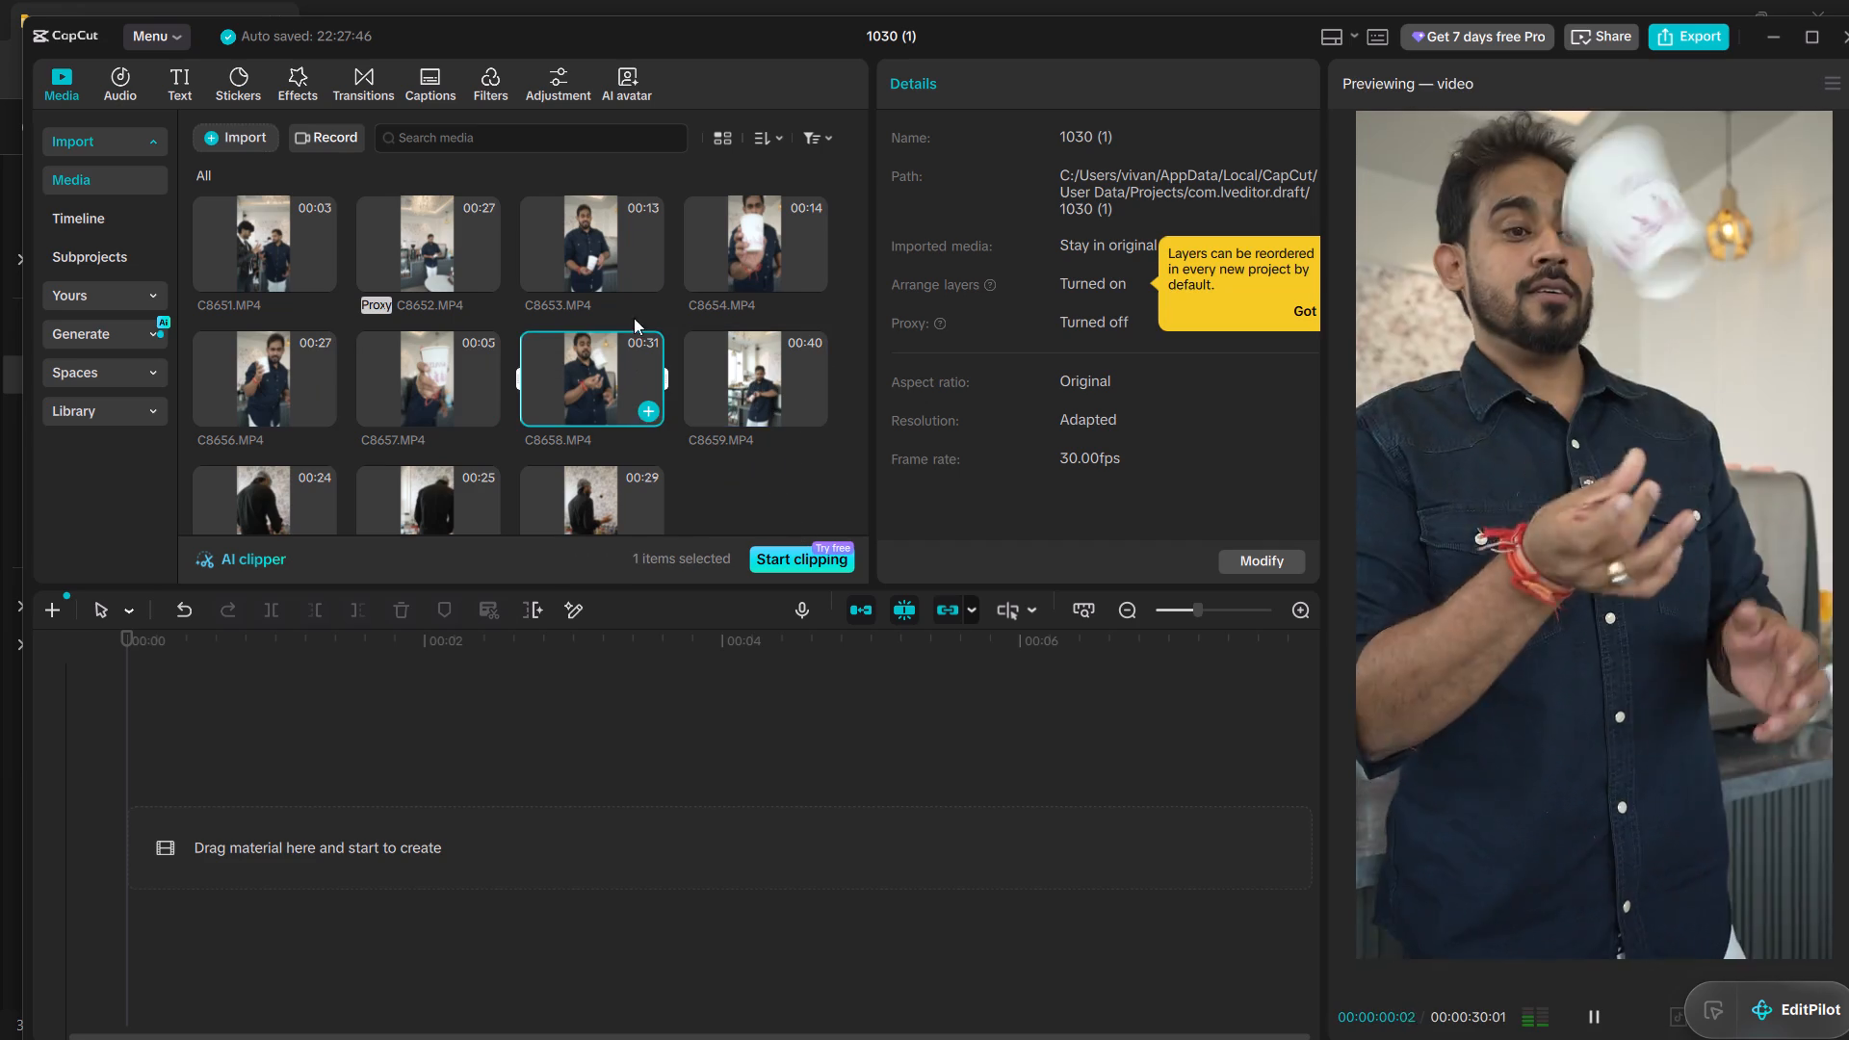
Recheck the imported clips C8652, C8653, C8654 and C8656 to C8659 to decide which take opens the cut.
left_click(588, 236)
left_click(788, 197)
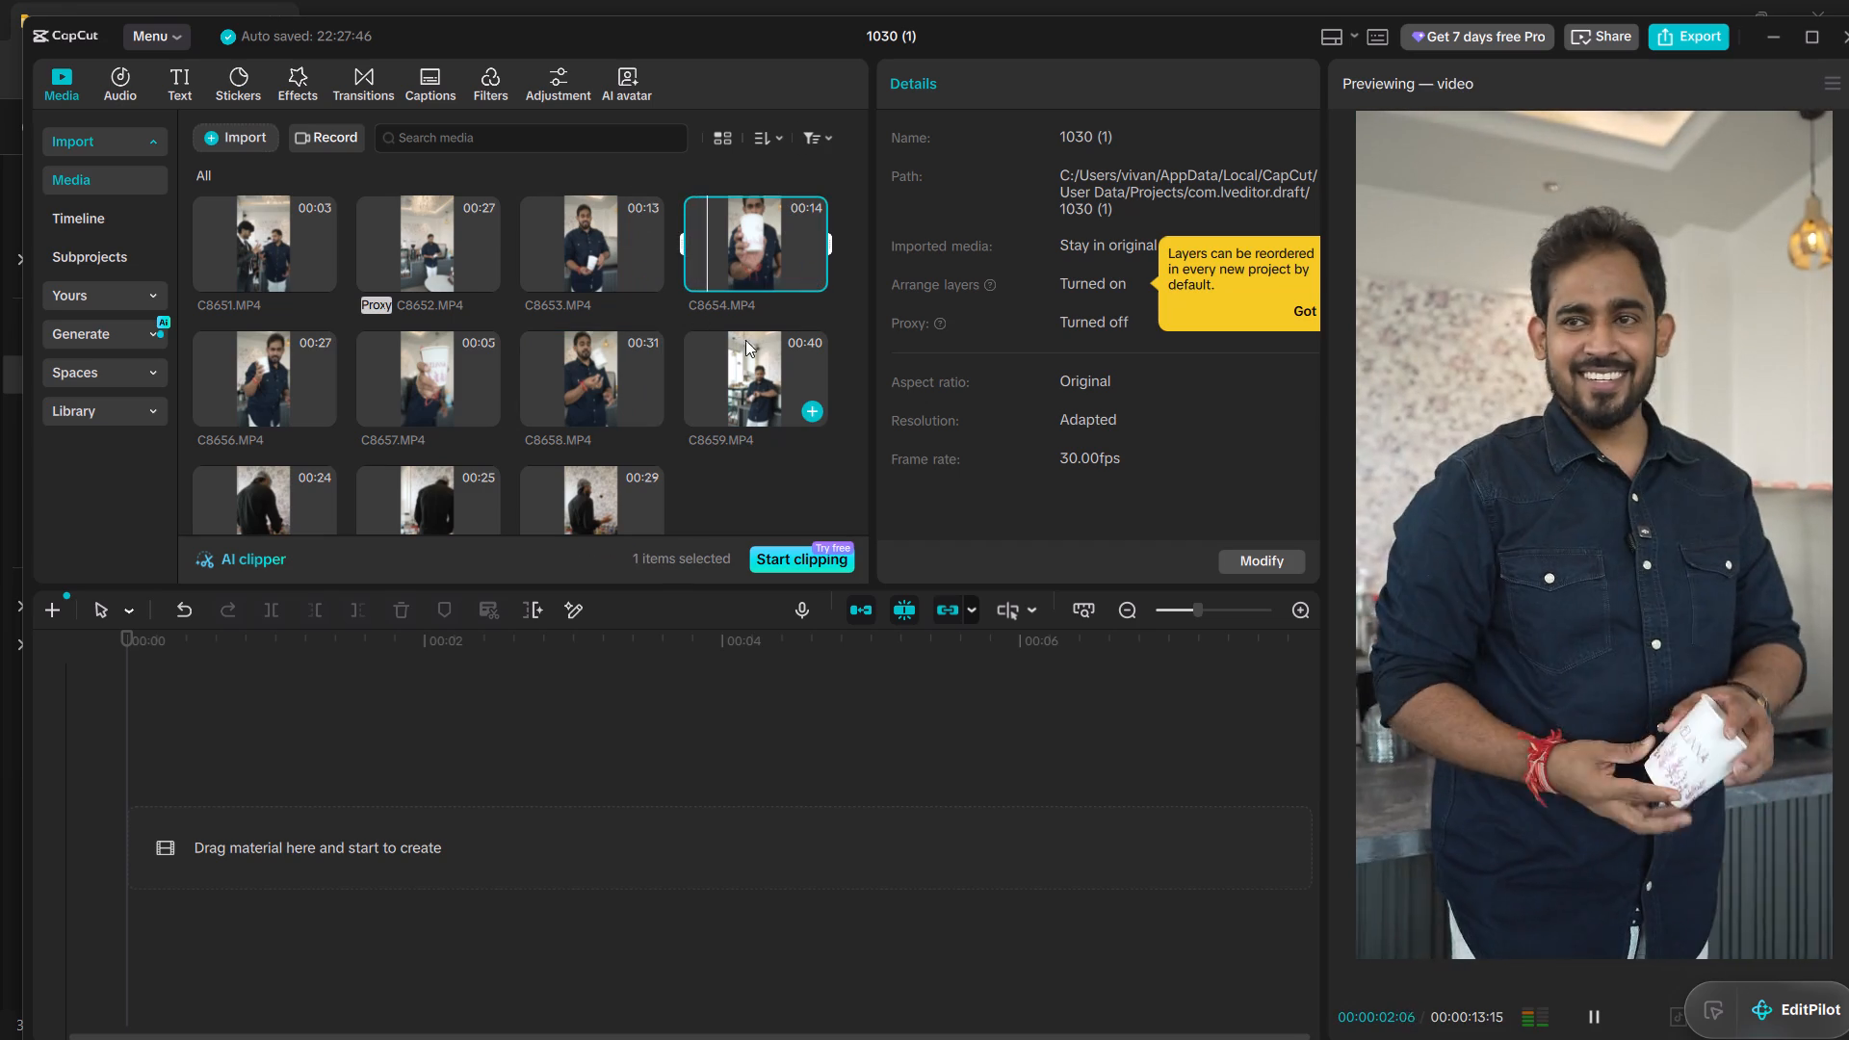
left_click(742, 380)
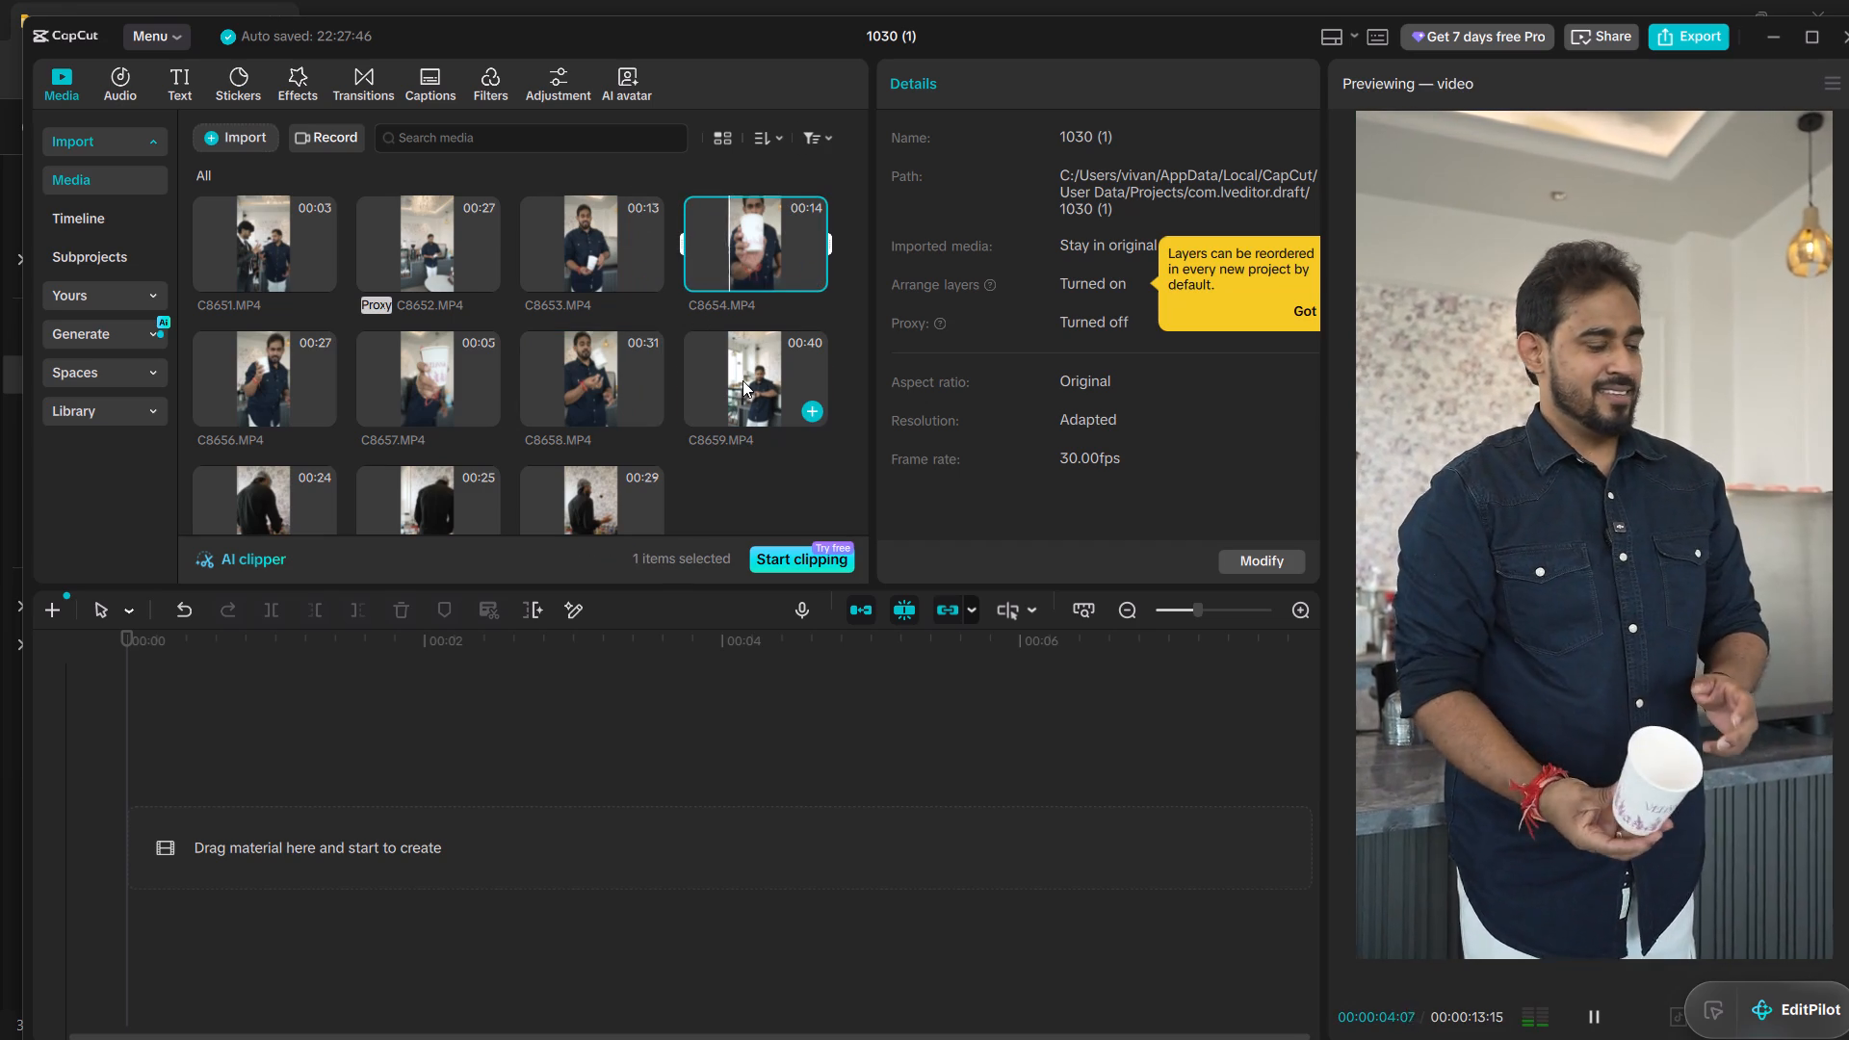
left_click(556, 355)
left_click(437, 377)
left_click(432, 238)
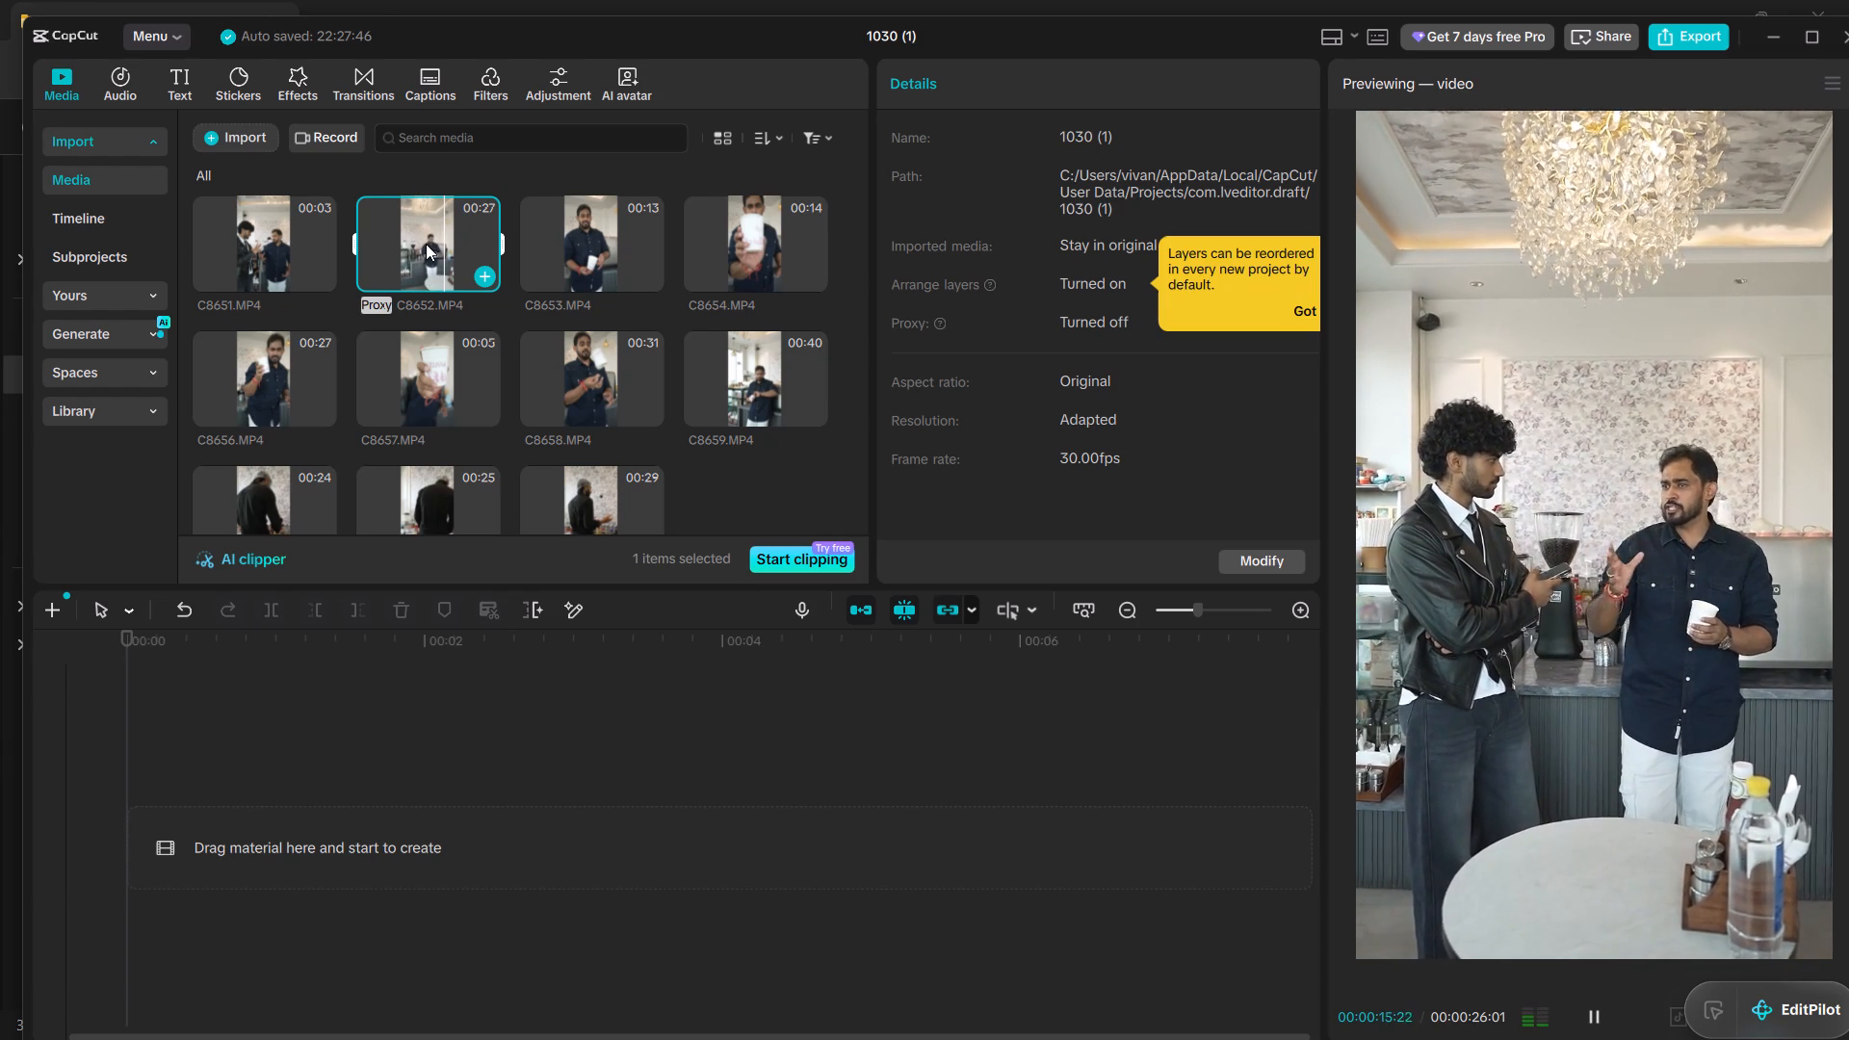
left_click(253, 363)
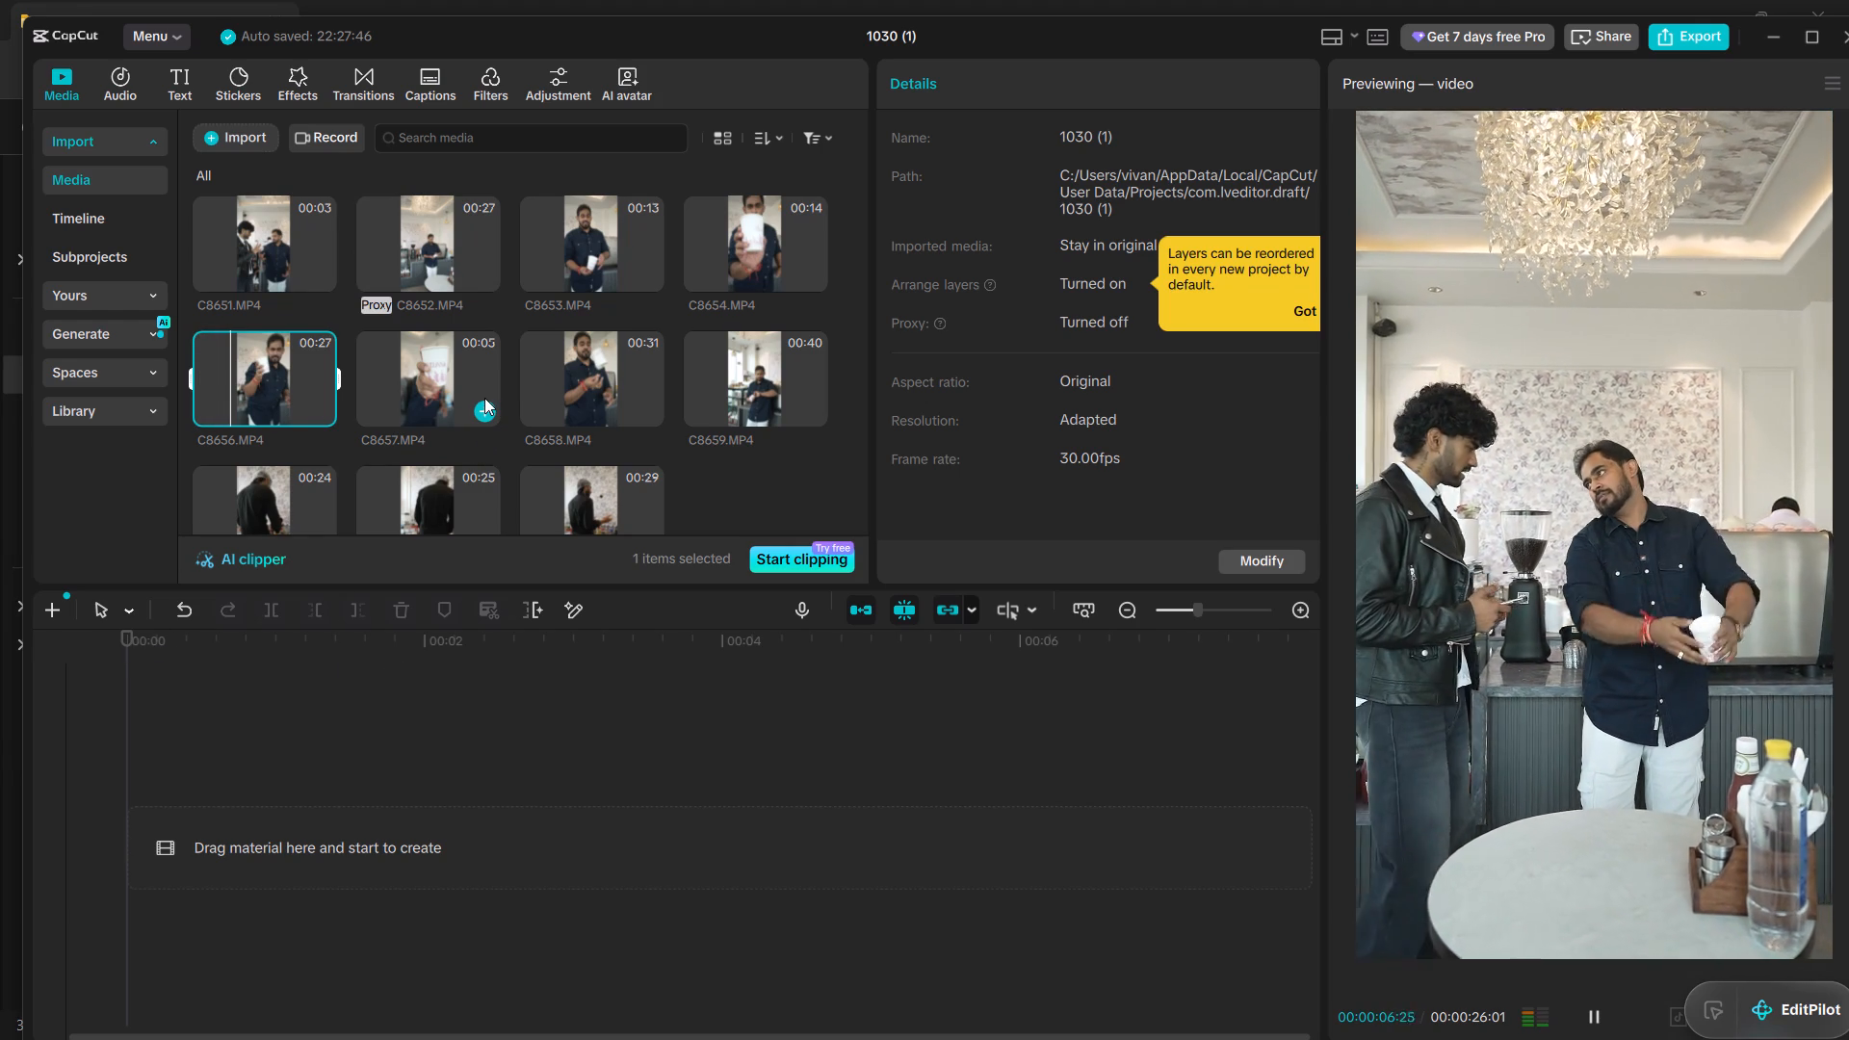
left_click(385, 383)
left_click(508, 361)
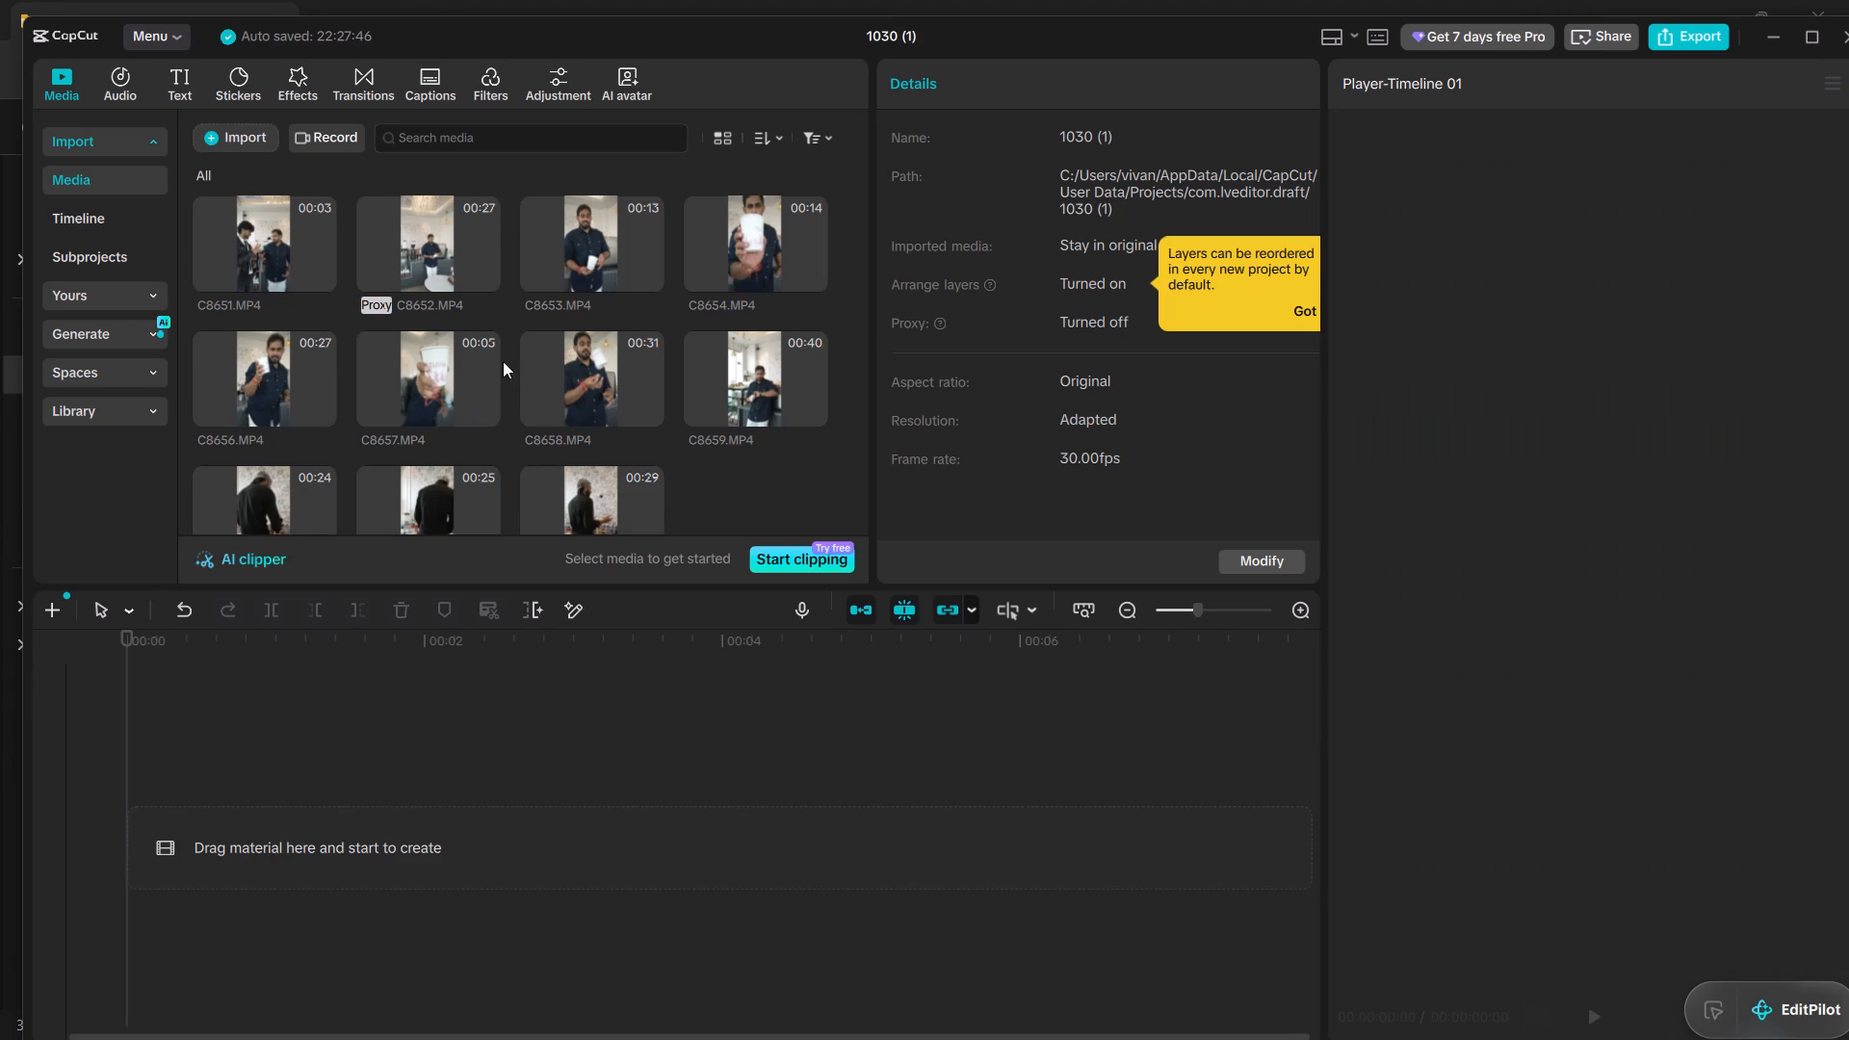
left_click(608, 353)
left_click(755, 361)
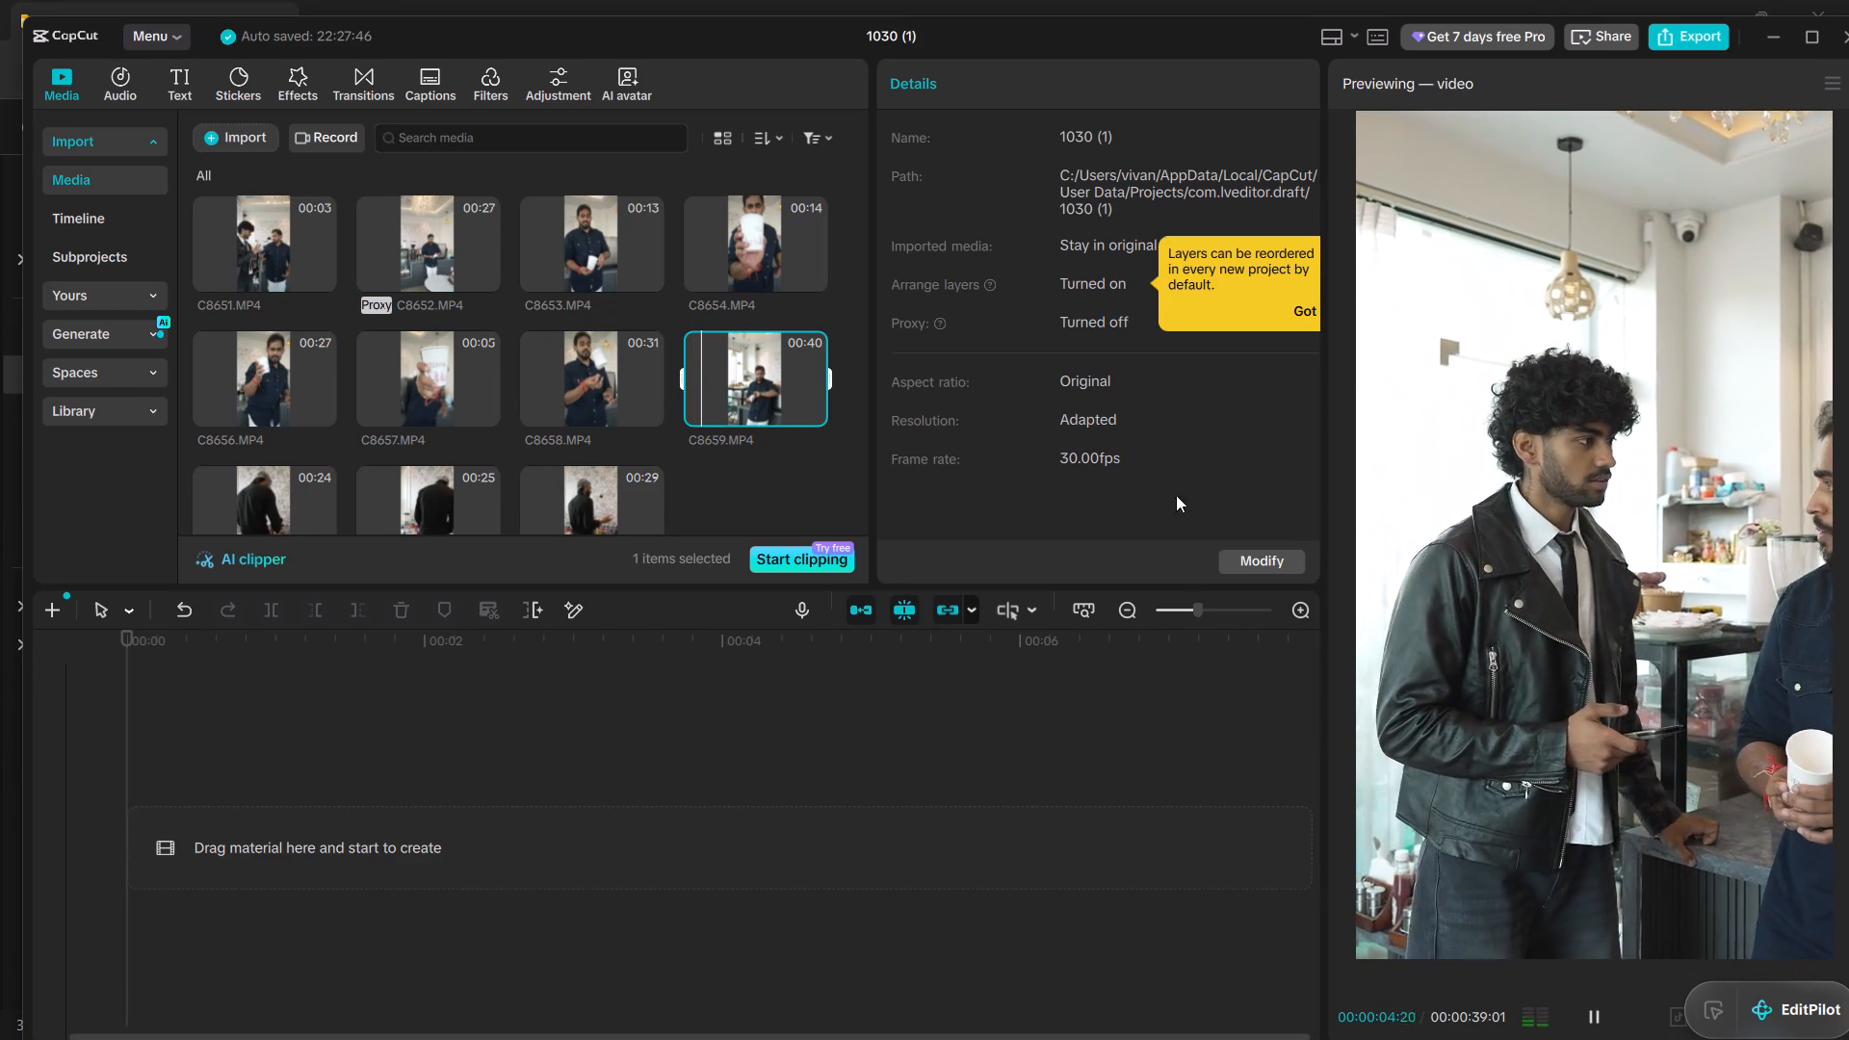
Add C8658.MP4 to the start of the empty timeline.
left_click(590, 377)
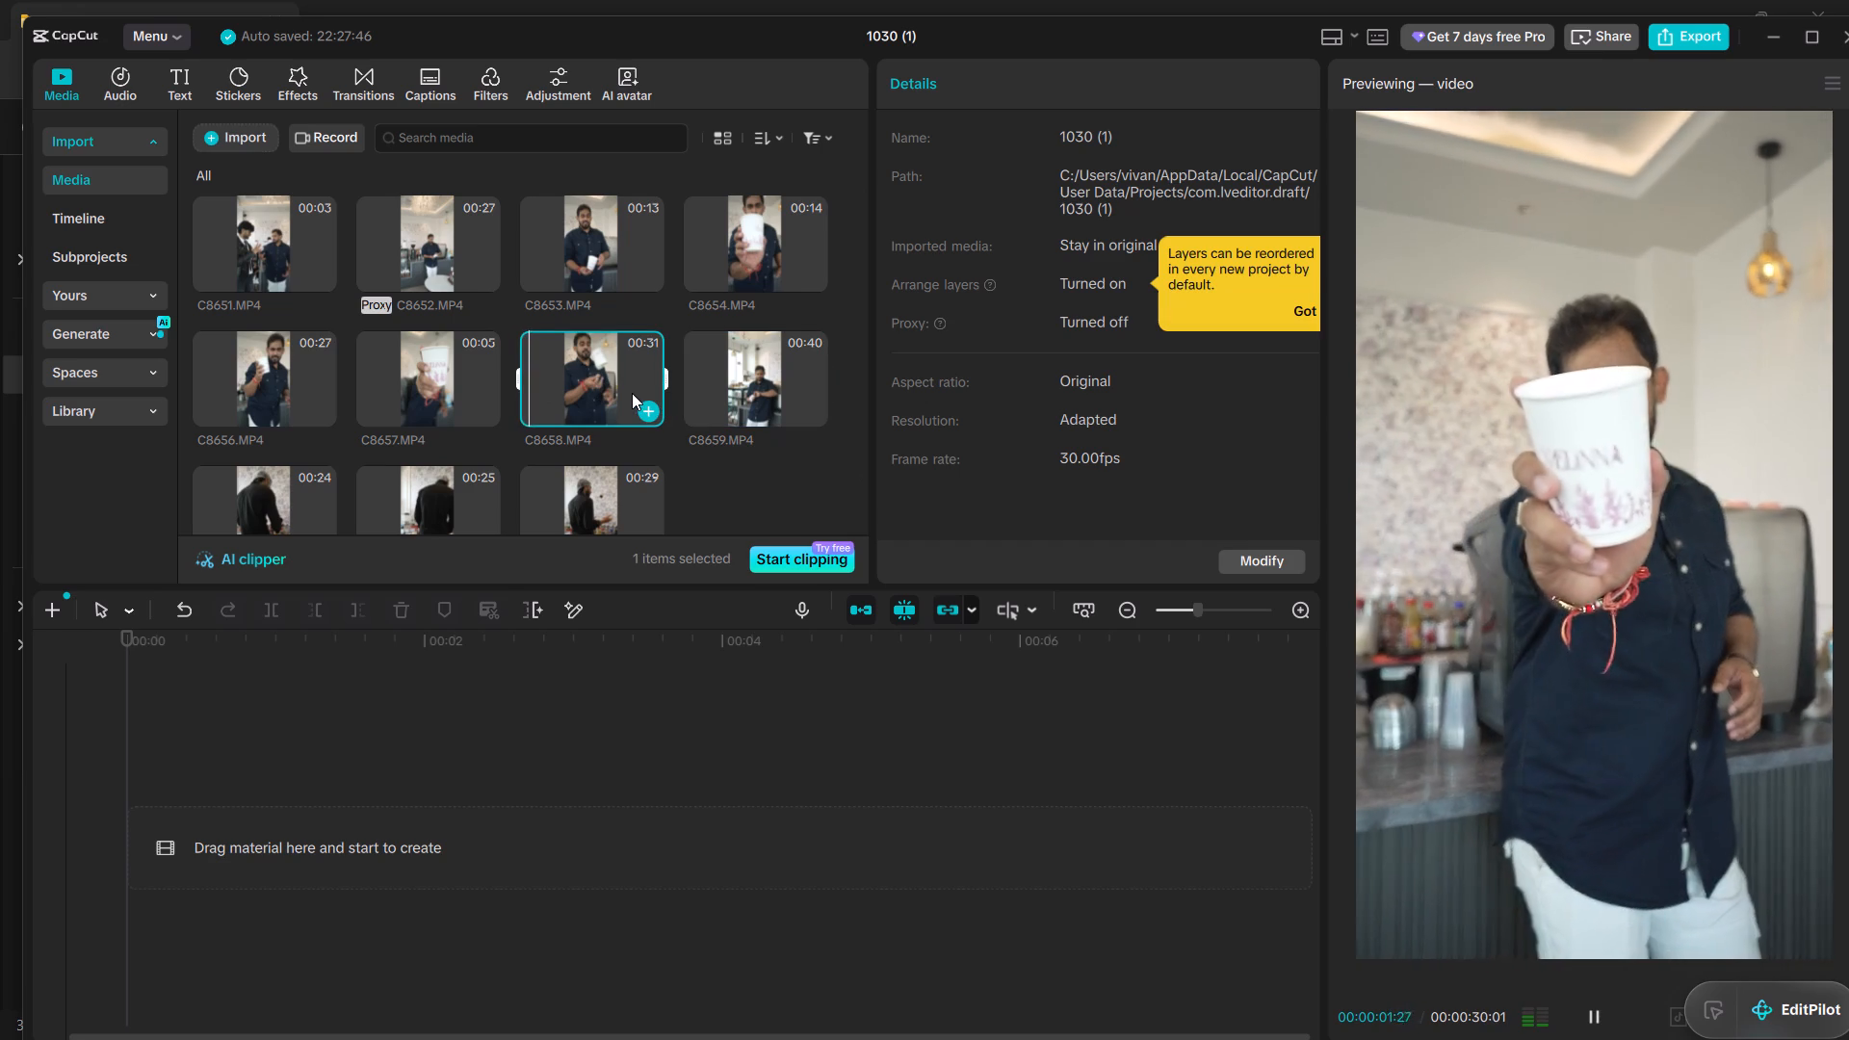
left_click_drag(632, 393, 182, 860)
Play the opening of C8658.MP4, split it at 00:00:04:04 and delete the part before the cut.
scroll(357, 798, "up", 9, "ctrl")
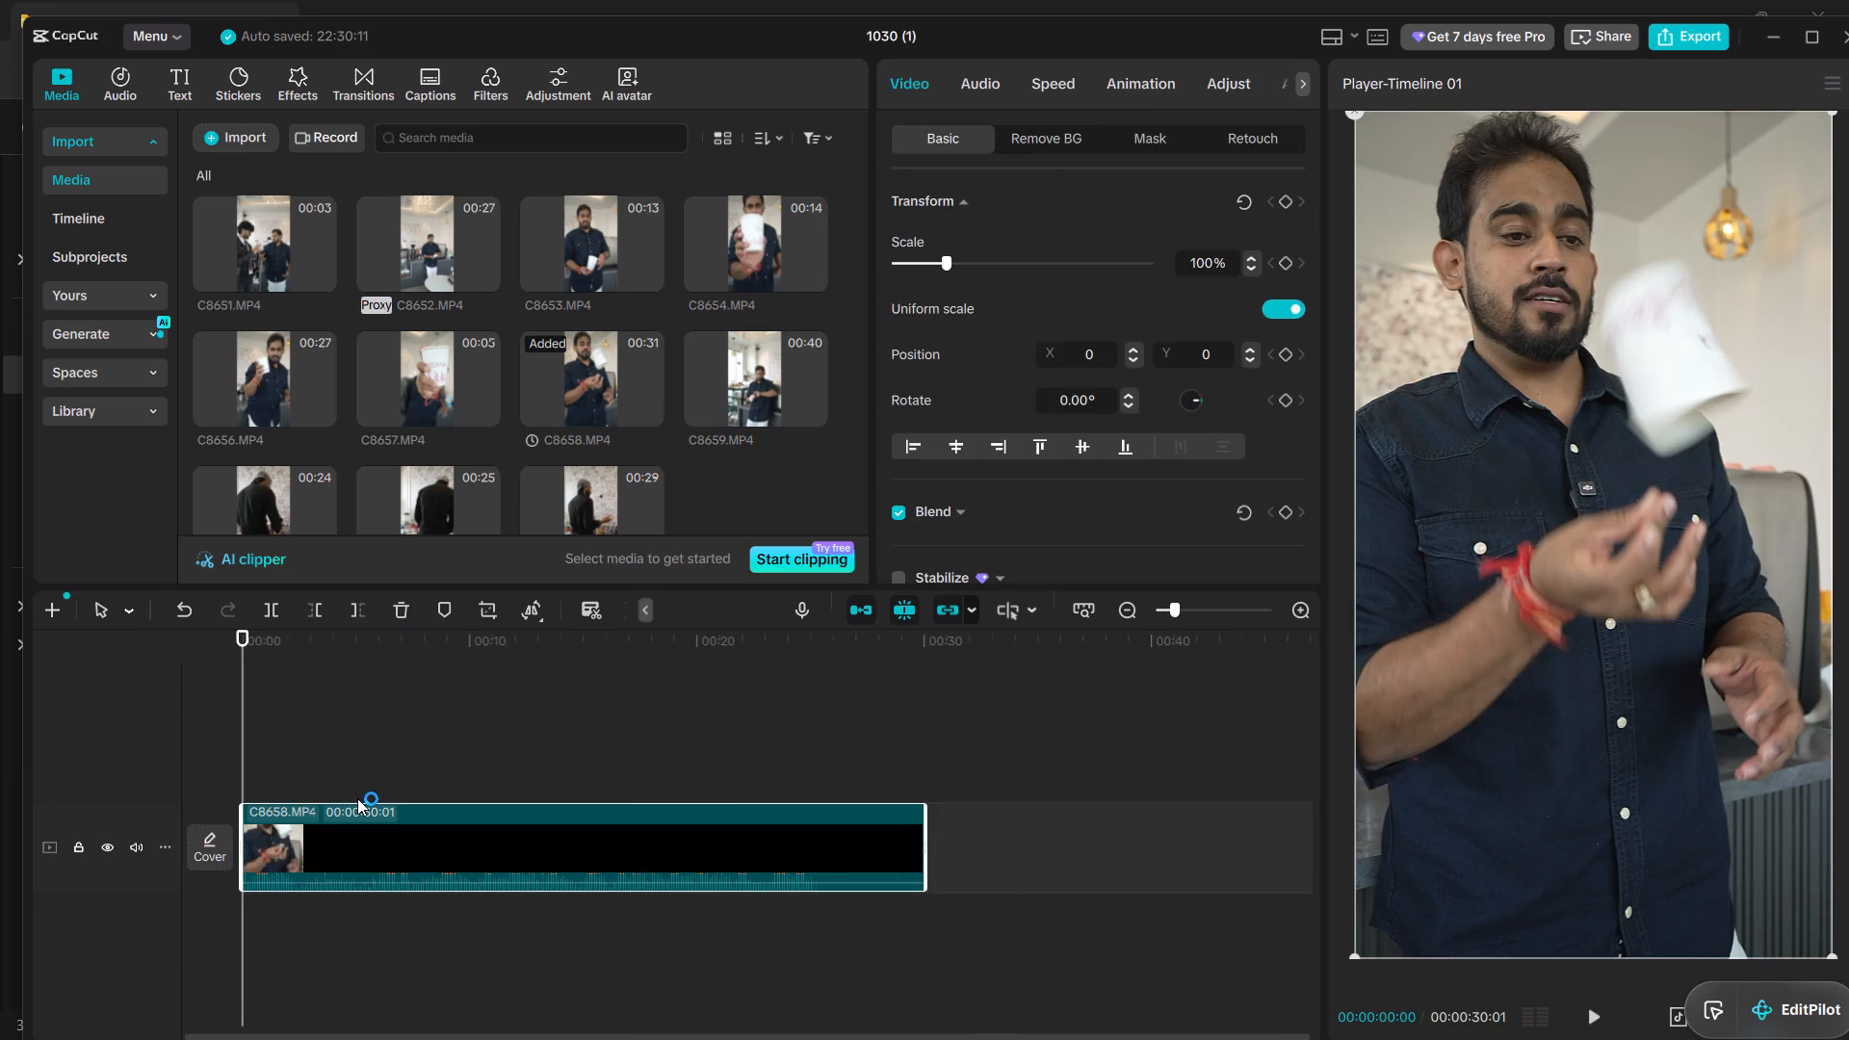
scroll(357, 798, "up", 8, "ctrl")
scroll(357, 798, "up", 20, "ctrl")
scroll(357, 798, "up", 2, "ctrl")
key("space")
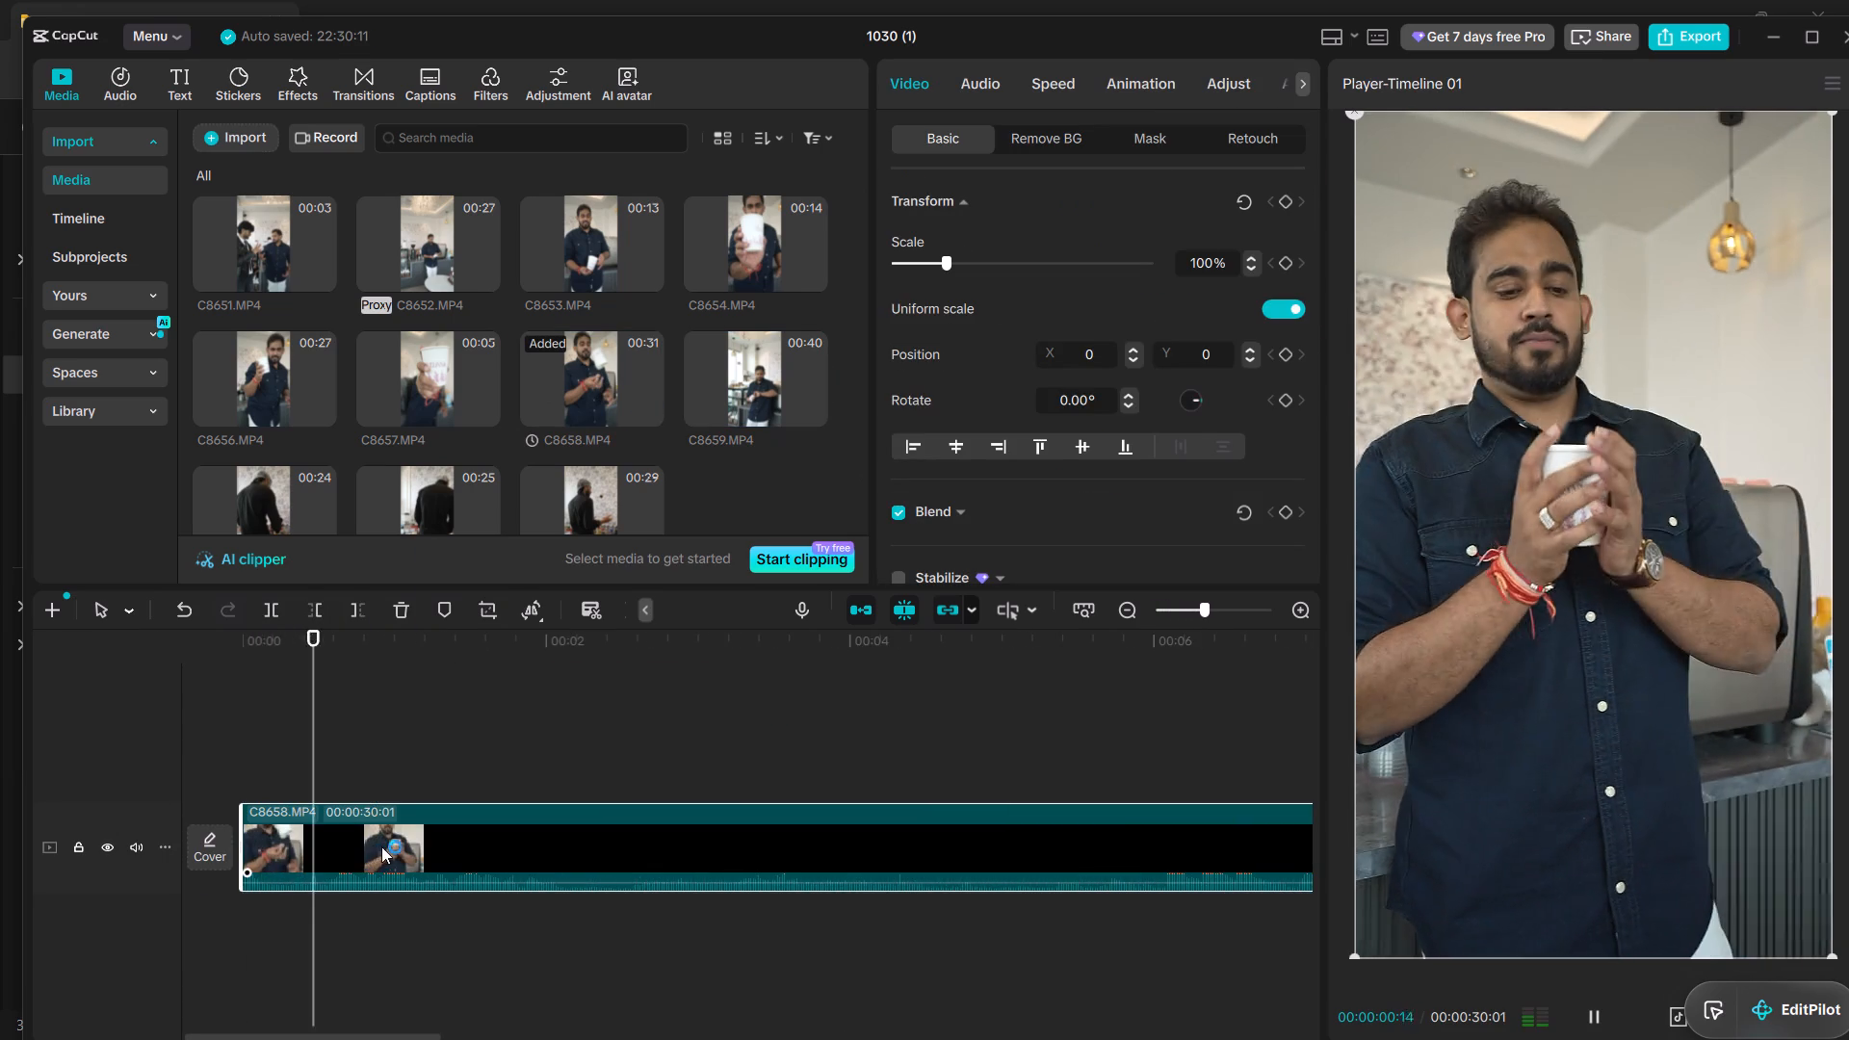
scroll(381, 846, "up", 9, "ctrl")
scroll(547, 860, "down", 4, "alt")
scroll(547, 863, "down", 3, "ctrl")
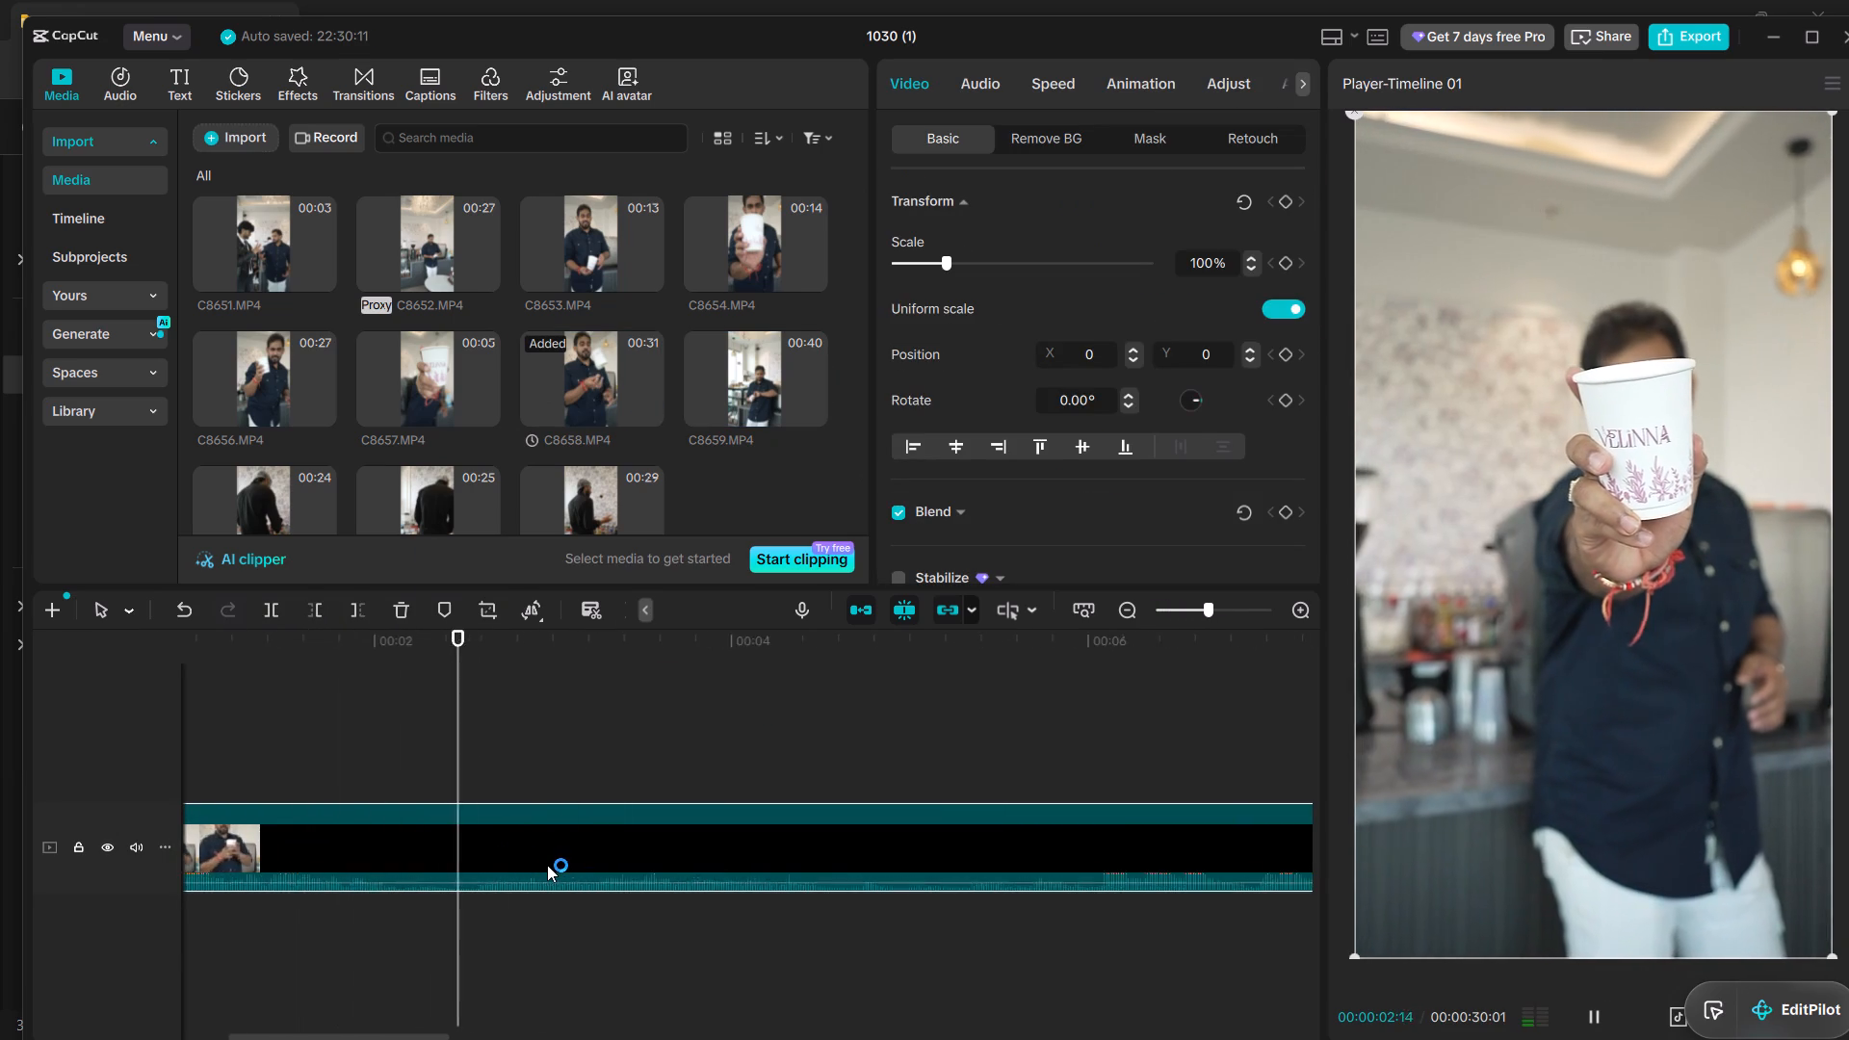
scroll(547, 865, "down", 20, "ctrl")
scroll(544, 889, "down", 2, "alt")
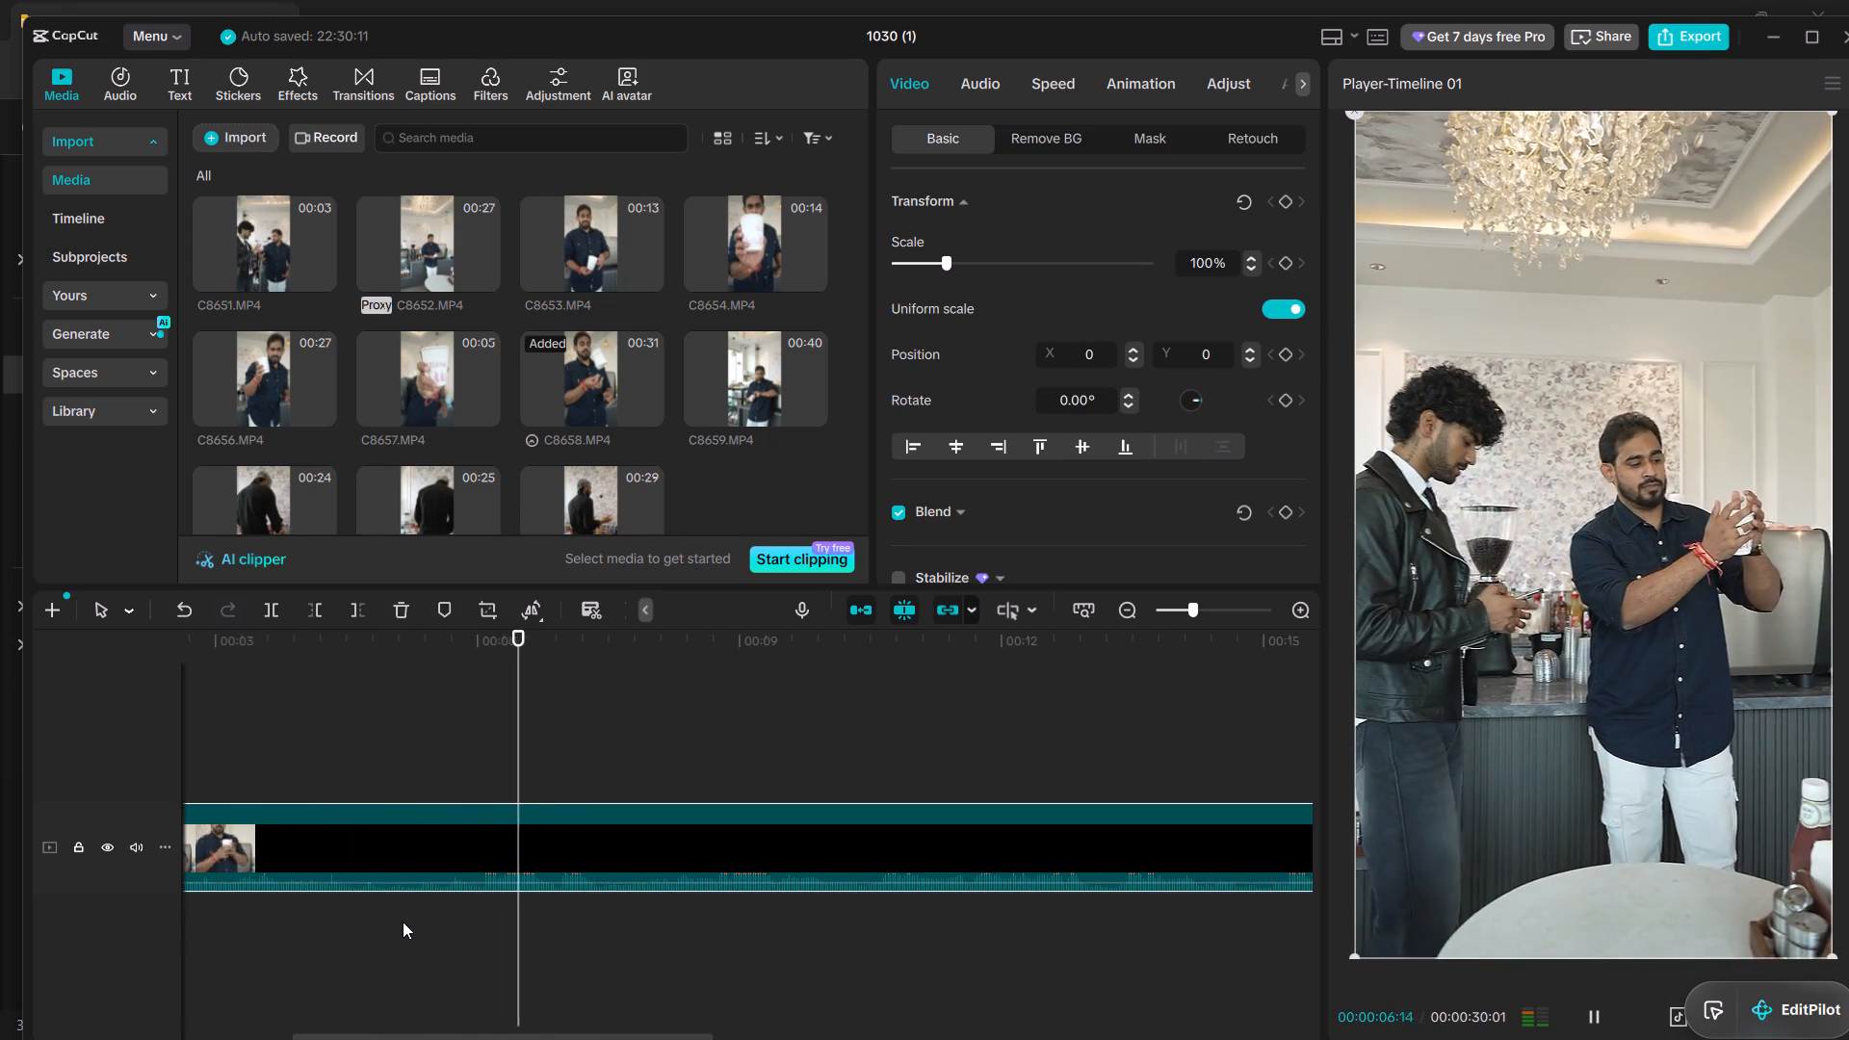
left_click(411, 923)
left_click(314, 930)
key("space")
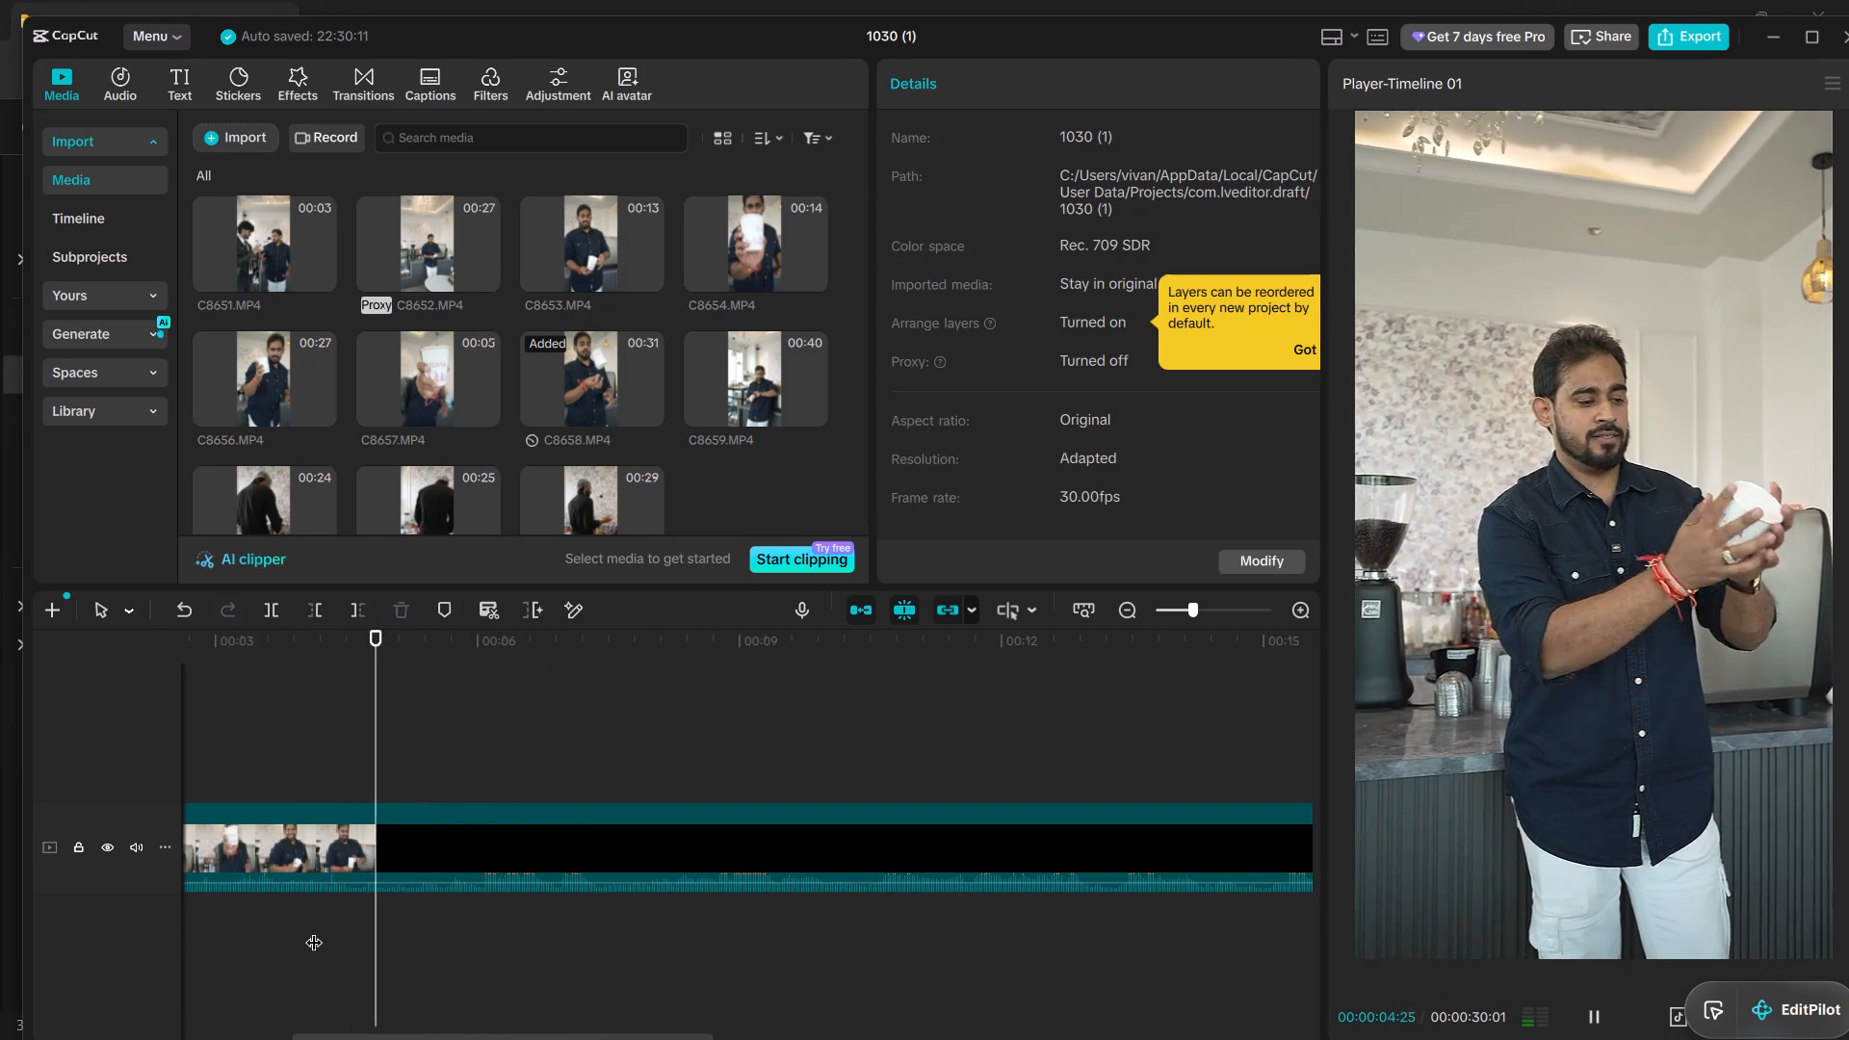
left_click(314, 930)
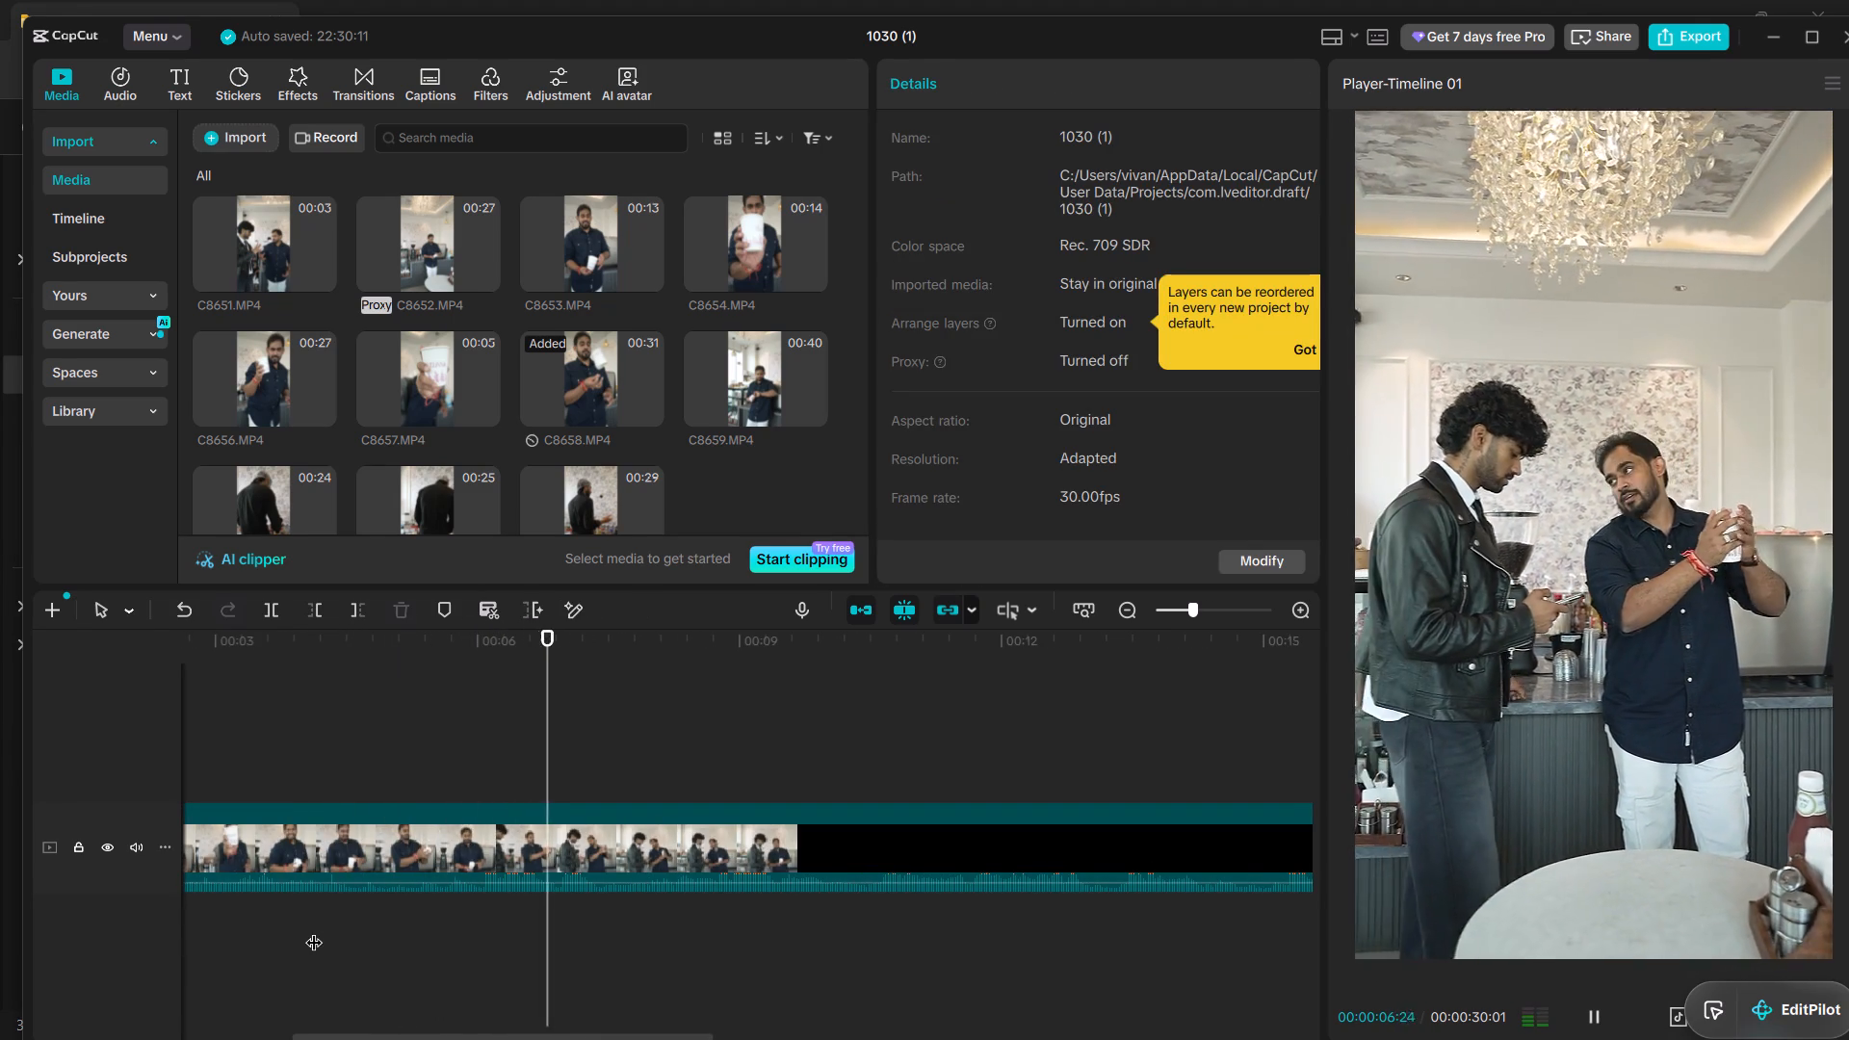
left_click(308, 874, "ctrl")
key("ctrl+b")
left_click(245, 858, "ctrl")
key("equal")
key("BackSpace")
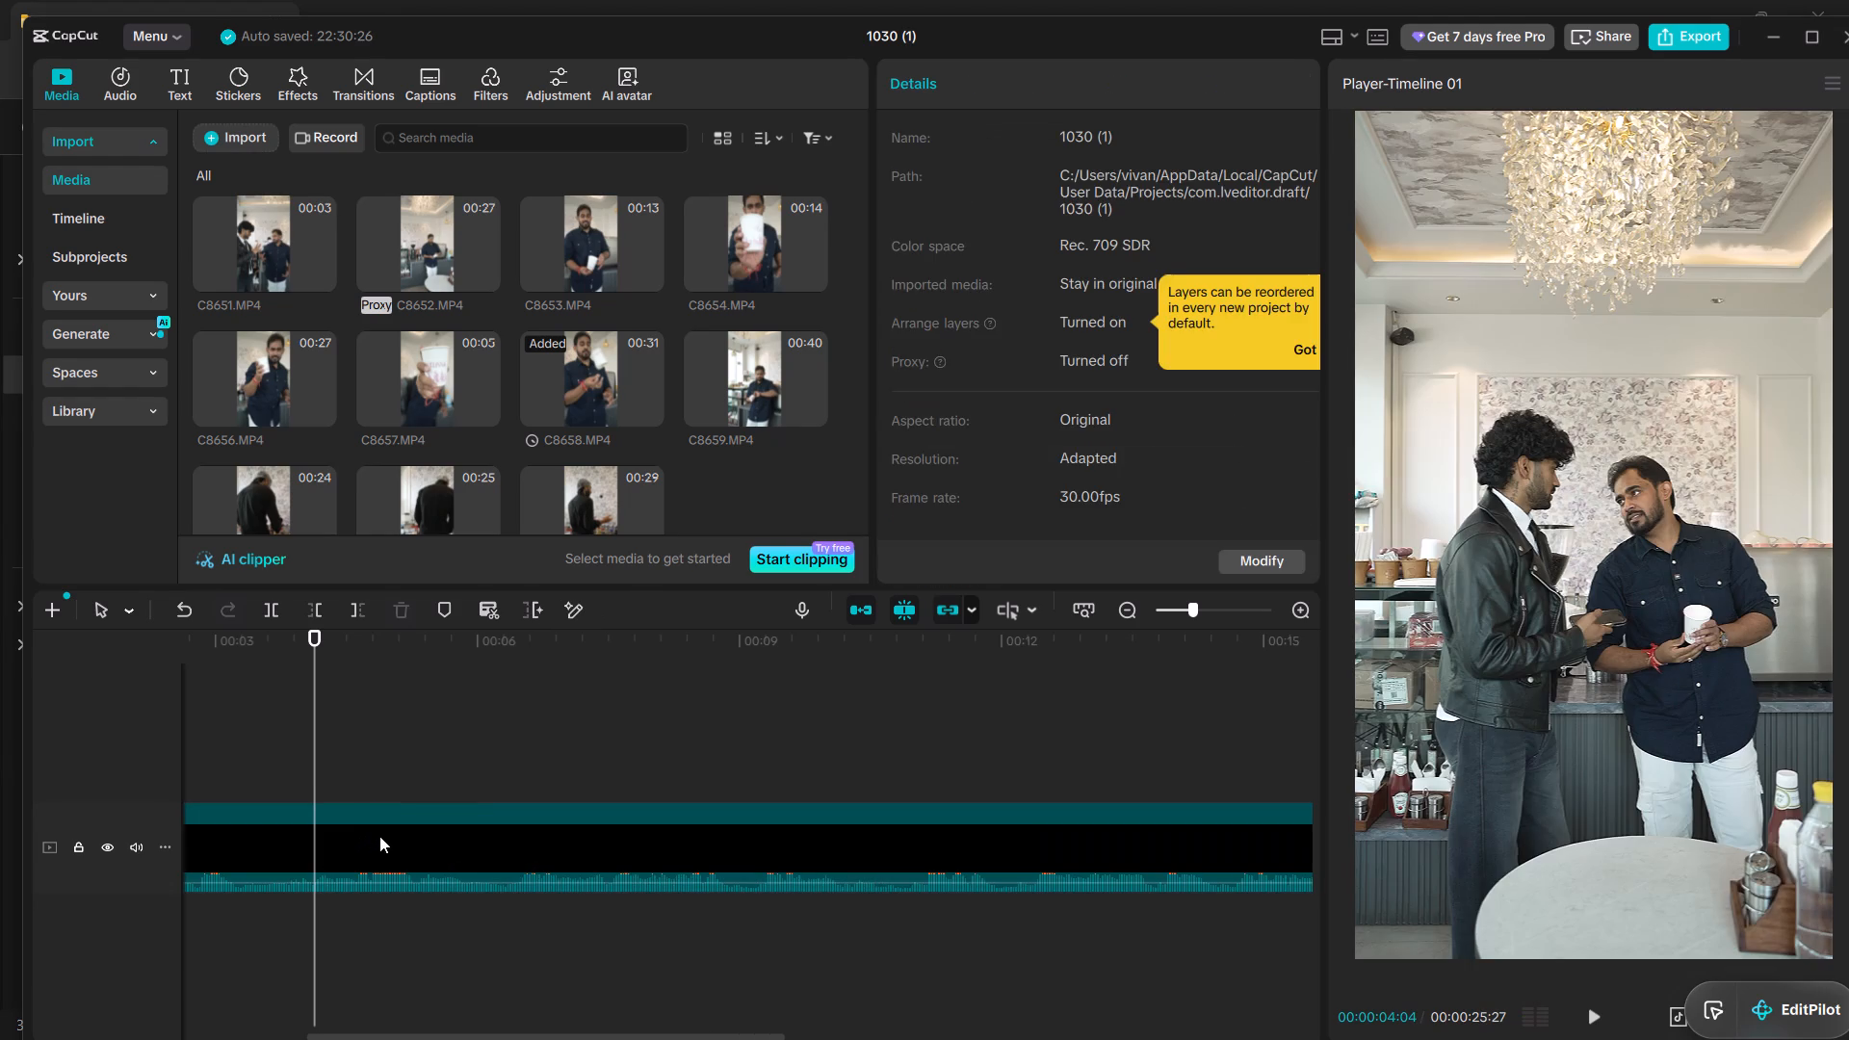
Play the trimmed C8658.MP4 from its start through to its closing seconds to find where the take should end.
left_click(346, 804)
left_click(343, 767)
left_click_drag(340, 766, 0, 822)
key("space")
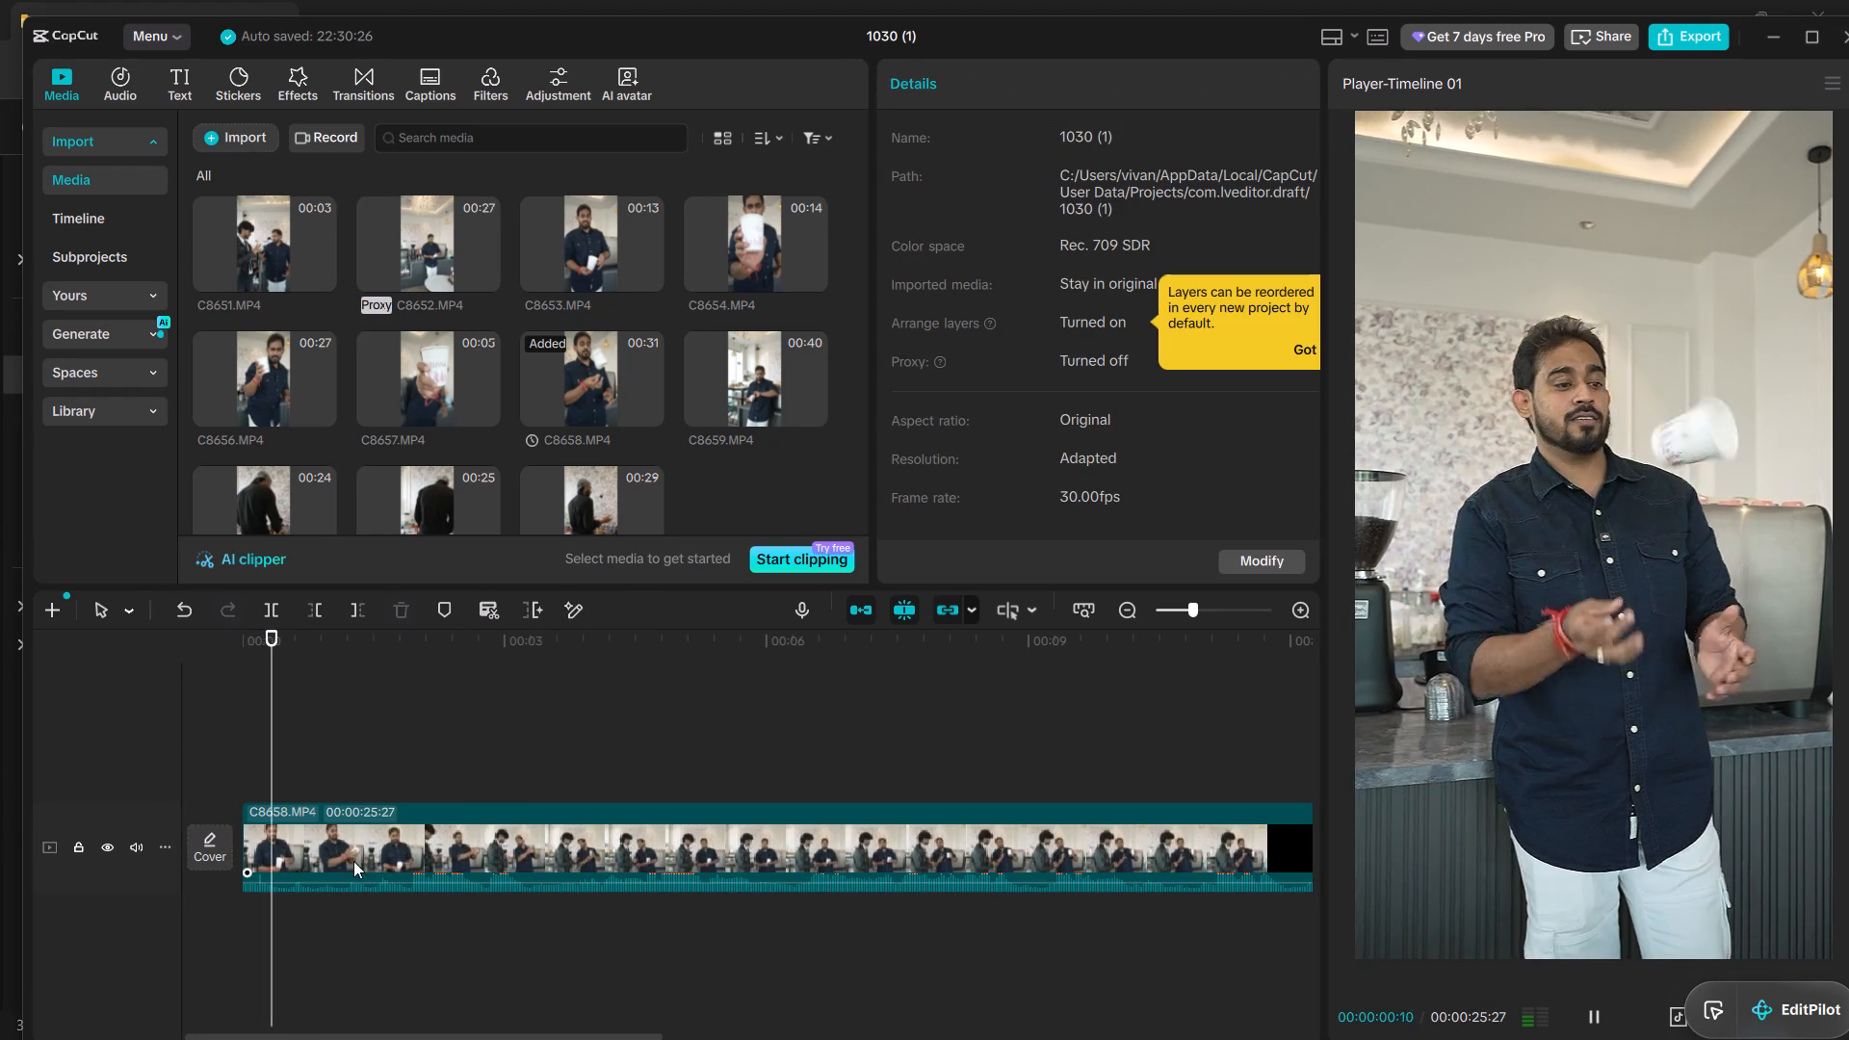
scroll(391, 859, "up", 7, "ctrl")
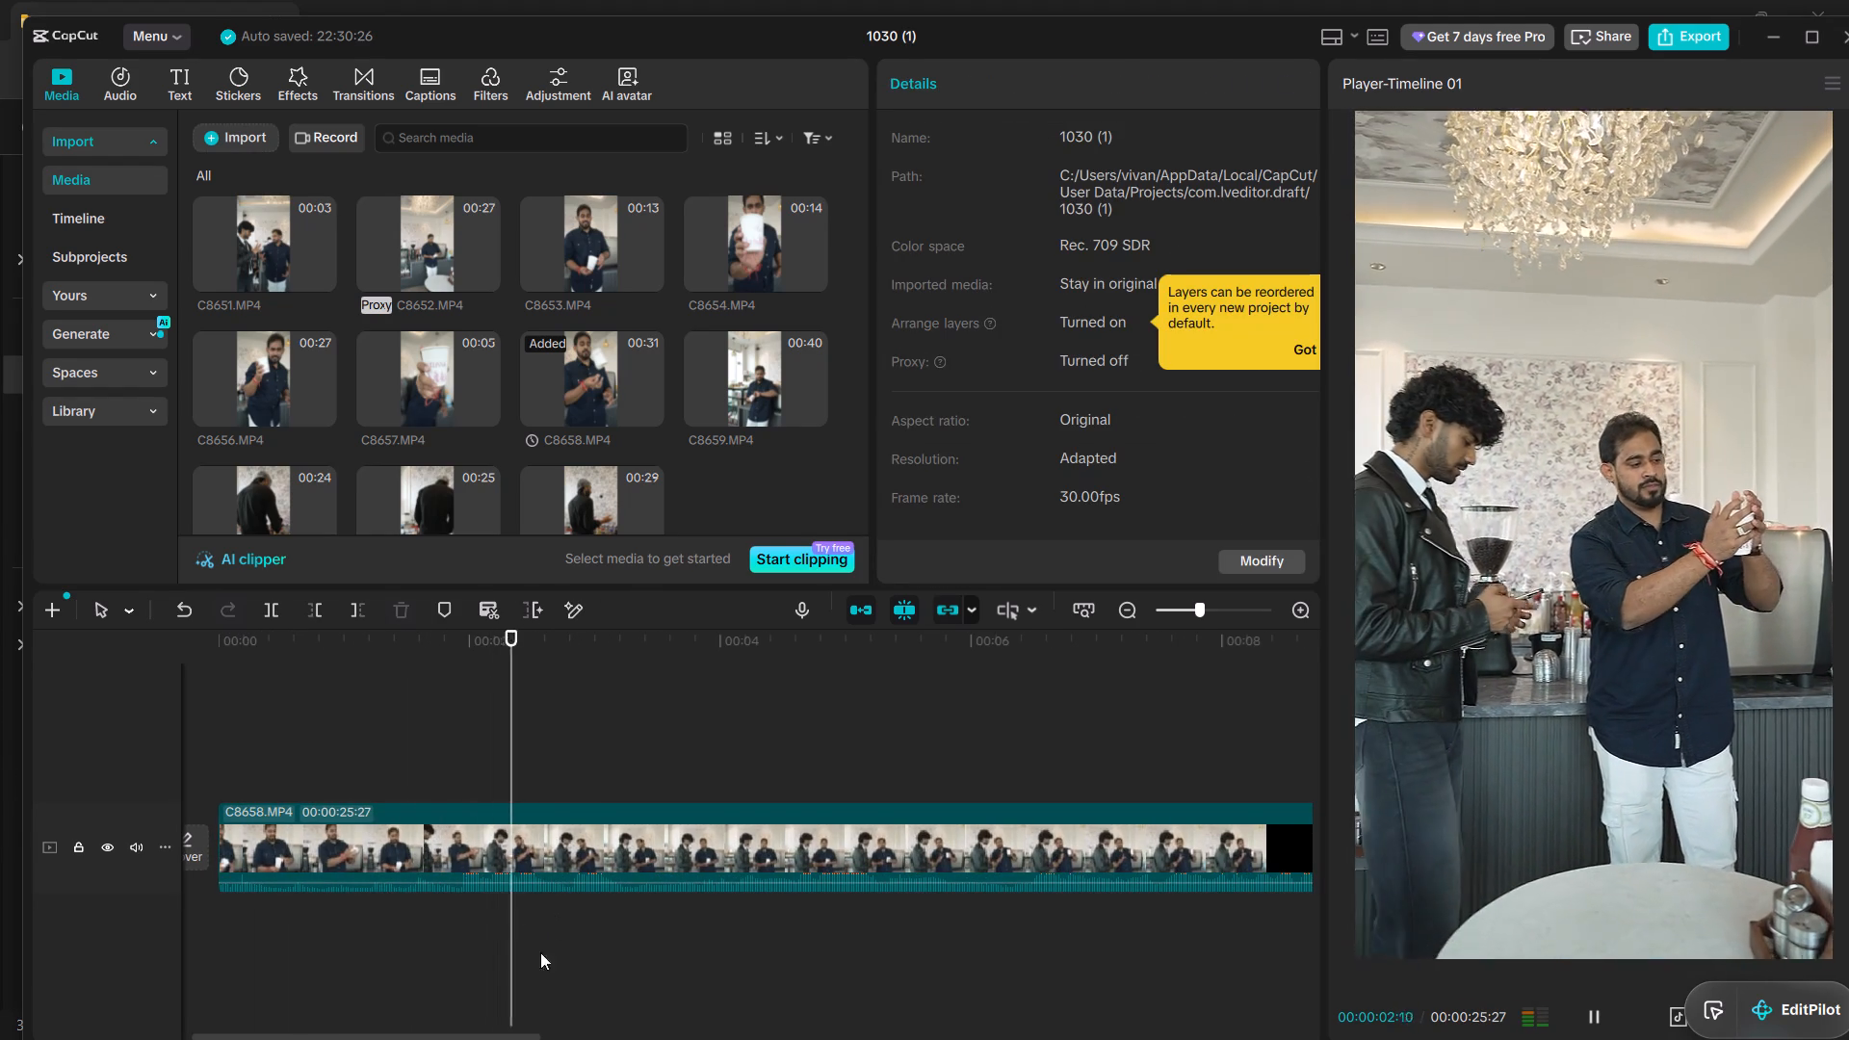
scroll(567, 938, "down", 2, "alt")
scroll(567, 938, "up", 3, "alt")
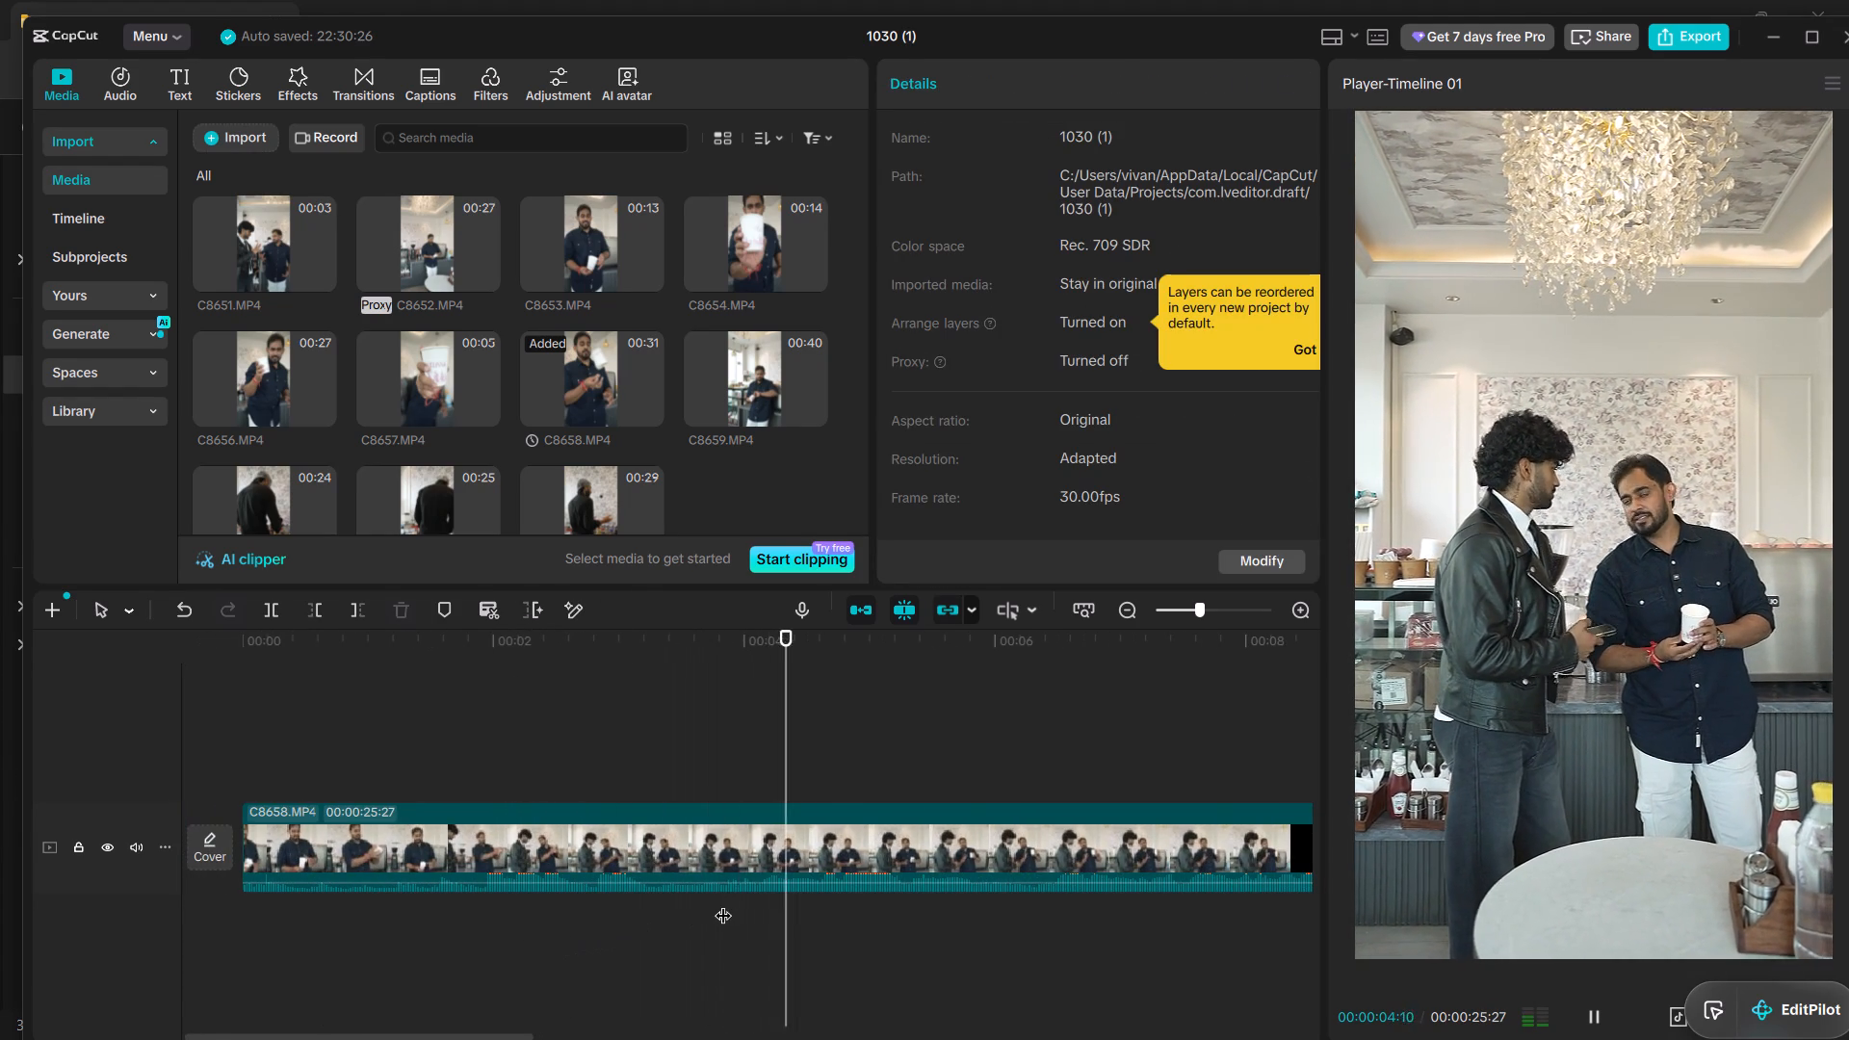
scroll(723, 903, "down", 2, "alt")
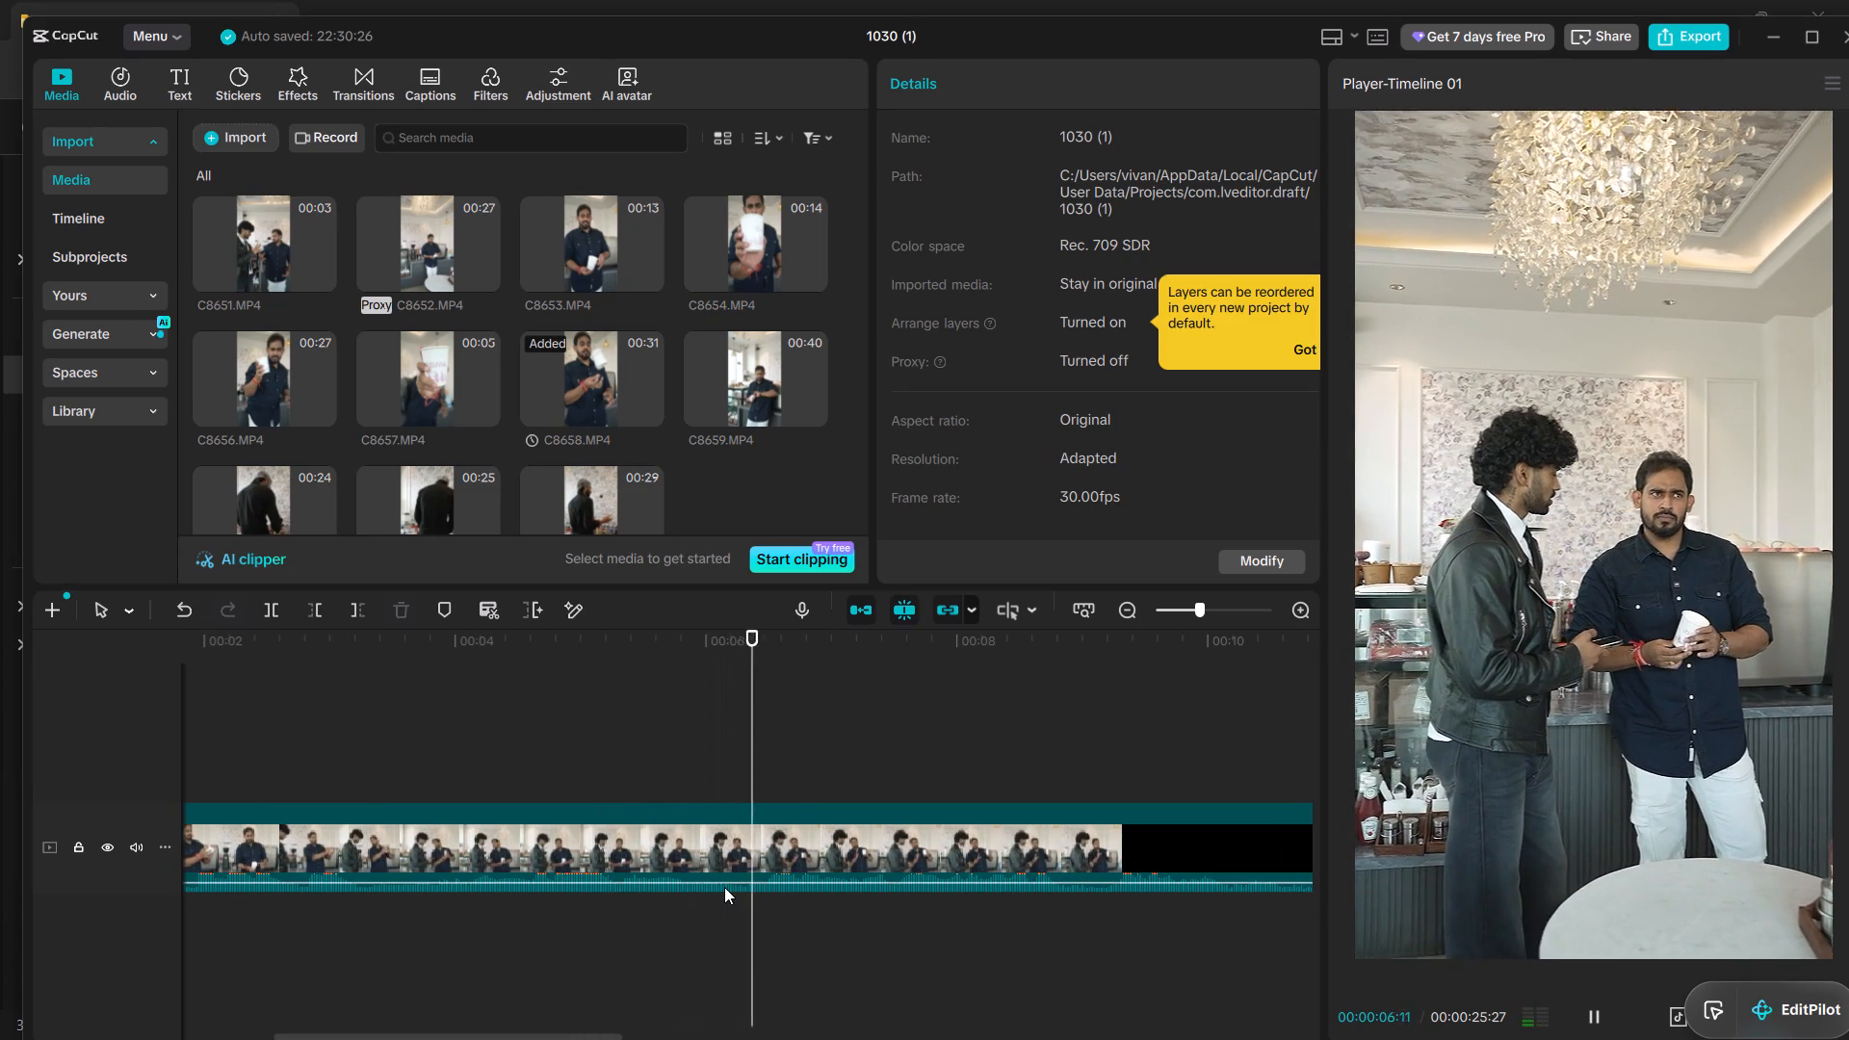
scroll(724, 887, "down", 3, "alt")
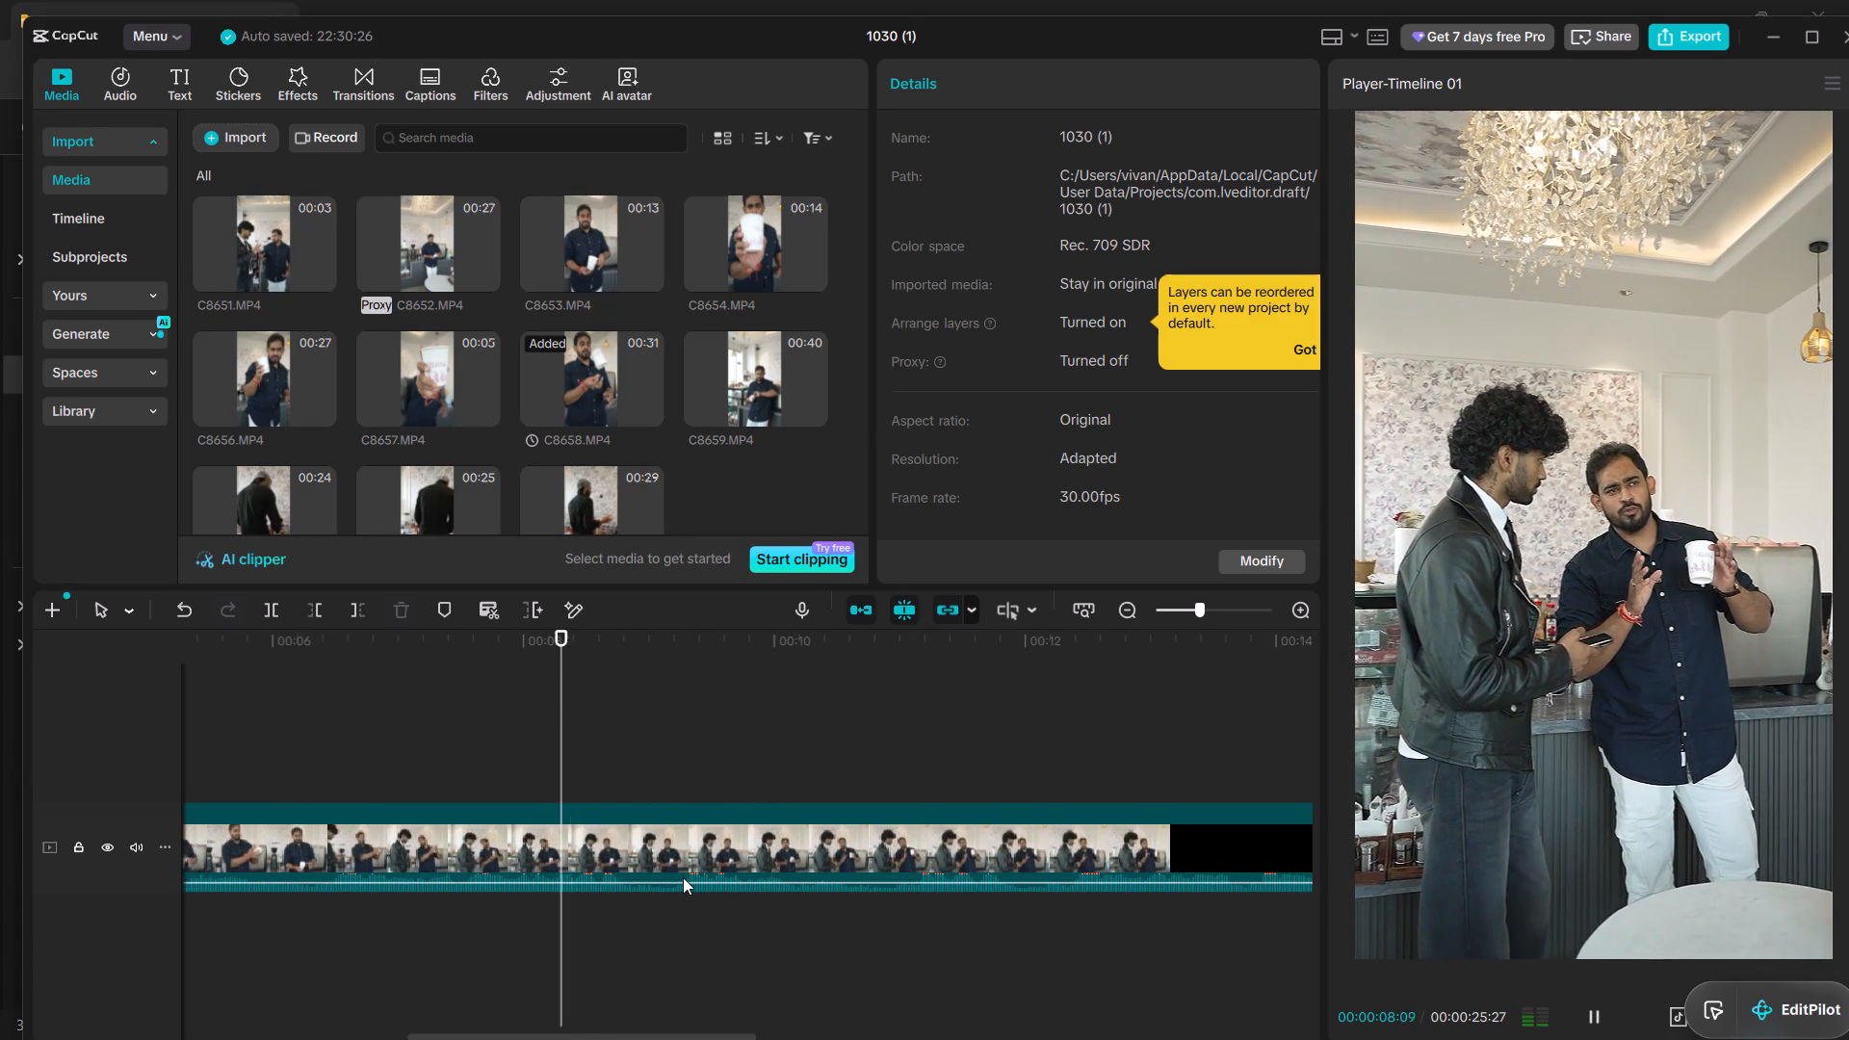
scroll(801, 879, "down", 1, "alt")
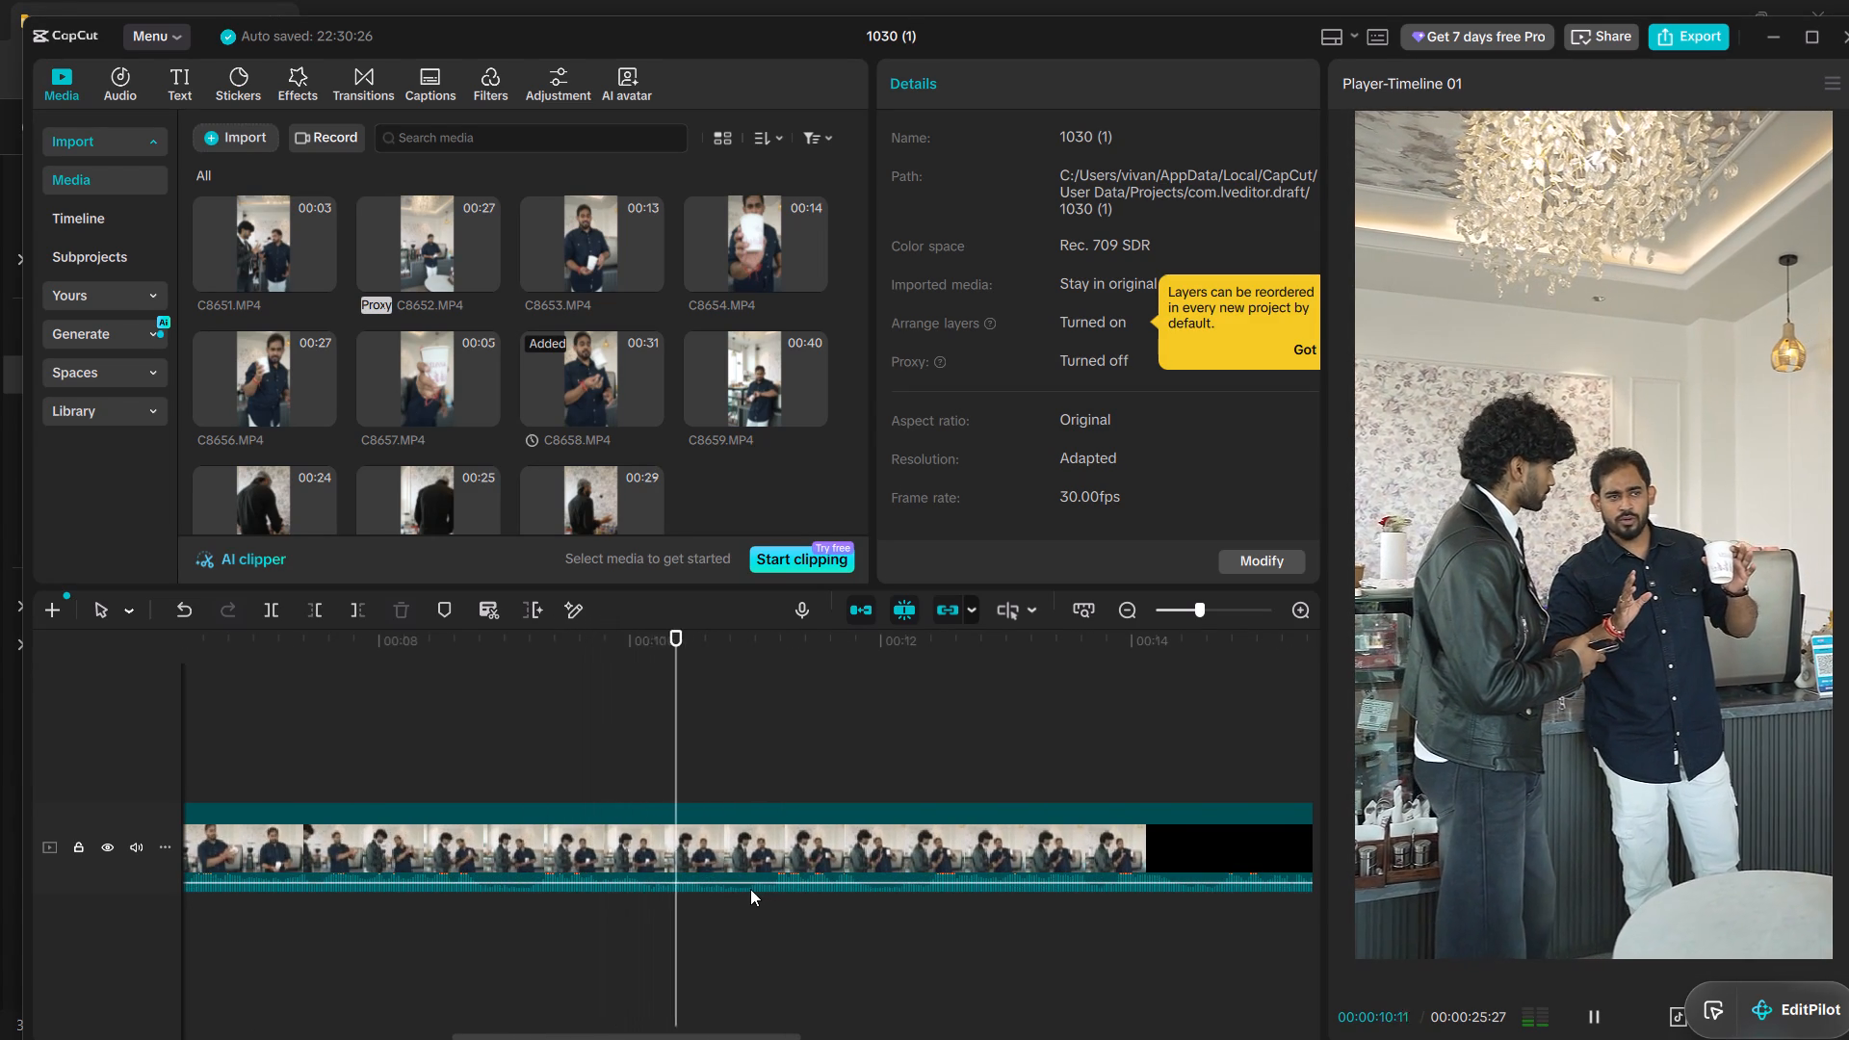
scroll(750, 889, "up", 6, "ctrl")
scroll(750, 889, "down", 2, "alt")
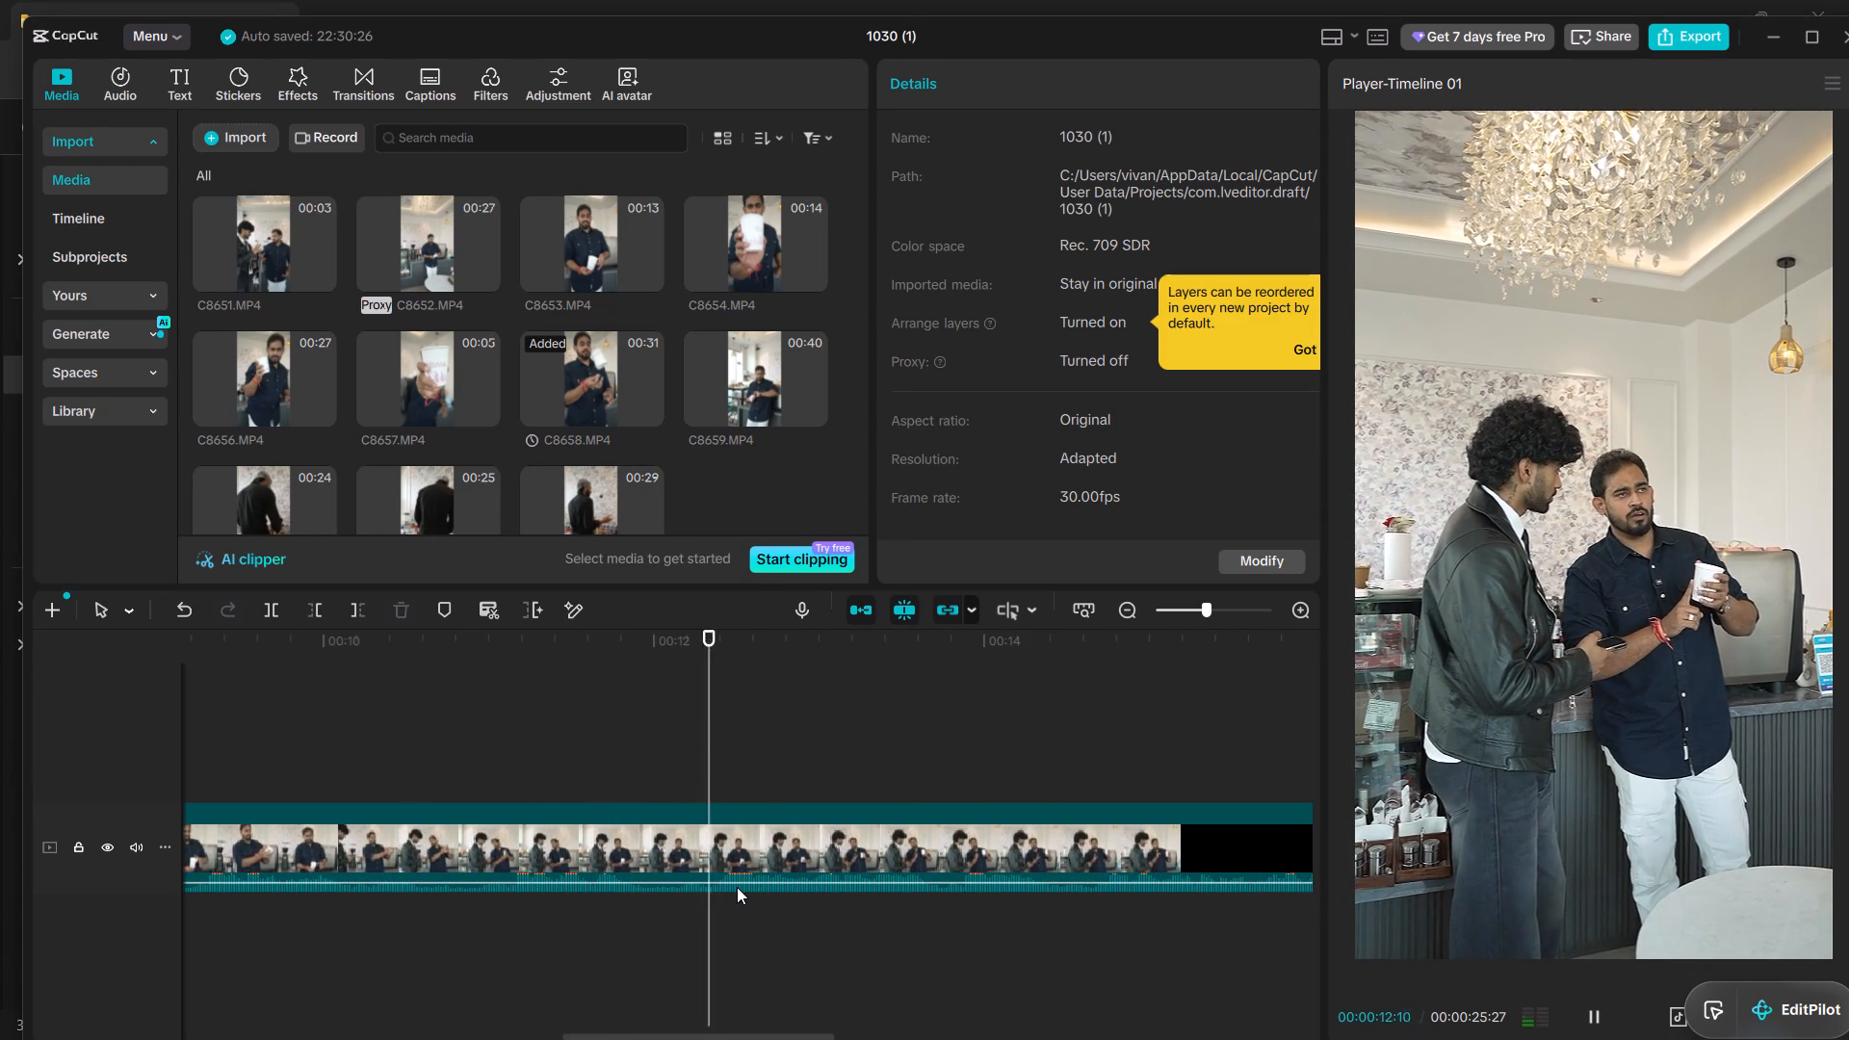
scroll(737, 887, "down", 3, "alt")
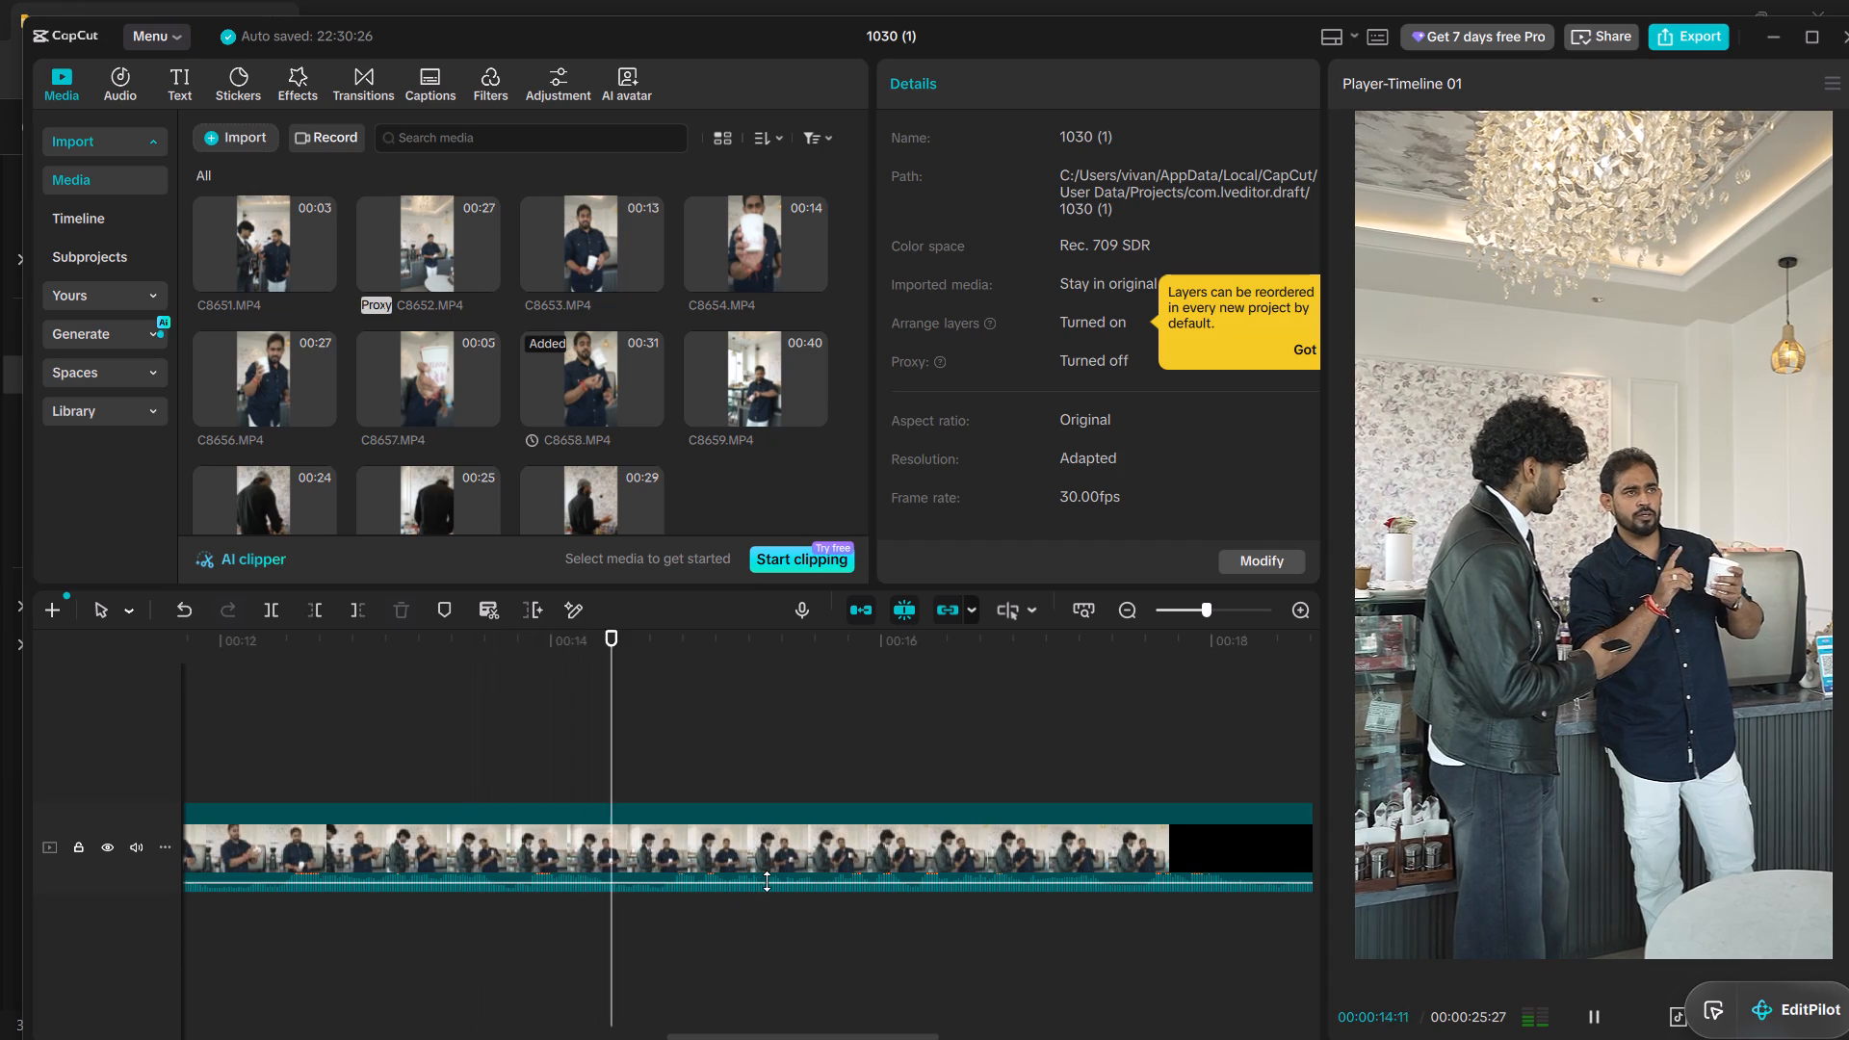
scroll(767, 881, "down", 3, "alt")
scroll(767, 881, "up", 3, "alt")
scroll(767, 881, "down", 2, "alt")
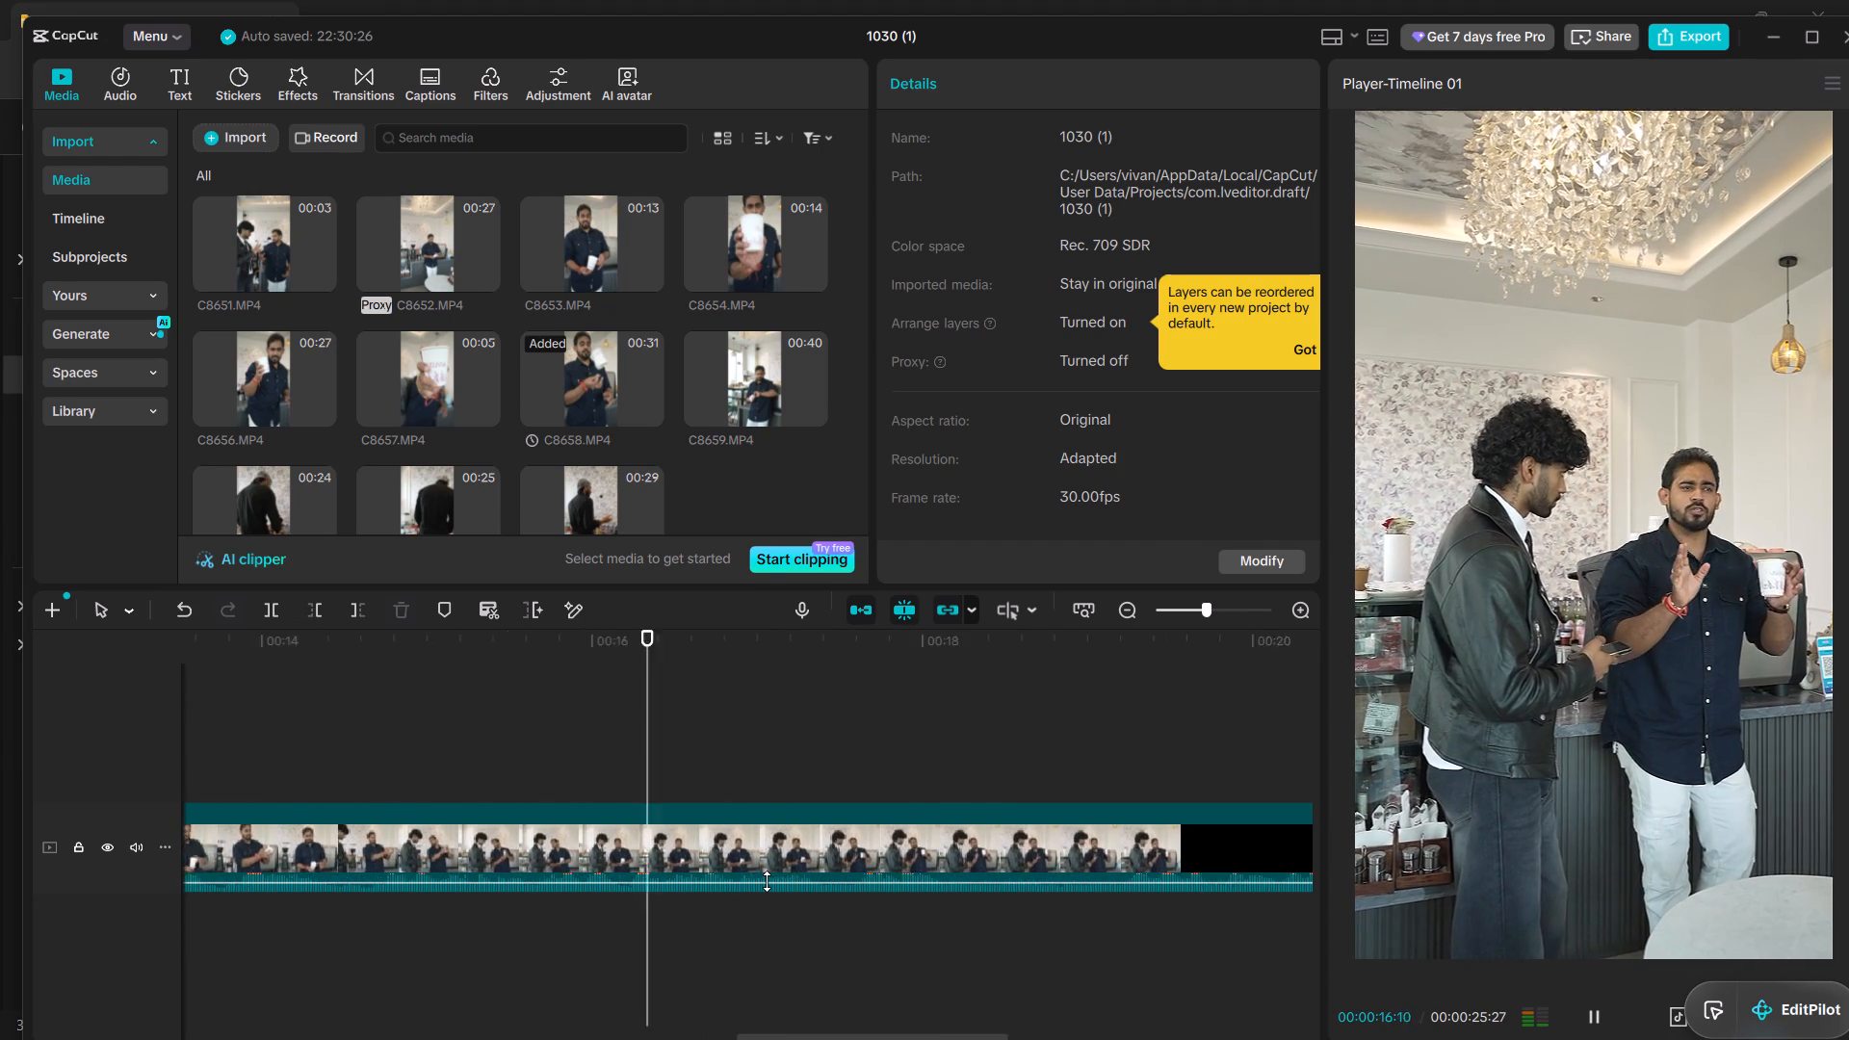
scroll(767, 881, "down", 2, "alt")
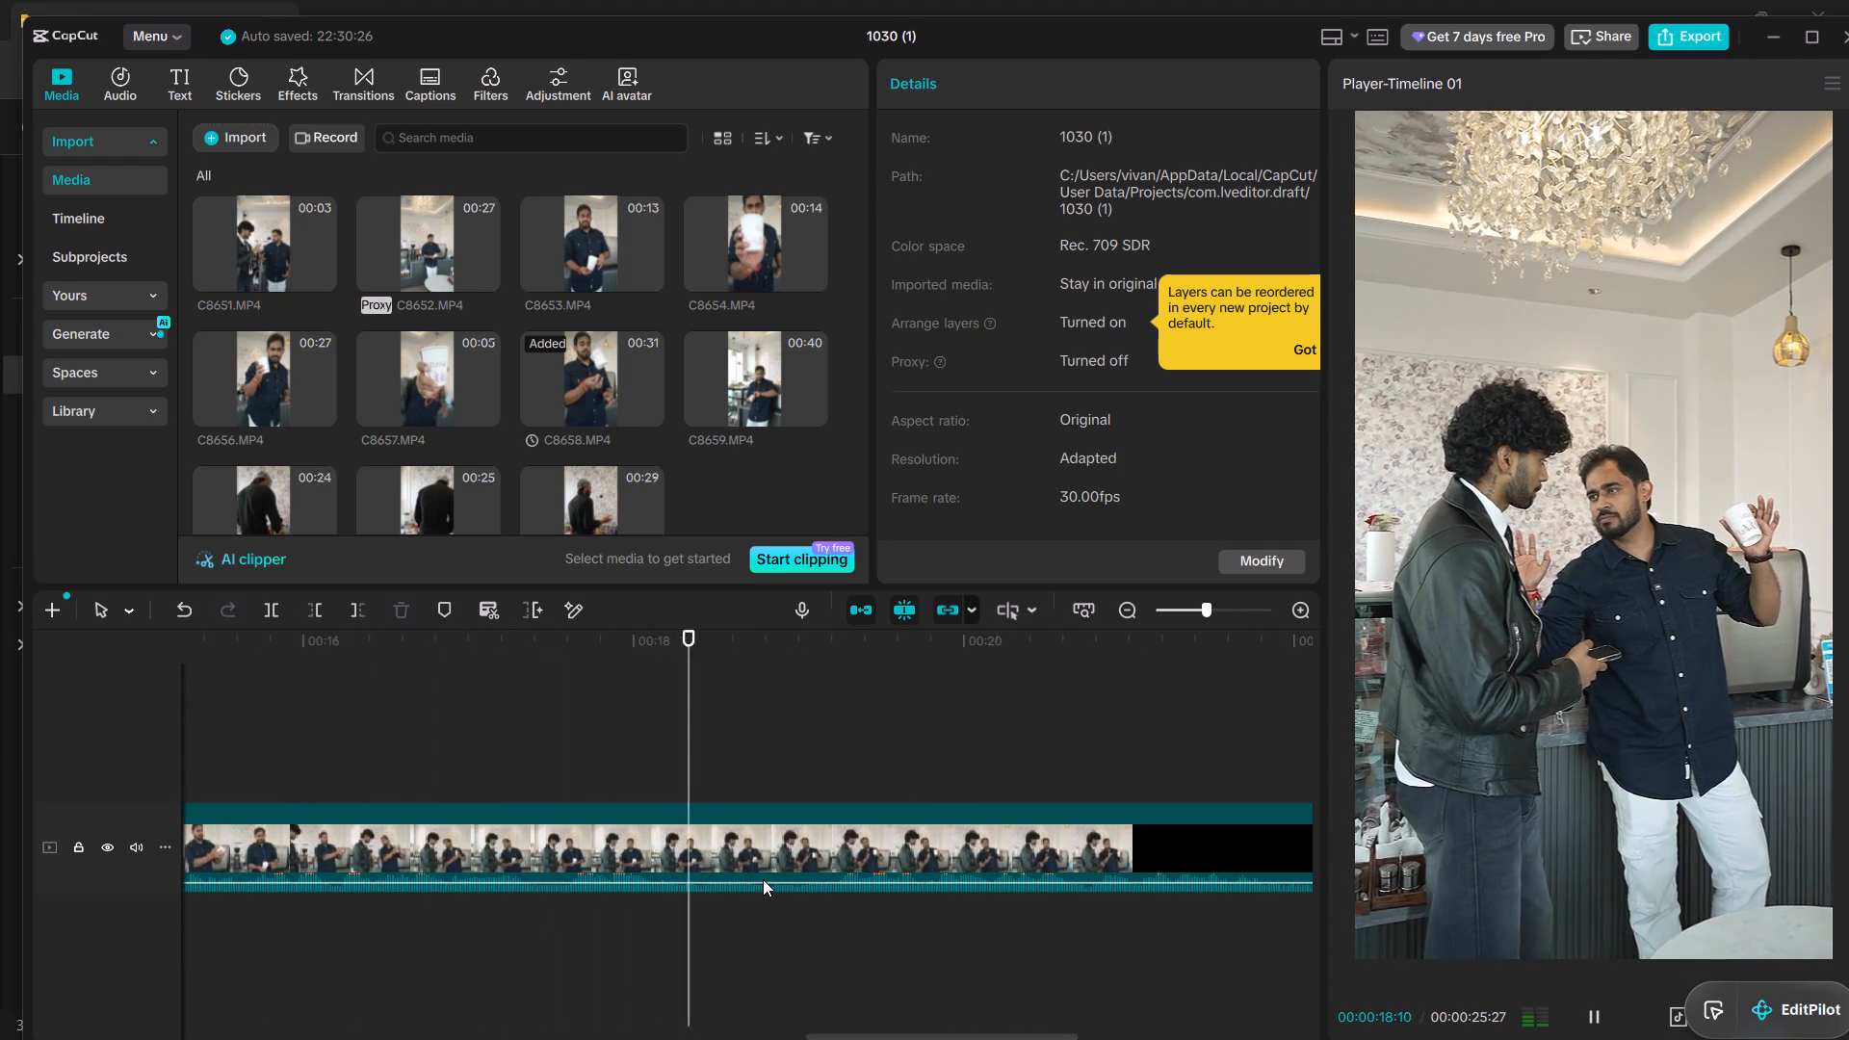
scroll(763, 875, "down", 3, "alt")
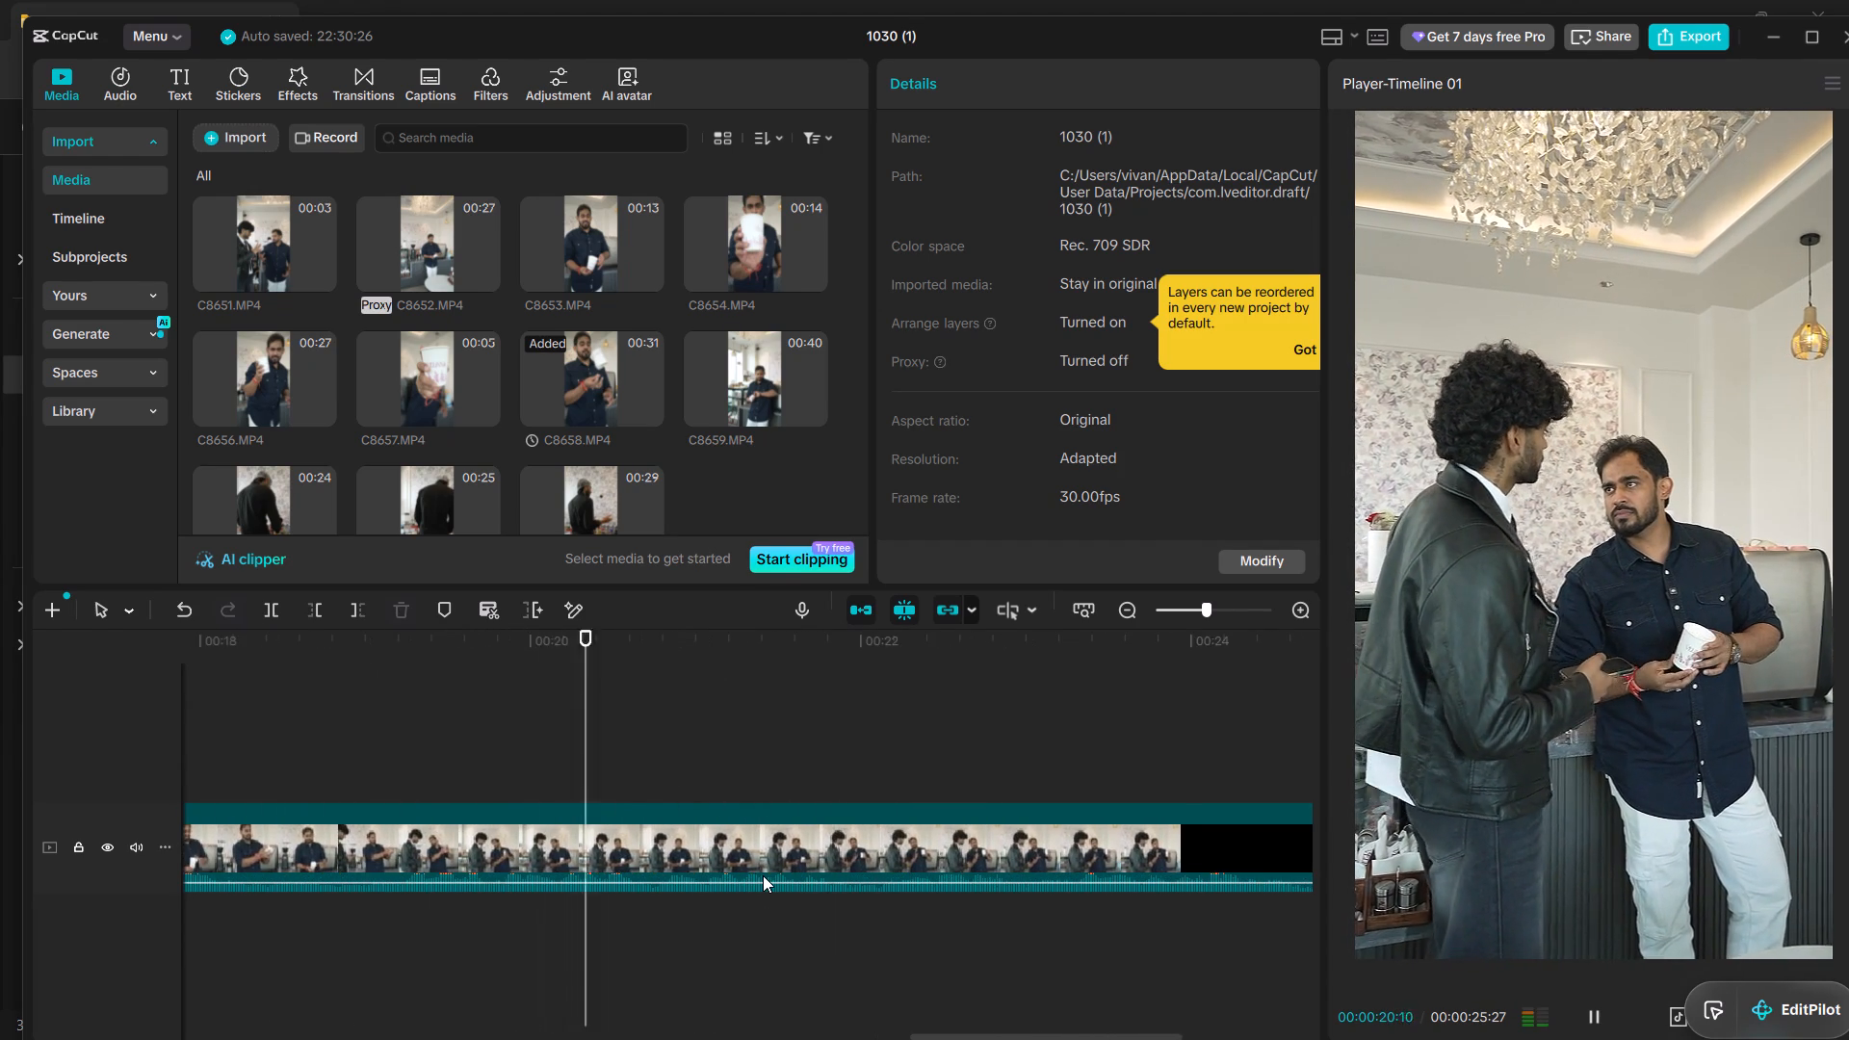
scroll(763, 875, "down", 2, "alt")
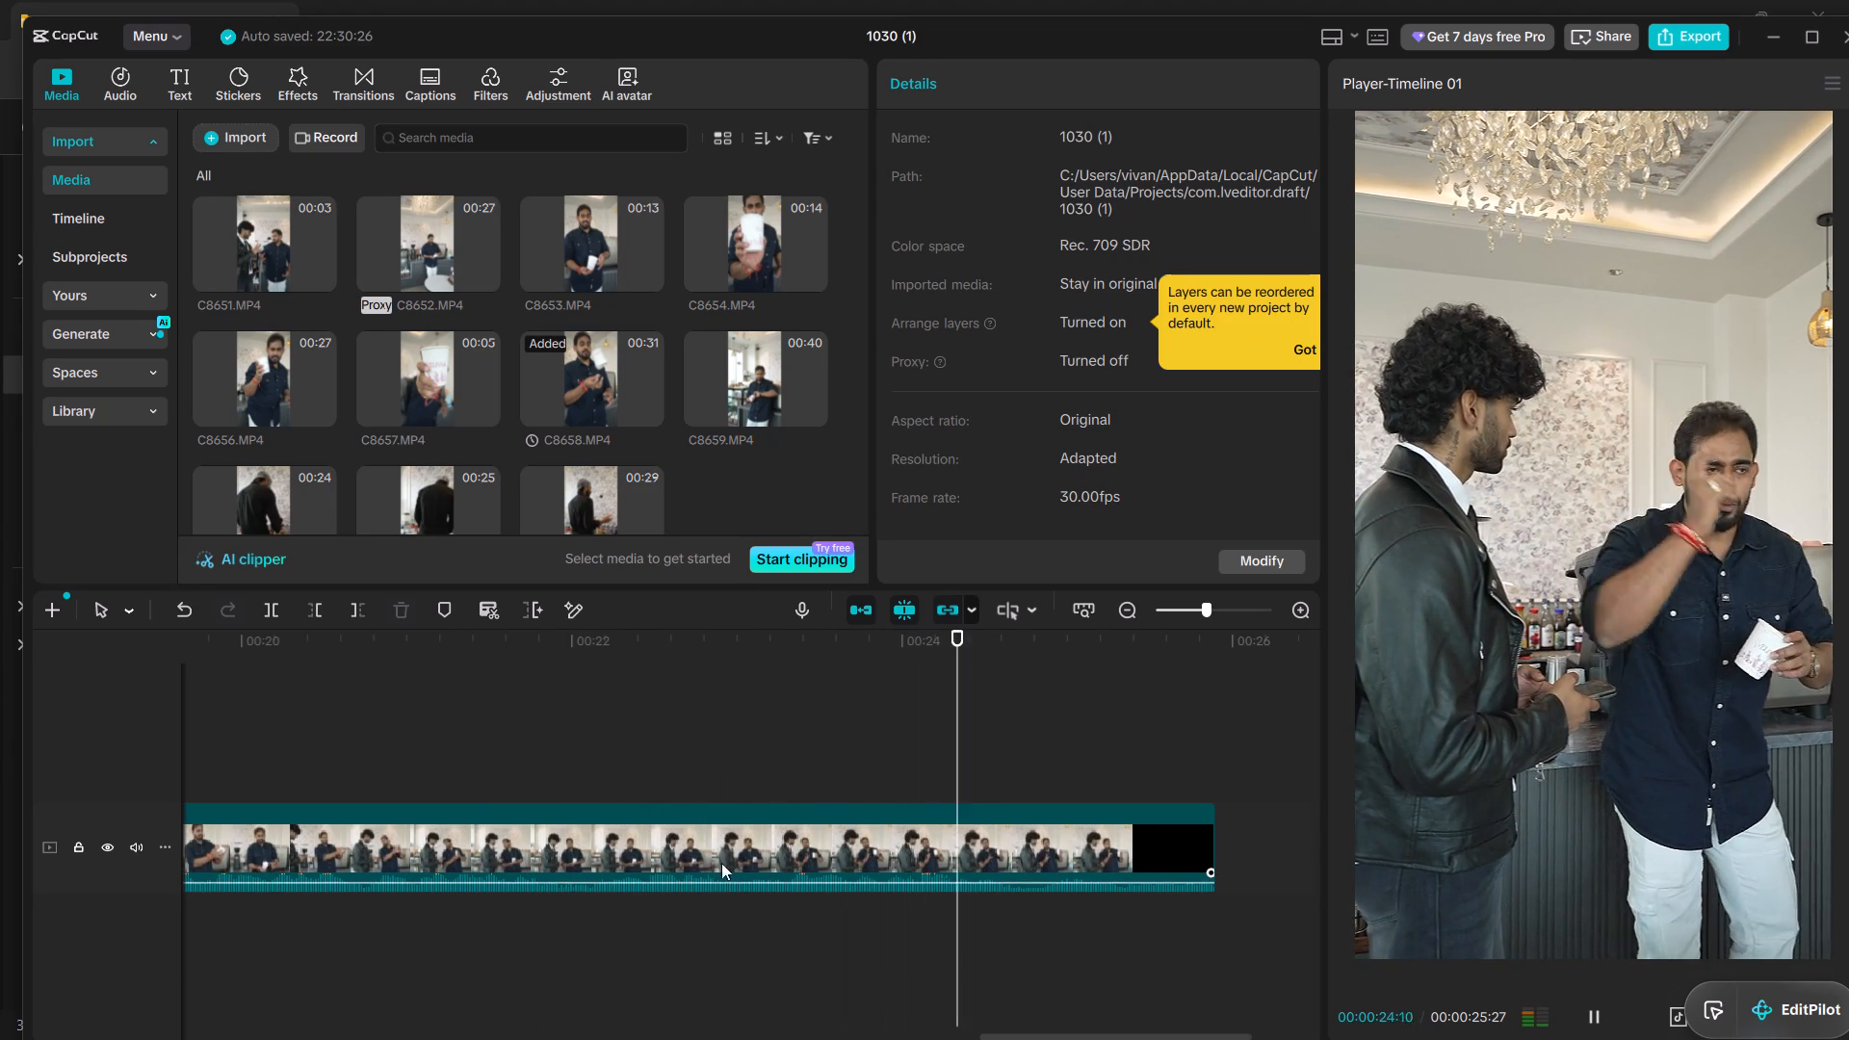
Split C8658.MP4 at 00:00:24:25 and delete the part after the cut.
key("space")
left_click(815, 865)
key("ctrl+b")
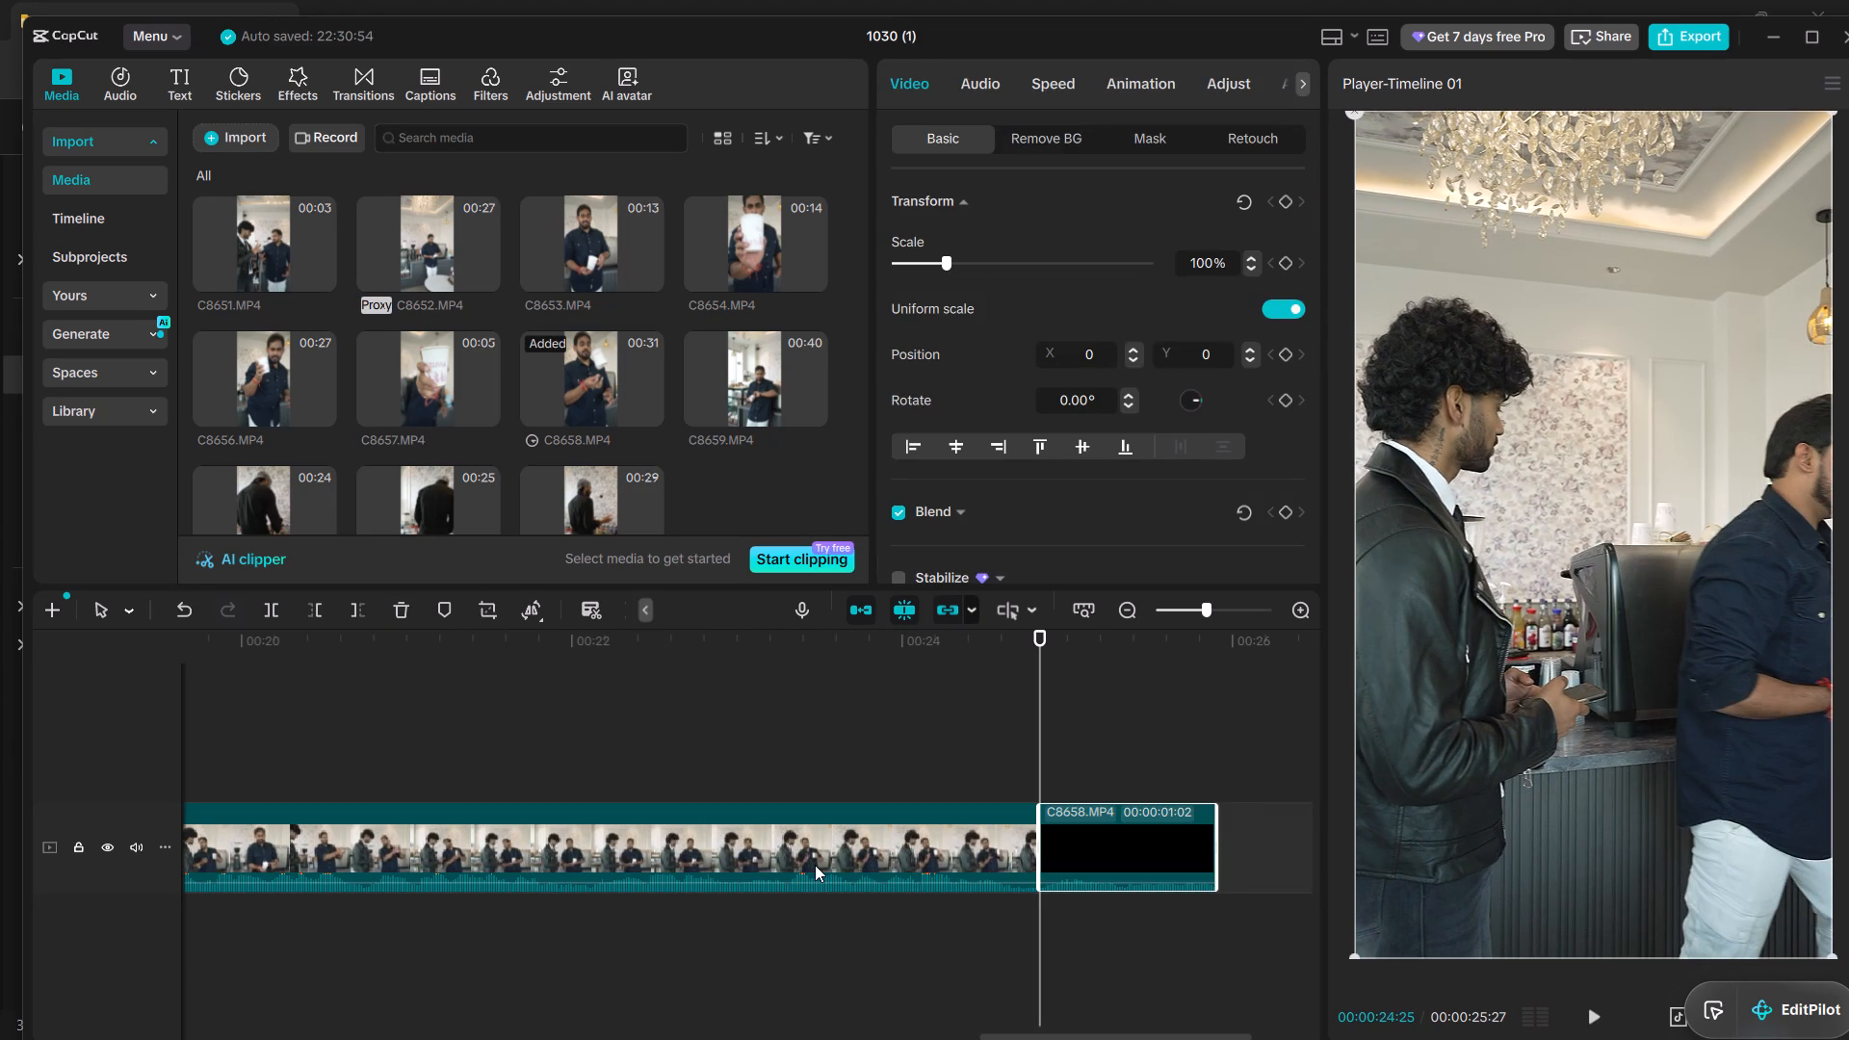
key("BackSpace")
Preview the imported clips C8659, C8662, C8665 and C8667, and add C8667.MP4 directly after C8658.MP4 on the timeline.
left_click(766, 383)
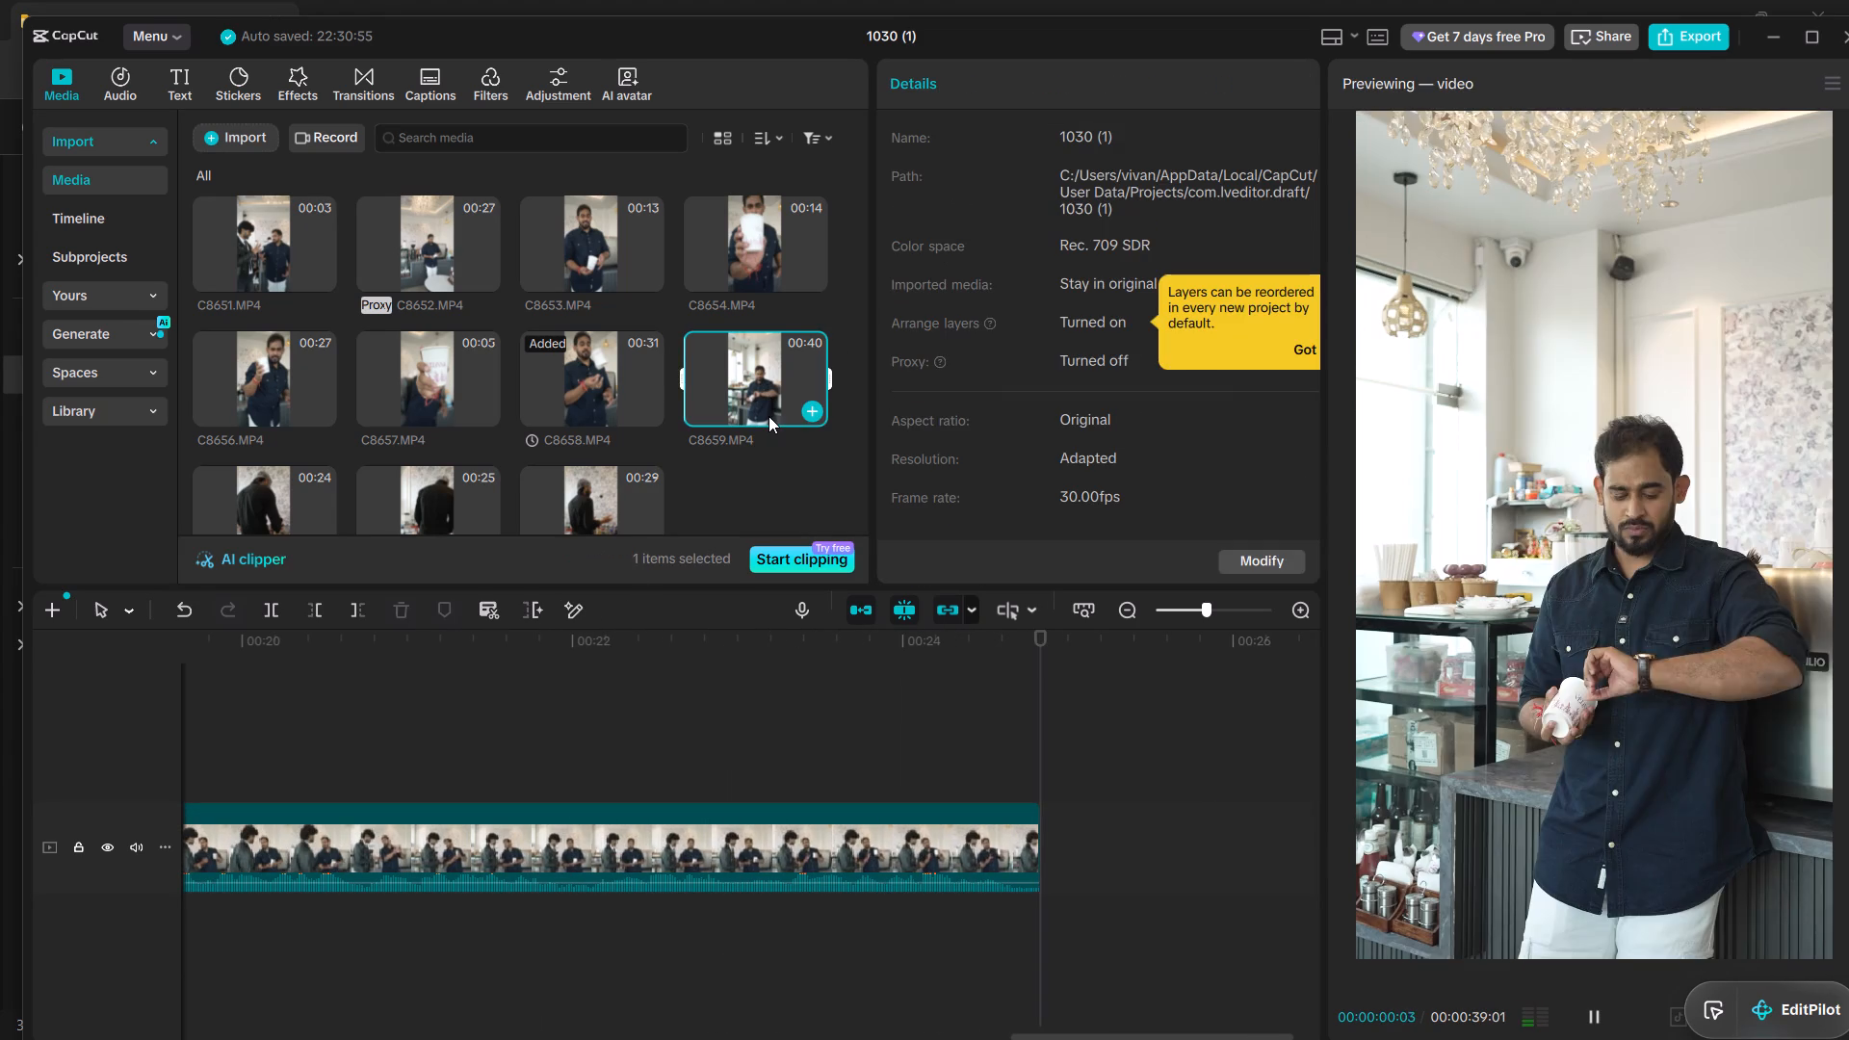
scroll(533, 430, "down", 1)
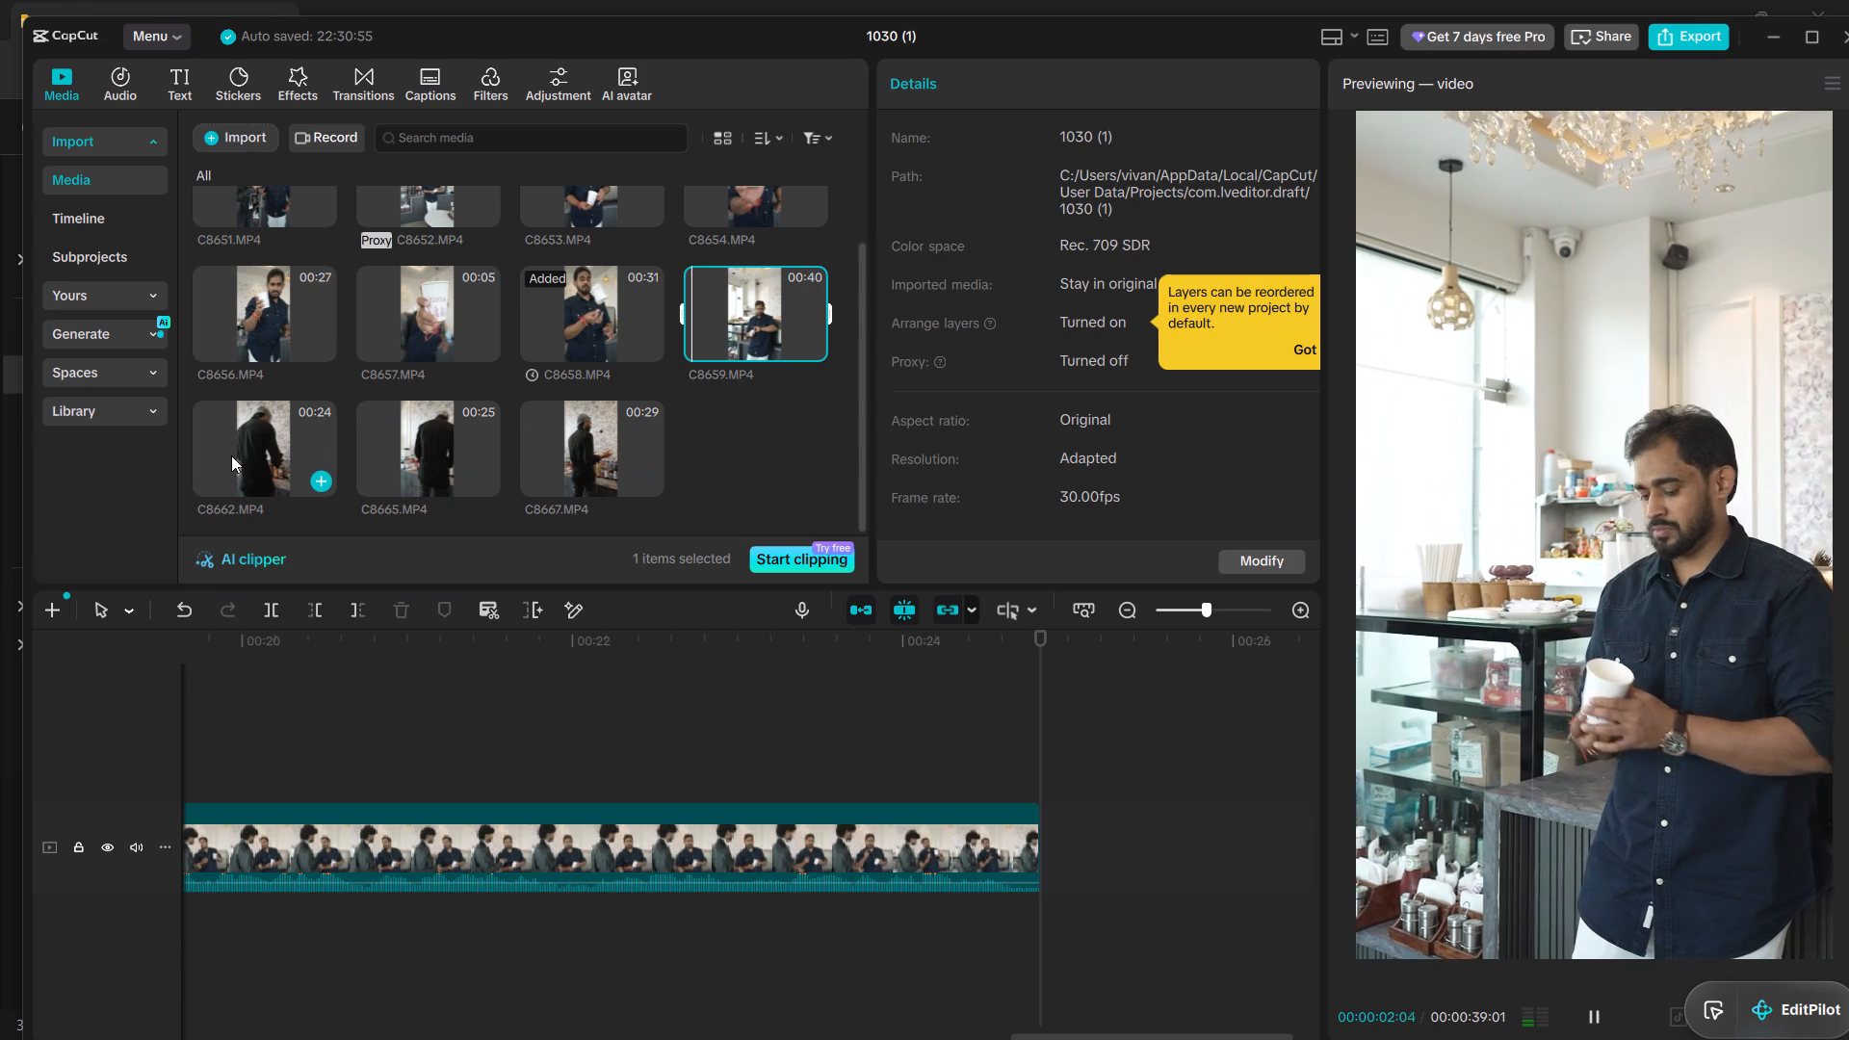
left_click(228, 455)
left_click(386, 450)
left_click(556, 450)
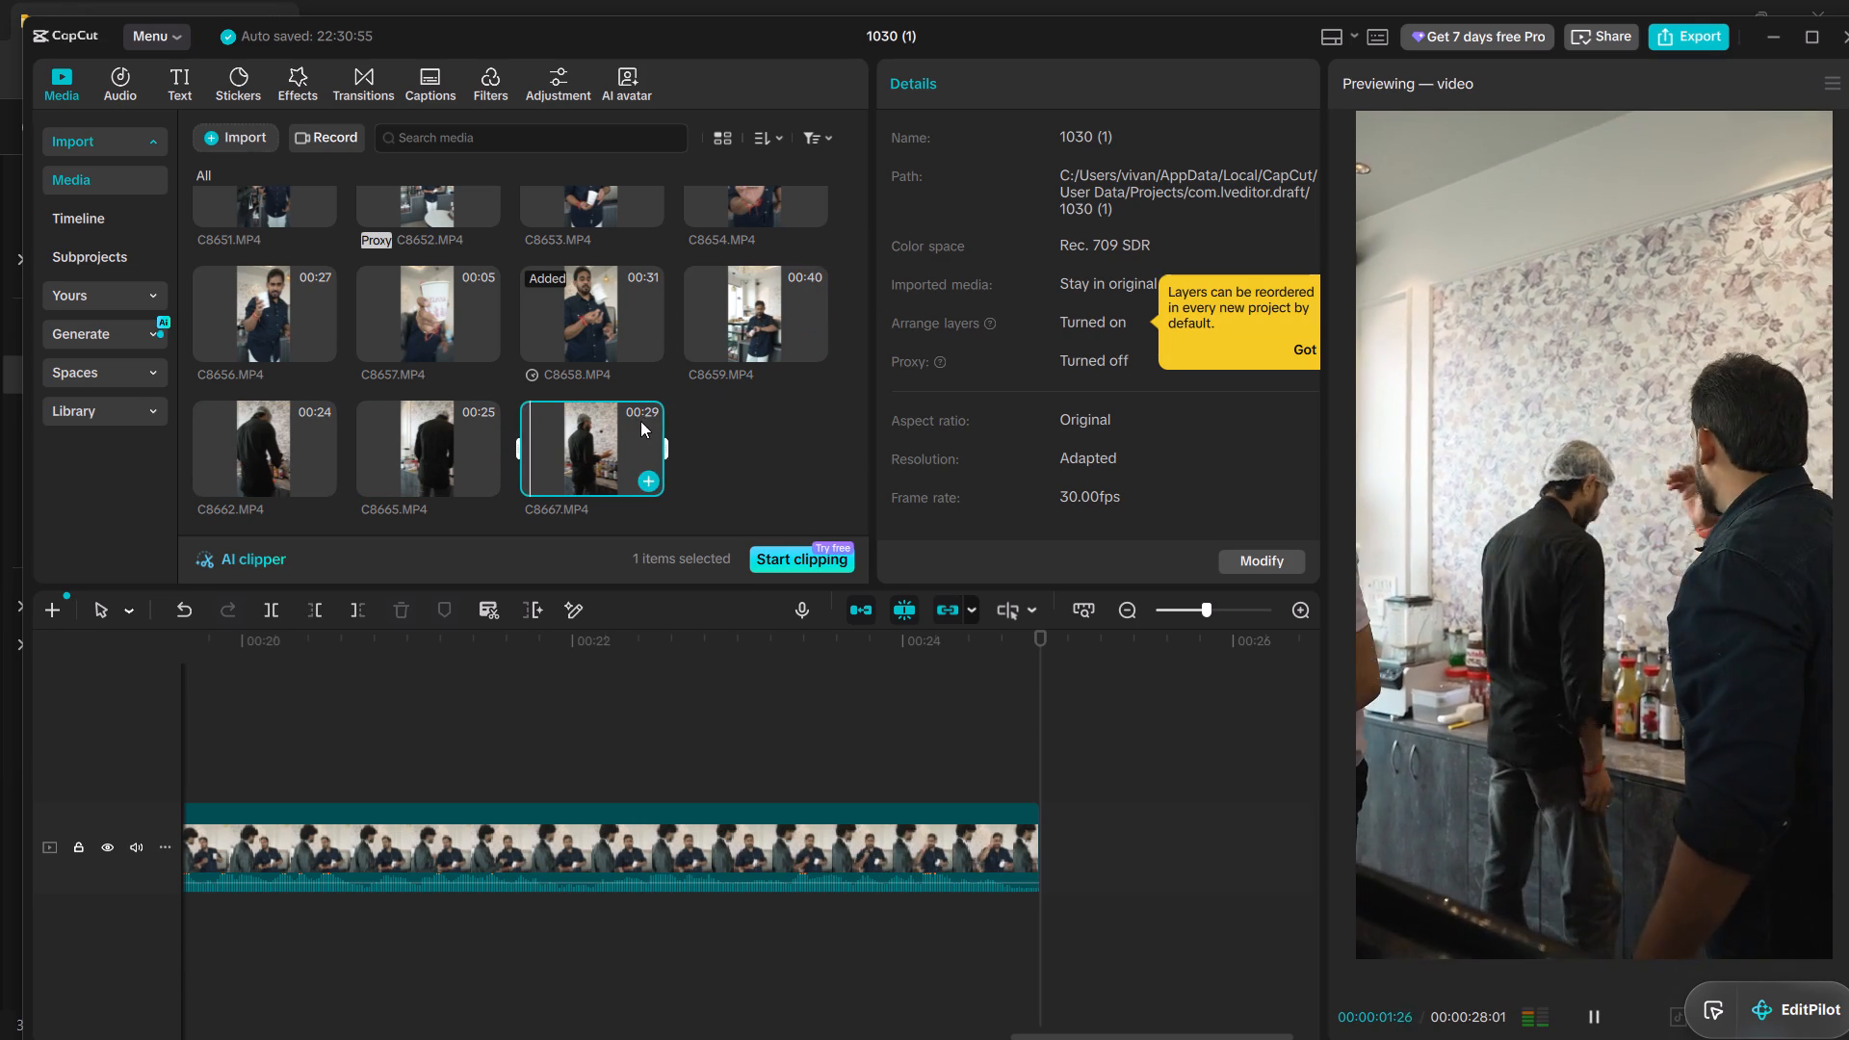
left_click_drag(628, 422, 1056, 827)
Play the opening of C8667.MP4, split it at 00:00:26:02 and delete the part before the cut.
key("space")
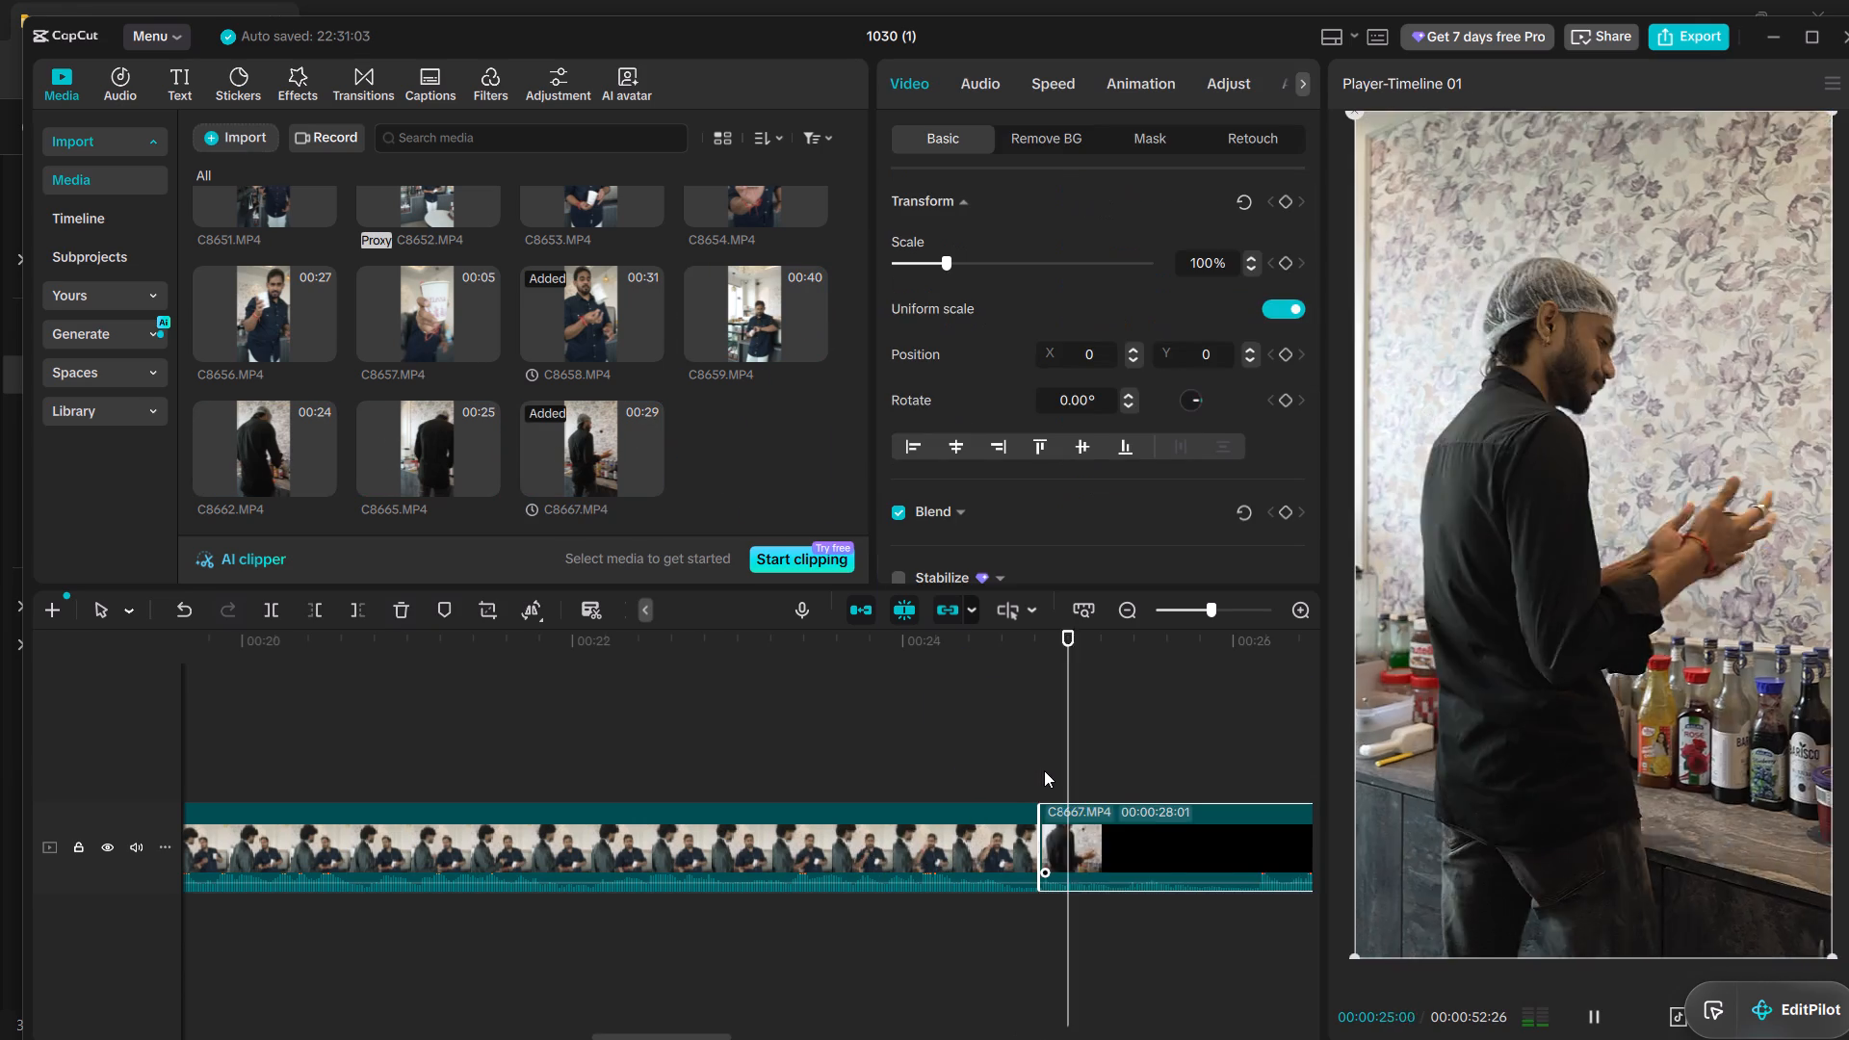
scroll(1043, 771, "down", 3, "alt")
key("space")
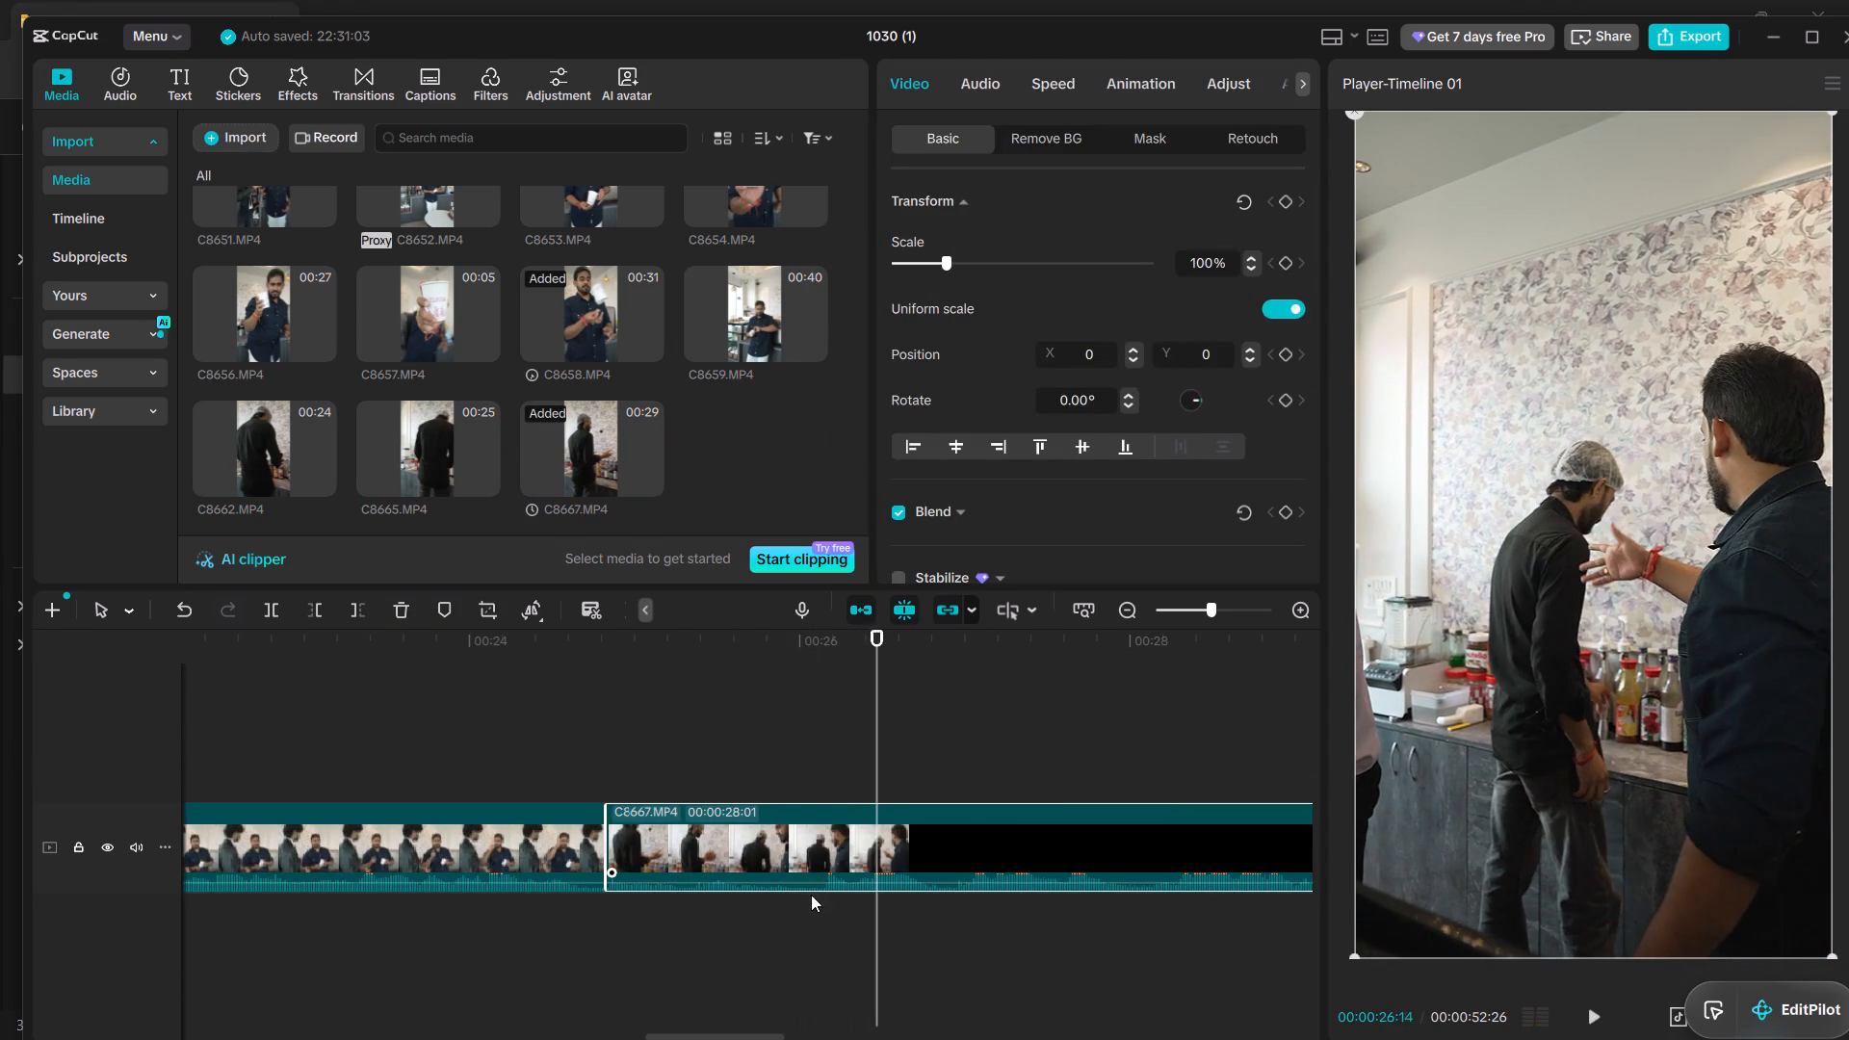
key("space")
left_click(815, 922)
left_click(798, 922)
left_click(725, 927)
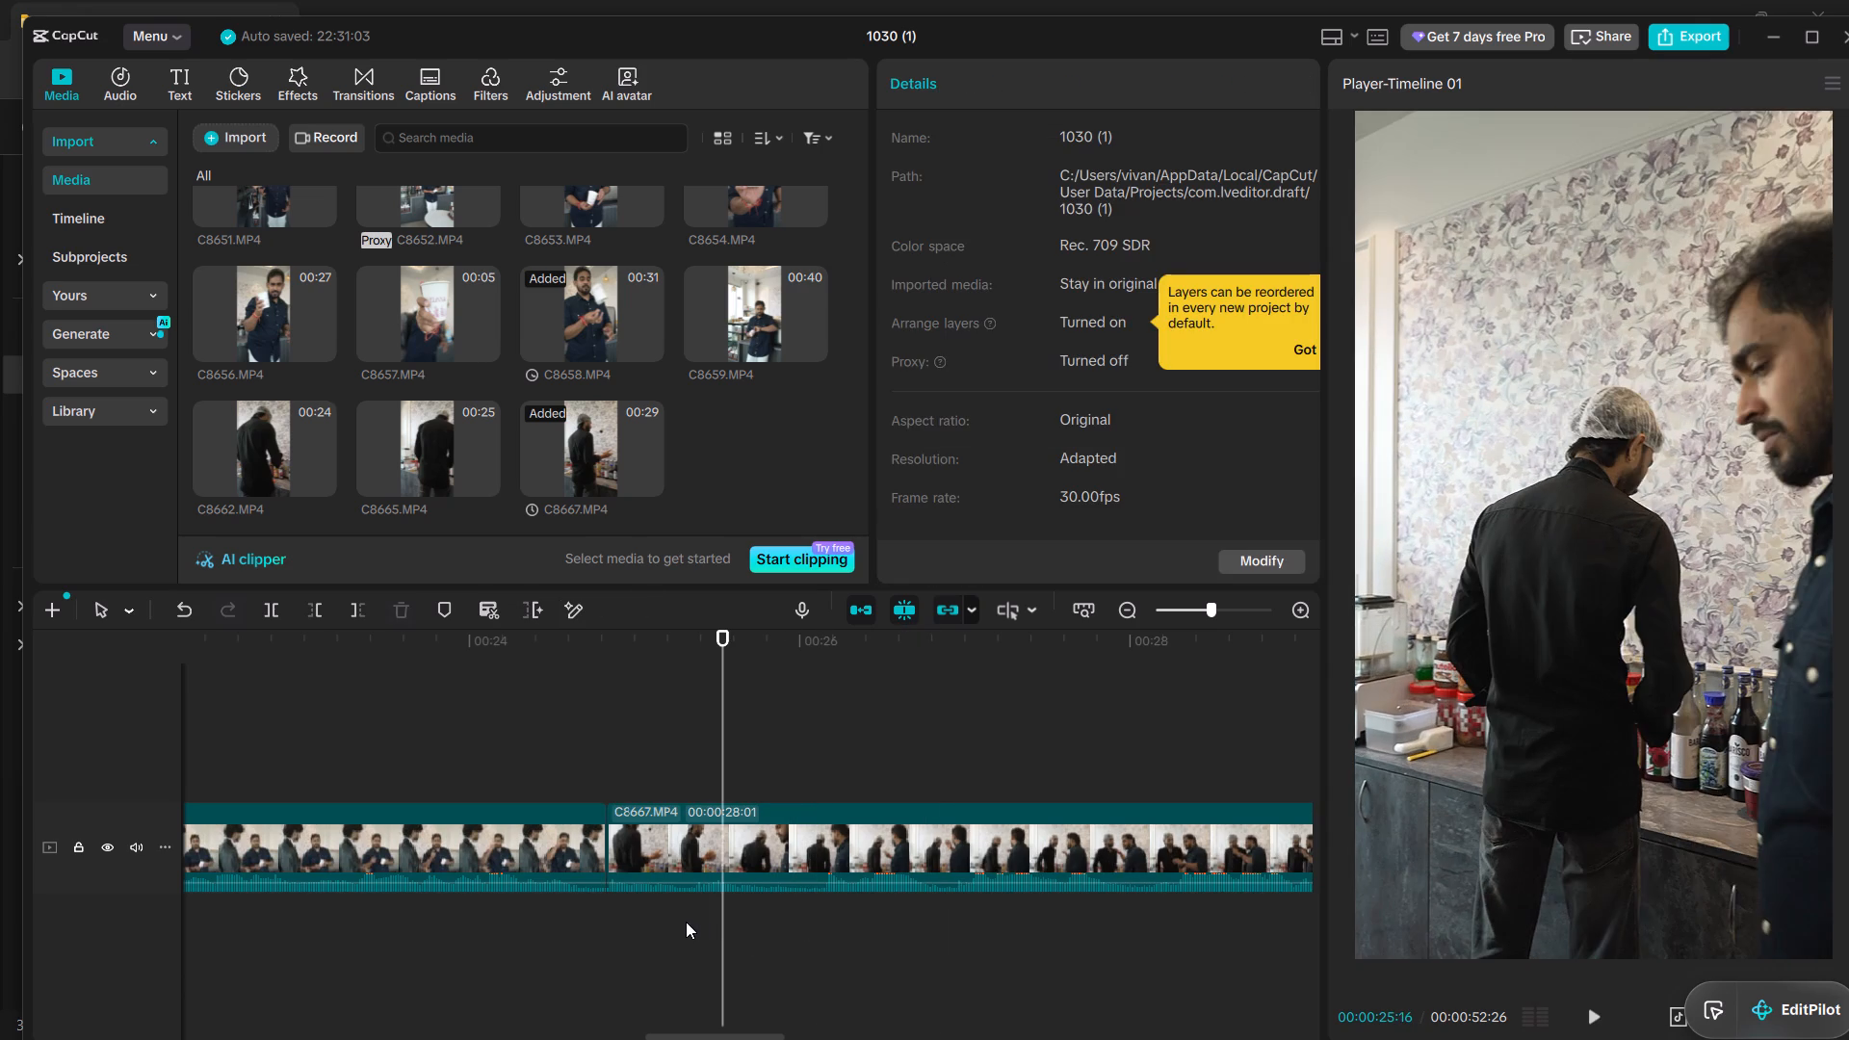
left_click(686, 922)
key("space")
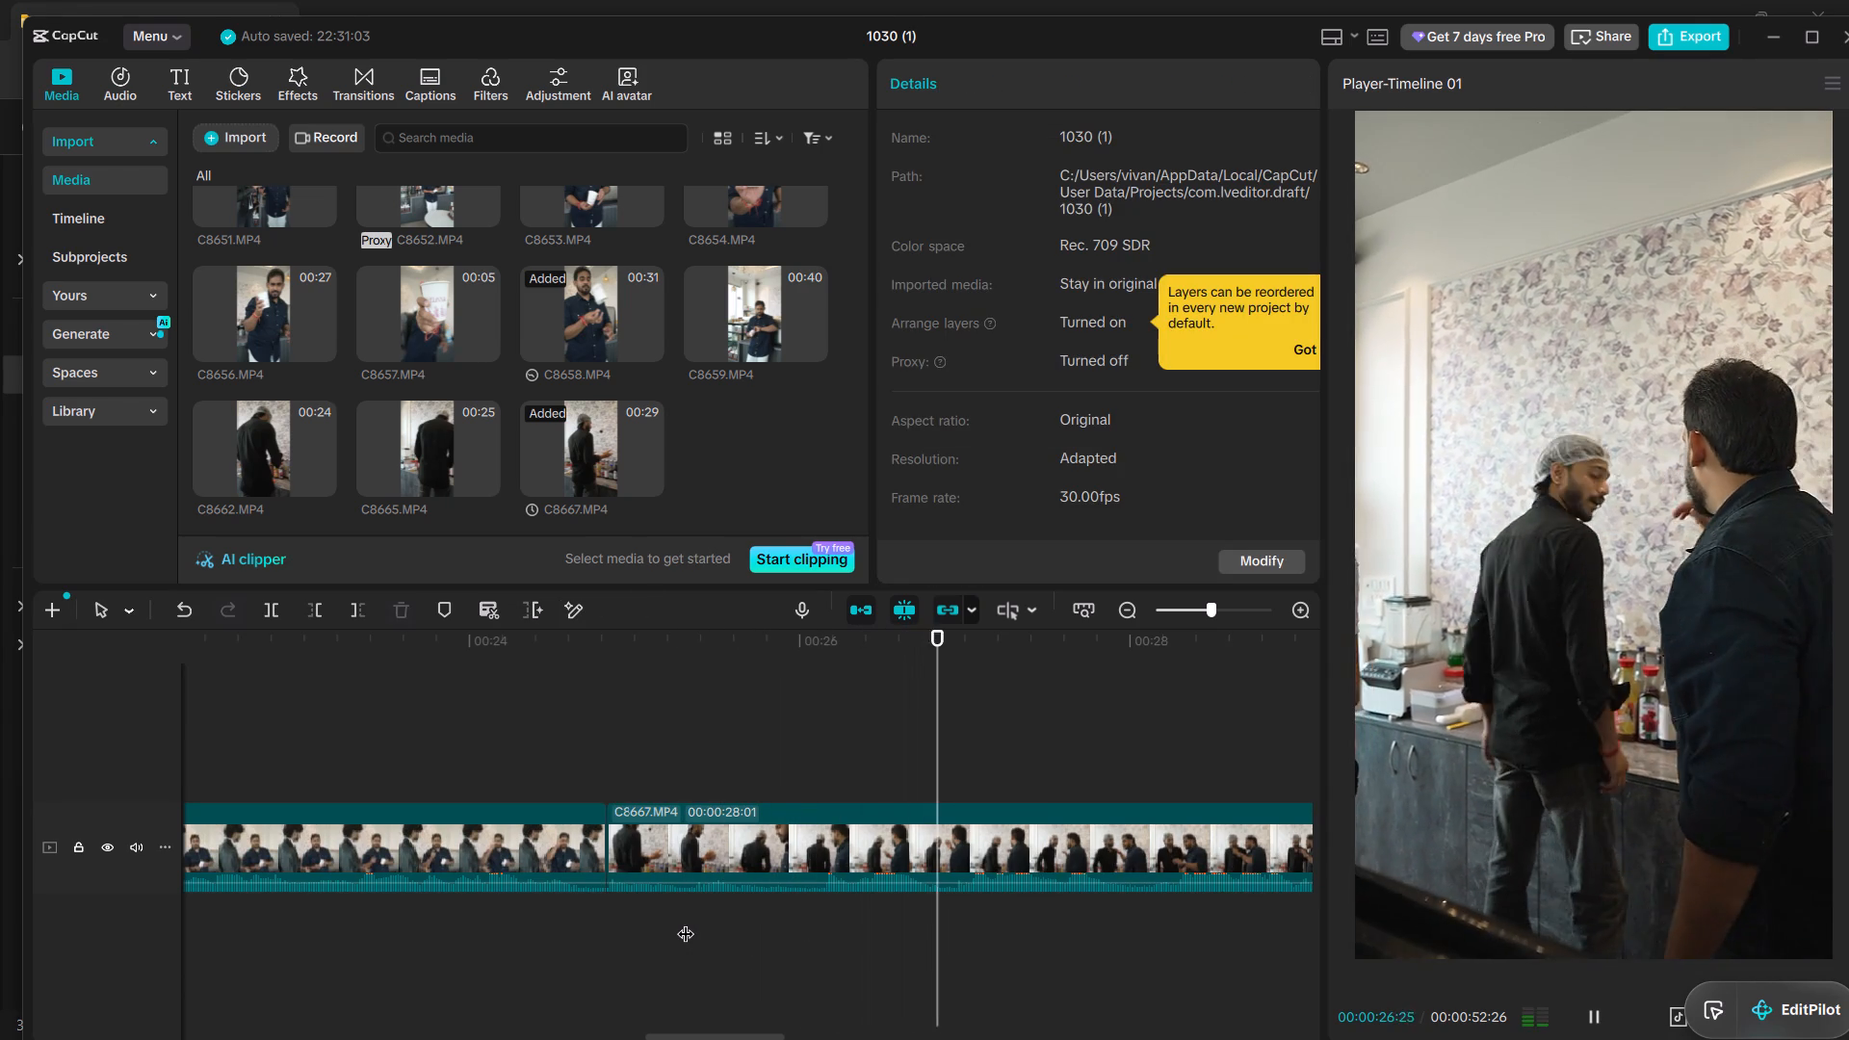
left_click(819, 928)
key("space")
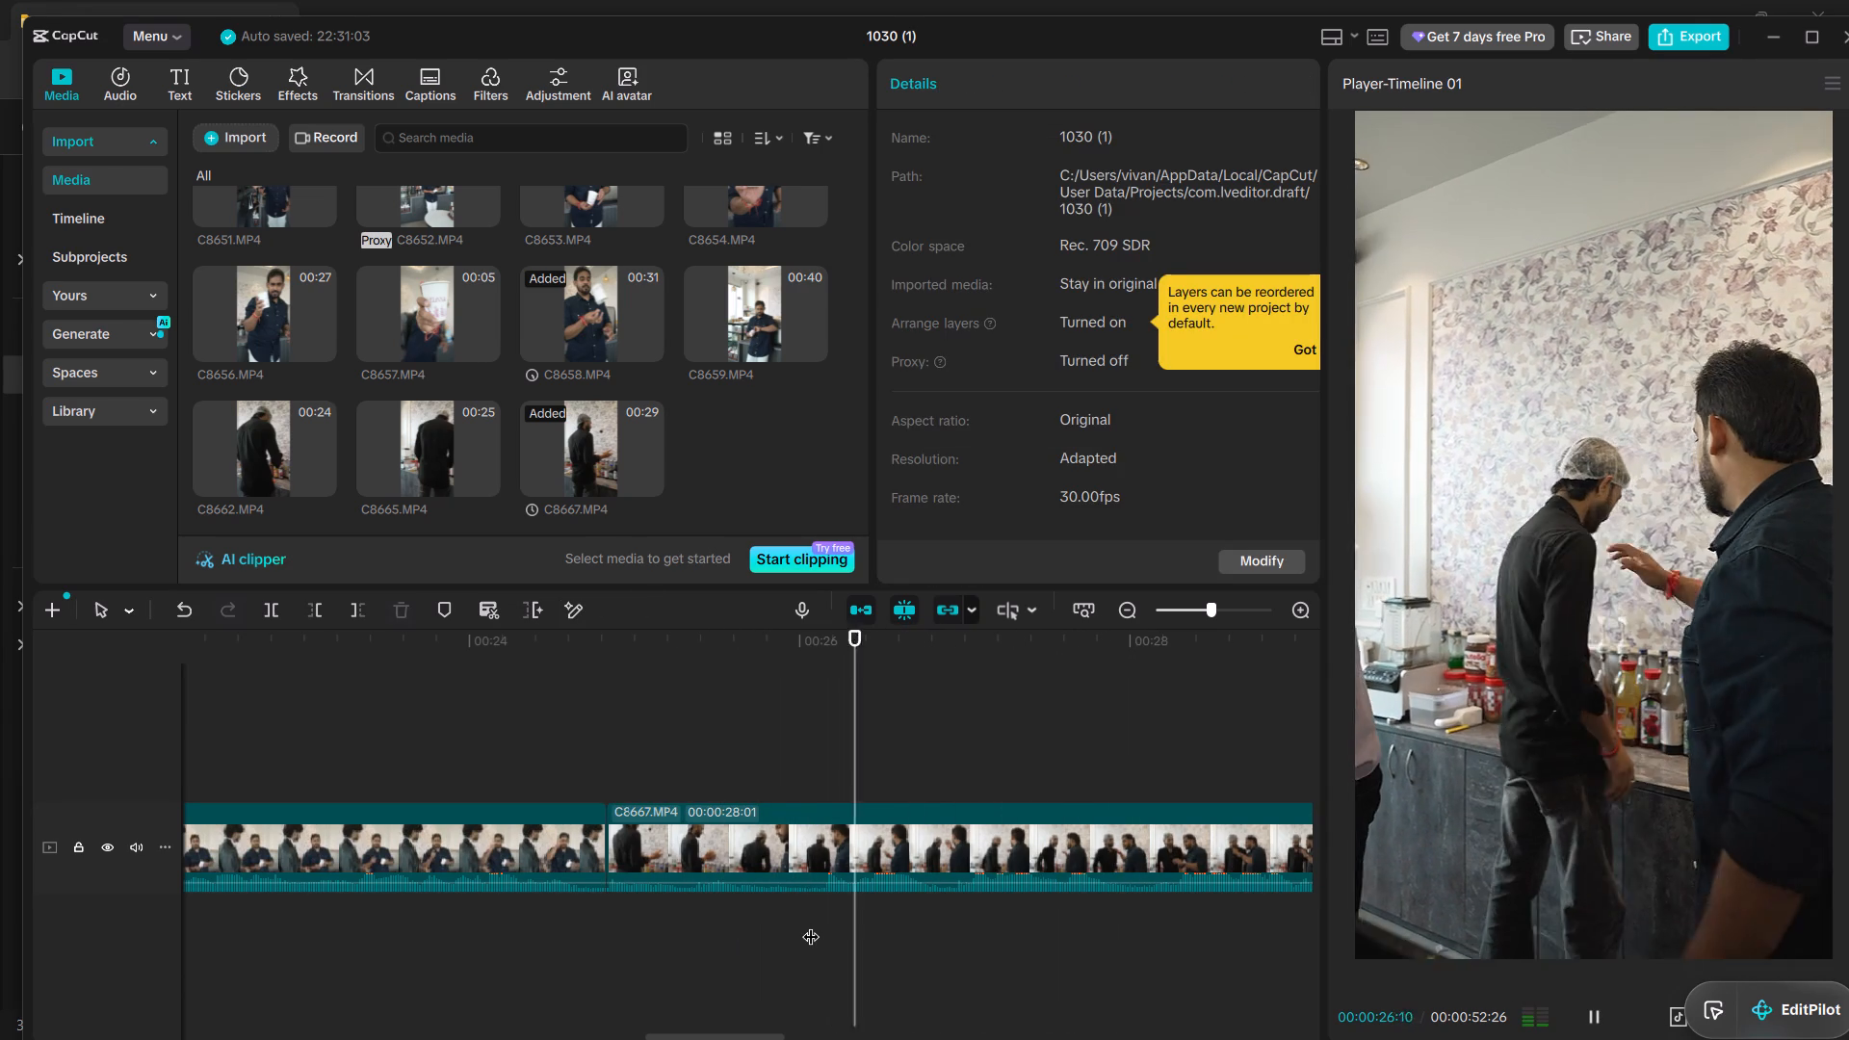
left_click(811, 924)
left_click(774, 861, "ctrl")
key("ctrl+b")
left_click(755, 852, "ctrl")
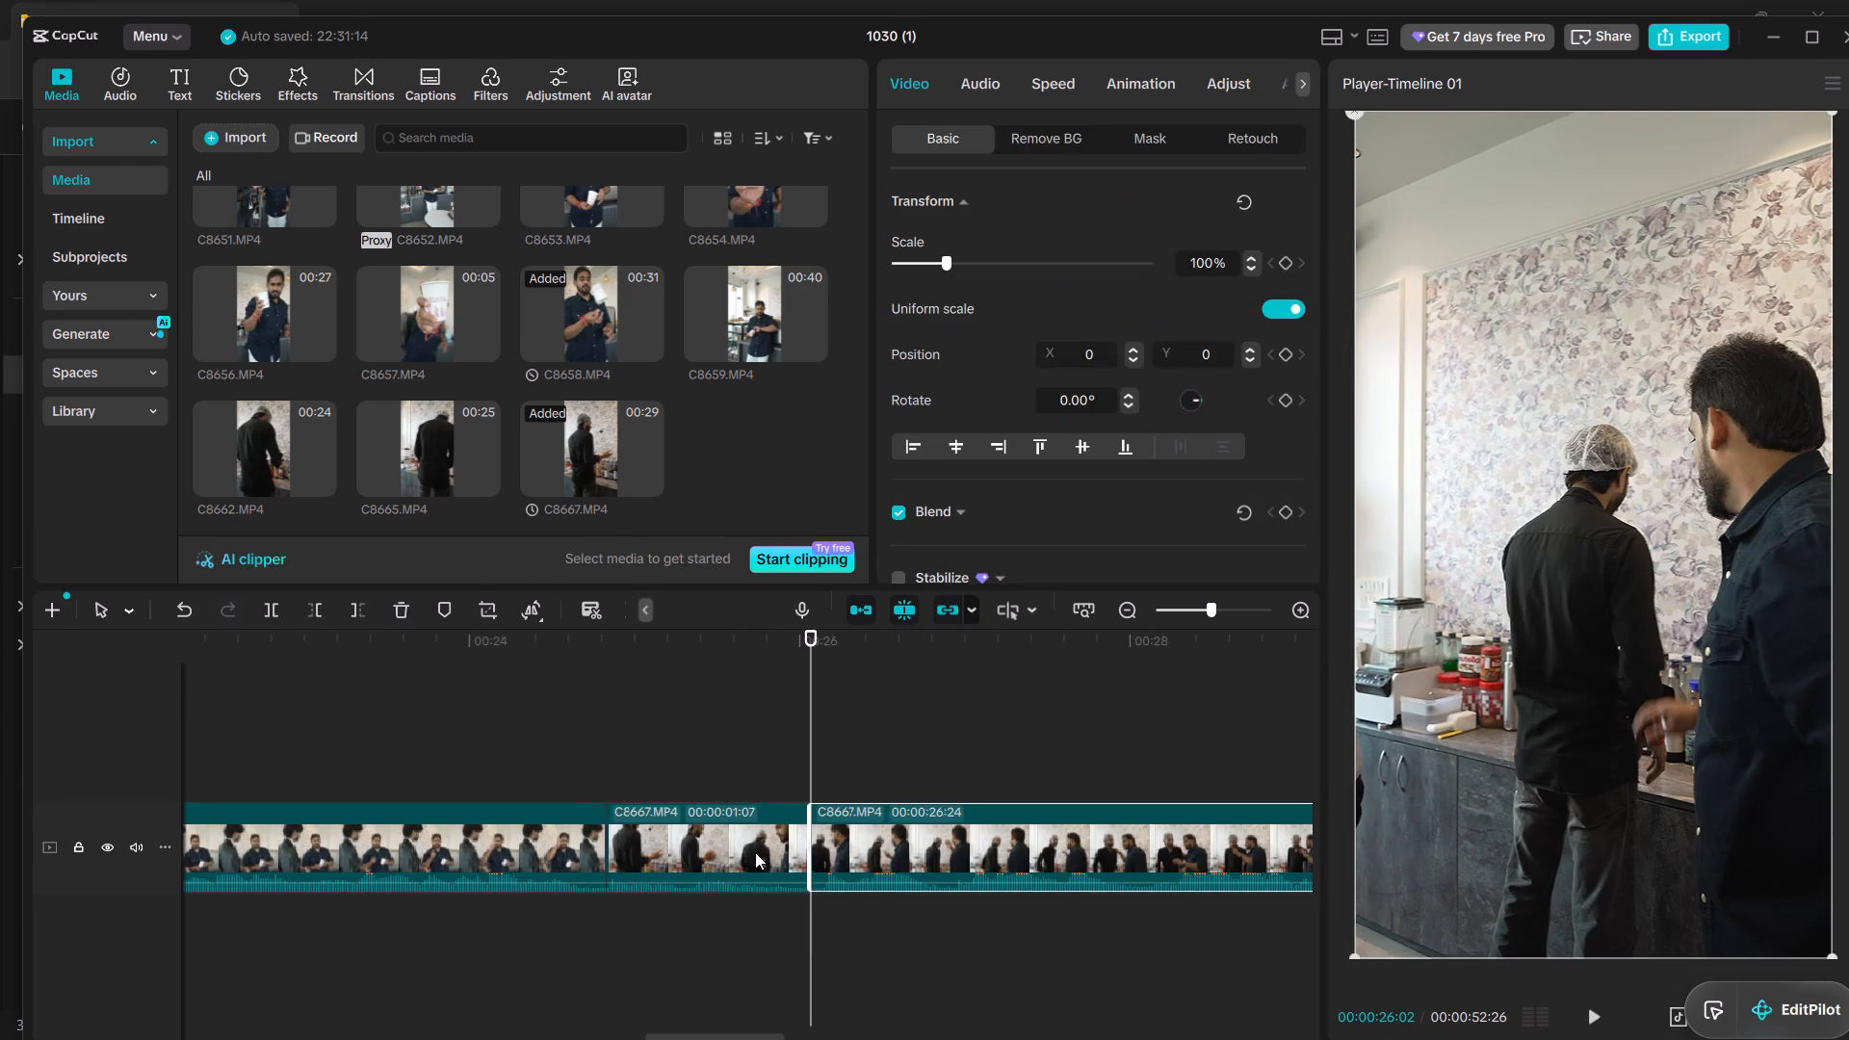
key("BackSpace")
Play from the end of C8658.MP4 across the join and through C8667.MP4 to find where the second clip should end.
left_click(435, 725)
key("space")
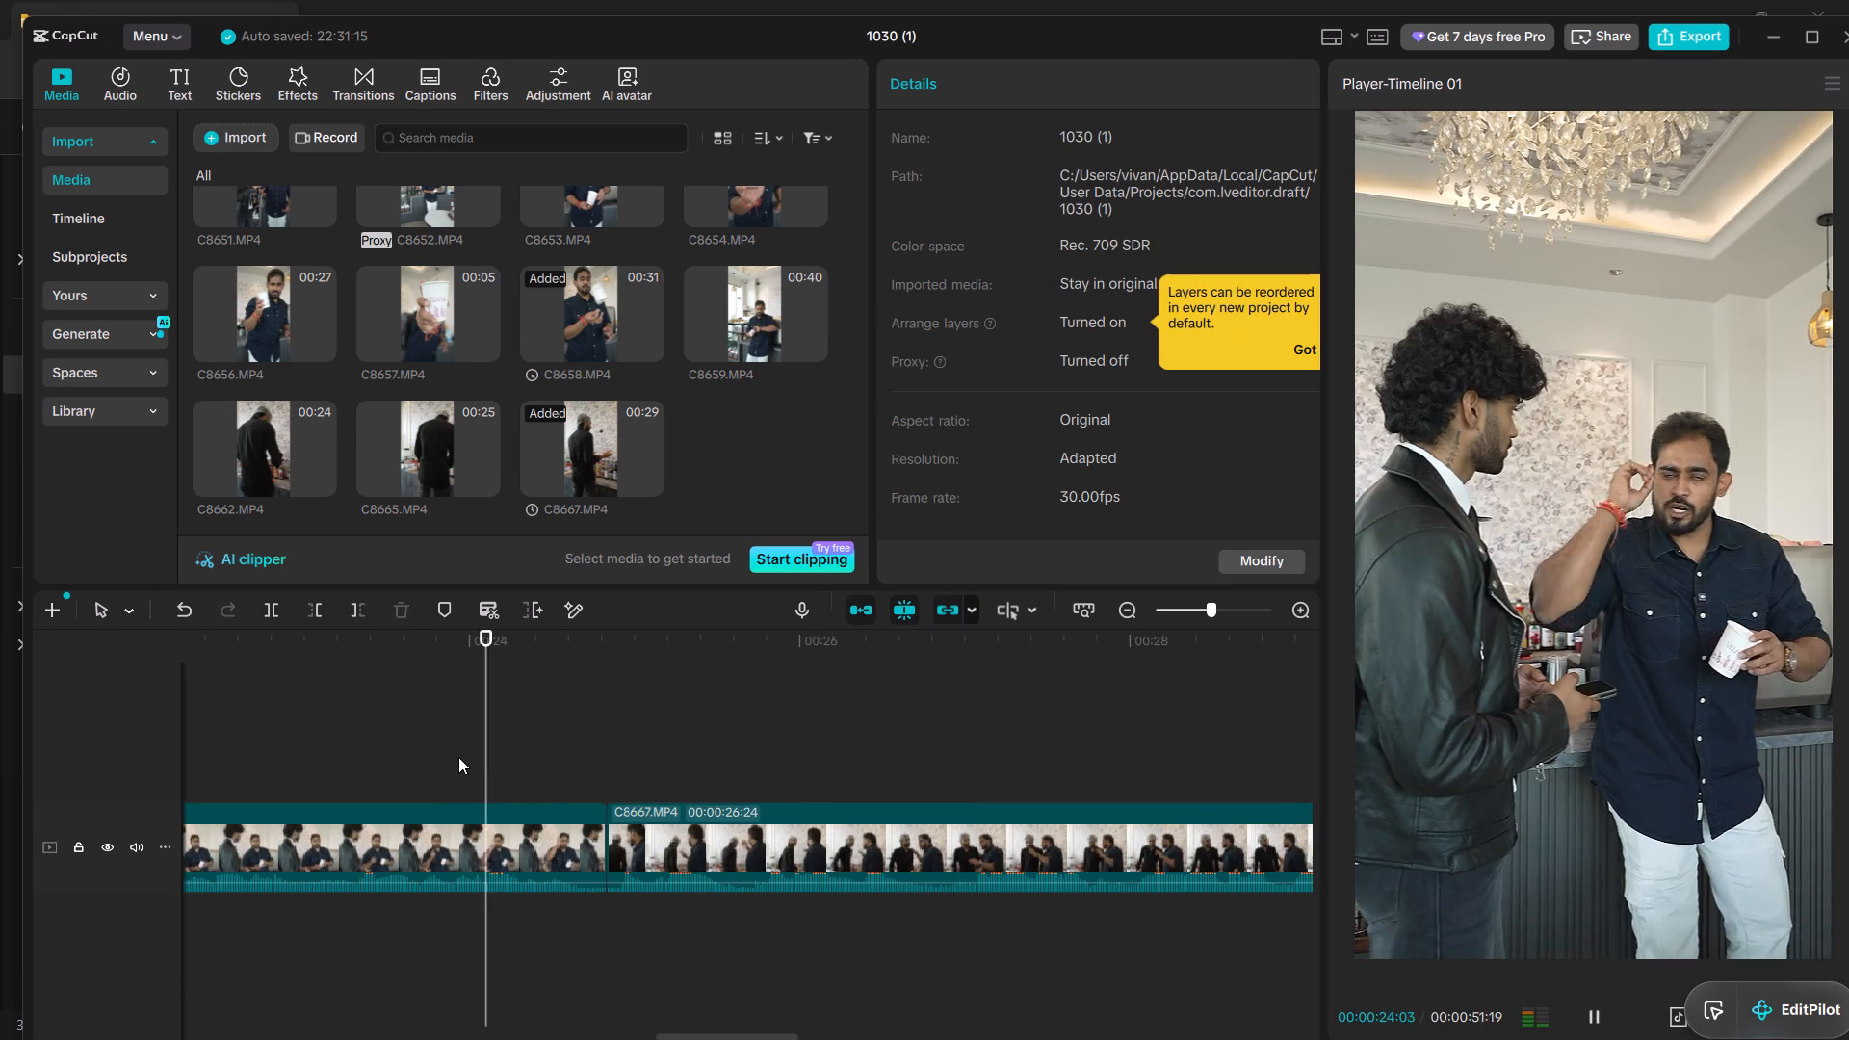
scroll(458, 757, "up", 4, "alt")
scroll(464, 760, "down", 8, "alt")
scroll(464, 760, "up", 3, "alt")
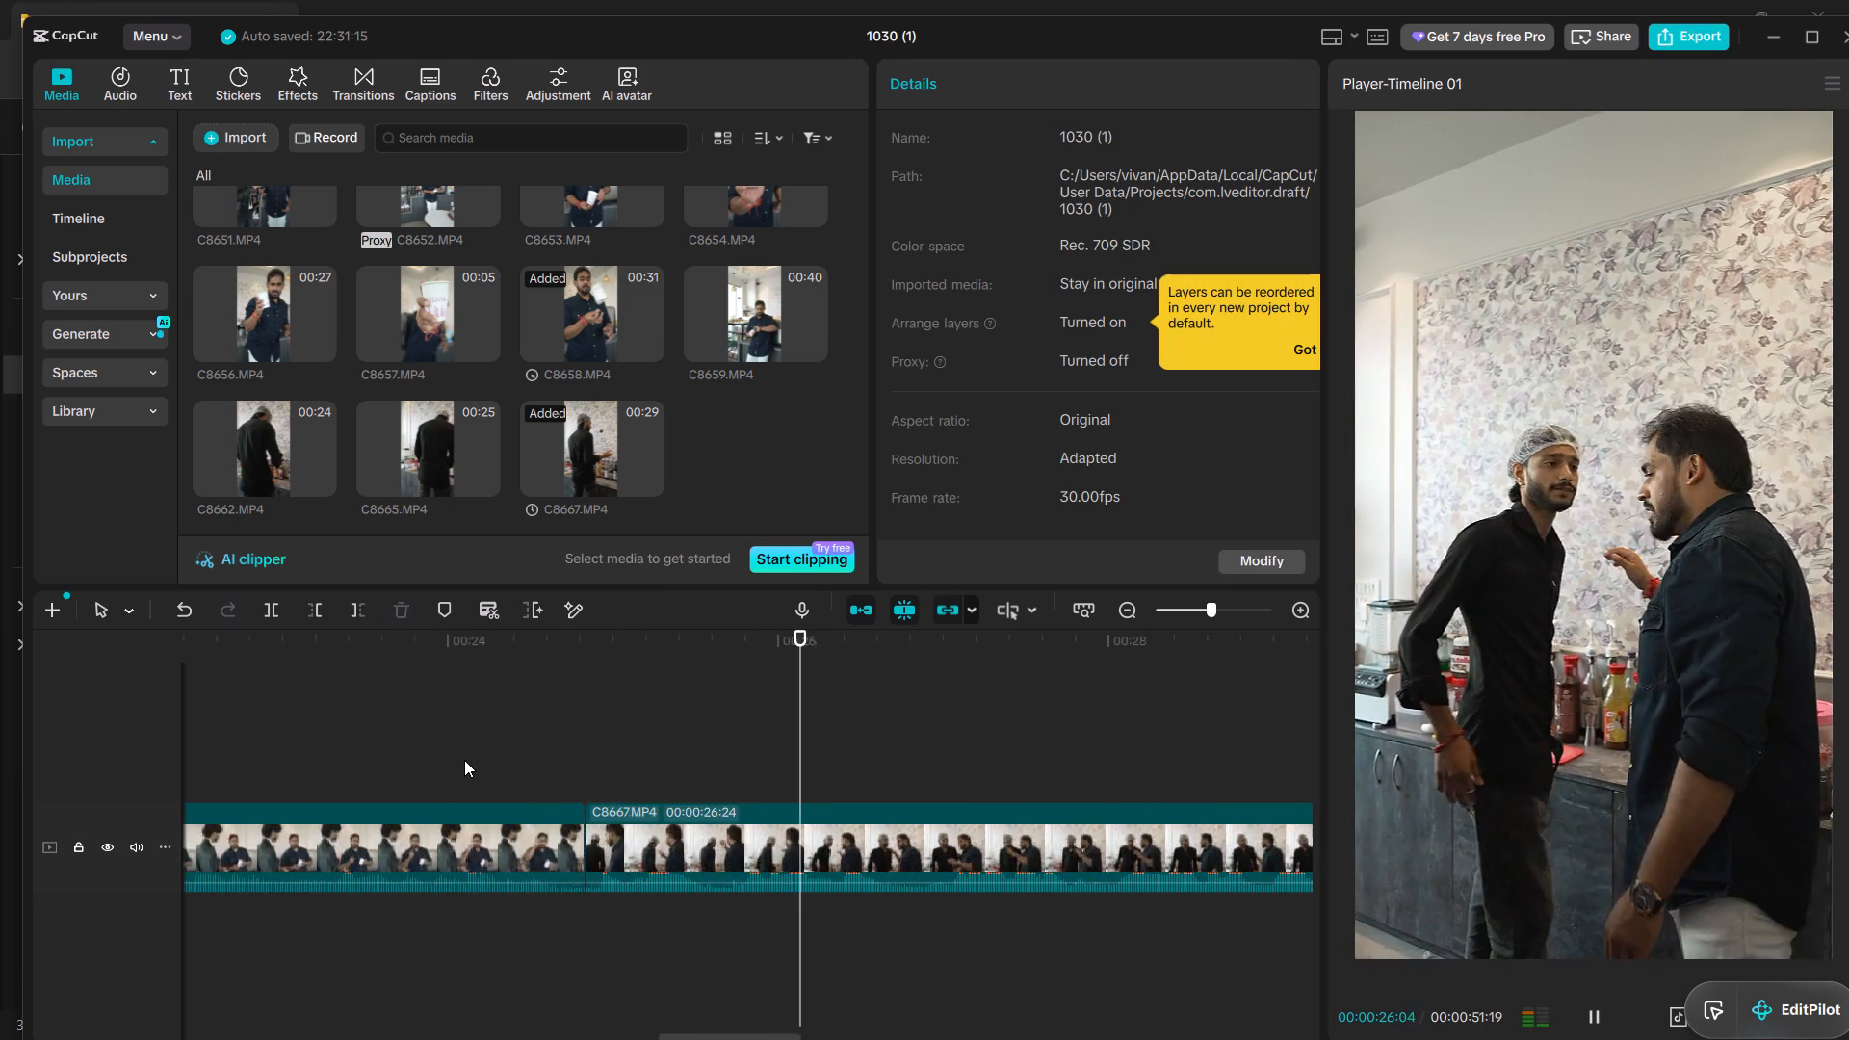
scroll(464, 760, "down", 3, "alt")
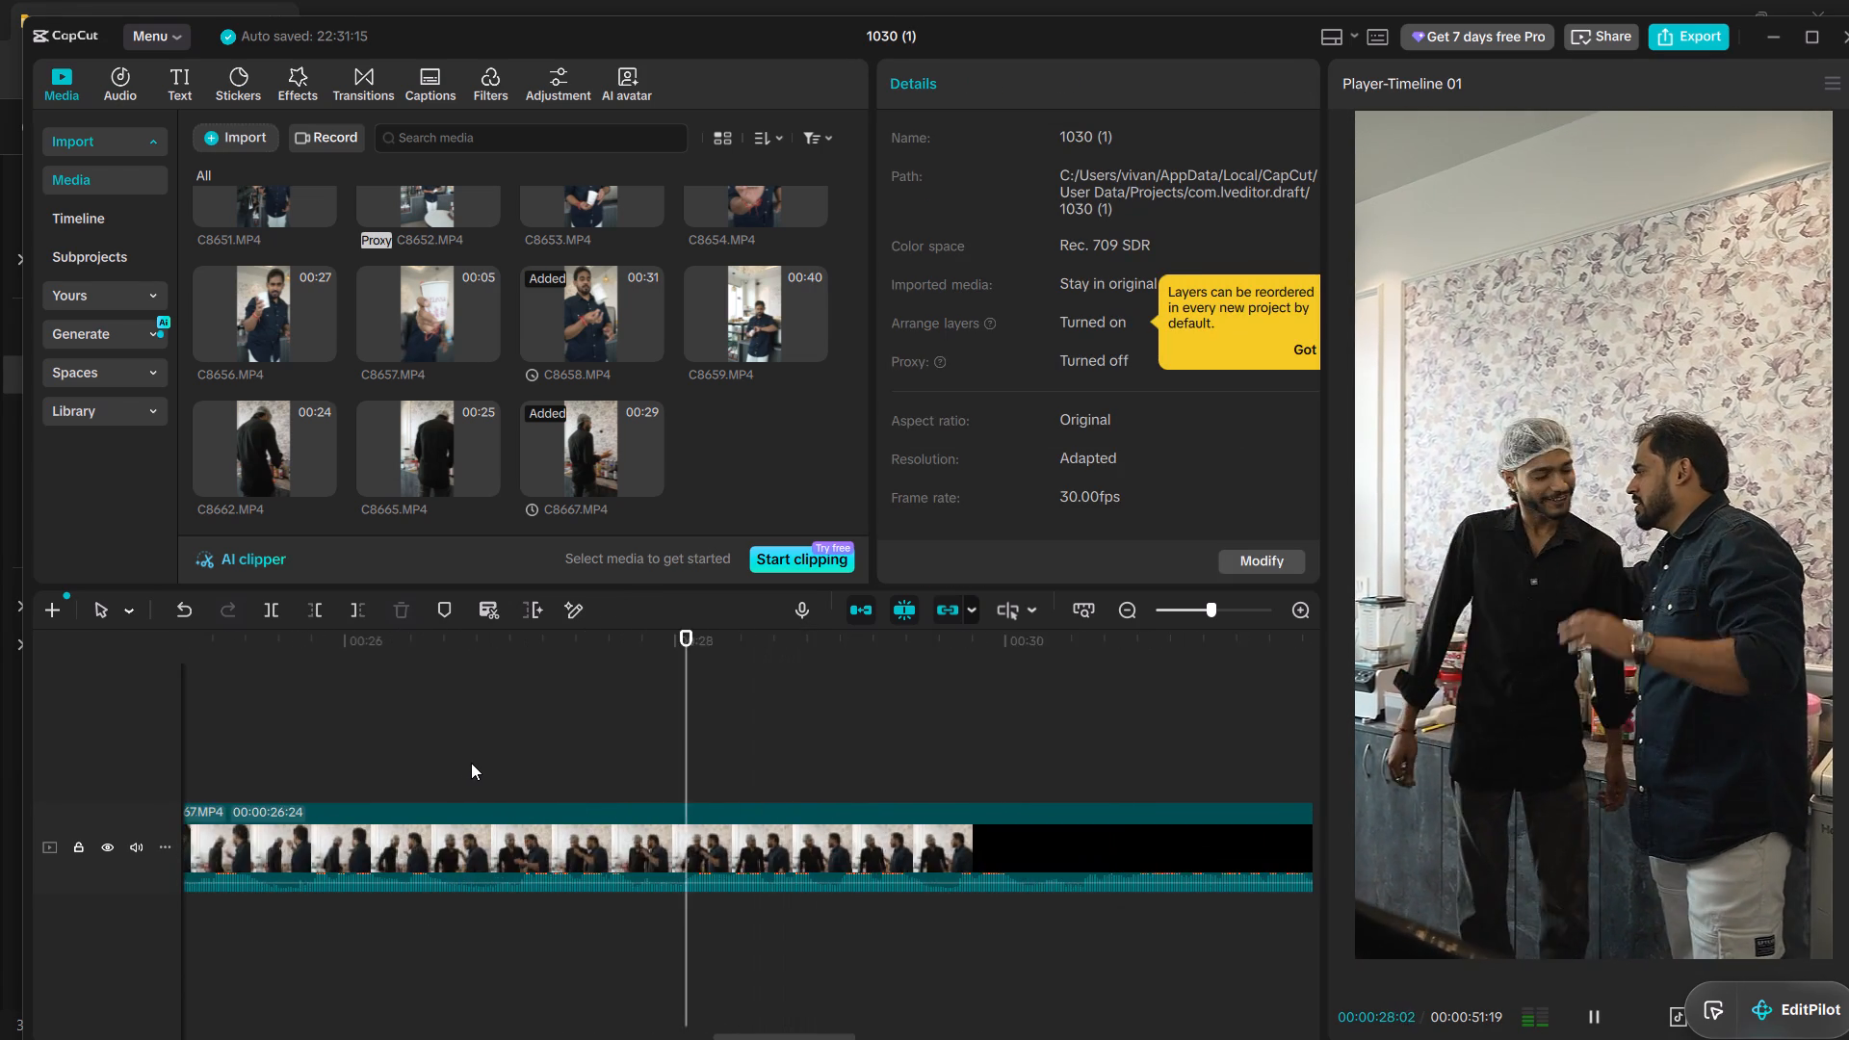
scroll(471, 763, "down", 2, "alt")
scroll(687, 846, "down", 1, "alt")
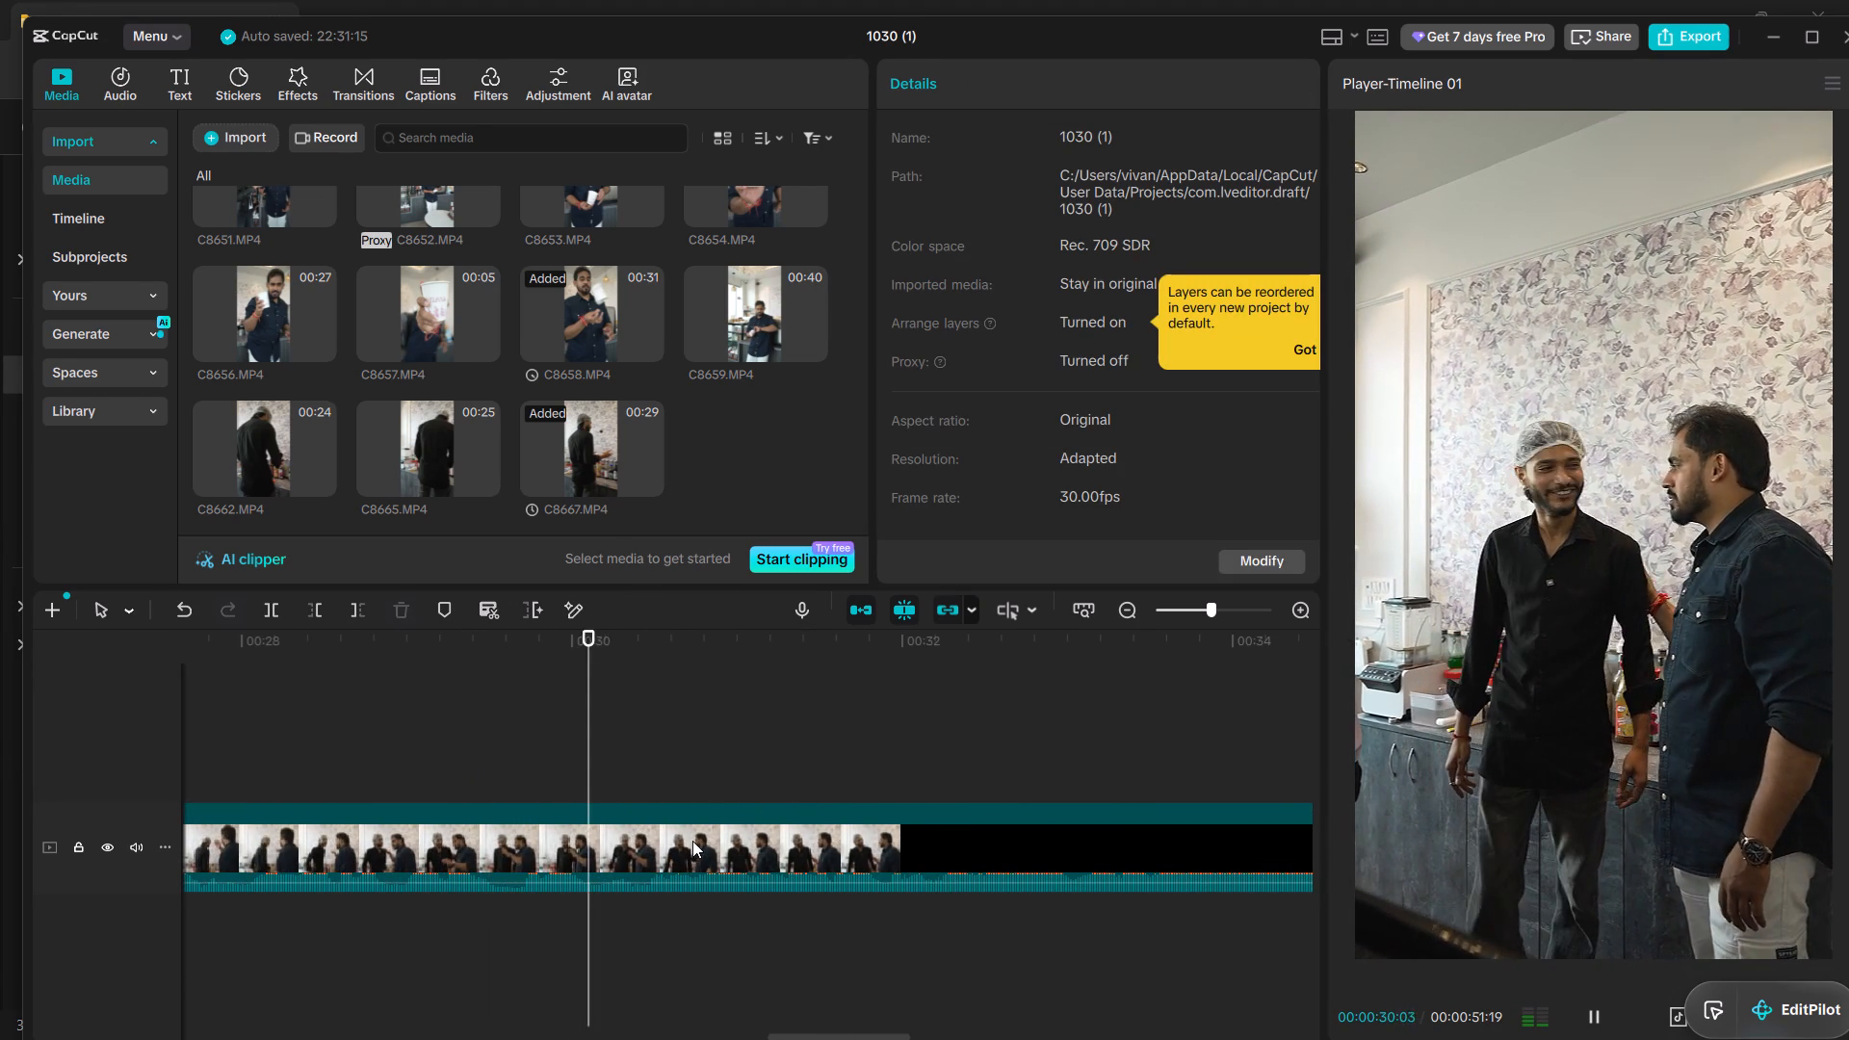
key("space")
key("space")
scroll(692, 836, "down", 2, "alt")
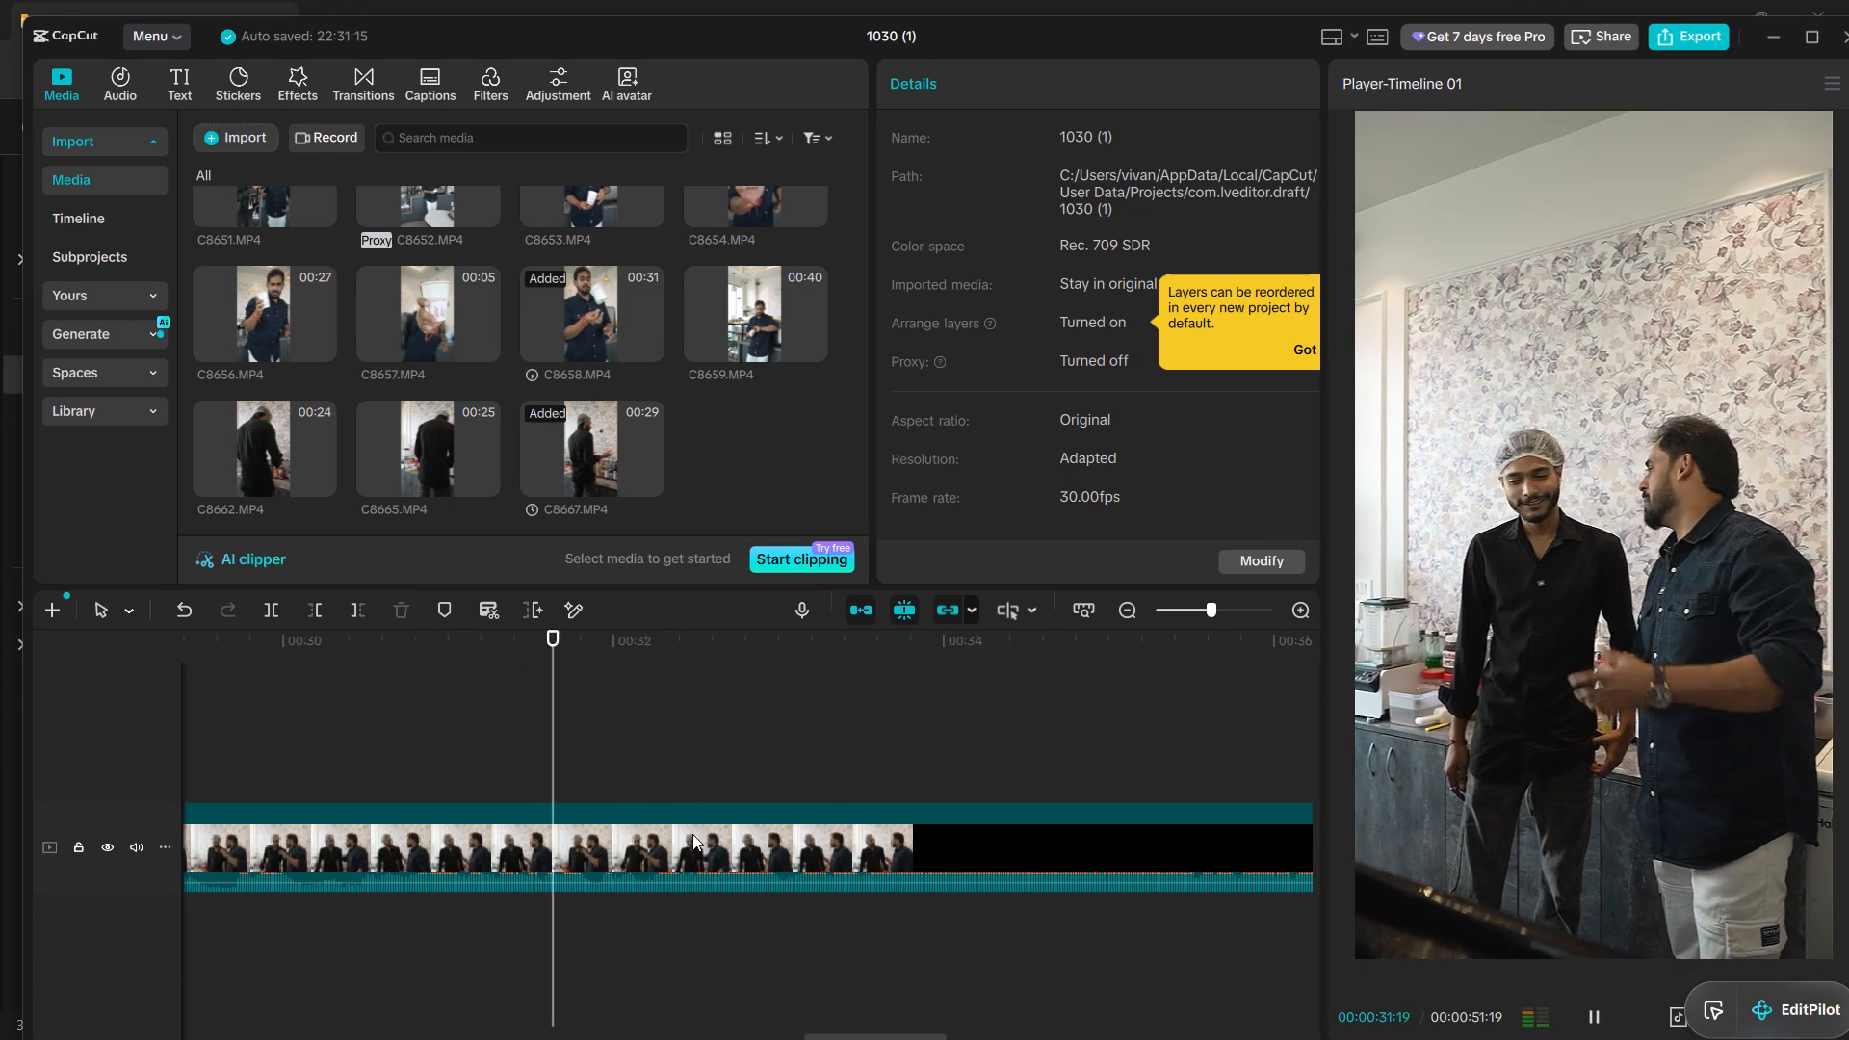
scroll(692, 834, "down", 1, "alt")
scroll(883, 848, "down", 1, "alt")
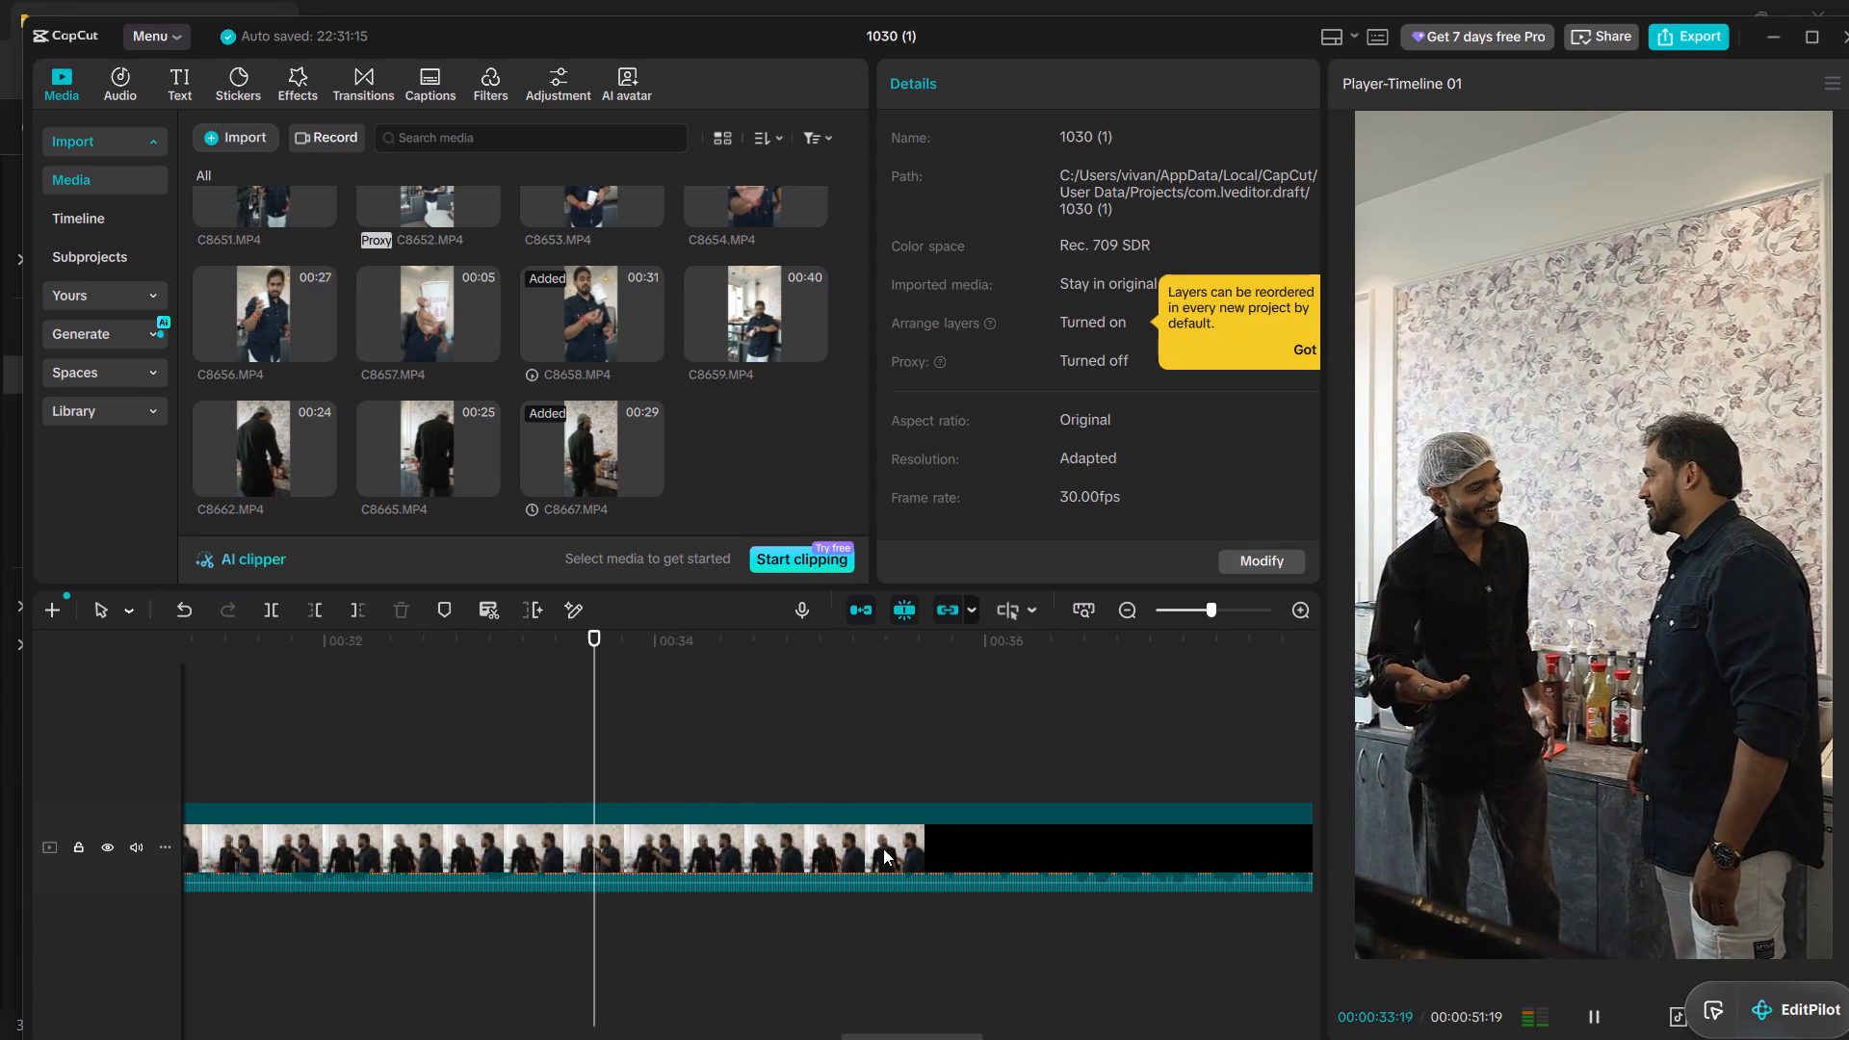
scroll(883, 848, "down", 1, "alt")
scroll(840, 842, "up", 5, "ctrl")
scroll(840, 842, "down", 10, "ctrl")
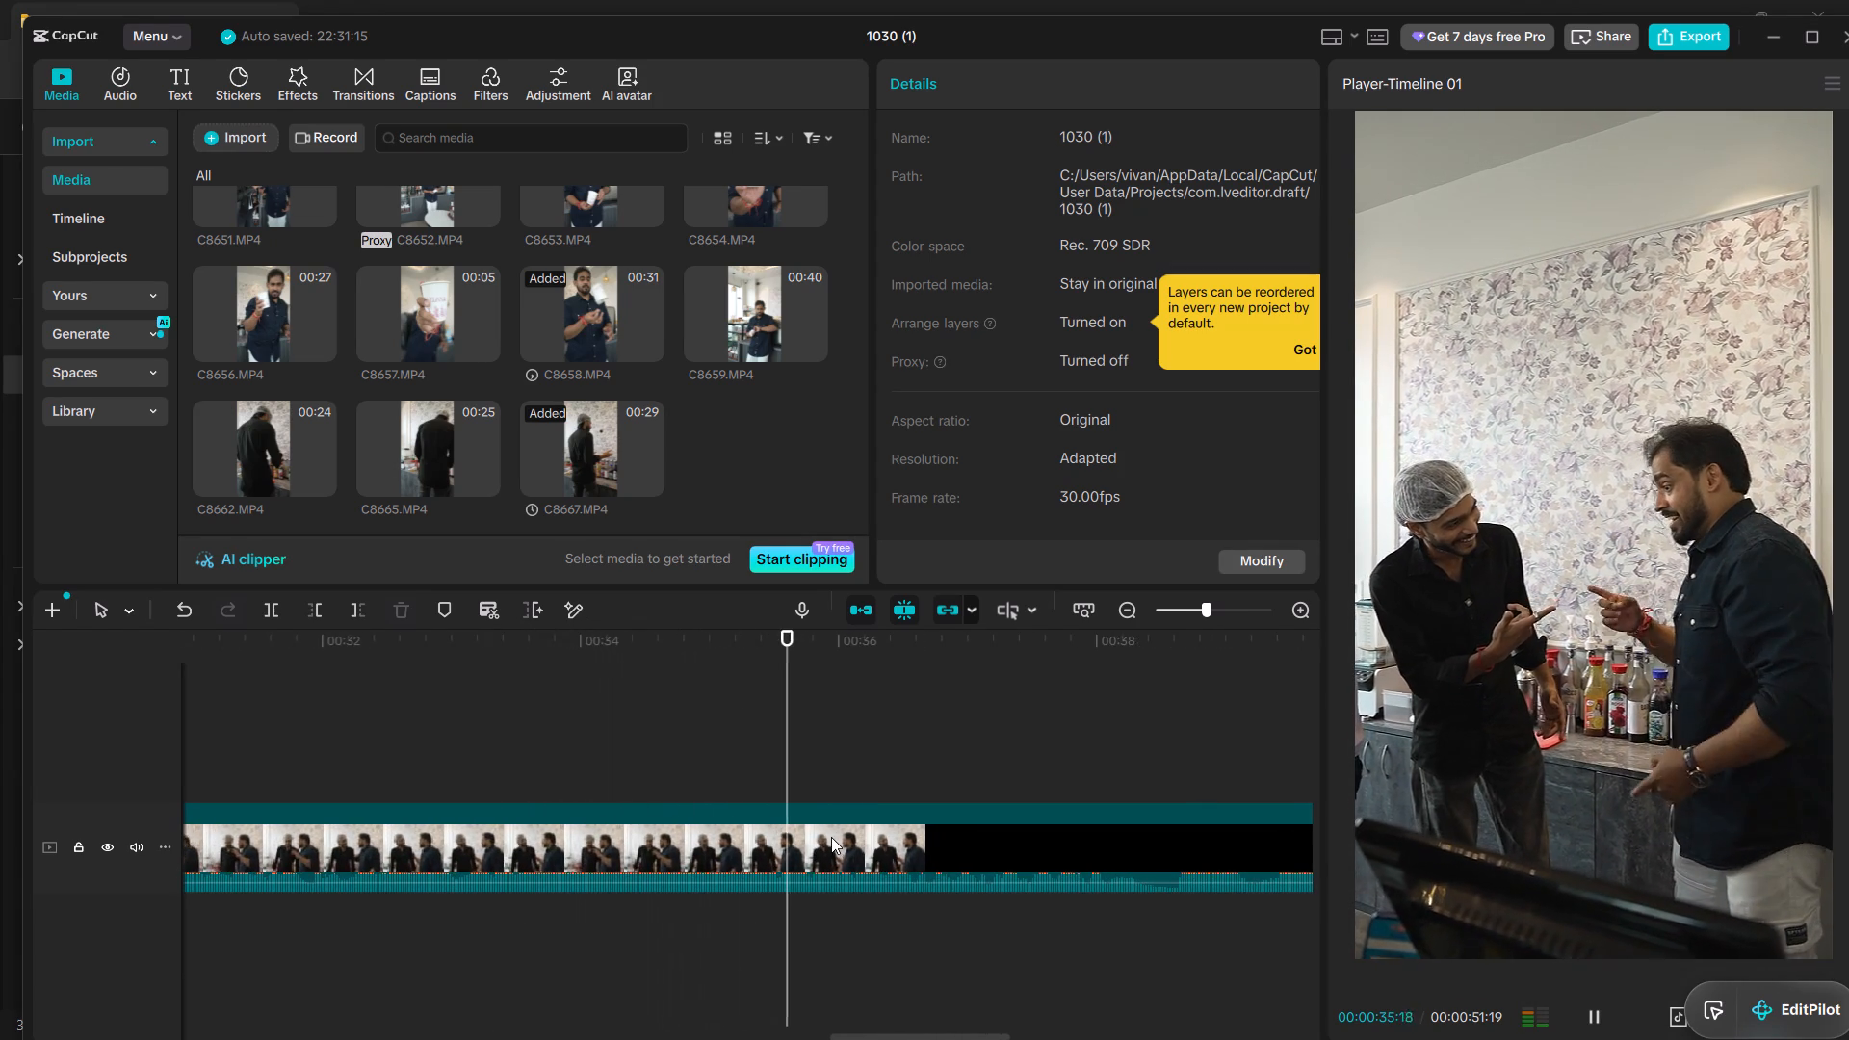
scroll(831, 837, "down", 4, "alt")
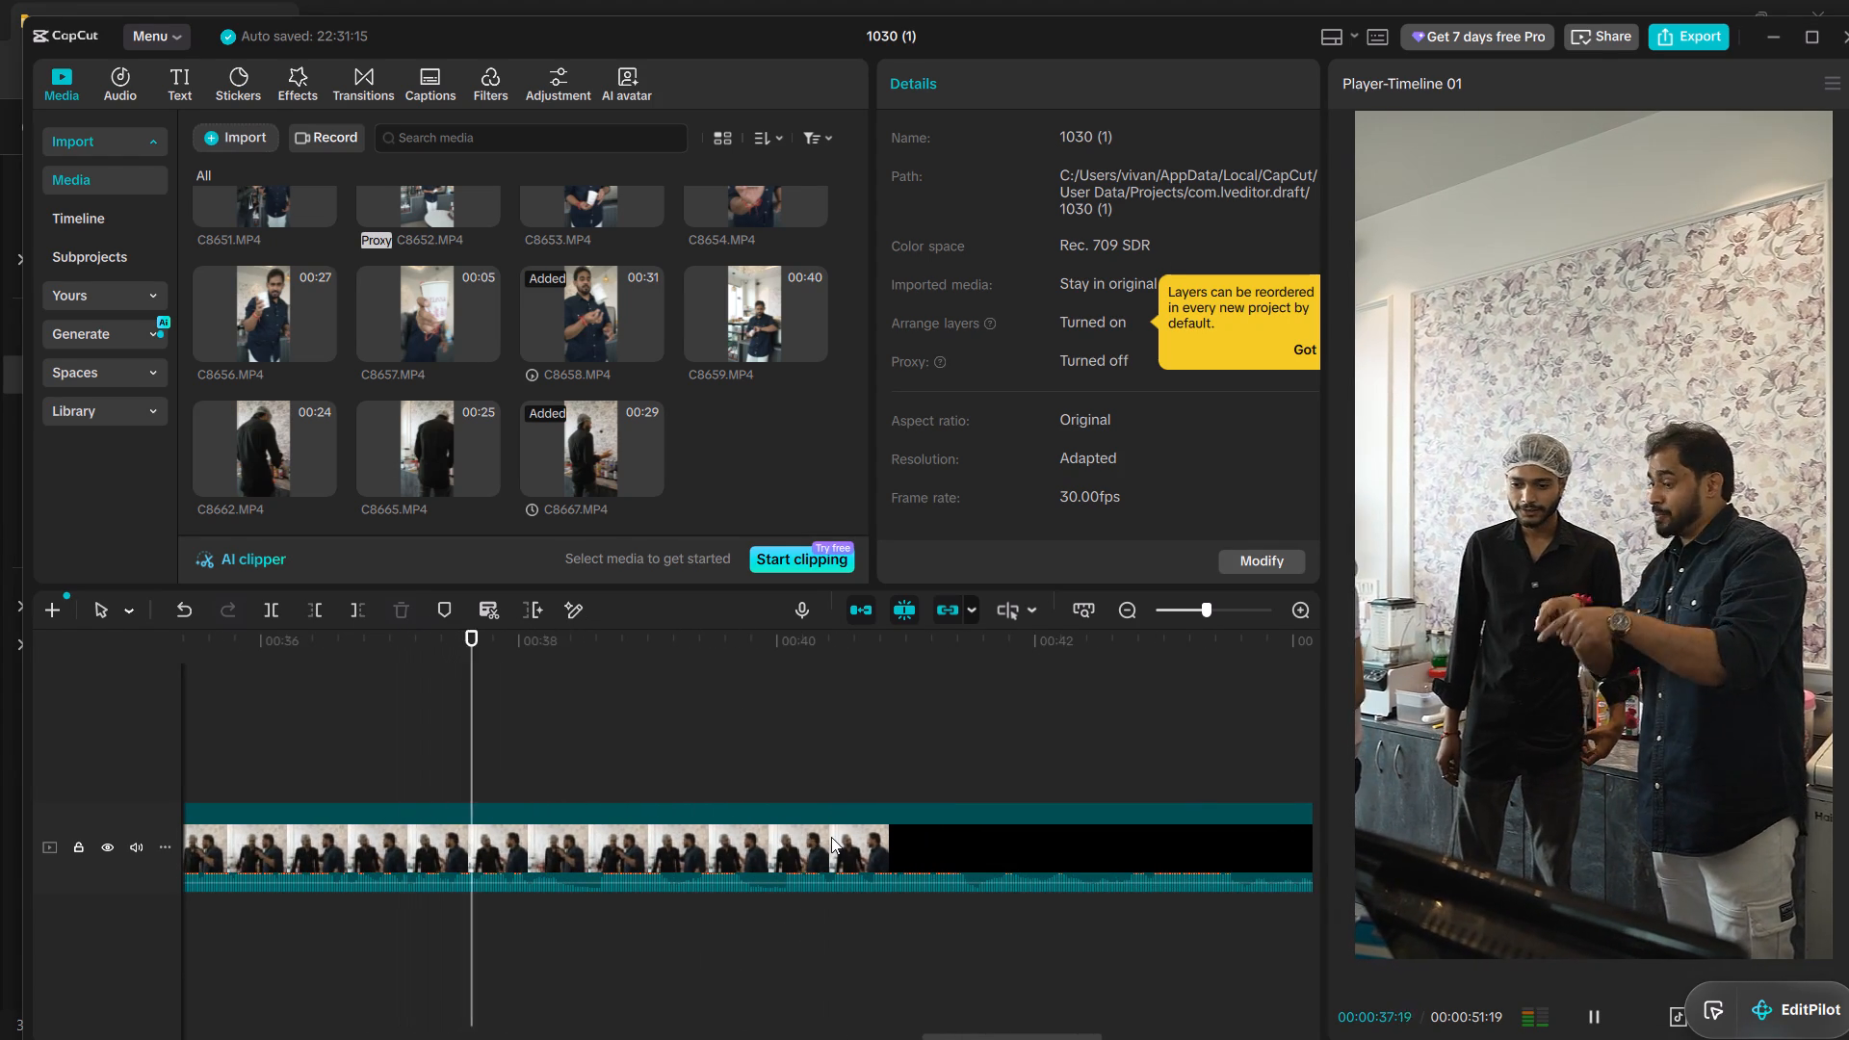
scroll(831, 837, "down", 1, "alt")
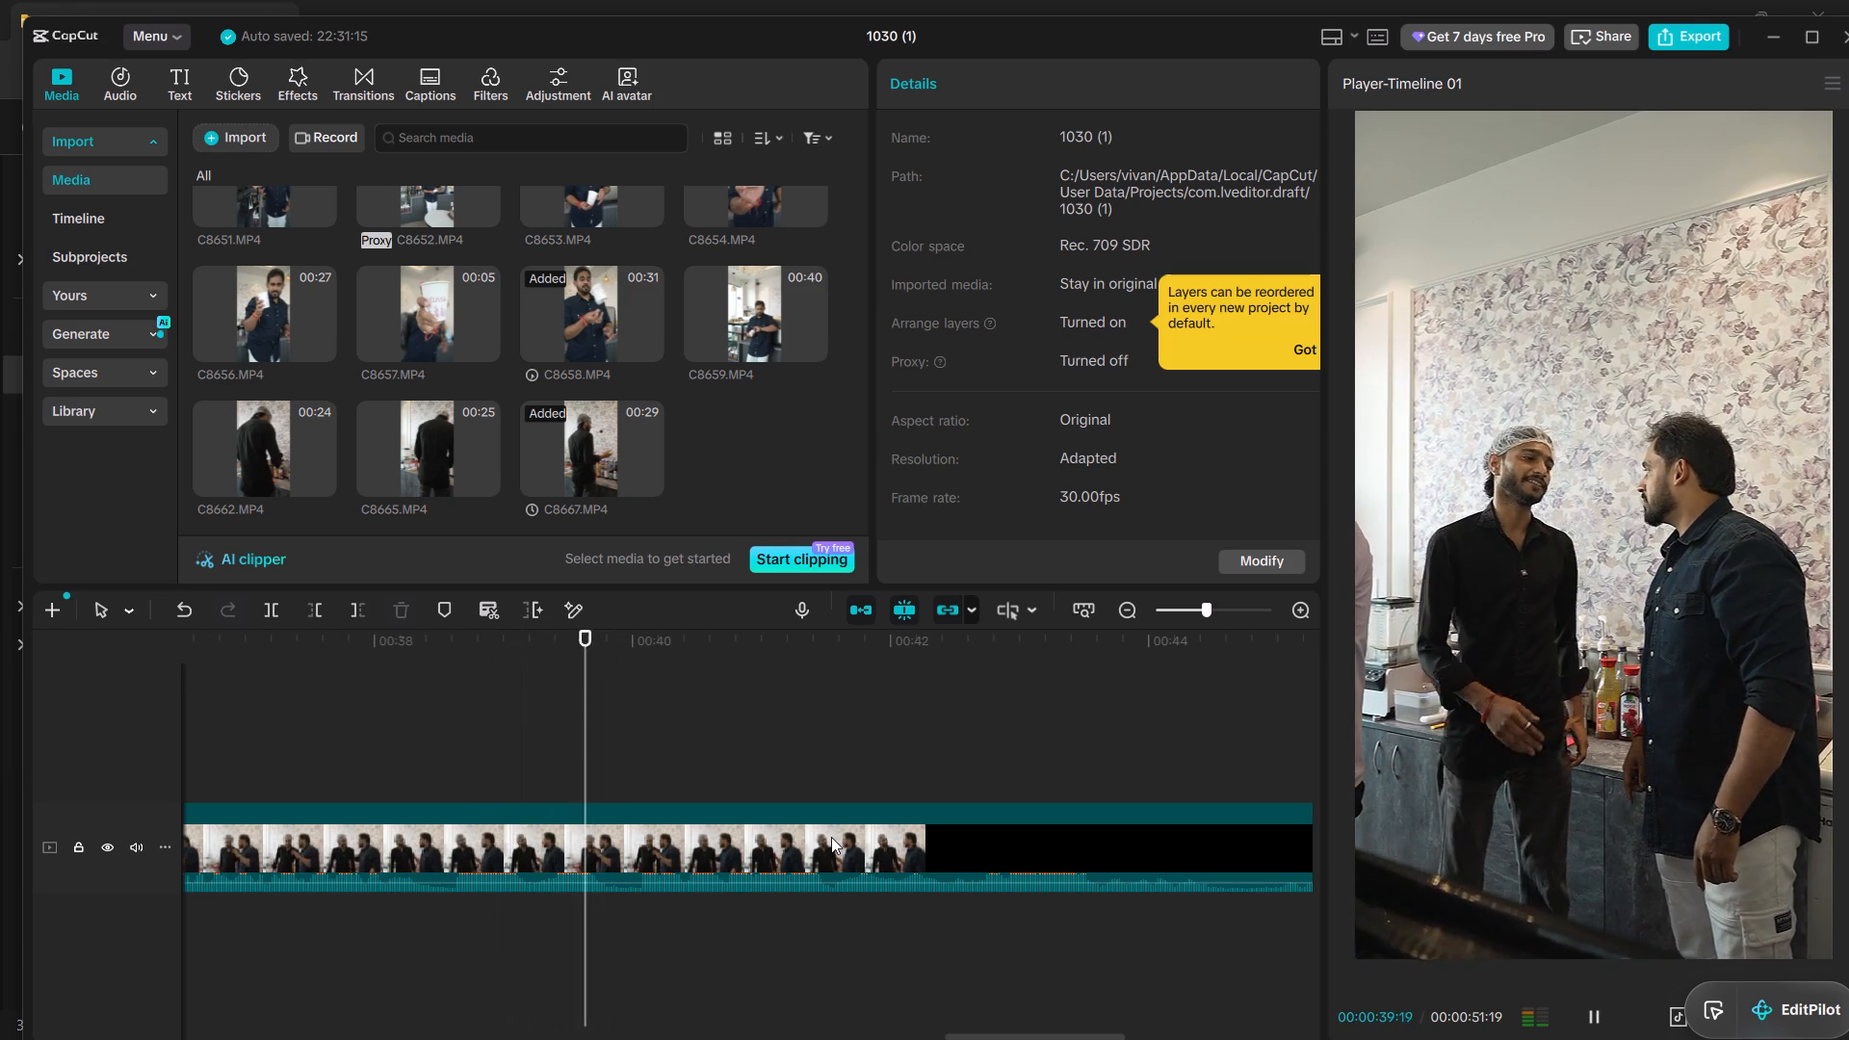
scroll(831, 837, "down", 2, "alt")
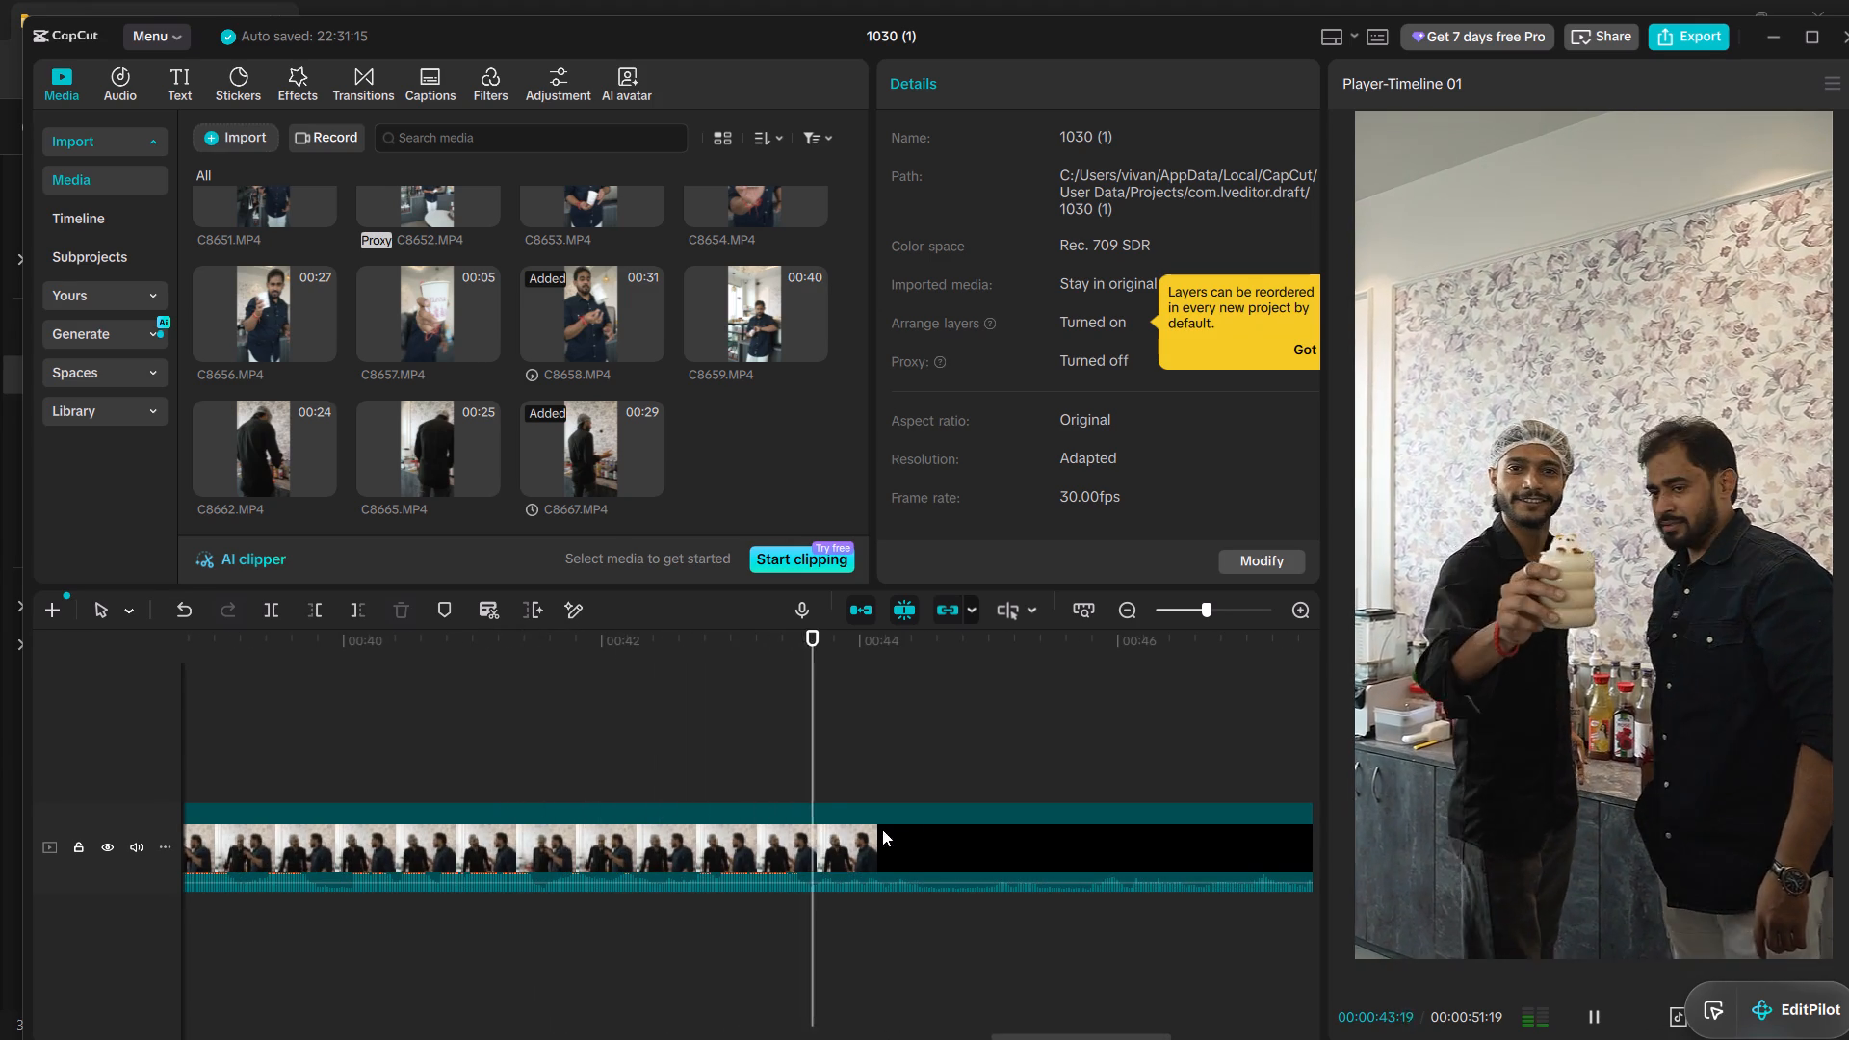
scroll(889, 833, "down", 2, "alt")
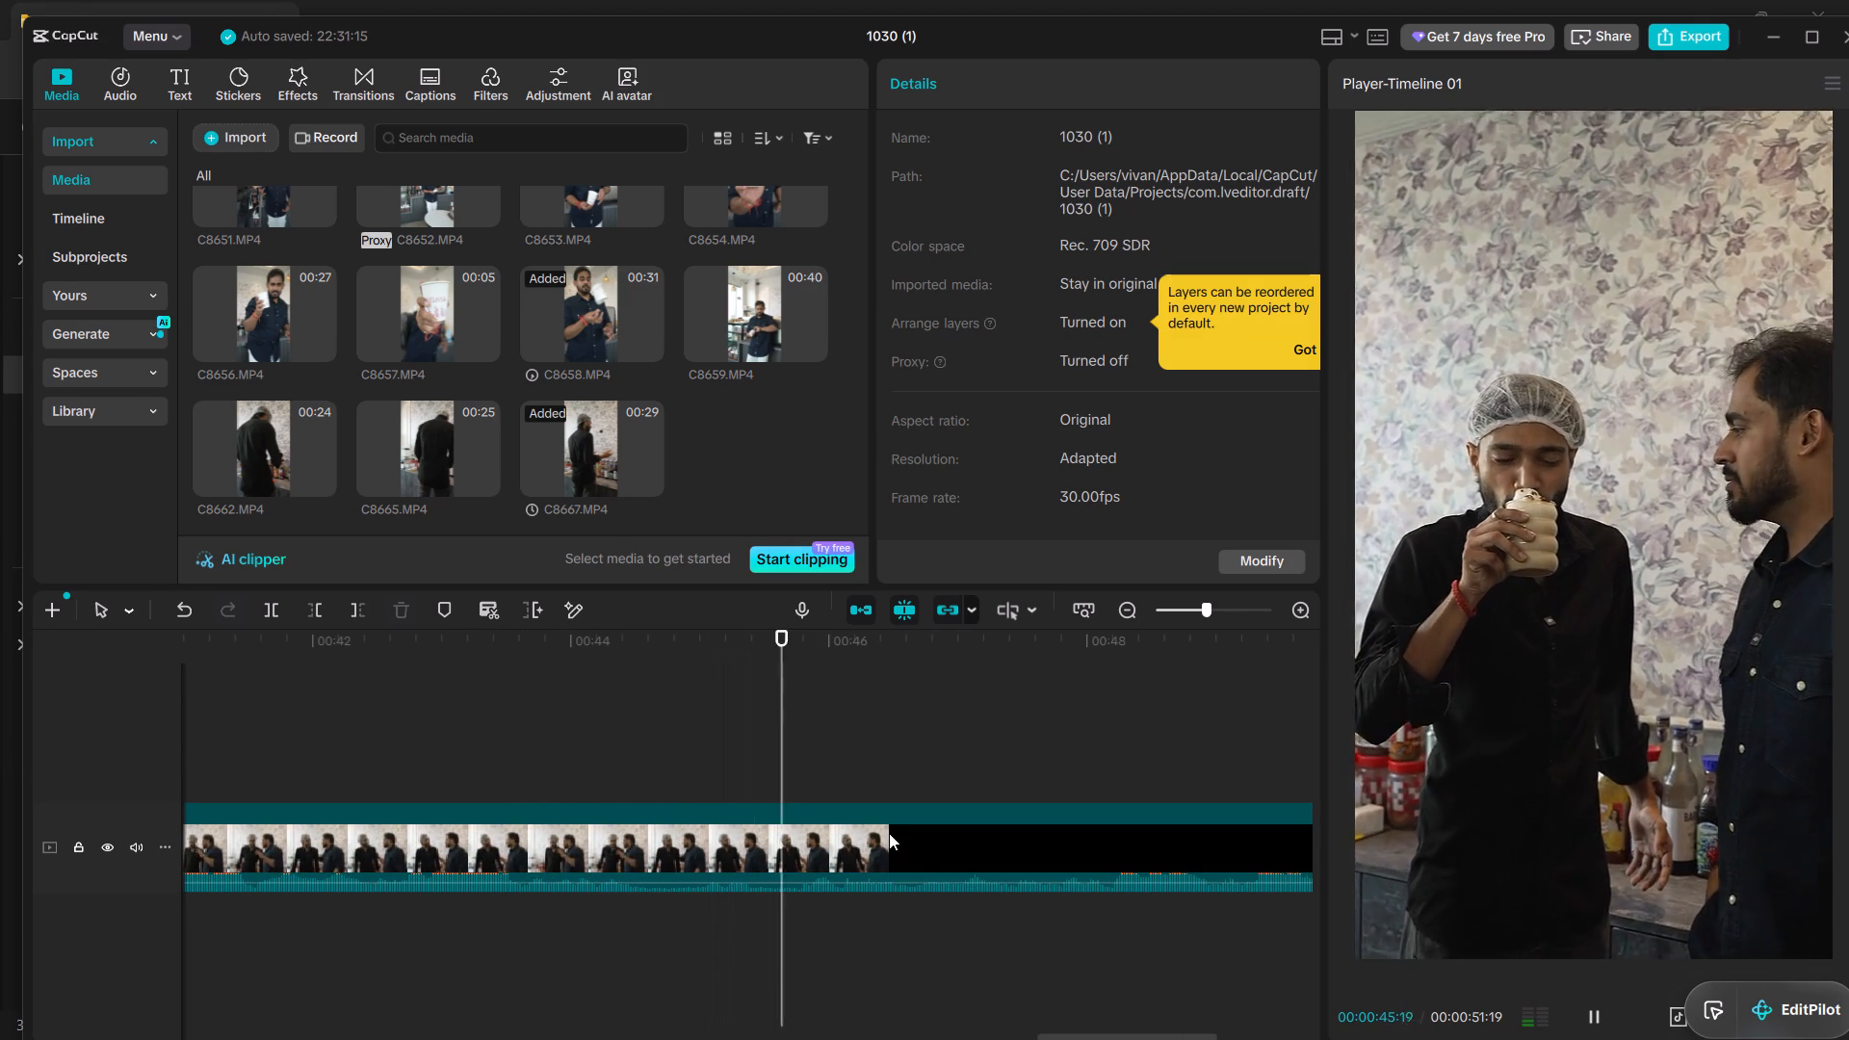
scroll(898, 837, "down", 4, "alt")
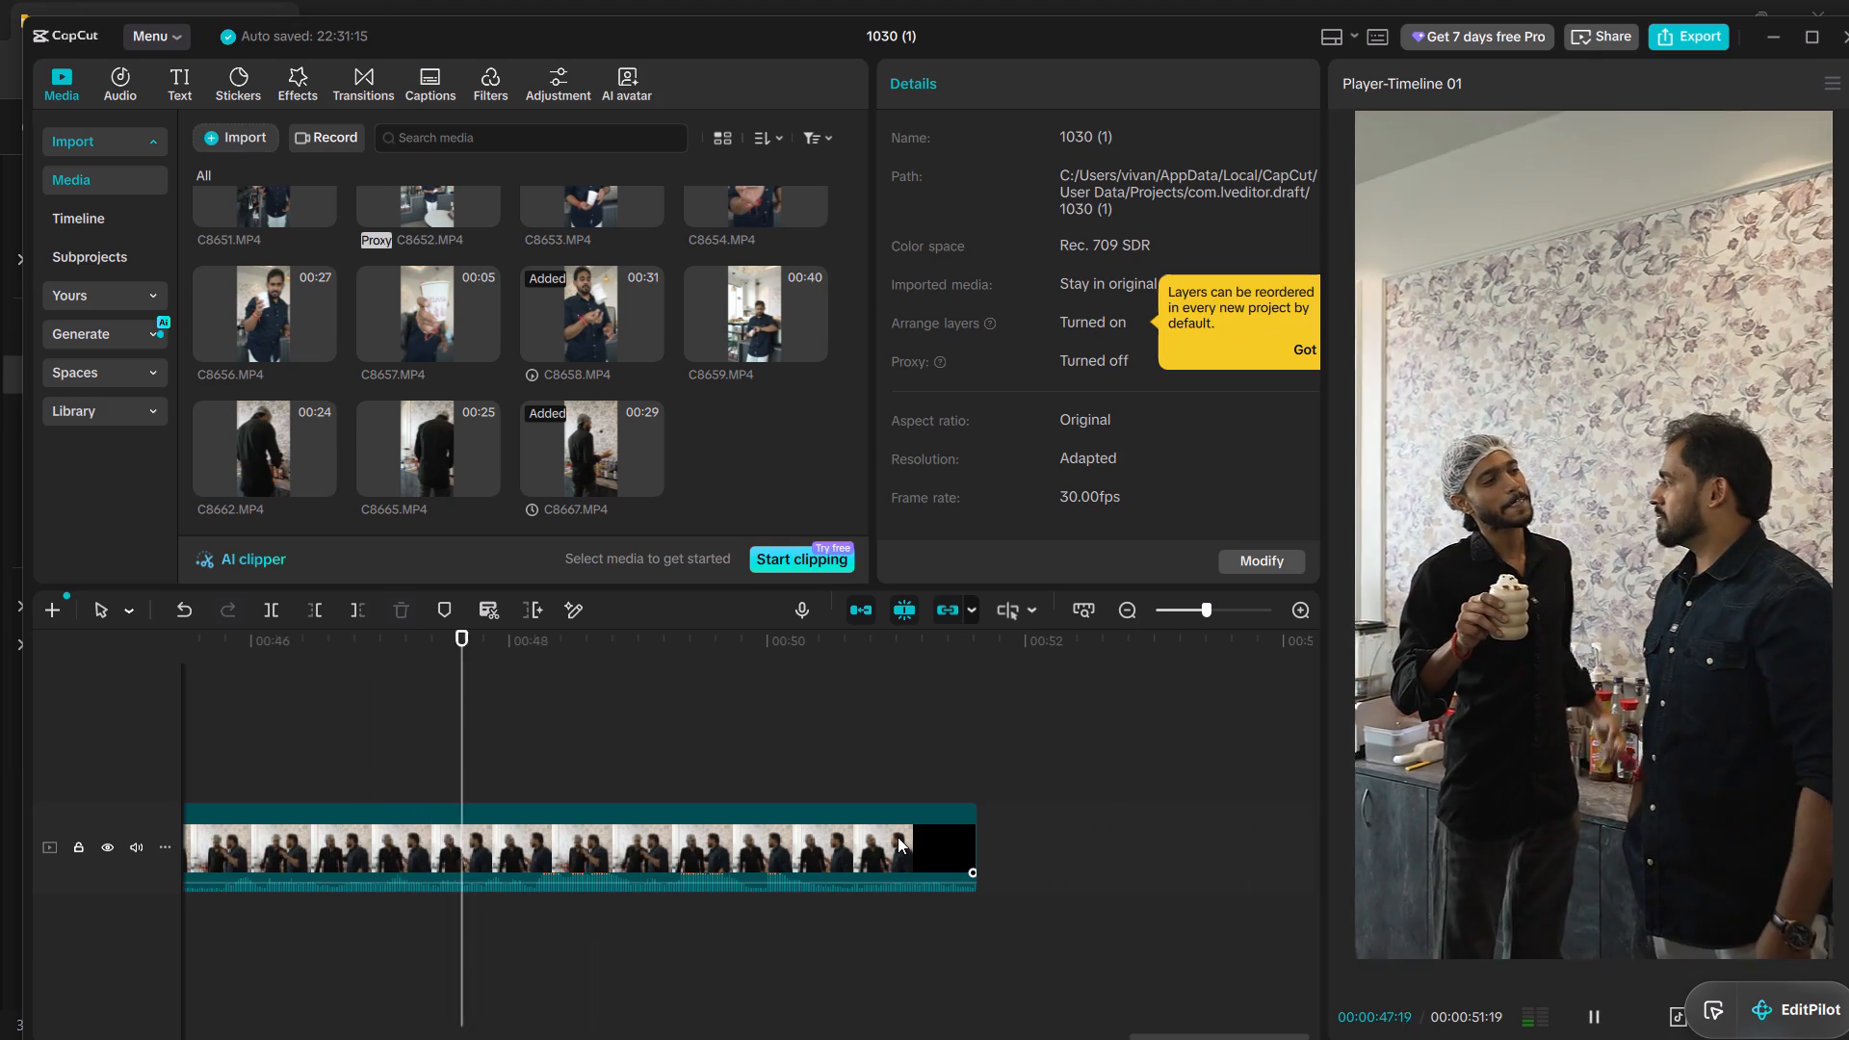
scroll(897, 837, "down", 1, "alt")
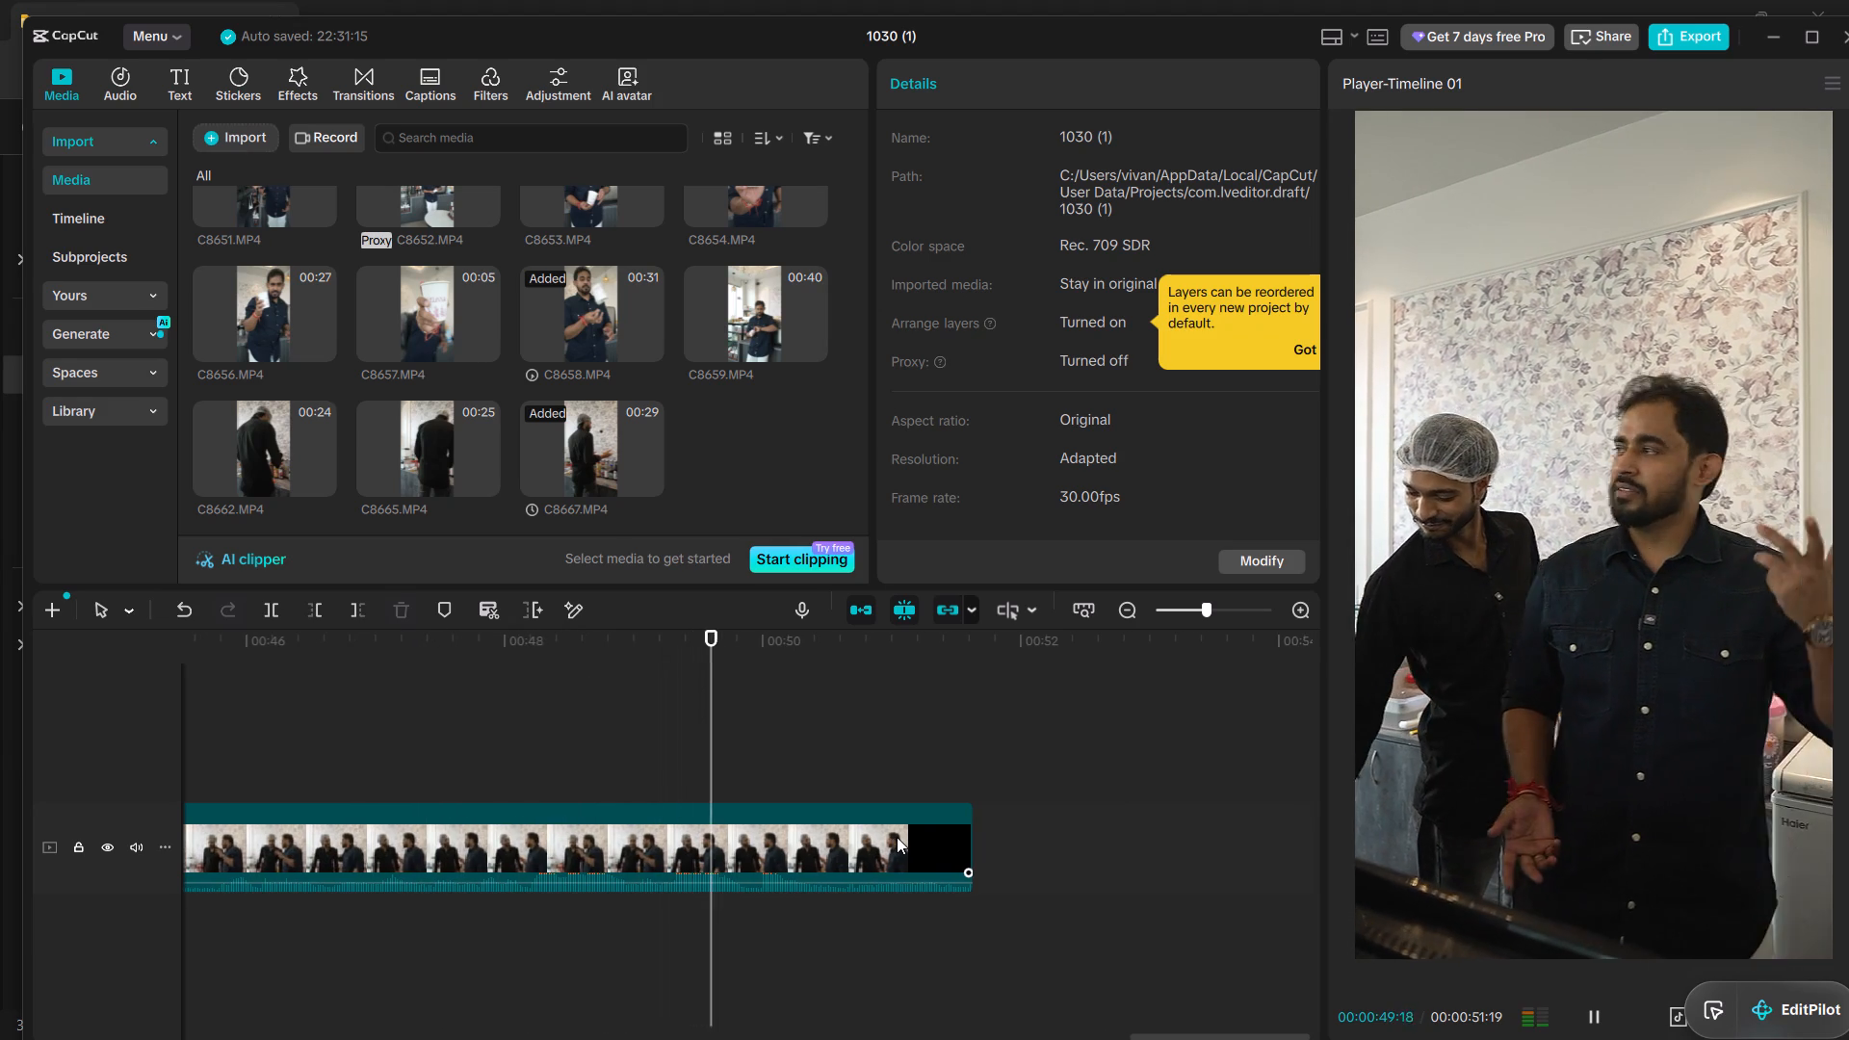
Split C8667.MP4 at 00:00:50:14 and delete the part after the cut.
key("space")
left_click(876, 827)
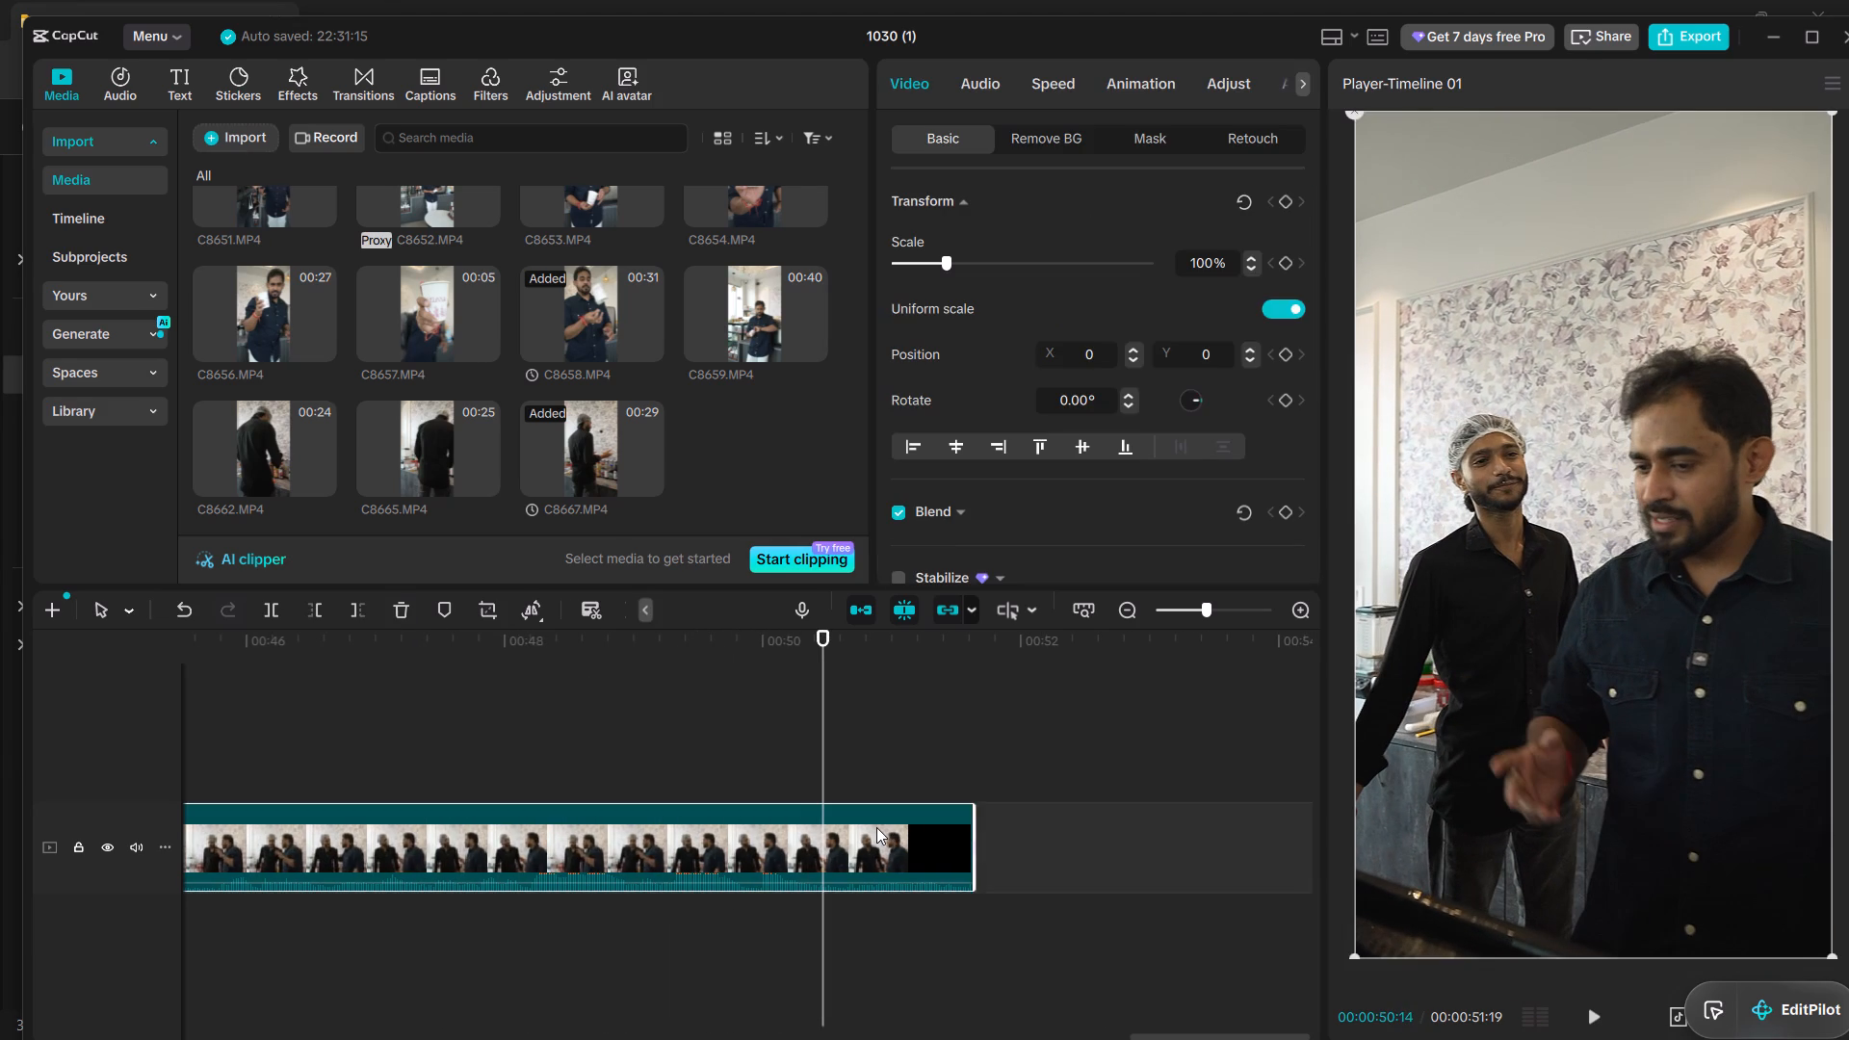
key("ctrl+b")
key("BackSpace")
Review the rough cut by playing it from the beginning through most of C8658.MP4, then return the playhead to the start.
left_click(781, 747)
left_click_drag(781, 747, 0, 891)
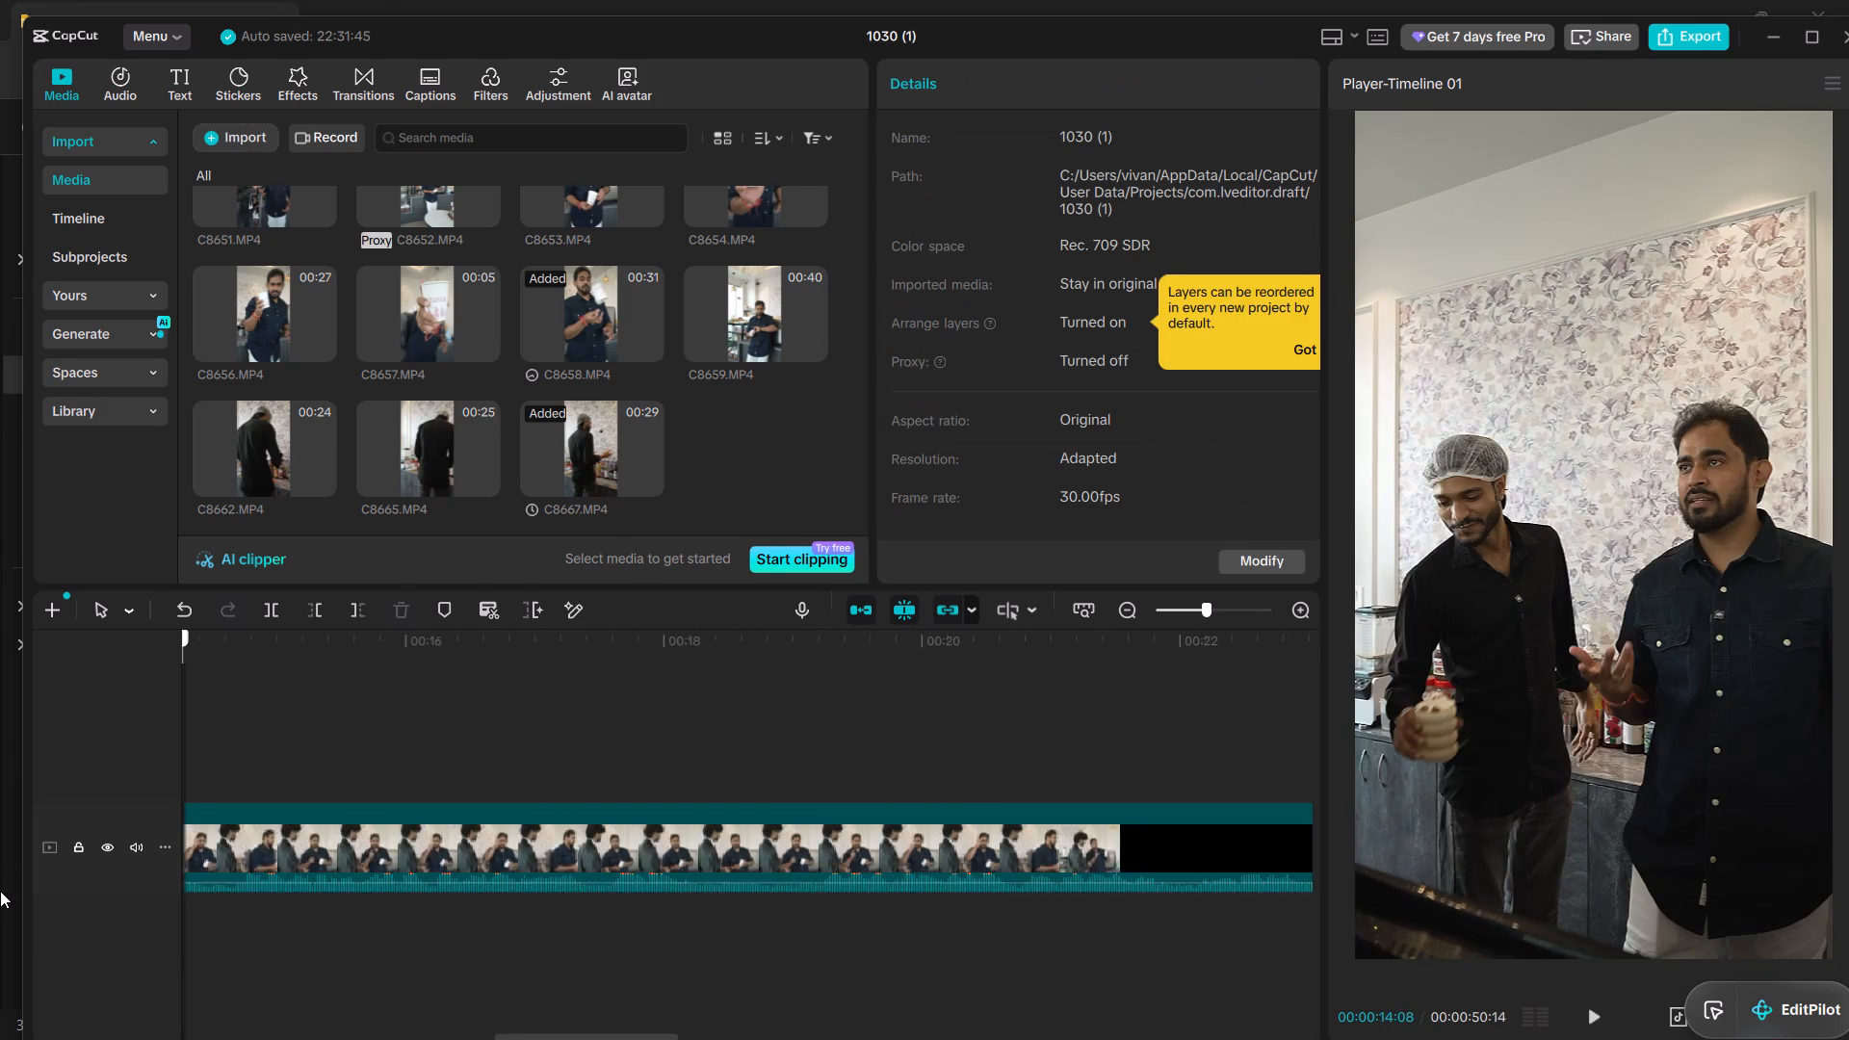
left_click_drag(0, 891, 0, 890)
key("space")
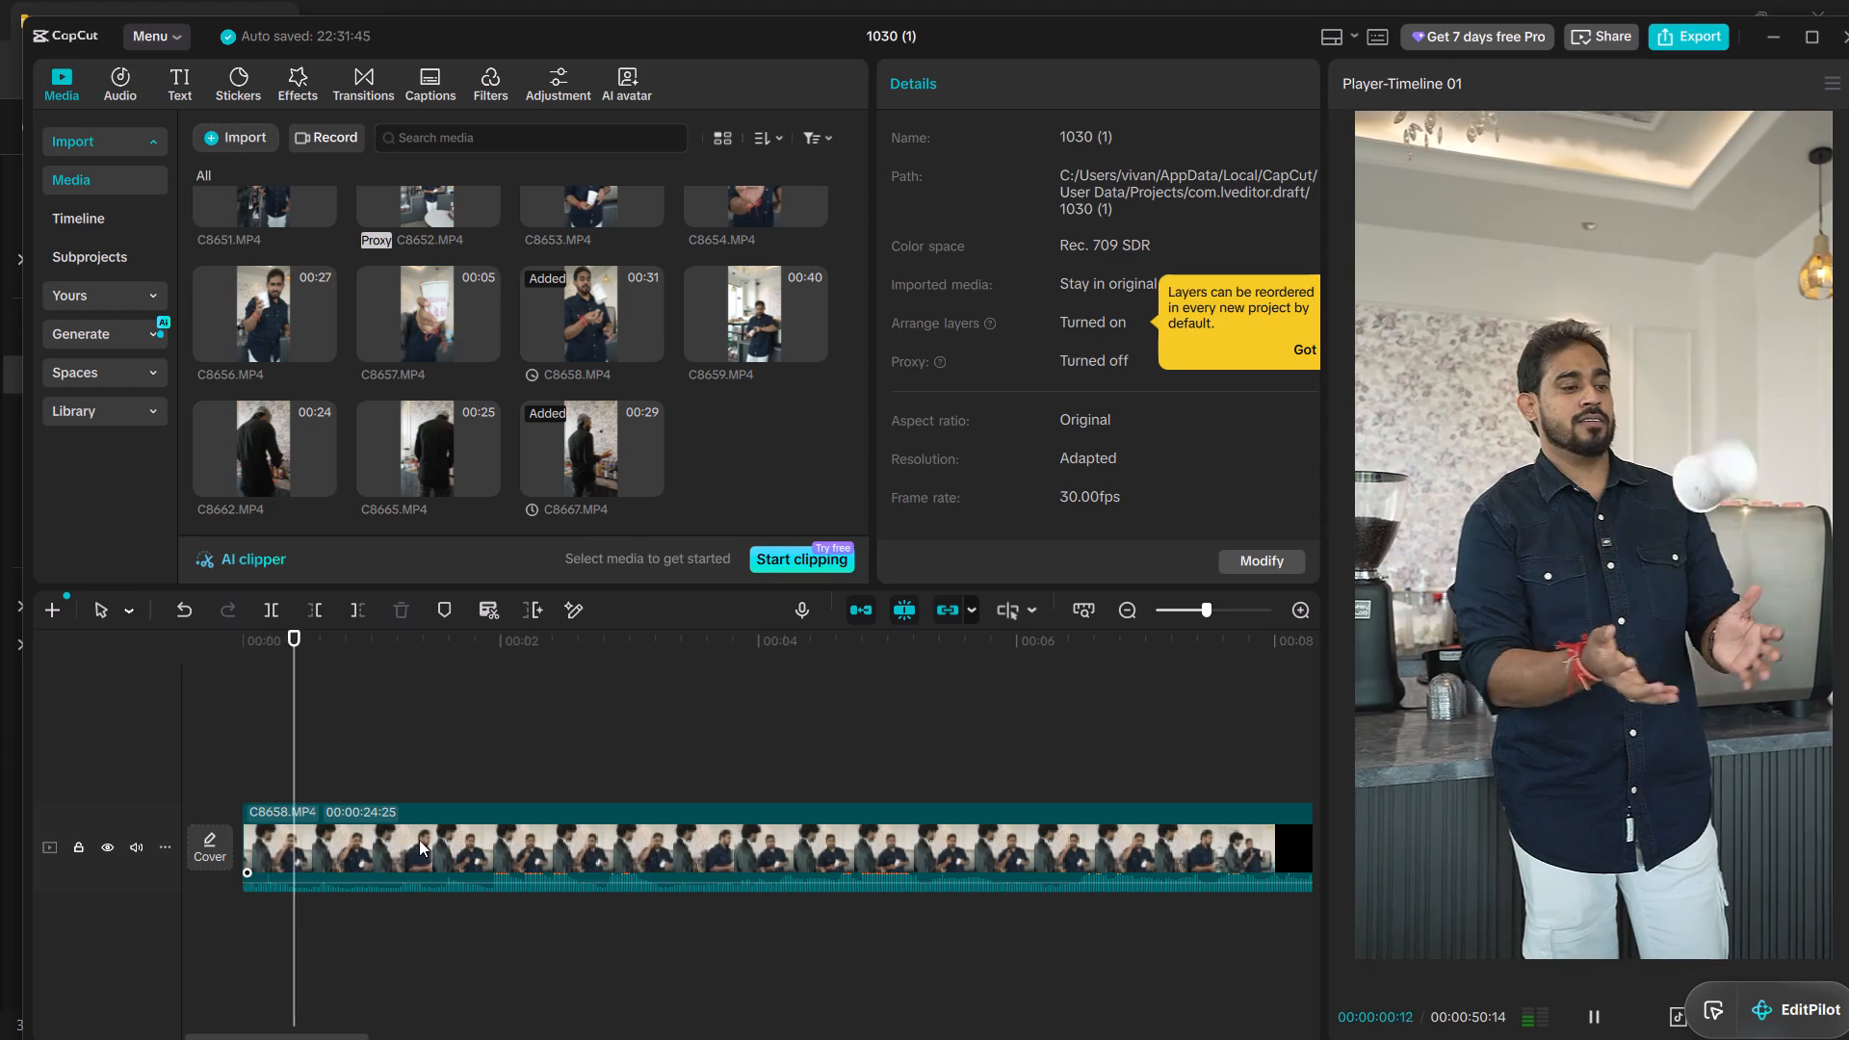
scroll(412, 834, "up", 6, "ctrl")
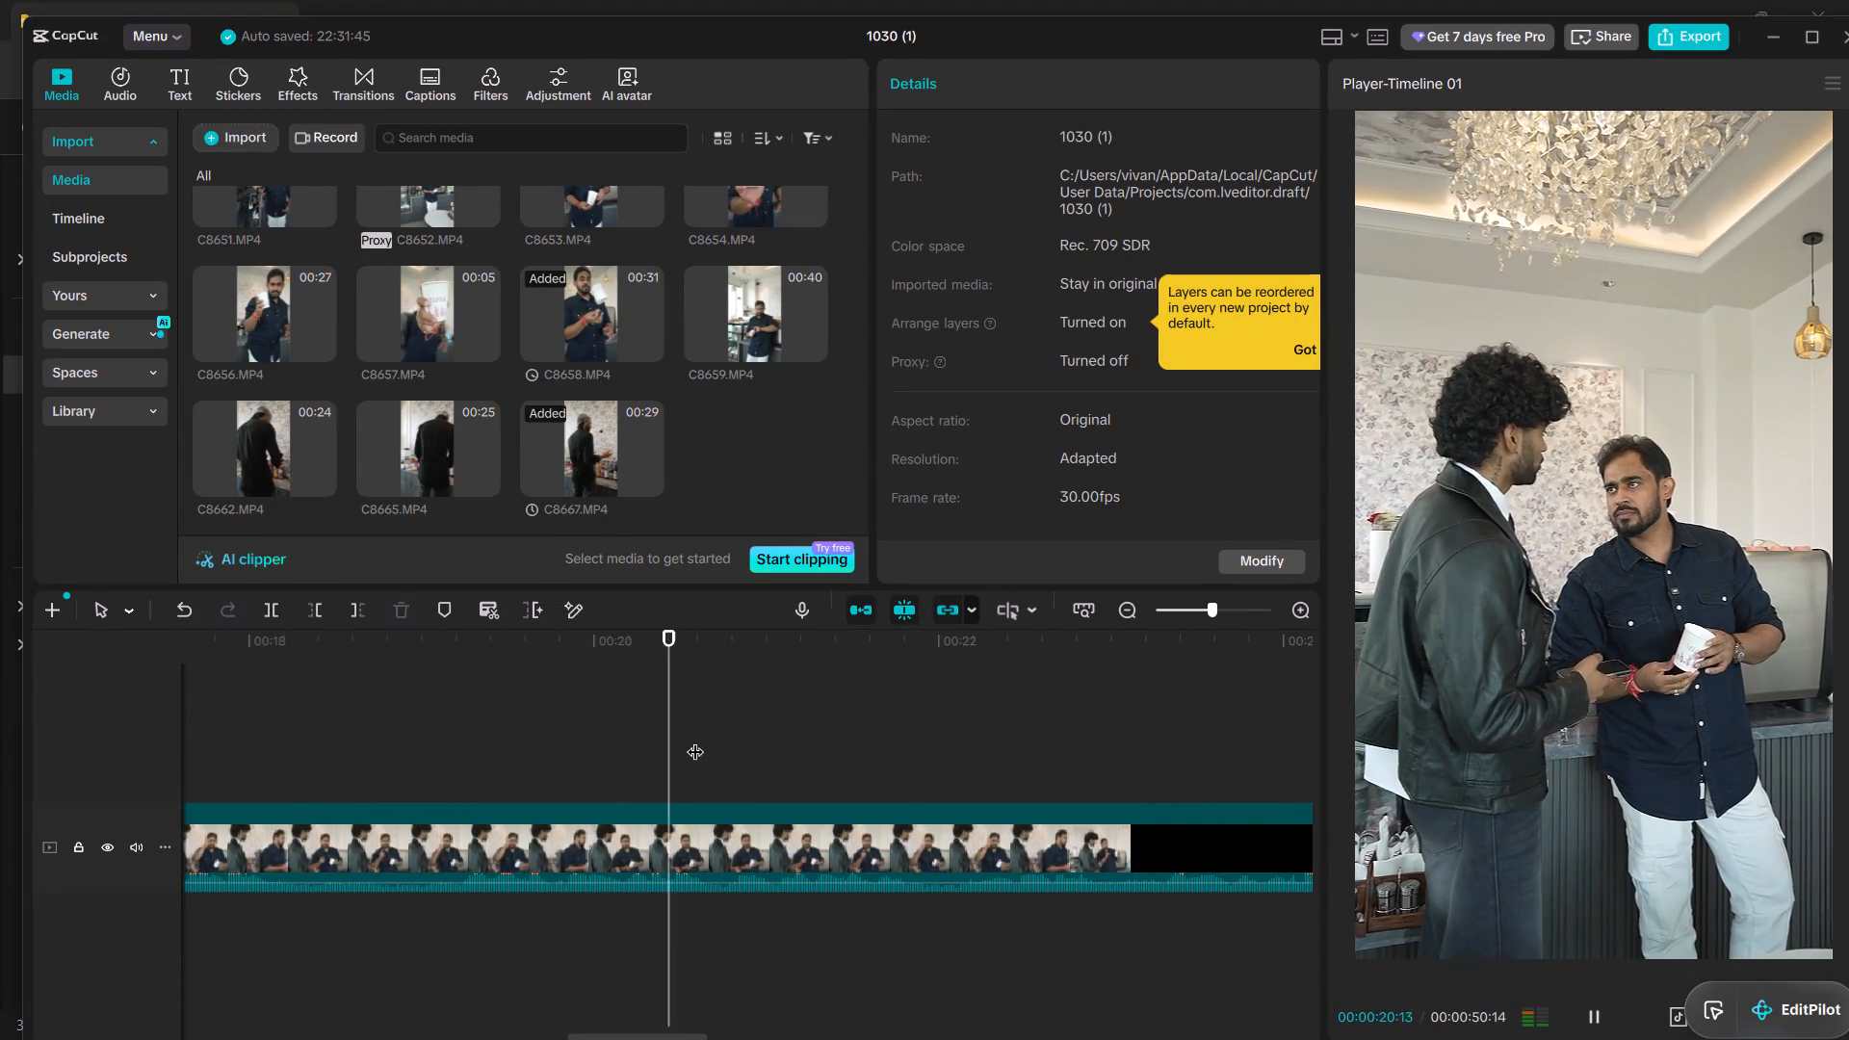
left_click(561, 710)
left_click_drag(561, 710, 0, 797)
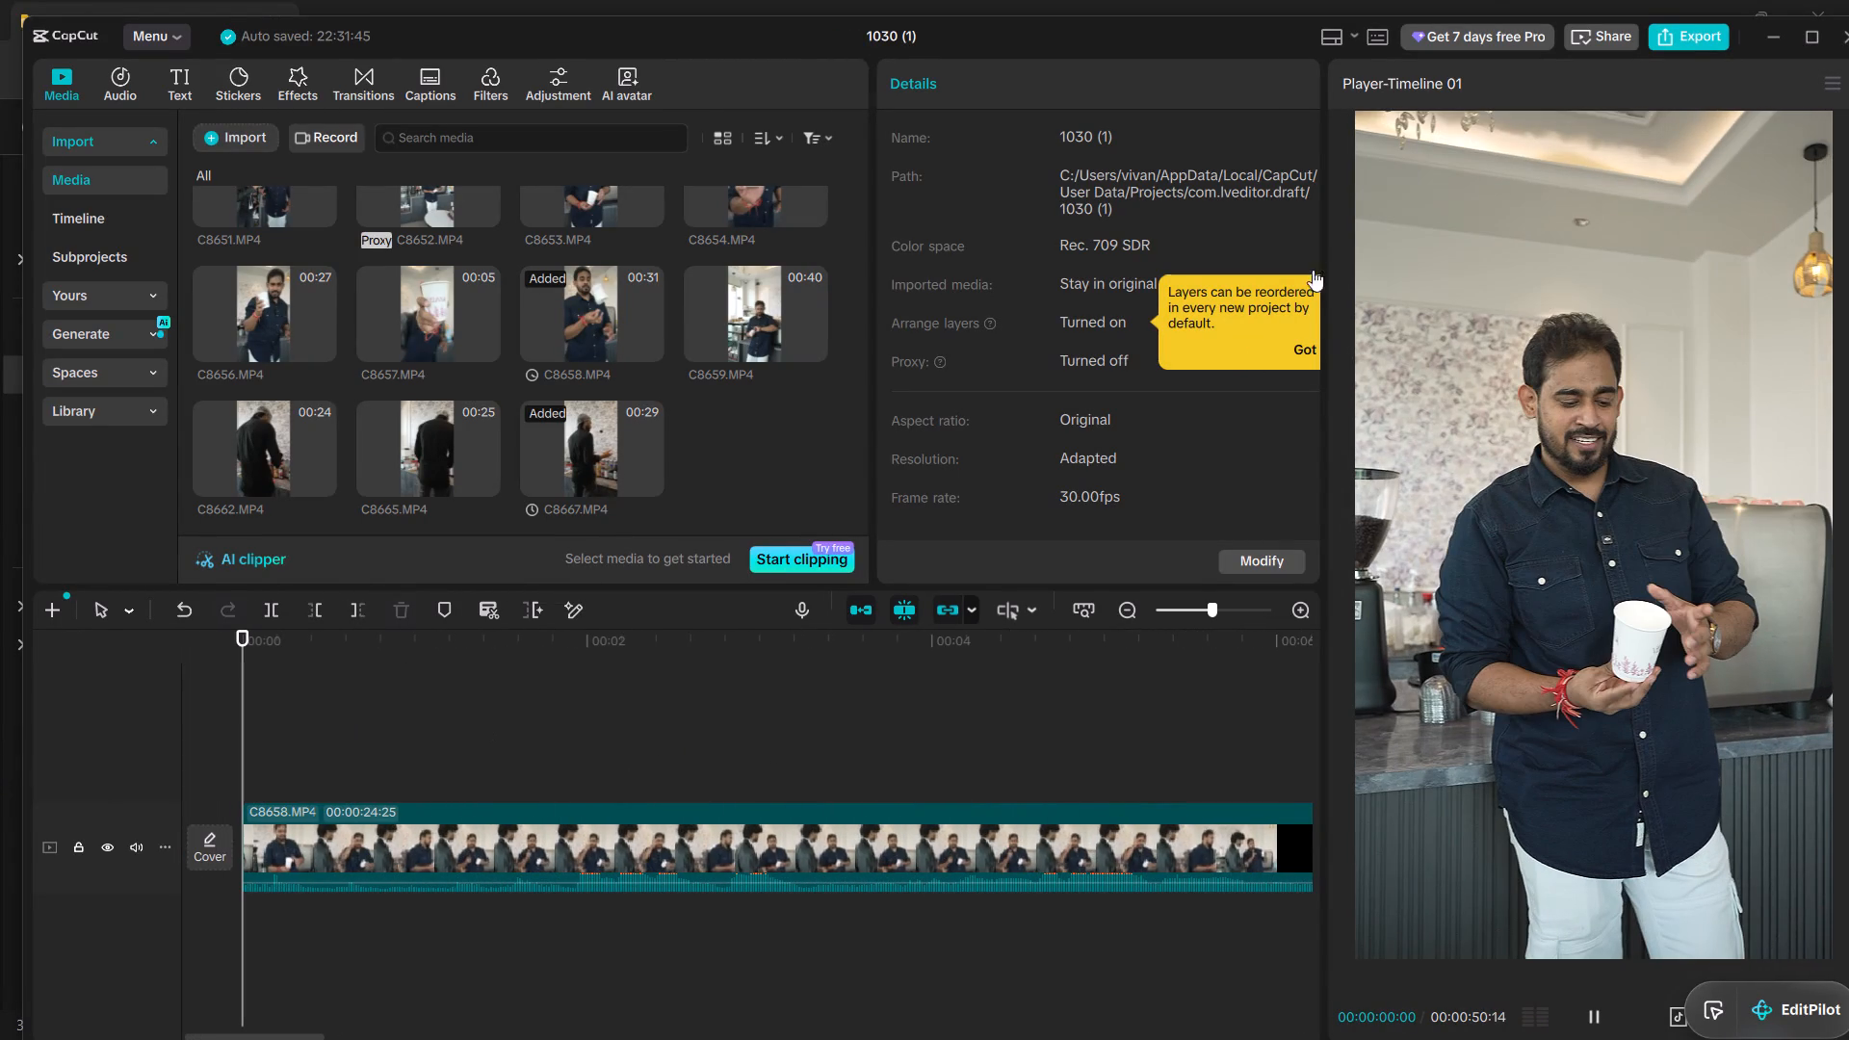
Export the rough cut 1030 (1) to the computer with the existing export settings, and close the export window without sharing.
left_click(1692, 34)
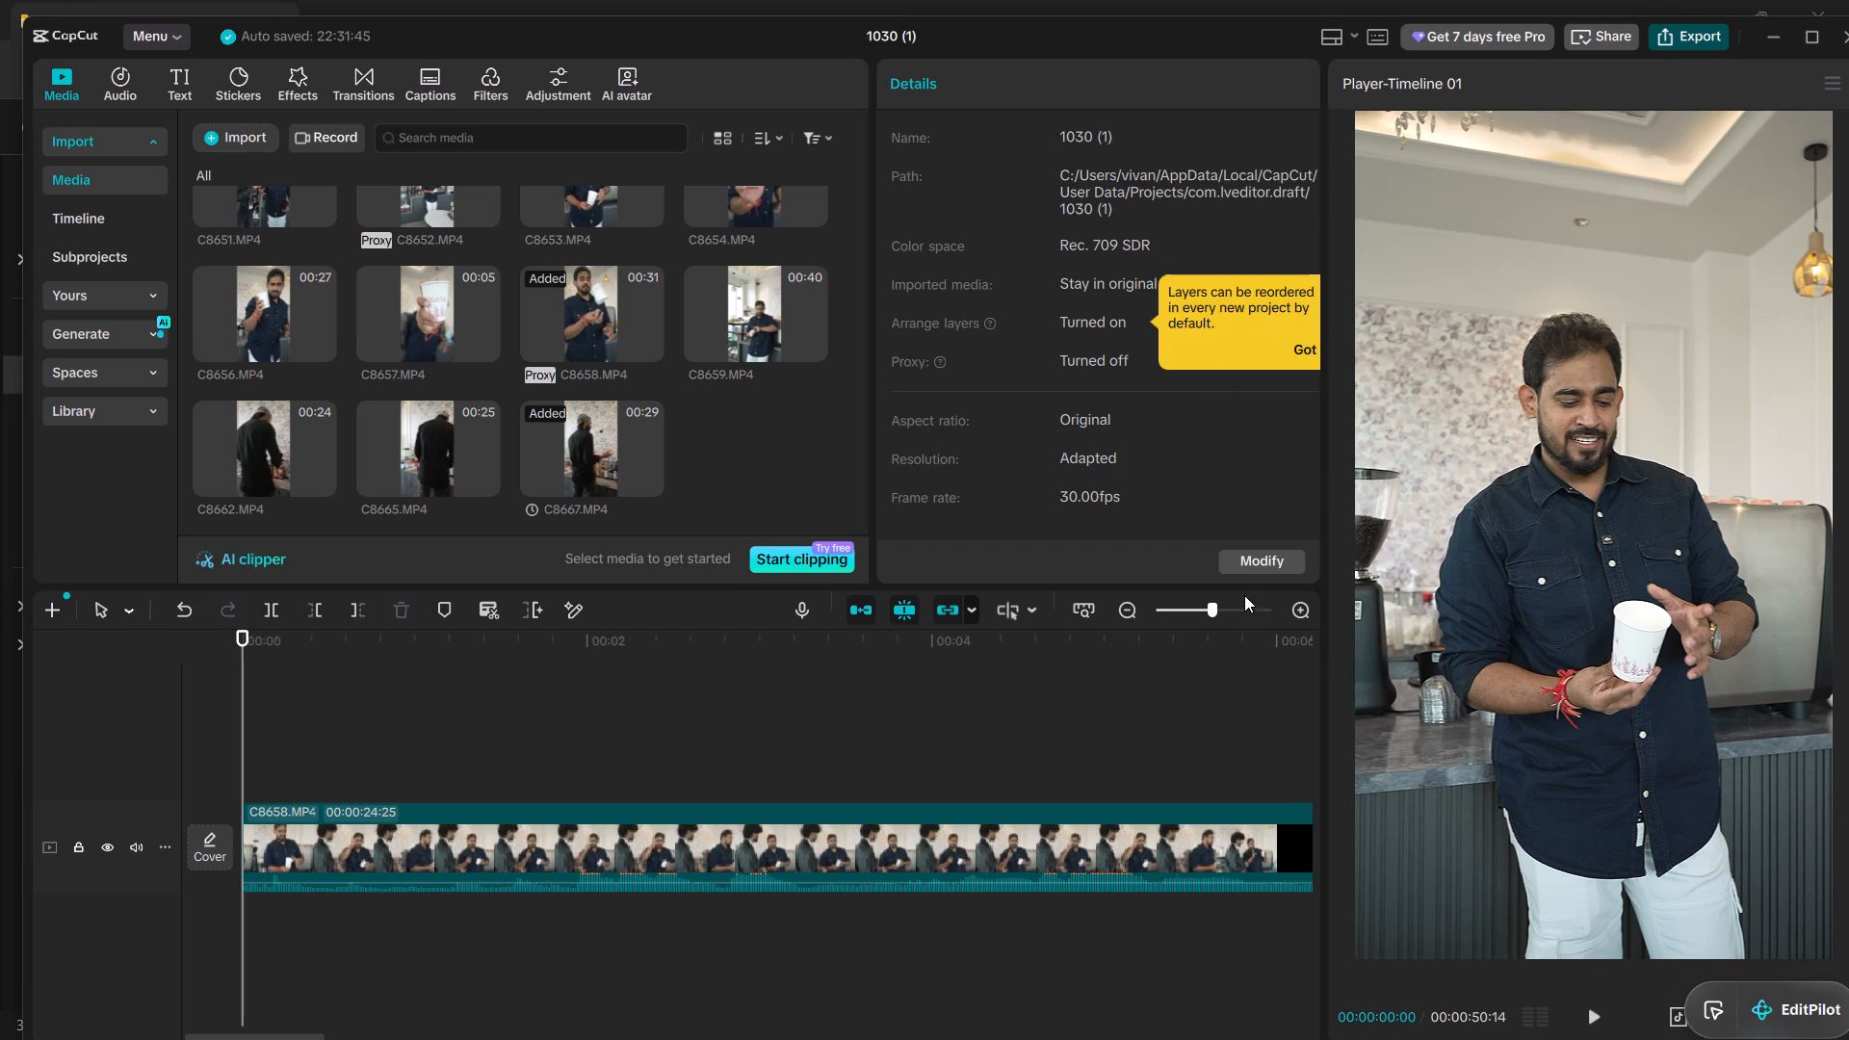
left_click(1234, 897)
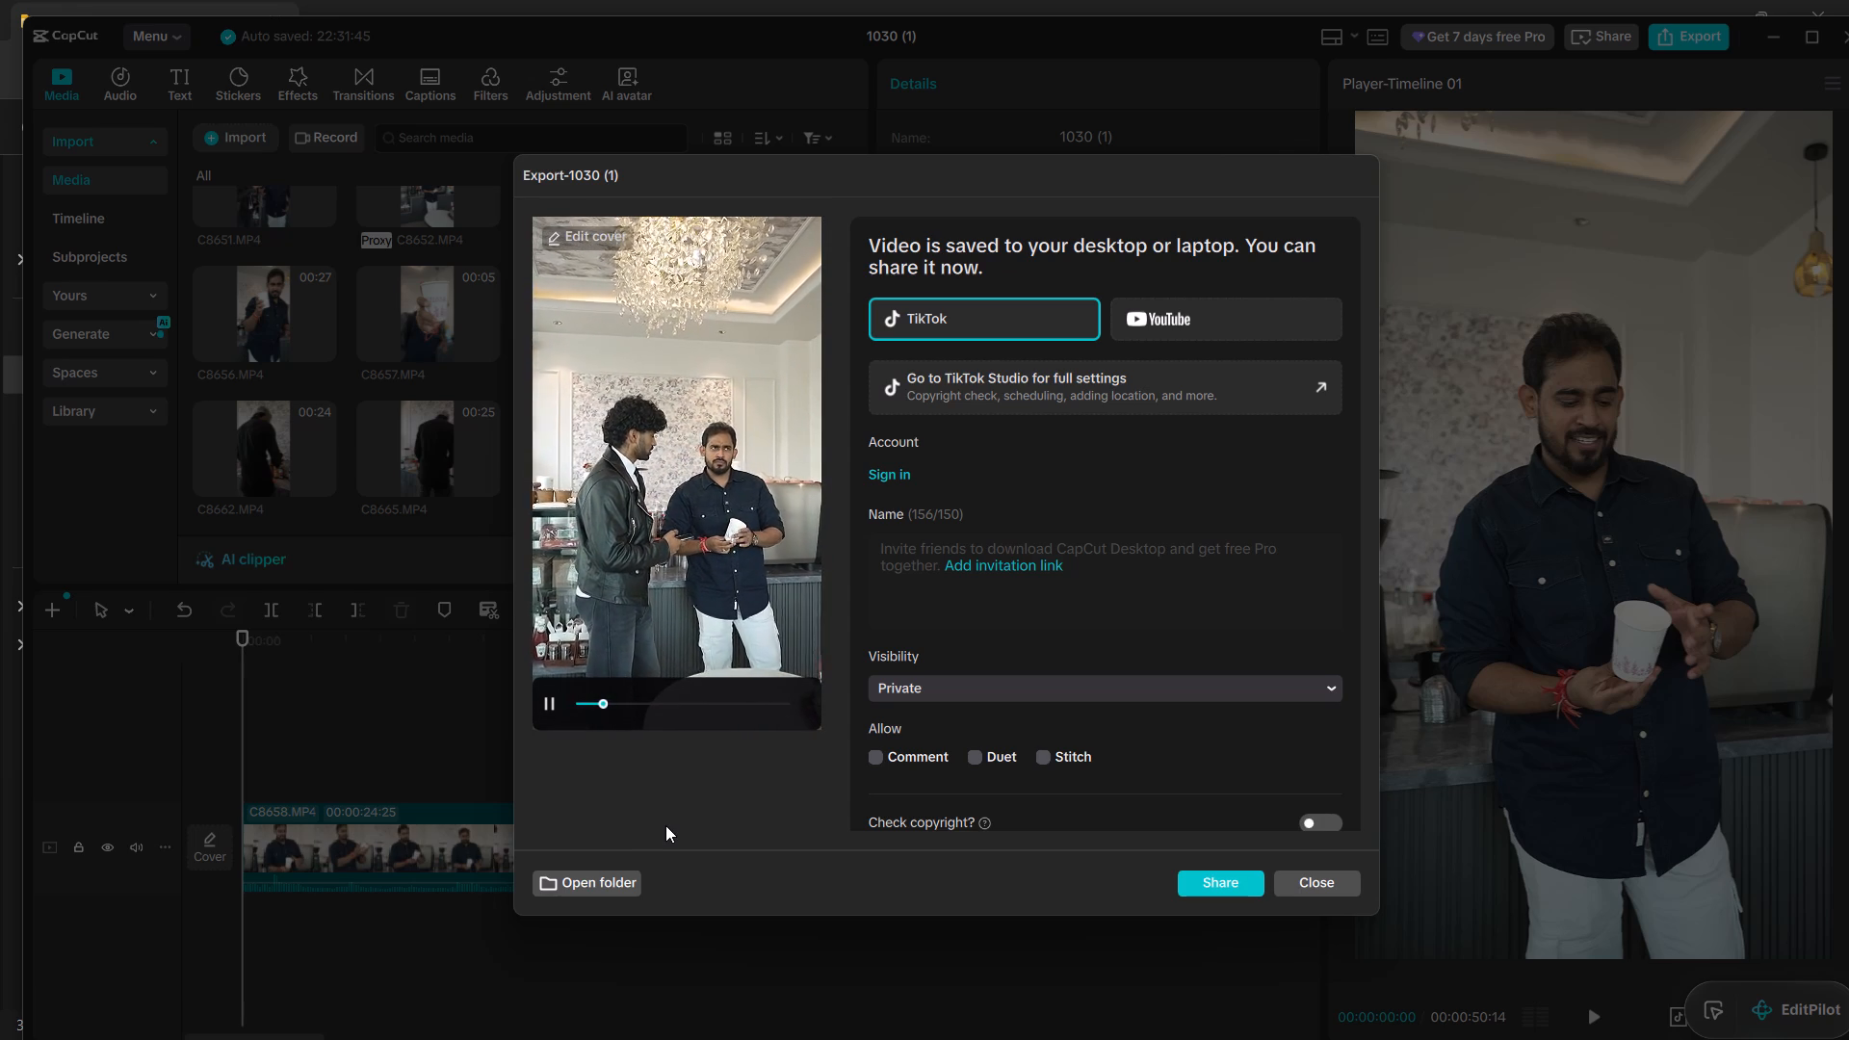
left_click(1310, 874)
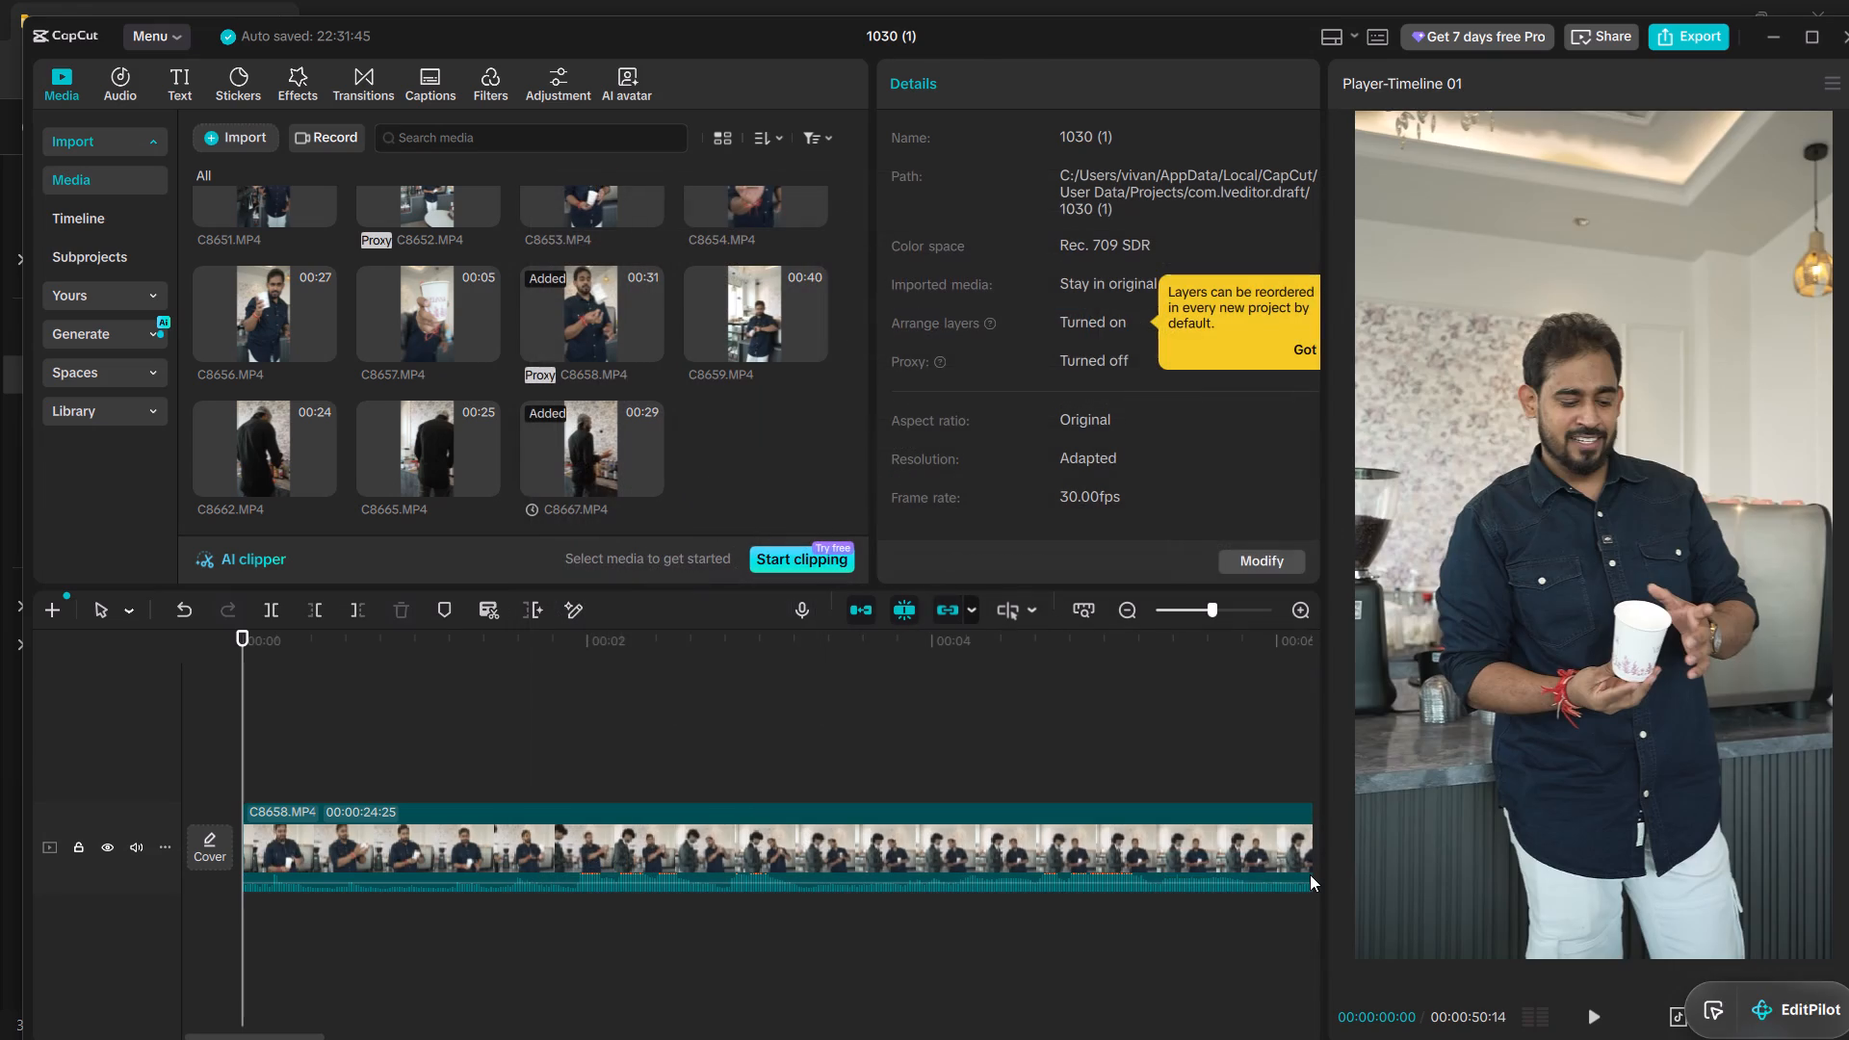
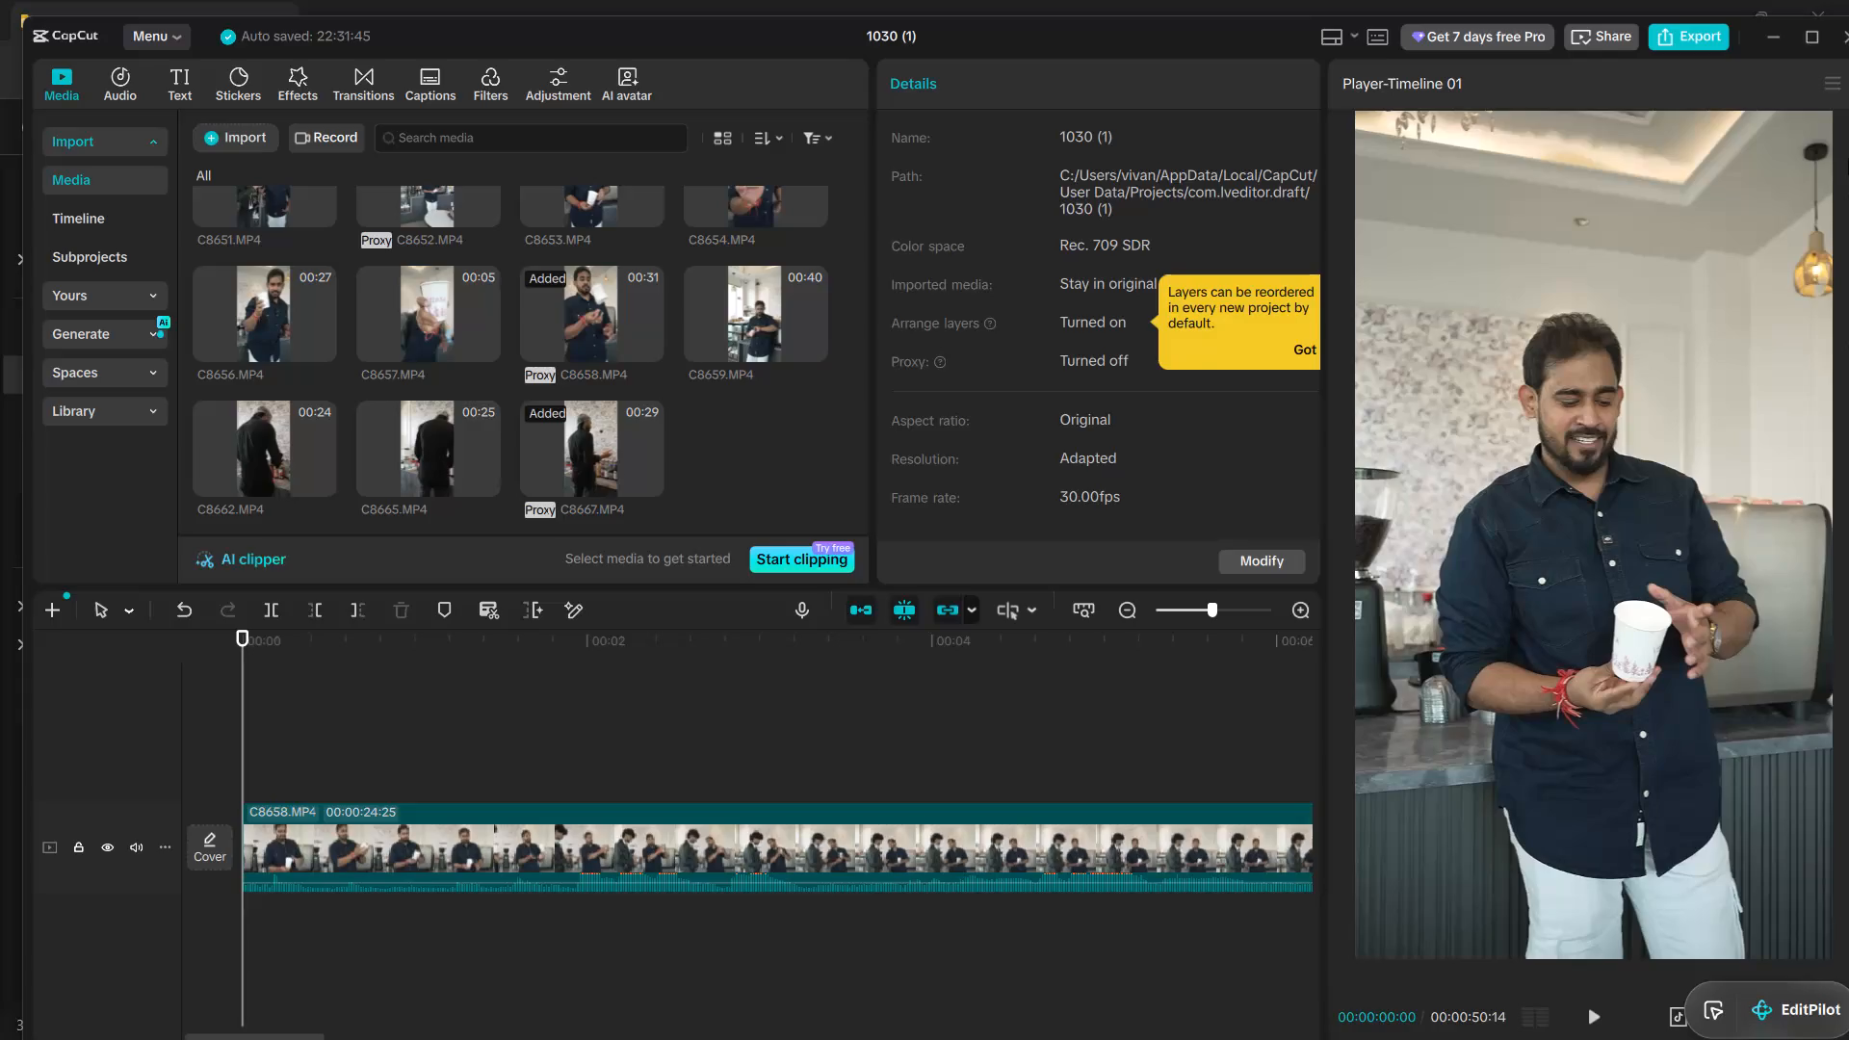
Minimize the CapCut editor to get back to the Compressed downloads folder in File Explorer.
left_click(1773, 42)
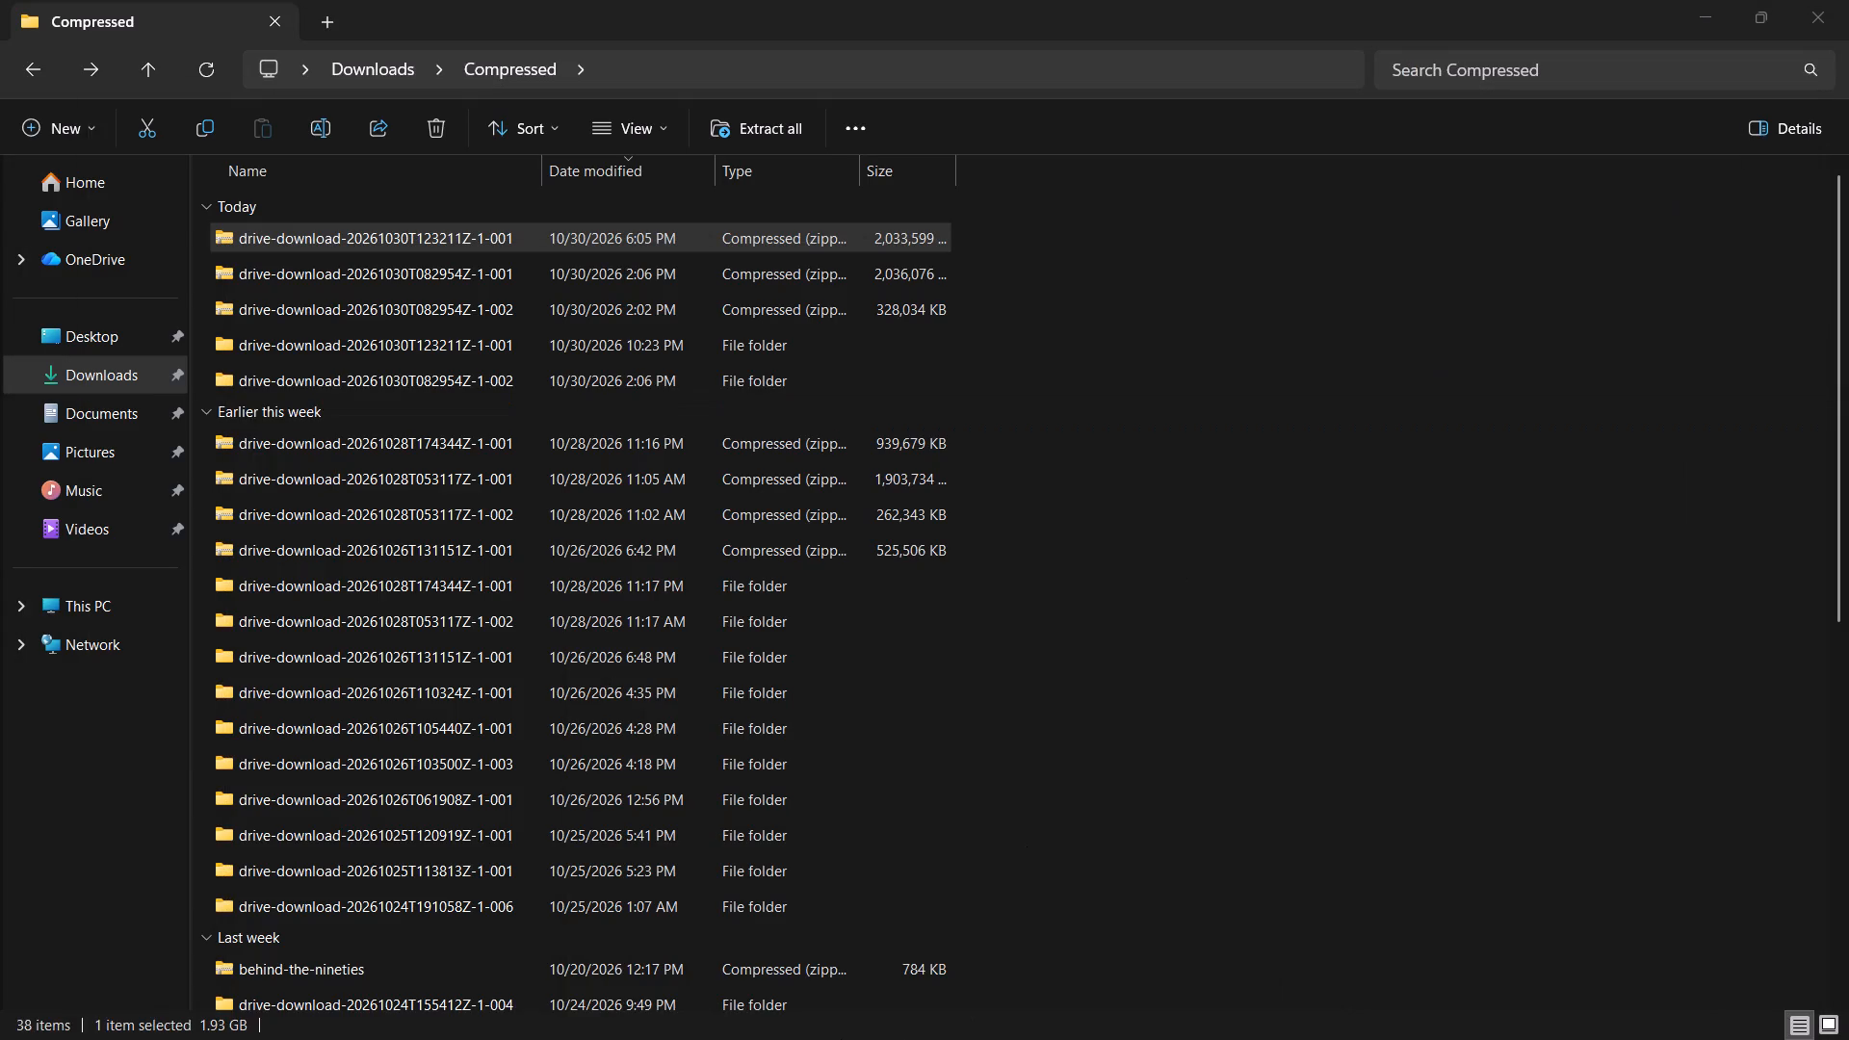